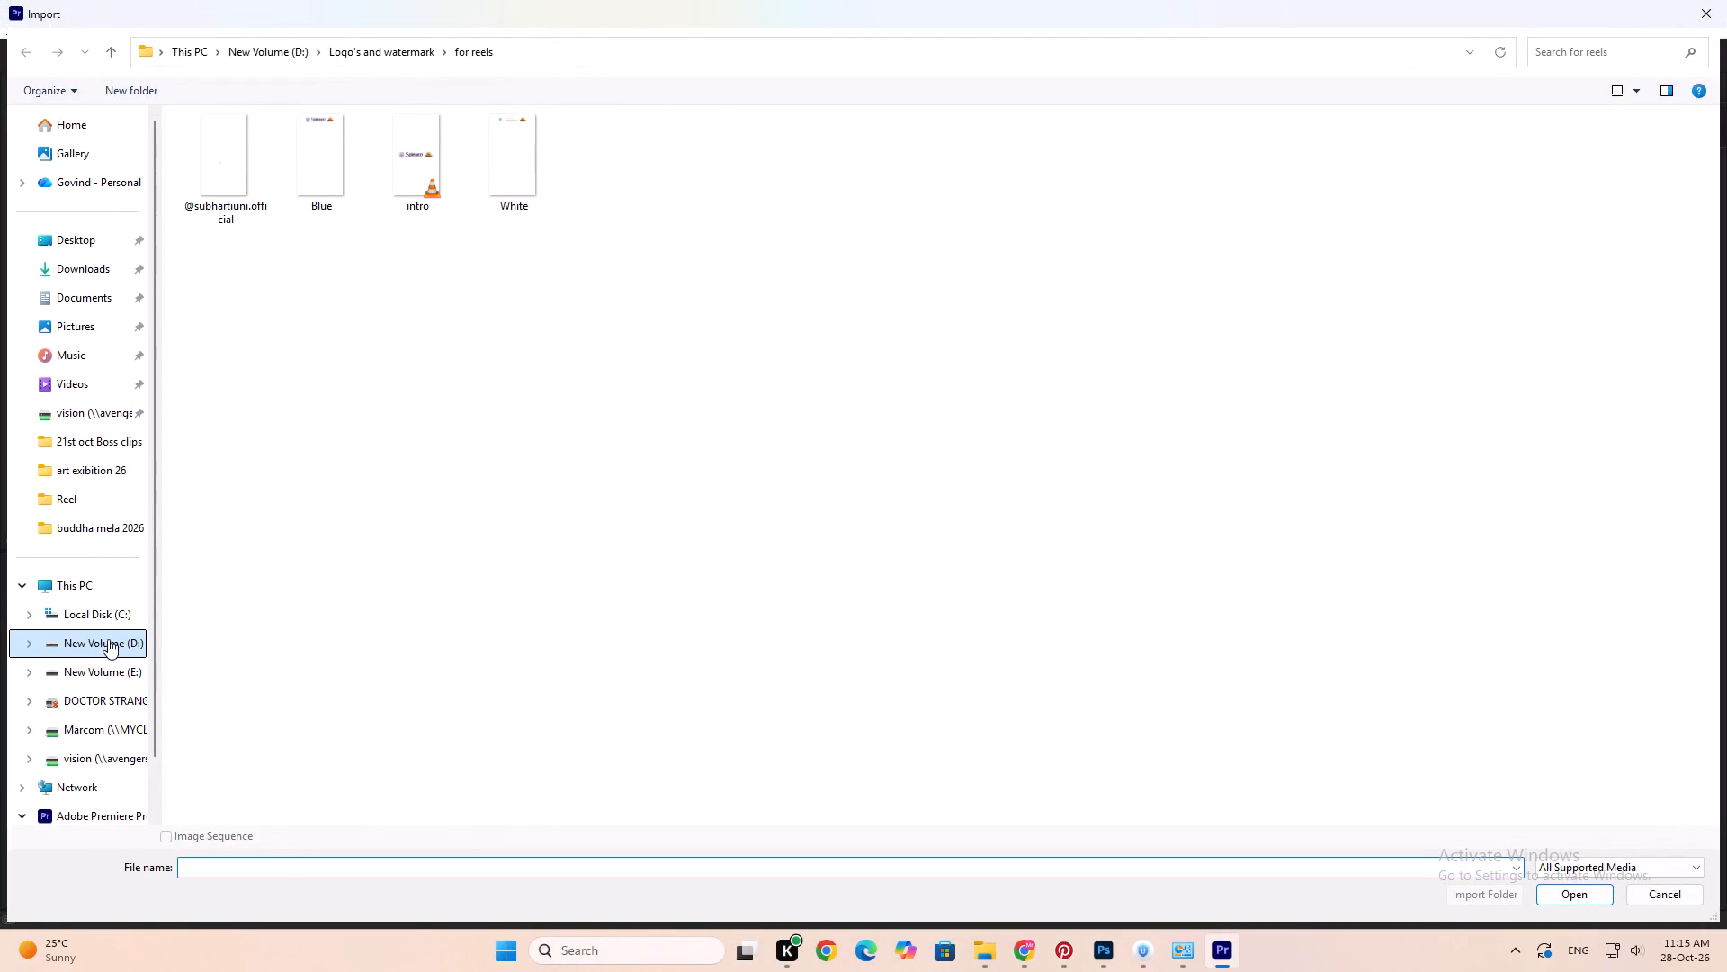
# Import the images (2) picture from the buddha mela 2026 folder on the D: drive.
pyautogui.click(108, 638)
pyautogui.doubleClick(281, 261)
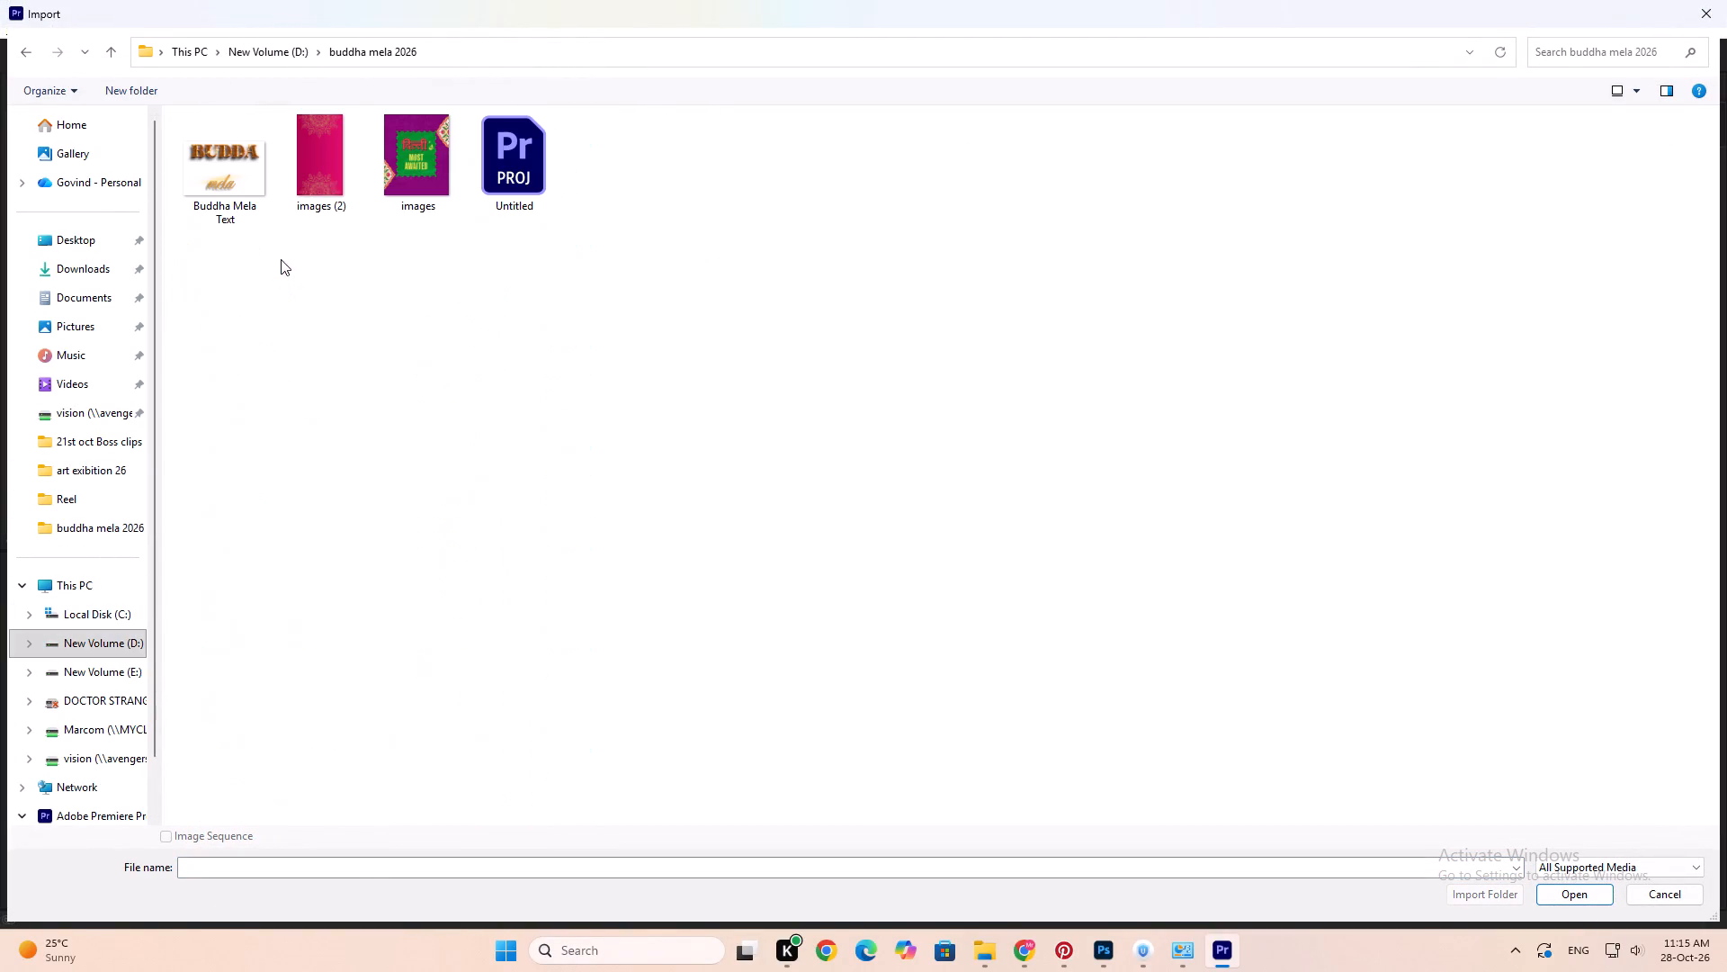
pyautogui.doubleClick(357, 197)
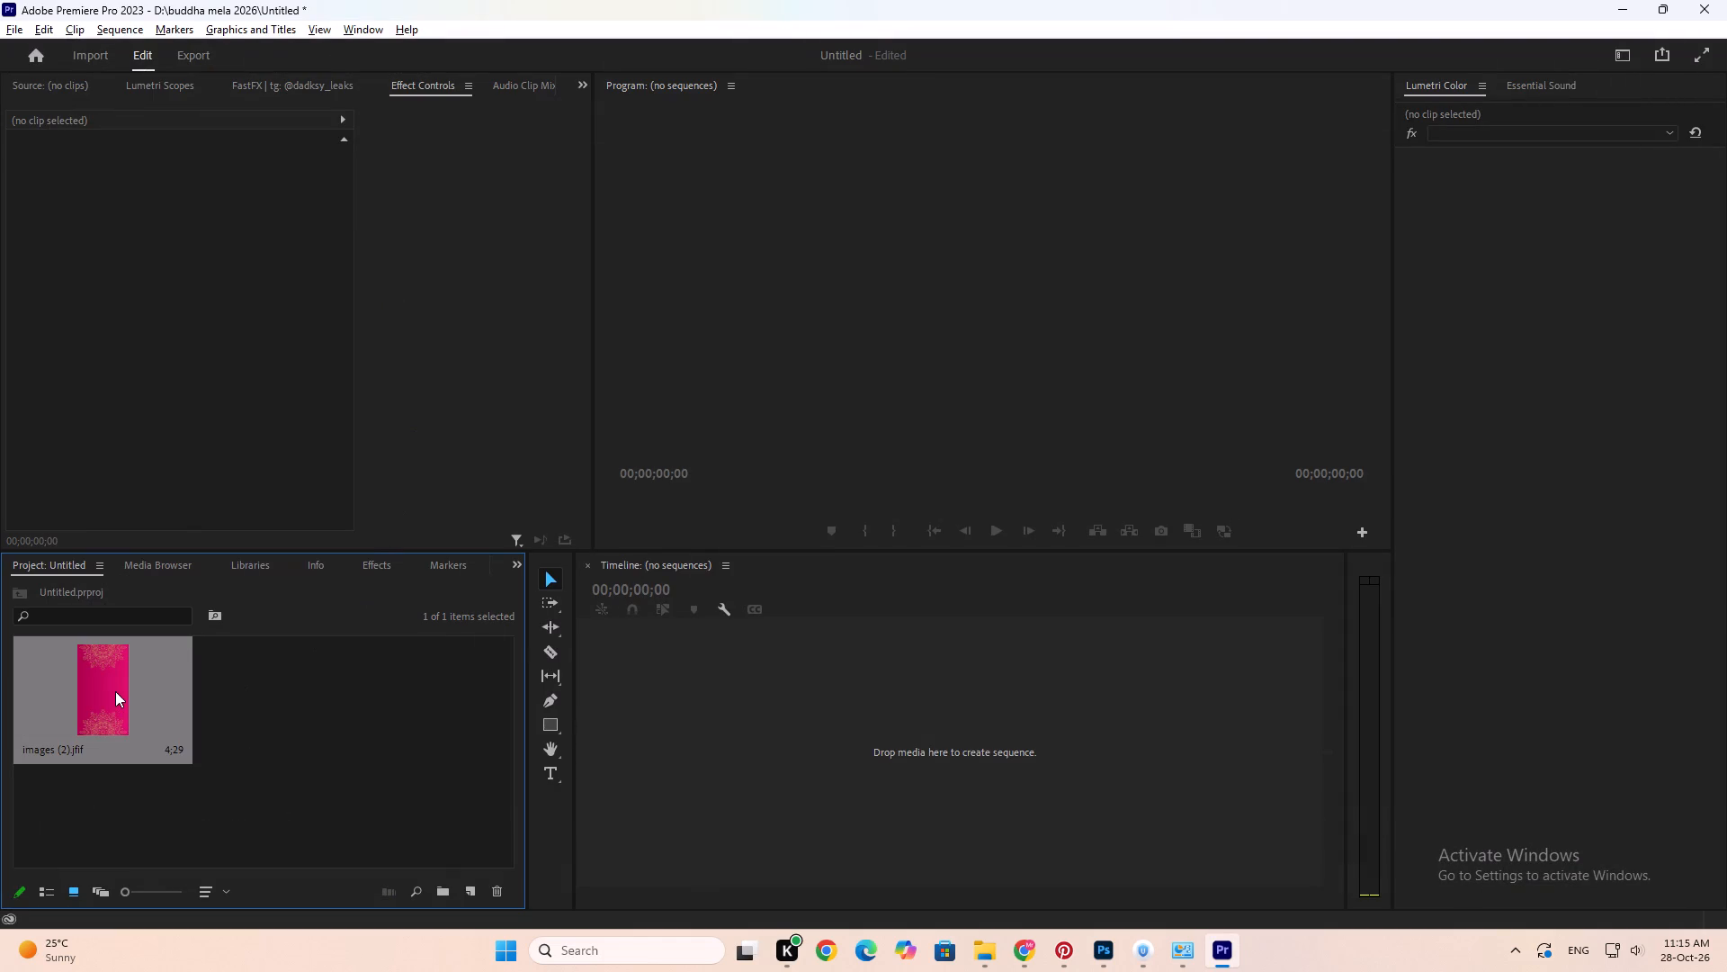
# Create a new sequence from the images (2).jfif picture in the project bin.
pyautogui.moveTo(115, 691); pyautogui.dragTo(146, 716)
pyautogui.click(116, 22)
pyautogui.click(470, 758)
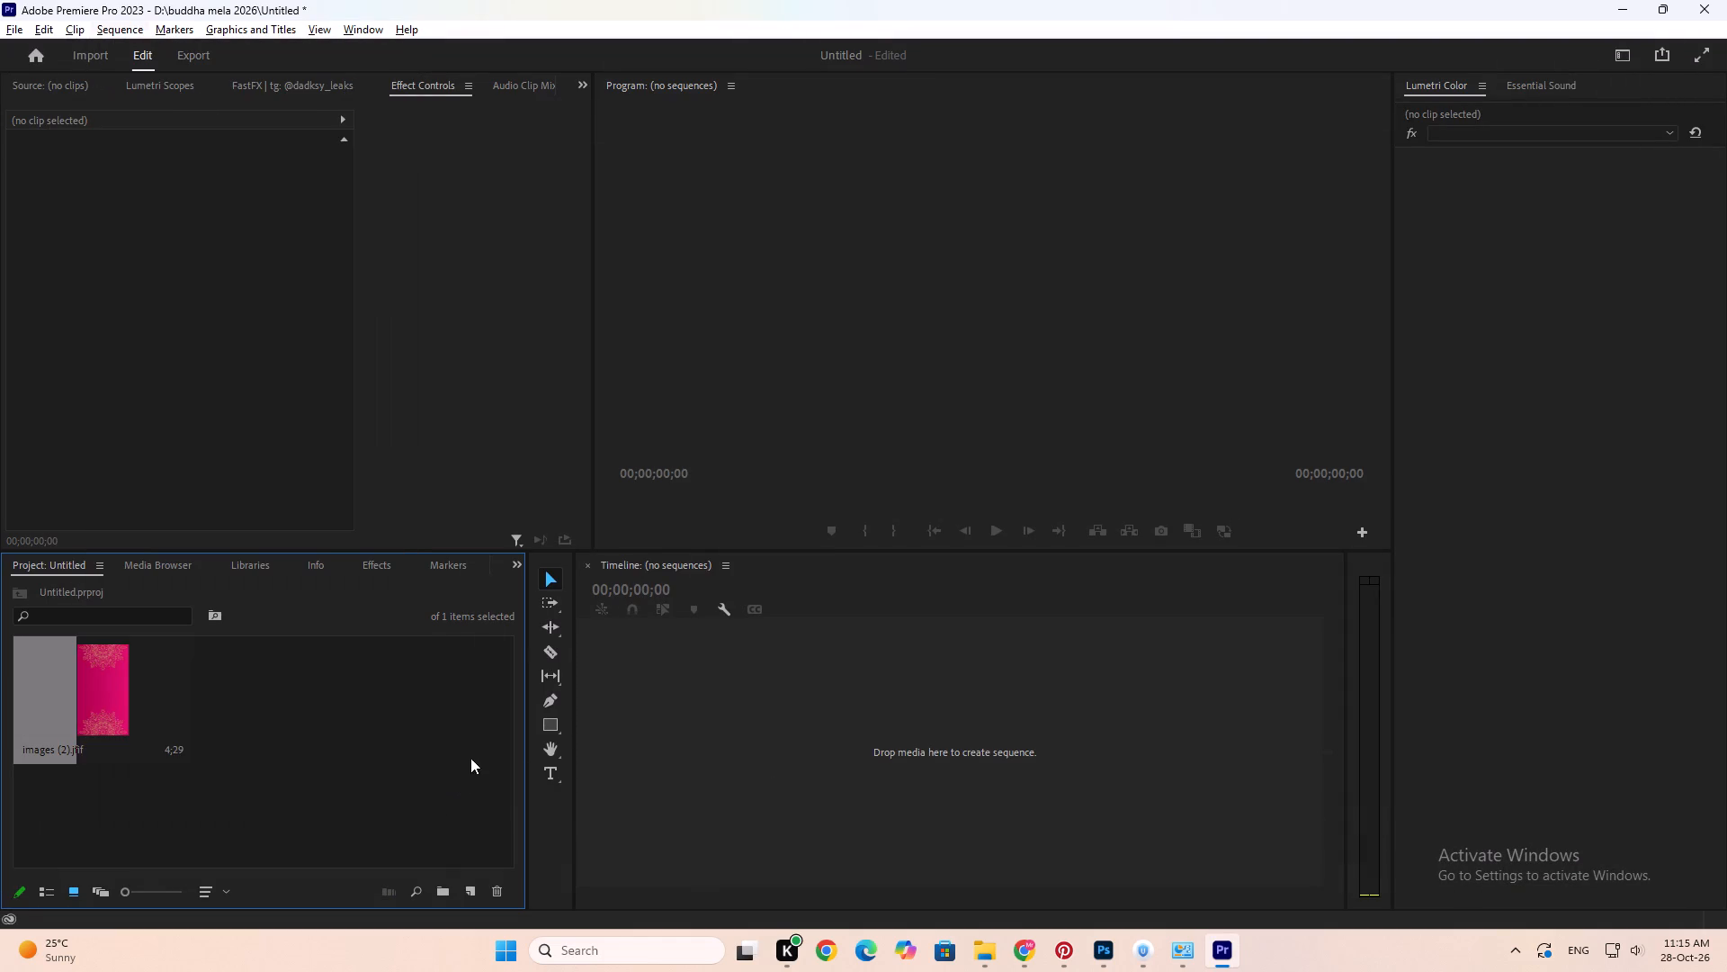
pyautogui.moveTo(127, 694); pyautogui.dragTo(762, 786)
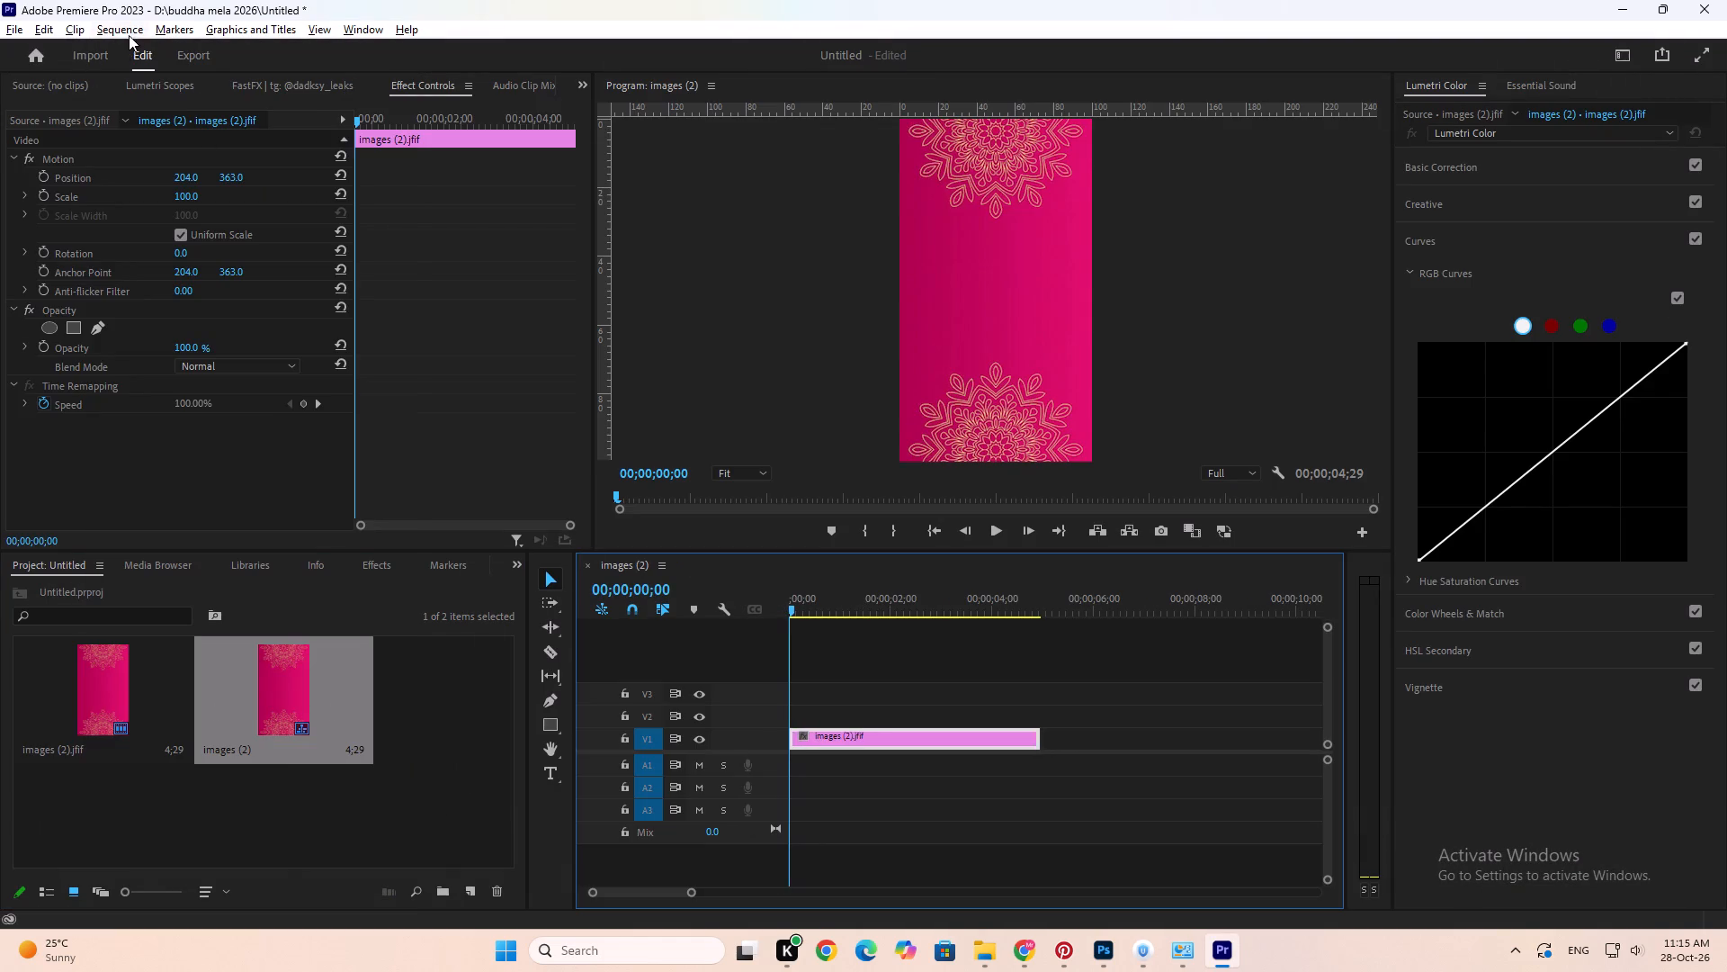
# Set the sequence frame size to 1080 horizontal by 1920 vertical and apply the settings.
pyautogui.click(124, 28)
pyautogui.click(139, 51)
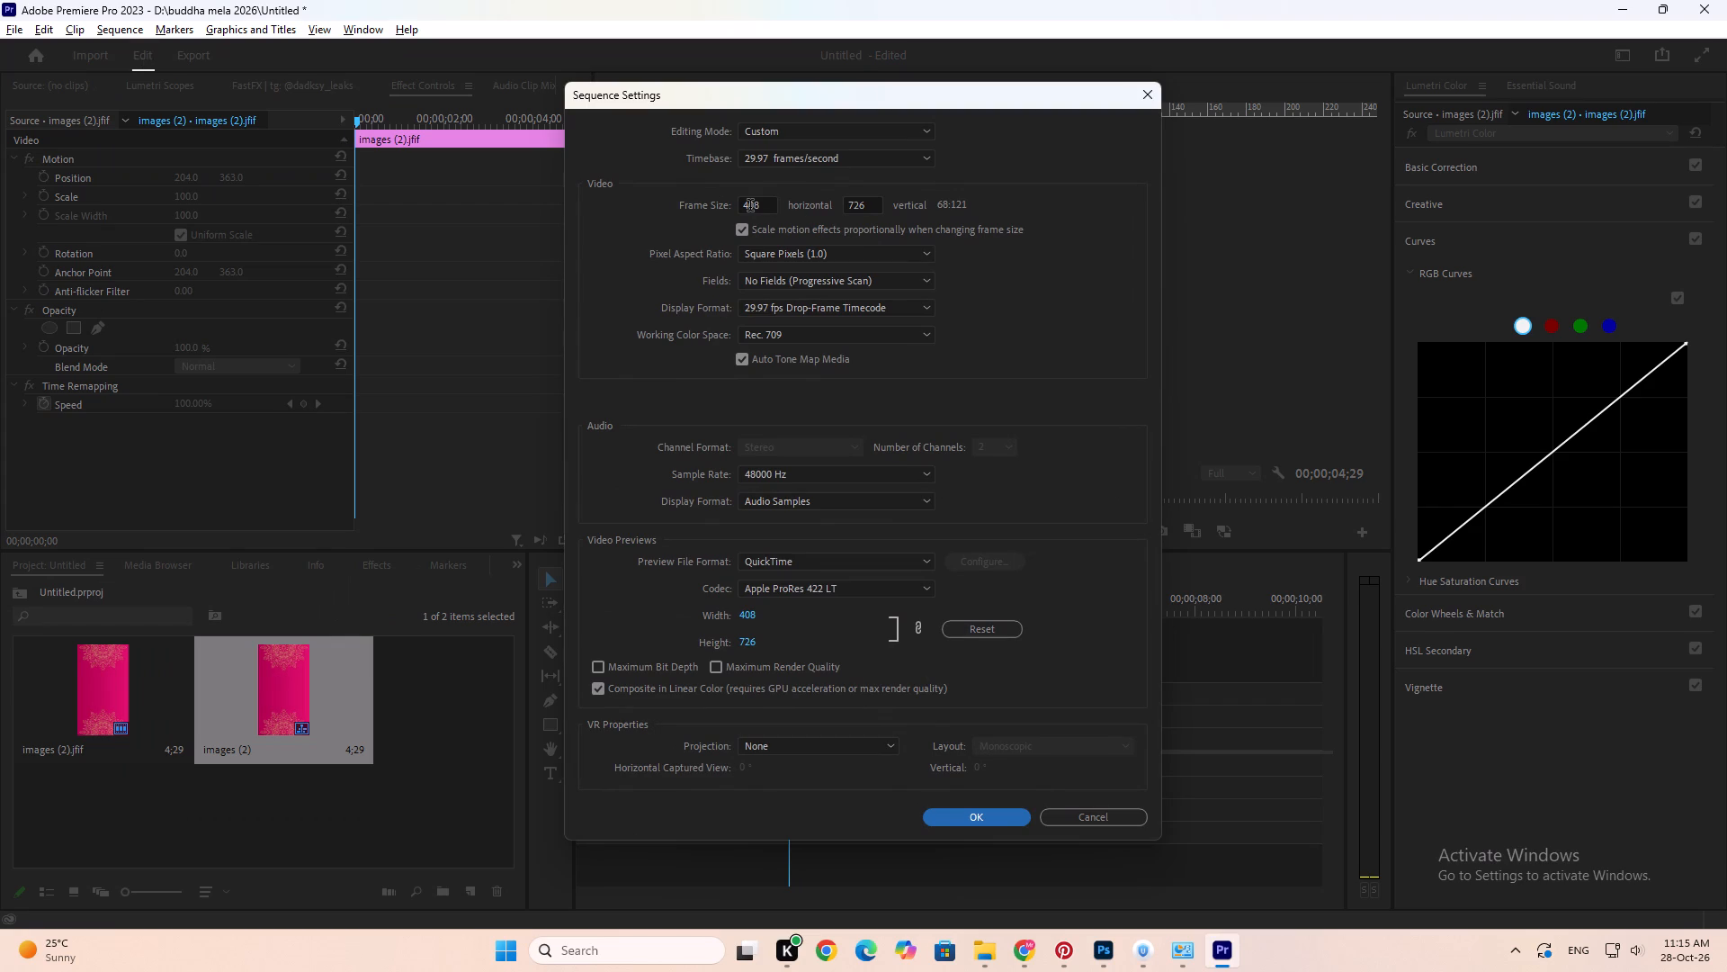
pyautogui.moveTo(764, 207); pyautogui.dragTo(676, 191)
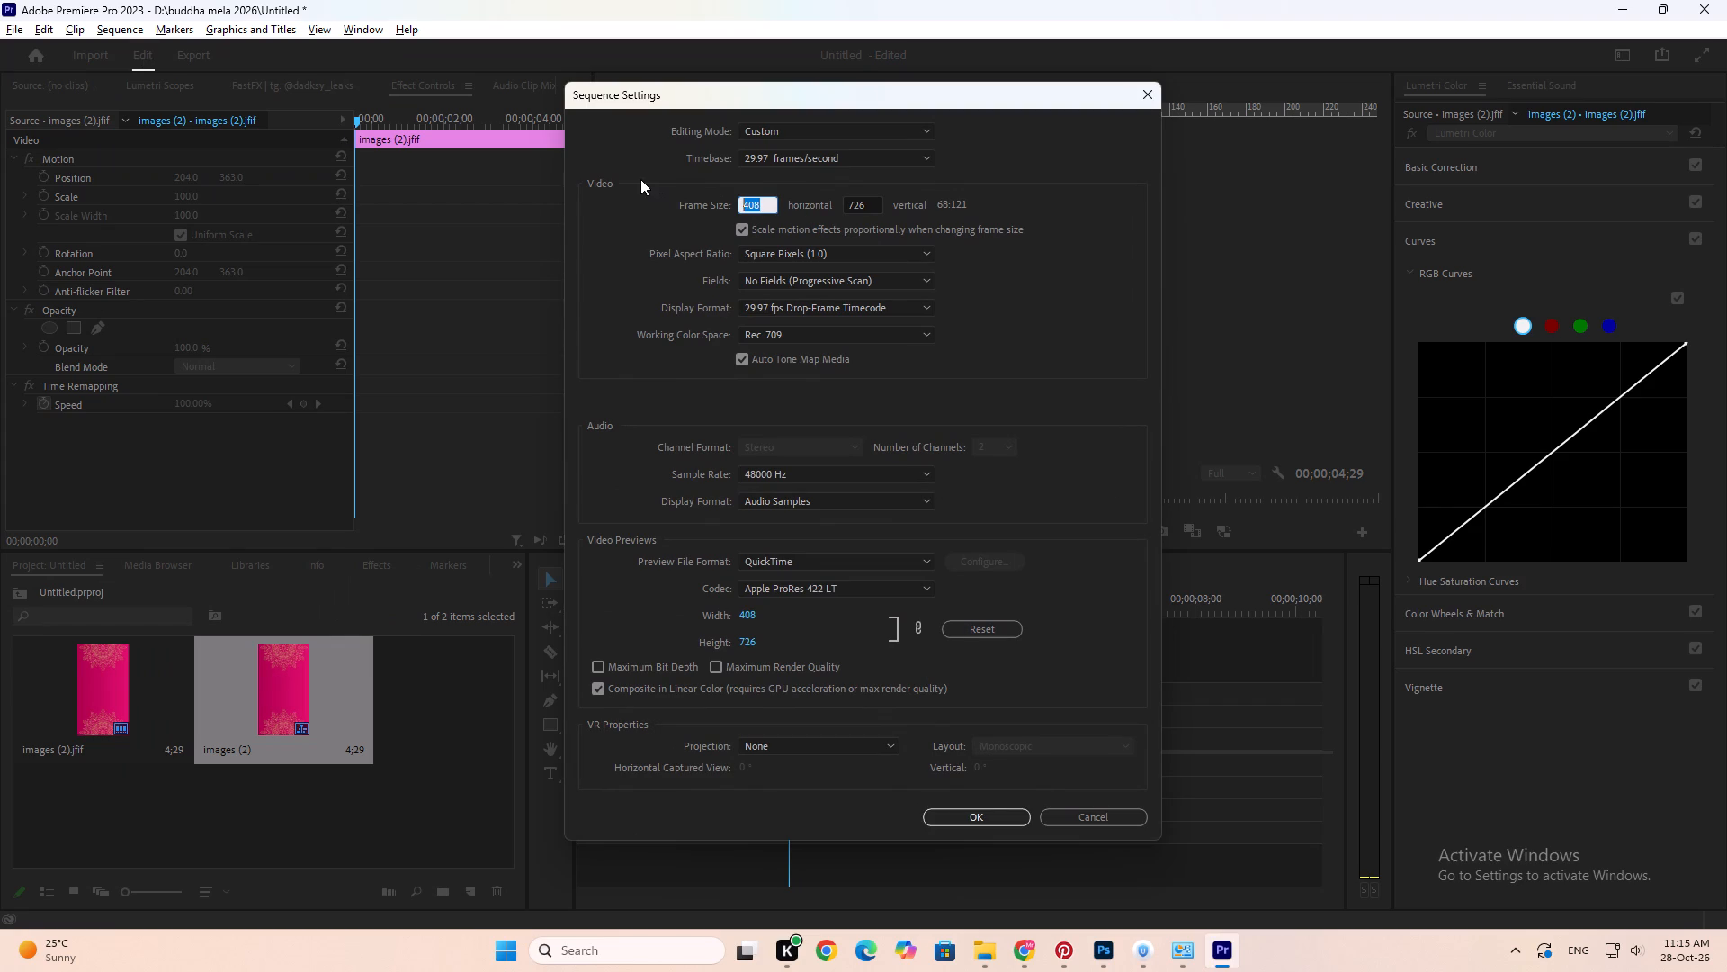
pyautogui.write('1080')
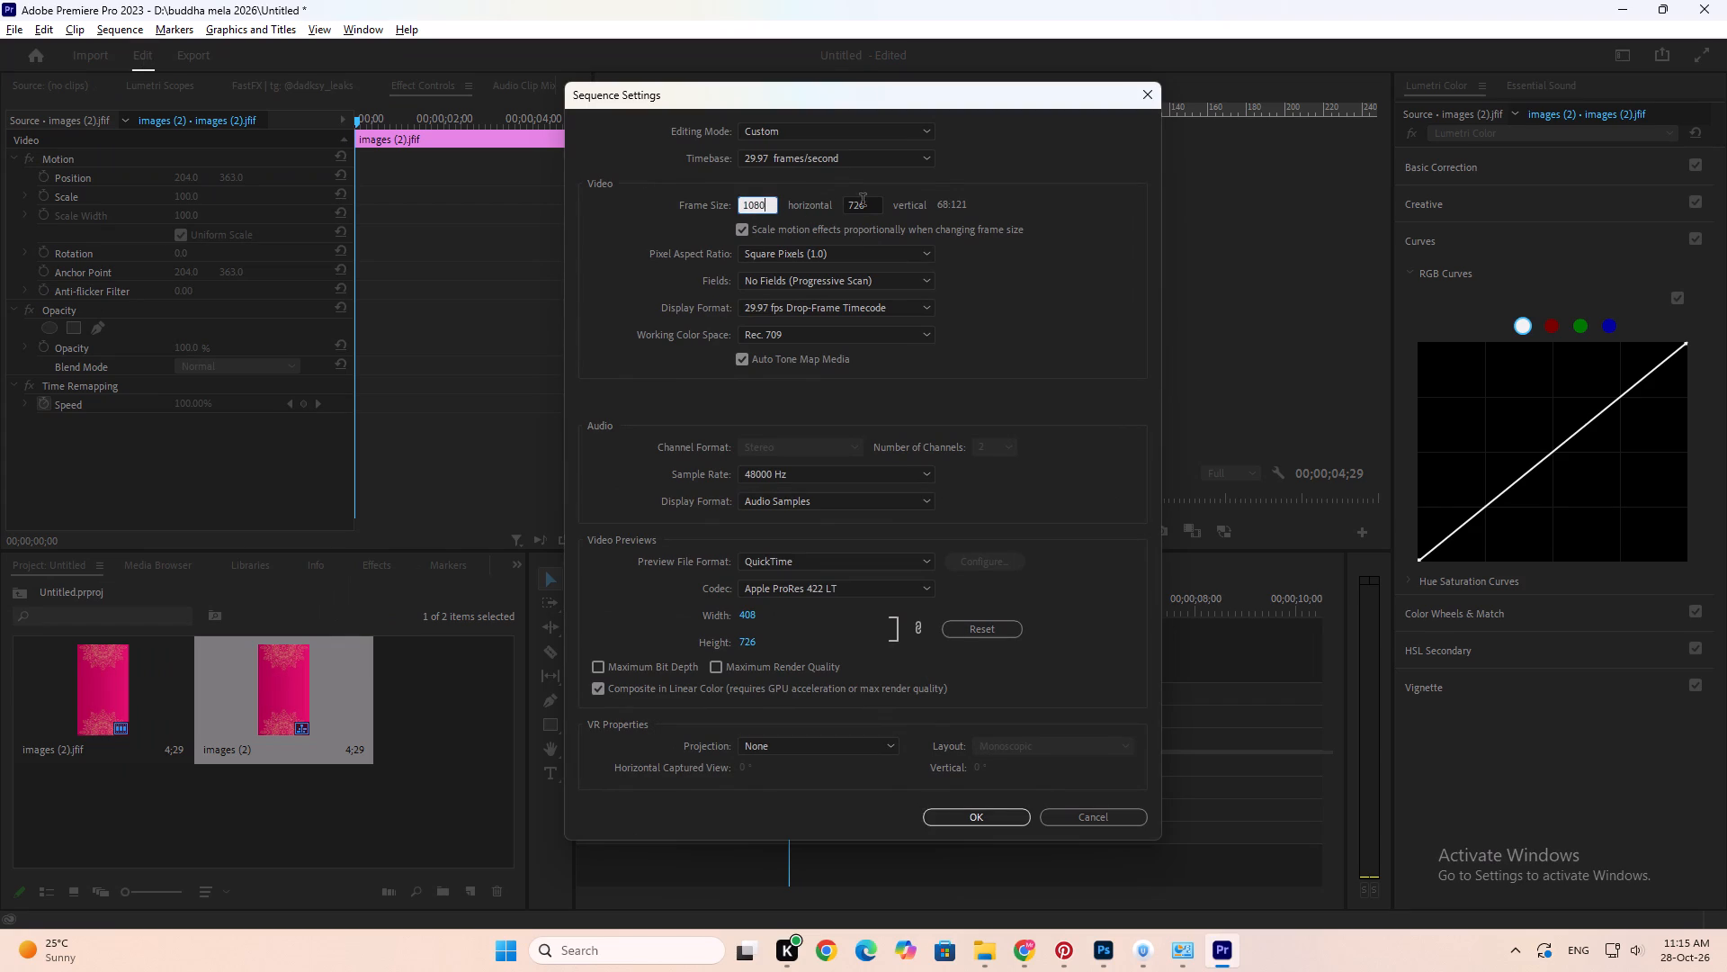
pyautogui.doubleClick(862, 209)
pyautogui.write('1920')
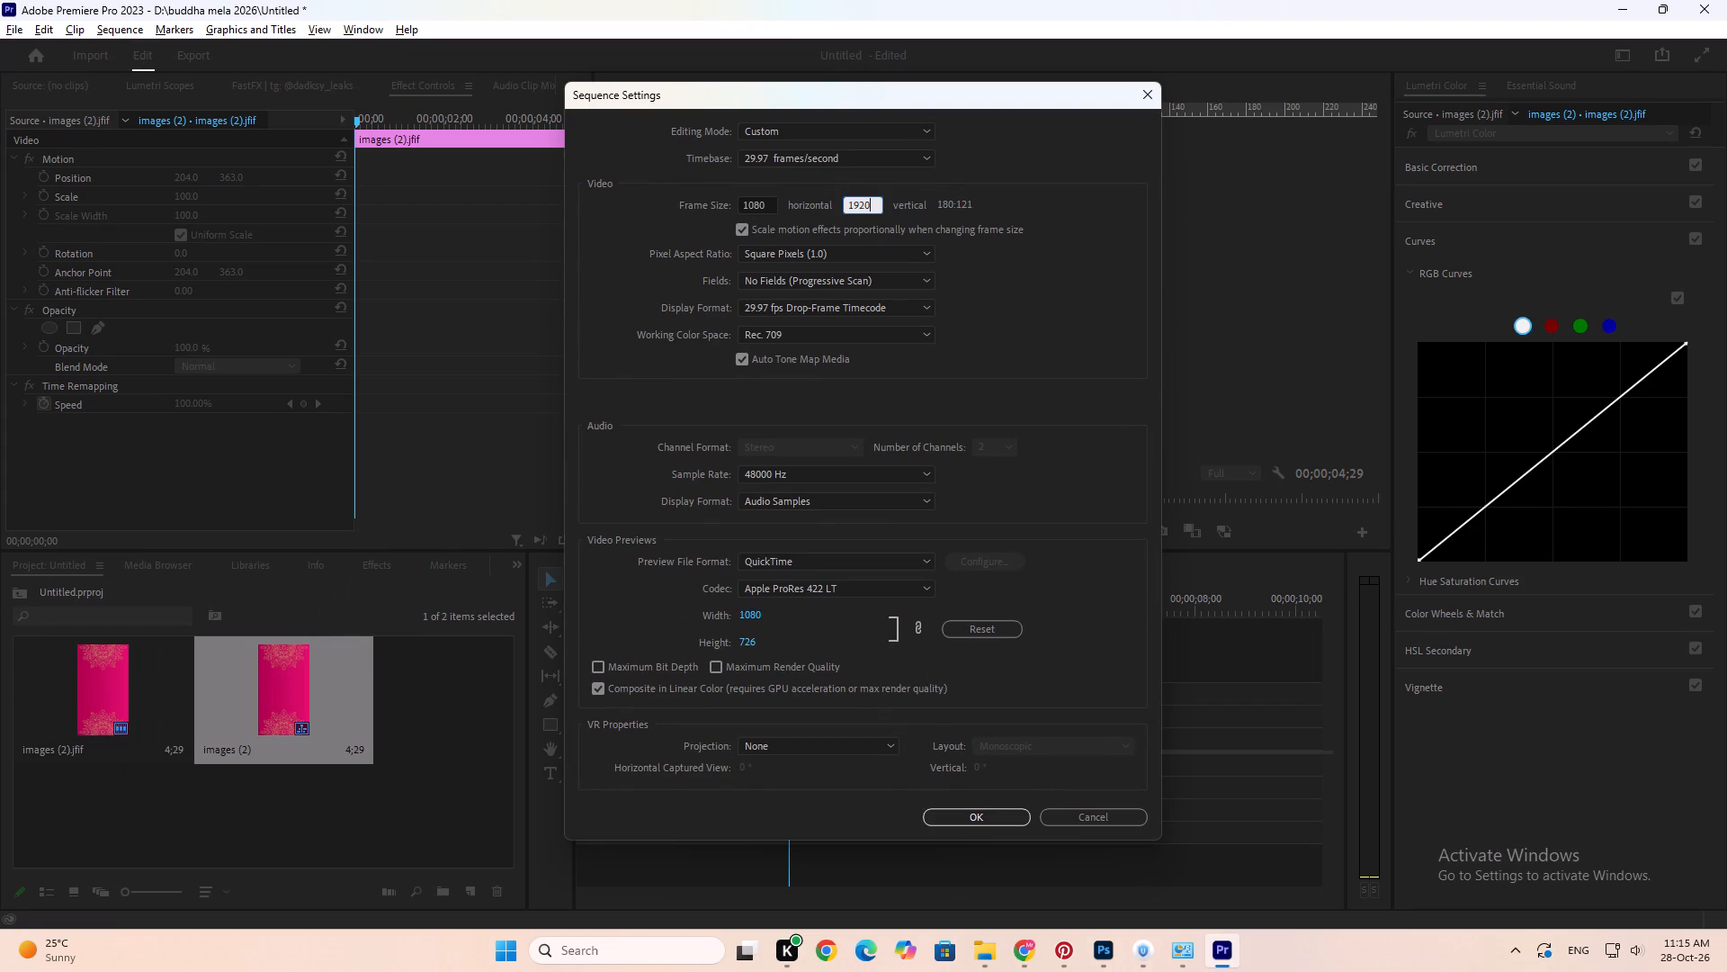
pyautogui.click(1005, 283)
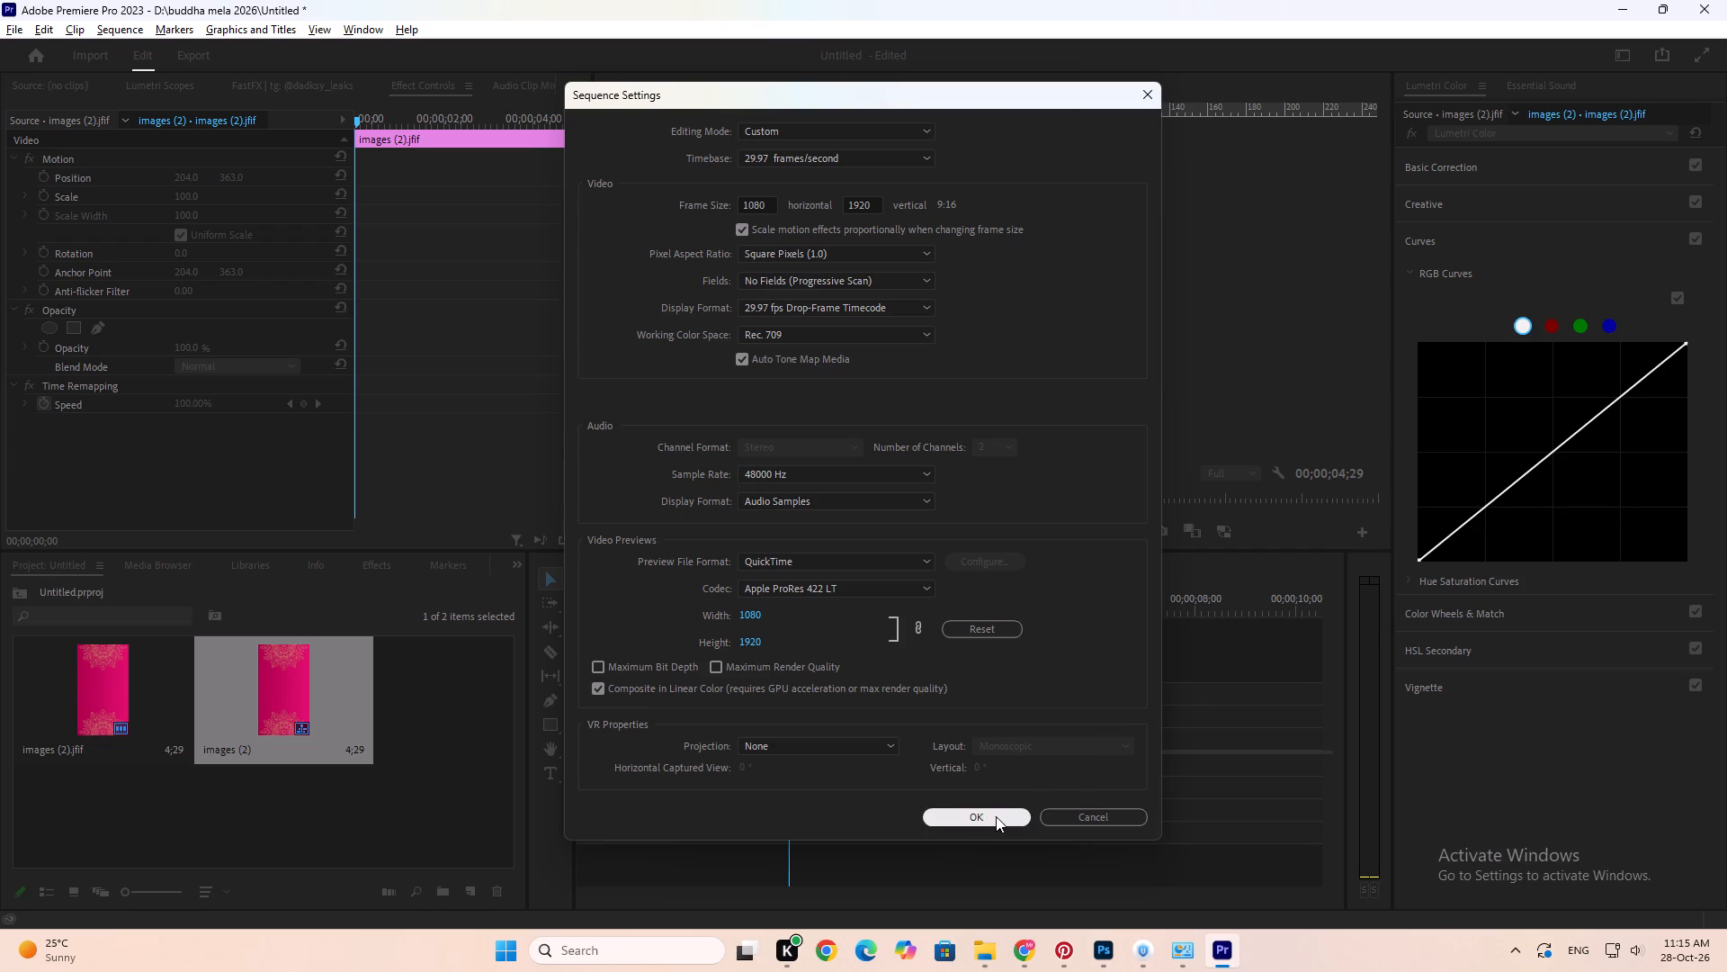
pyautogui.click(996, 816)
pyautogui.click(953, 498)
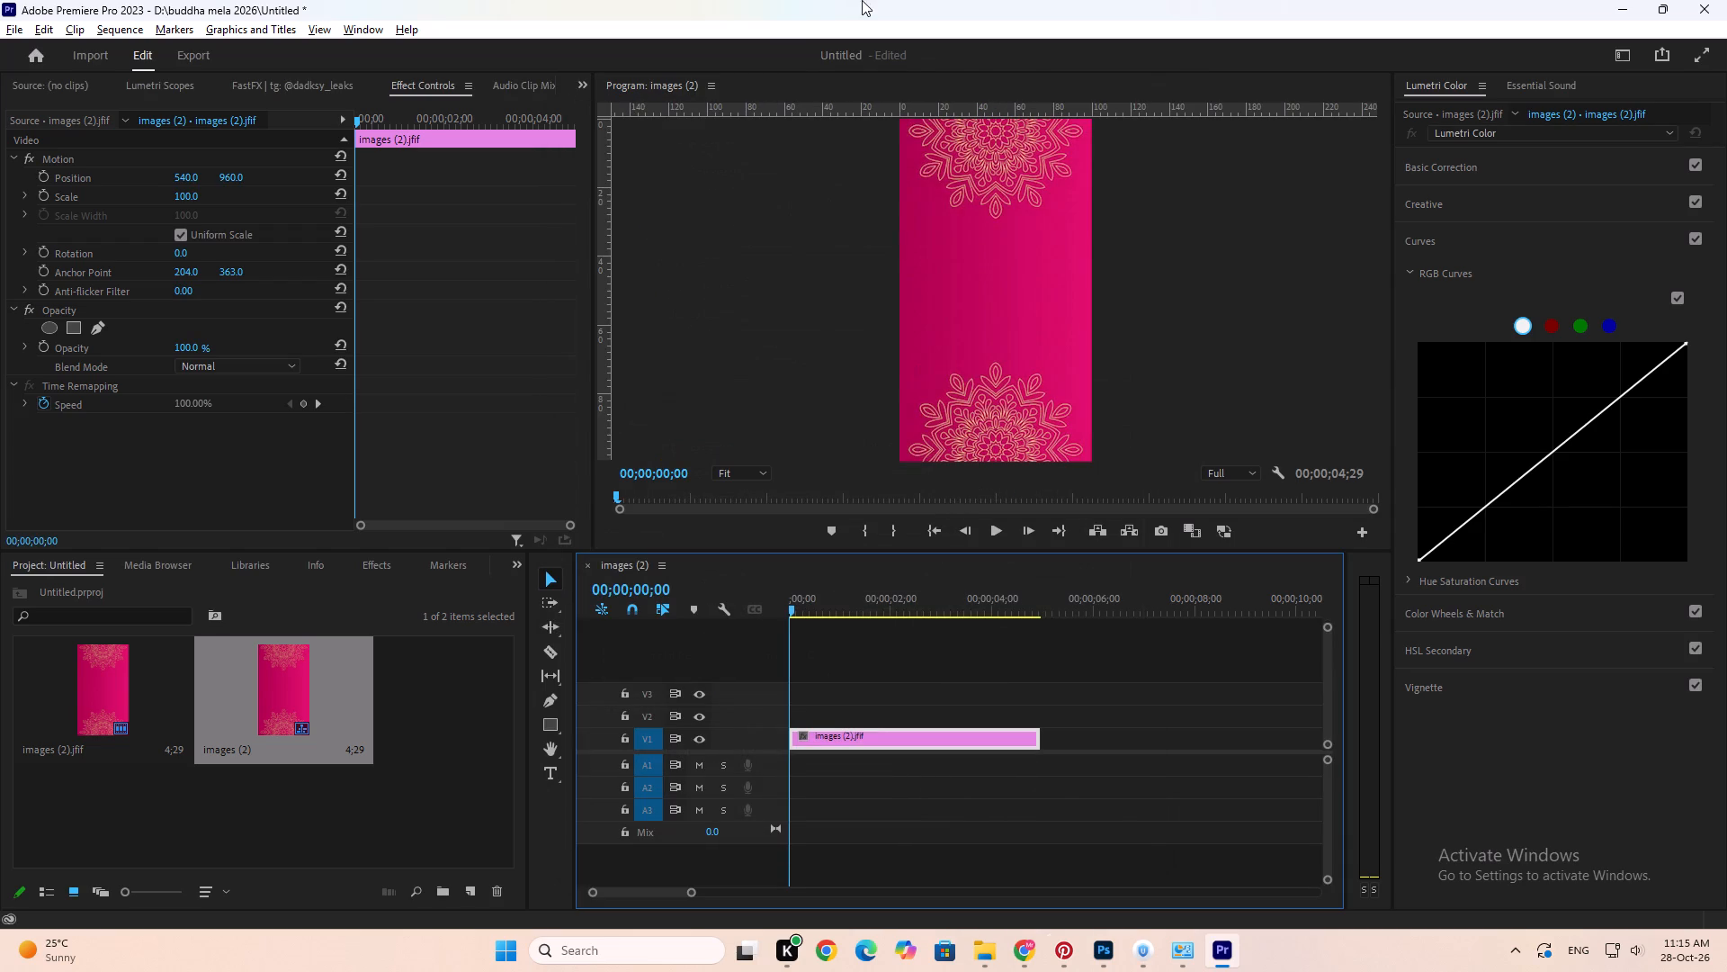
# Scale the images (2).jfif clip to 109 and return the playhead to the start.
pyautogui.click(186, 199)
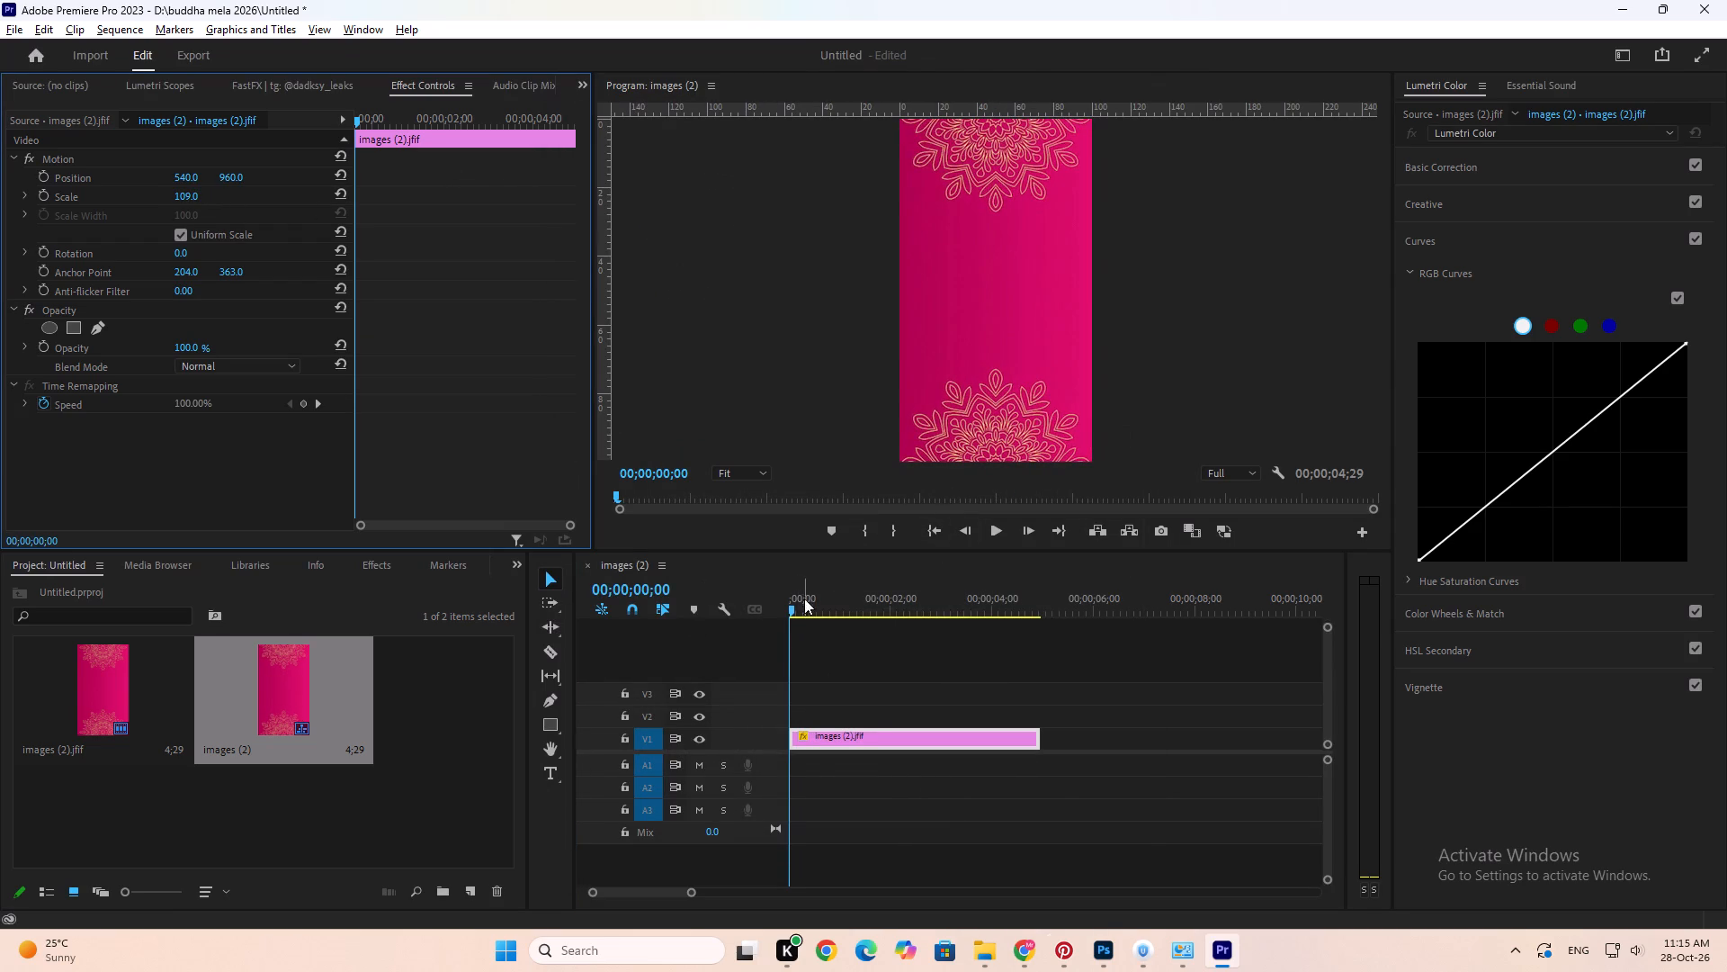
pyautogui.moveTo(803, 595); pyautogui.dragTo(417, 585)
# Import the images picture from the buddha mela 2026 folder.
pyautogui.doubleClick(259, 847)
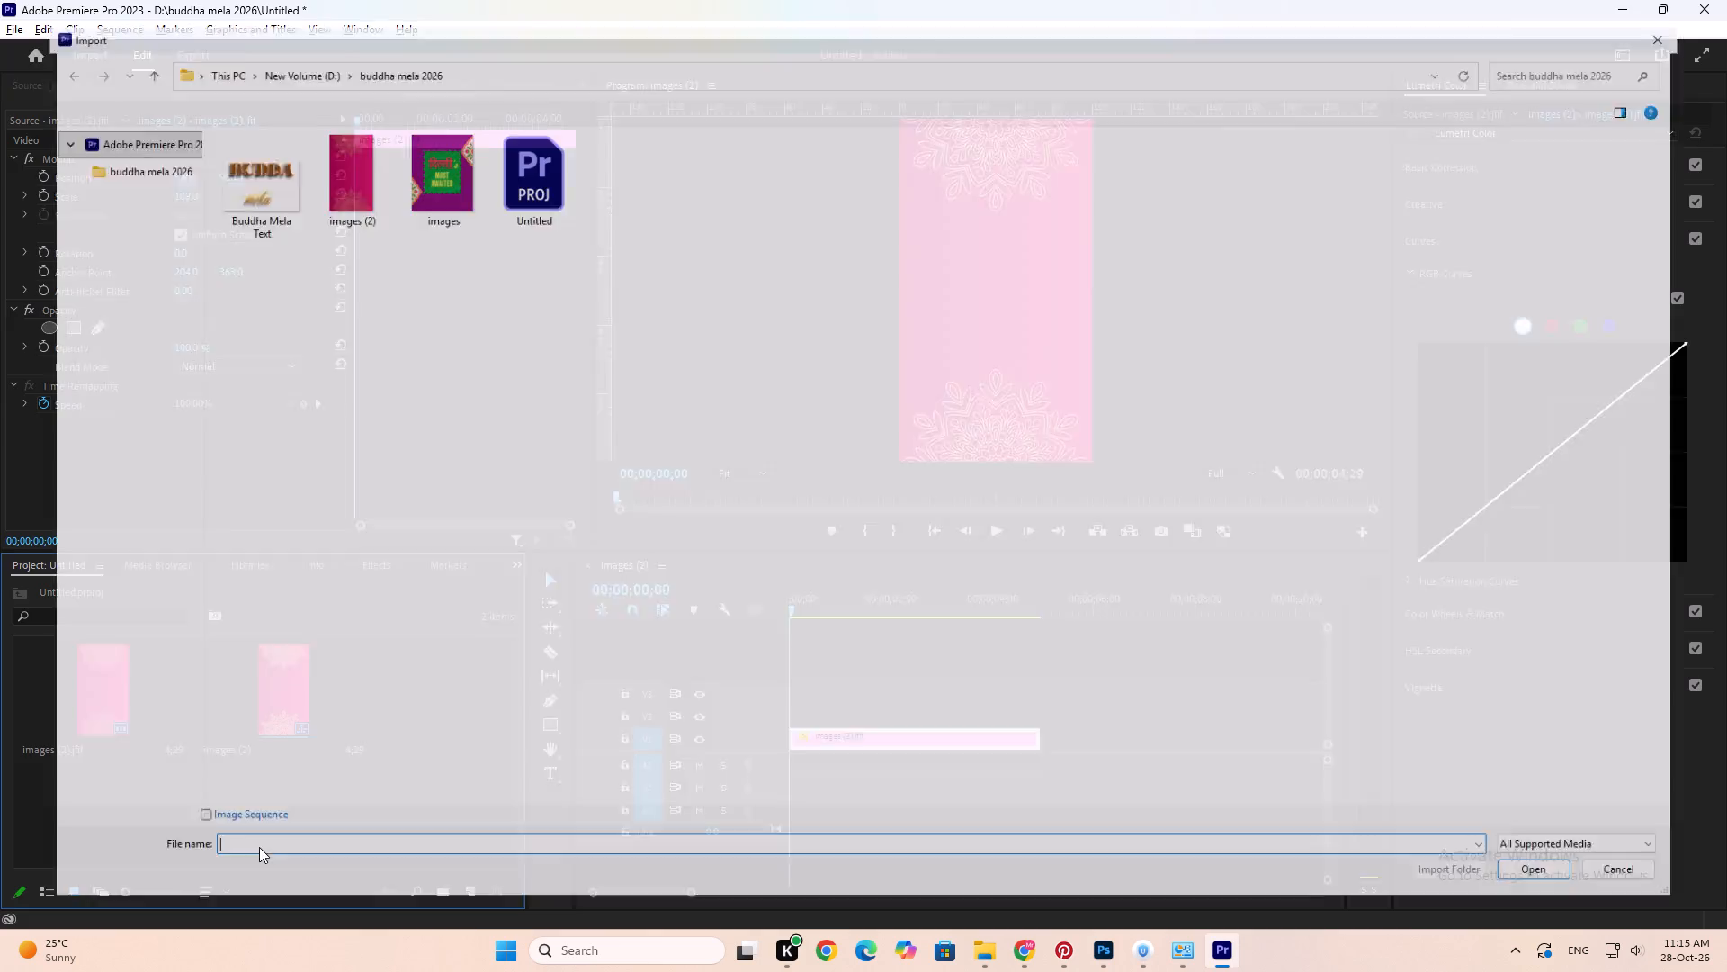
pyautogui.click(420, 200)
pyautogui.moveTo(409, 180); pyautogui.dragTo(362, 616)
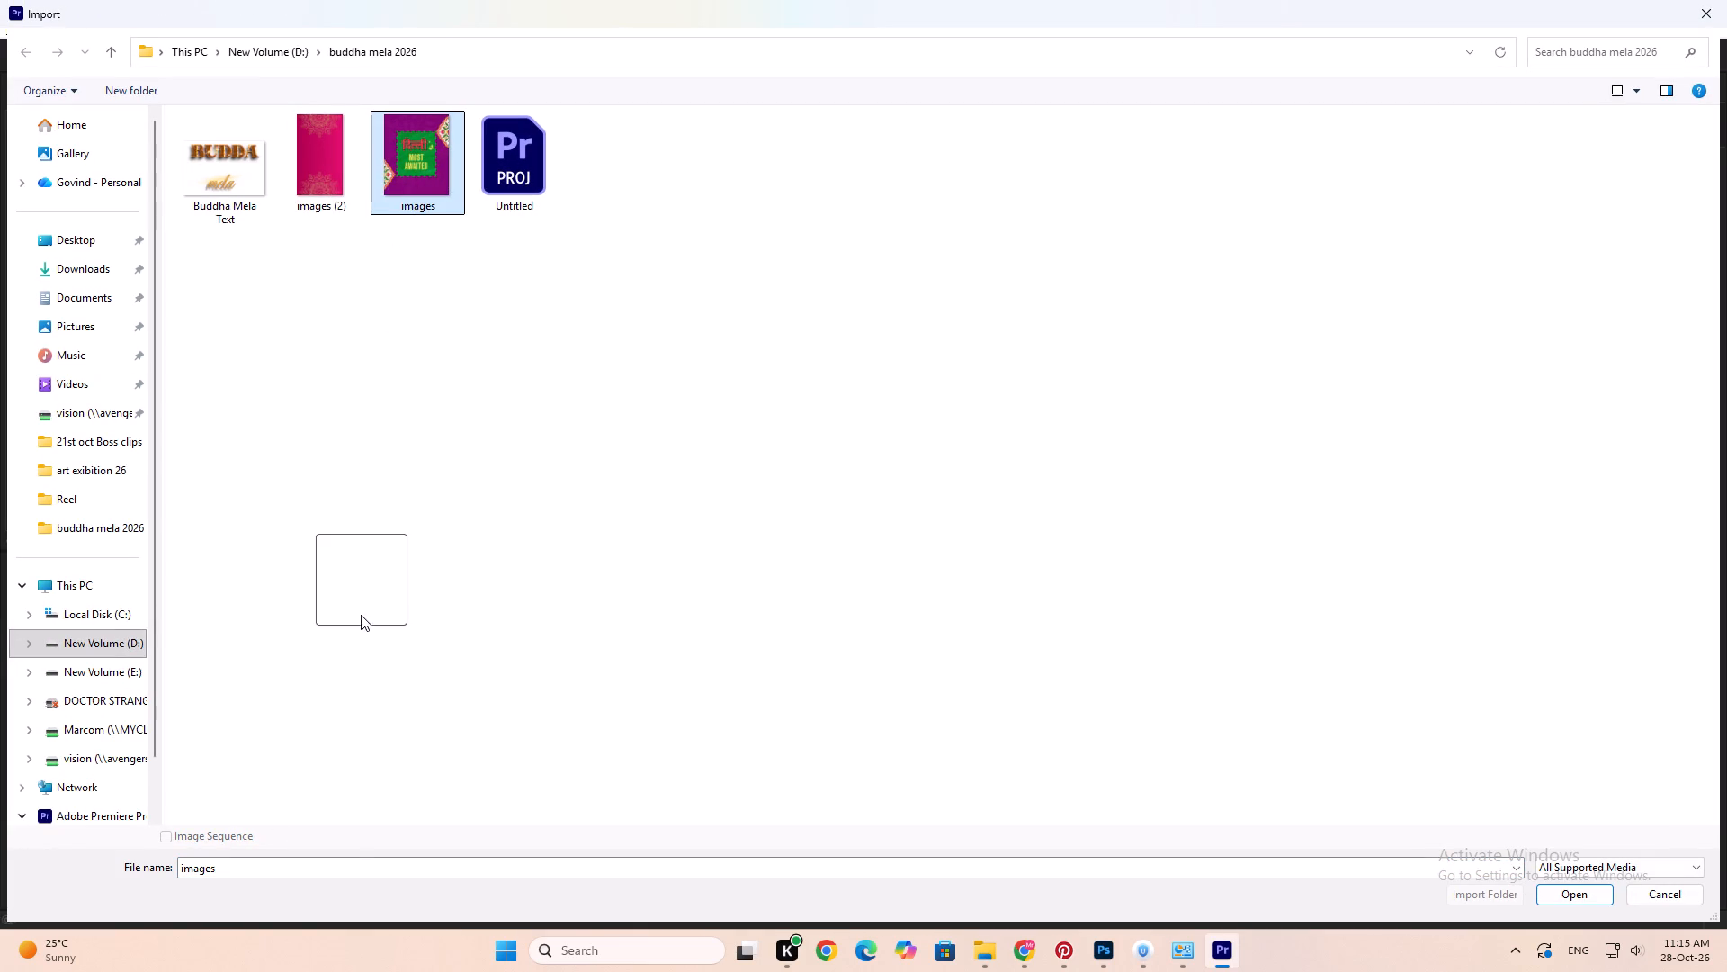
pyautogui.press('Return')
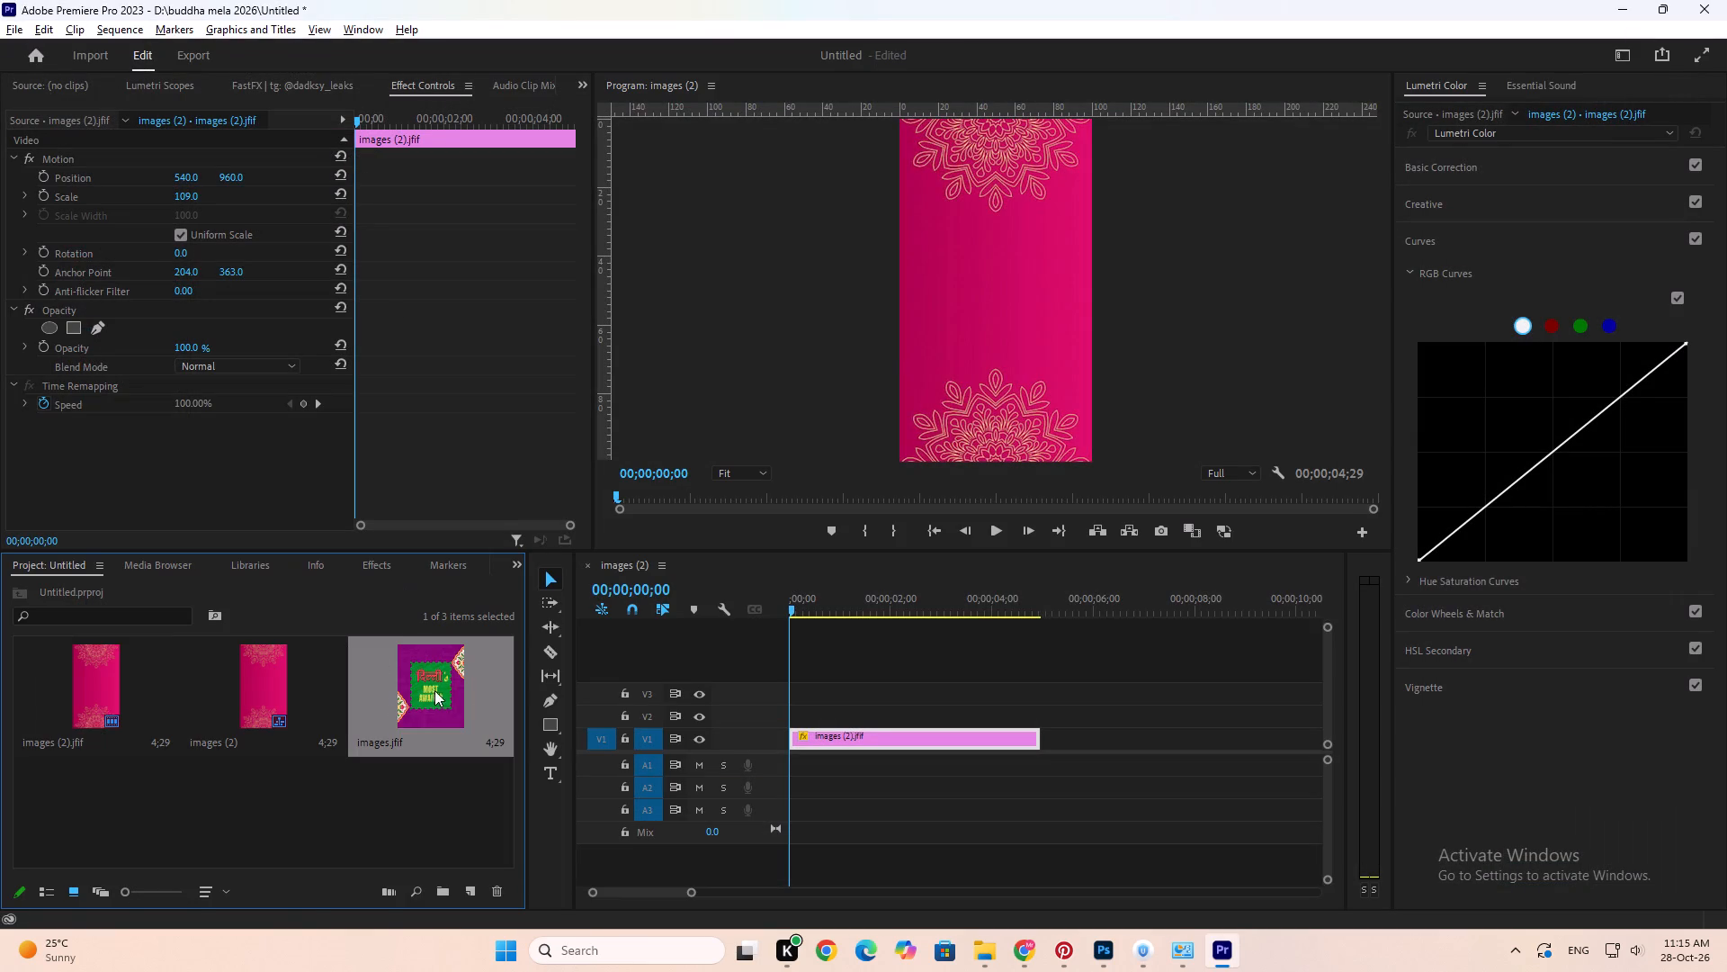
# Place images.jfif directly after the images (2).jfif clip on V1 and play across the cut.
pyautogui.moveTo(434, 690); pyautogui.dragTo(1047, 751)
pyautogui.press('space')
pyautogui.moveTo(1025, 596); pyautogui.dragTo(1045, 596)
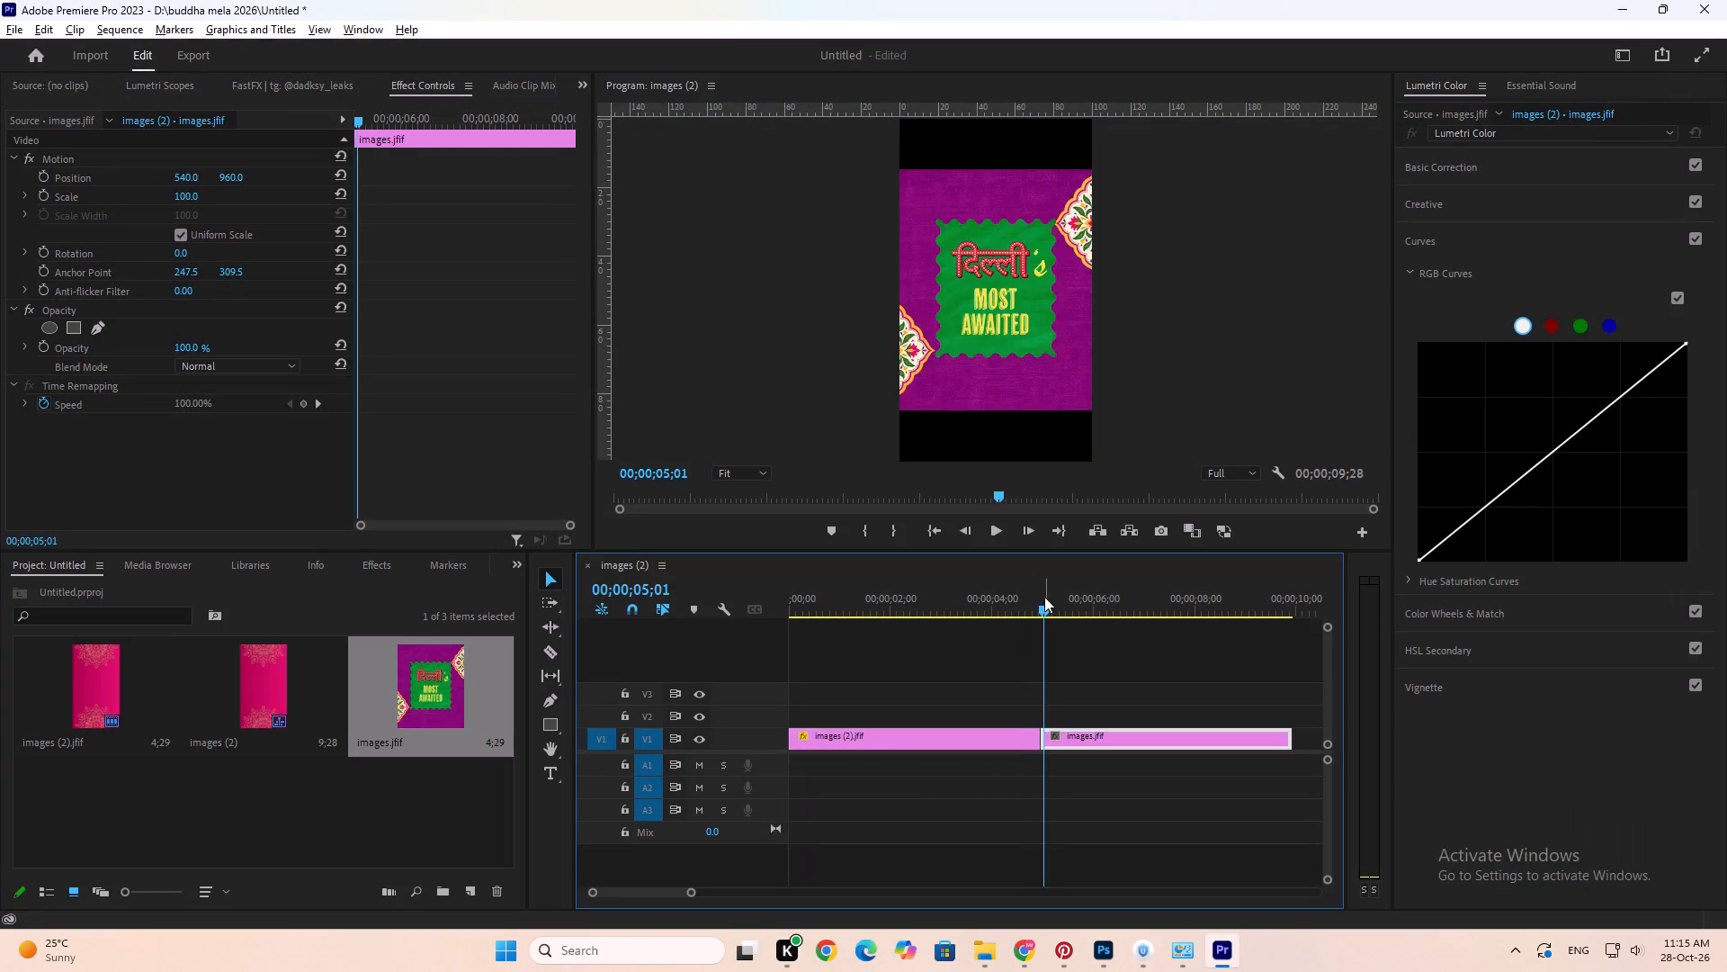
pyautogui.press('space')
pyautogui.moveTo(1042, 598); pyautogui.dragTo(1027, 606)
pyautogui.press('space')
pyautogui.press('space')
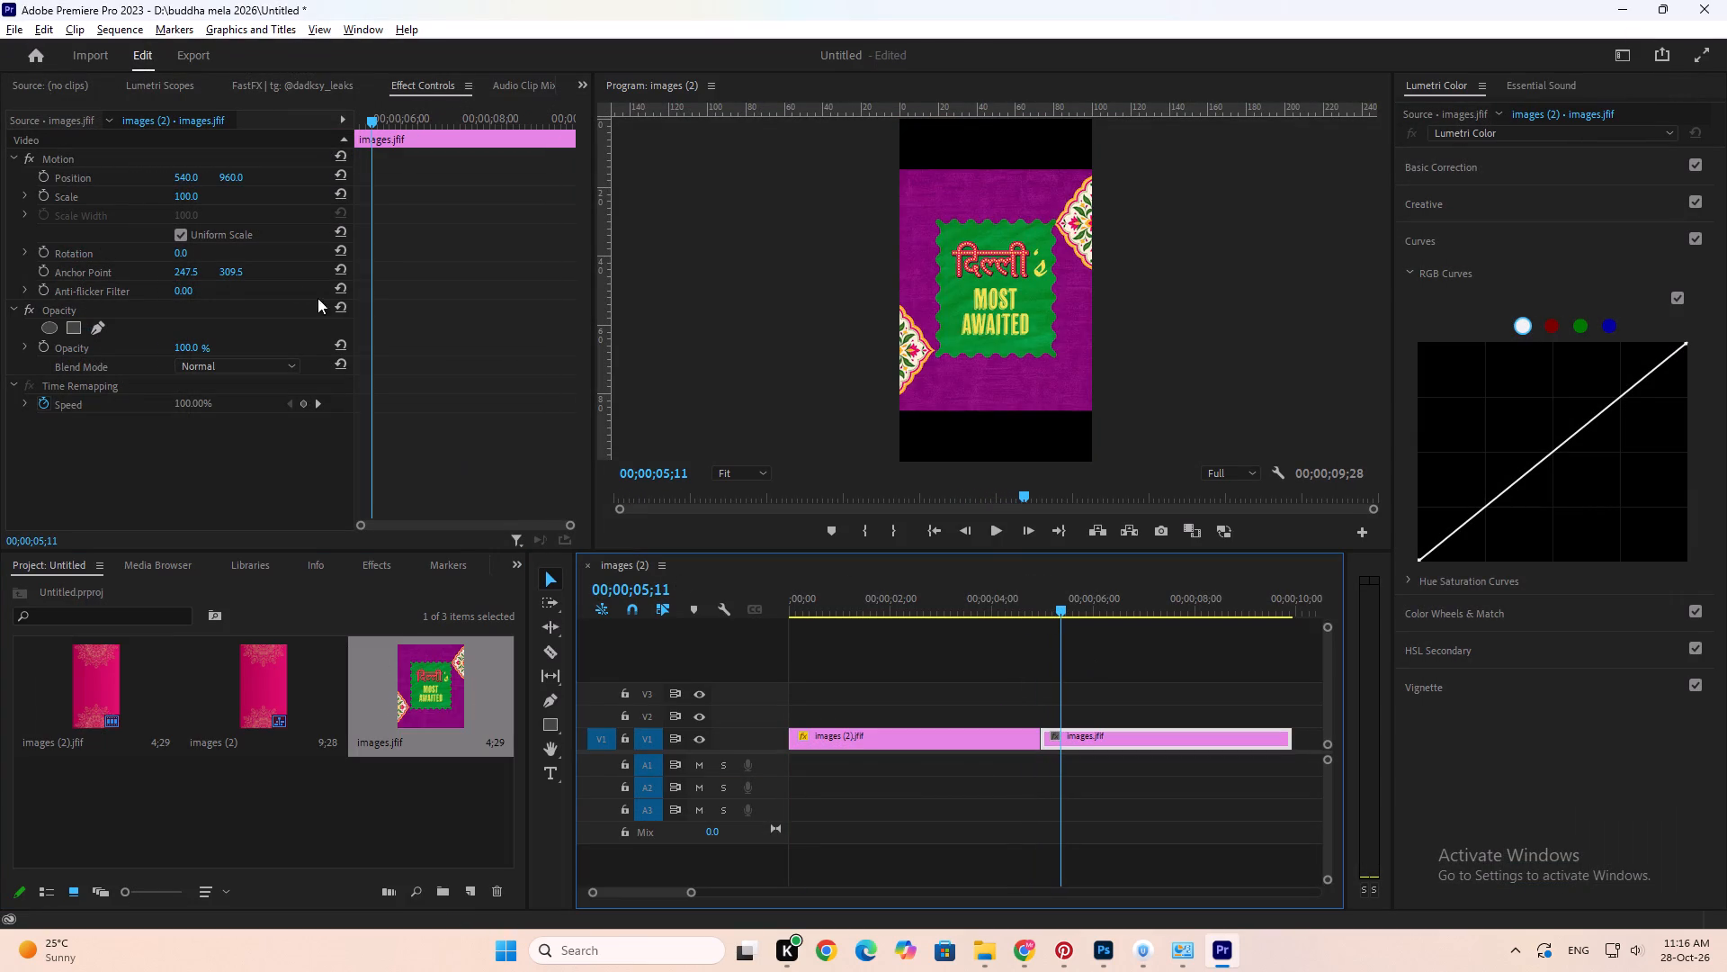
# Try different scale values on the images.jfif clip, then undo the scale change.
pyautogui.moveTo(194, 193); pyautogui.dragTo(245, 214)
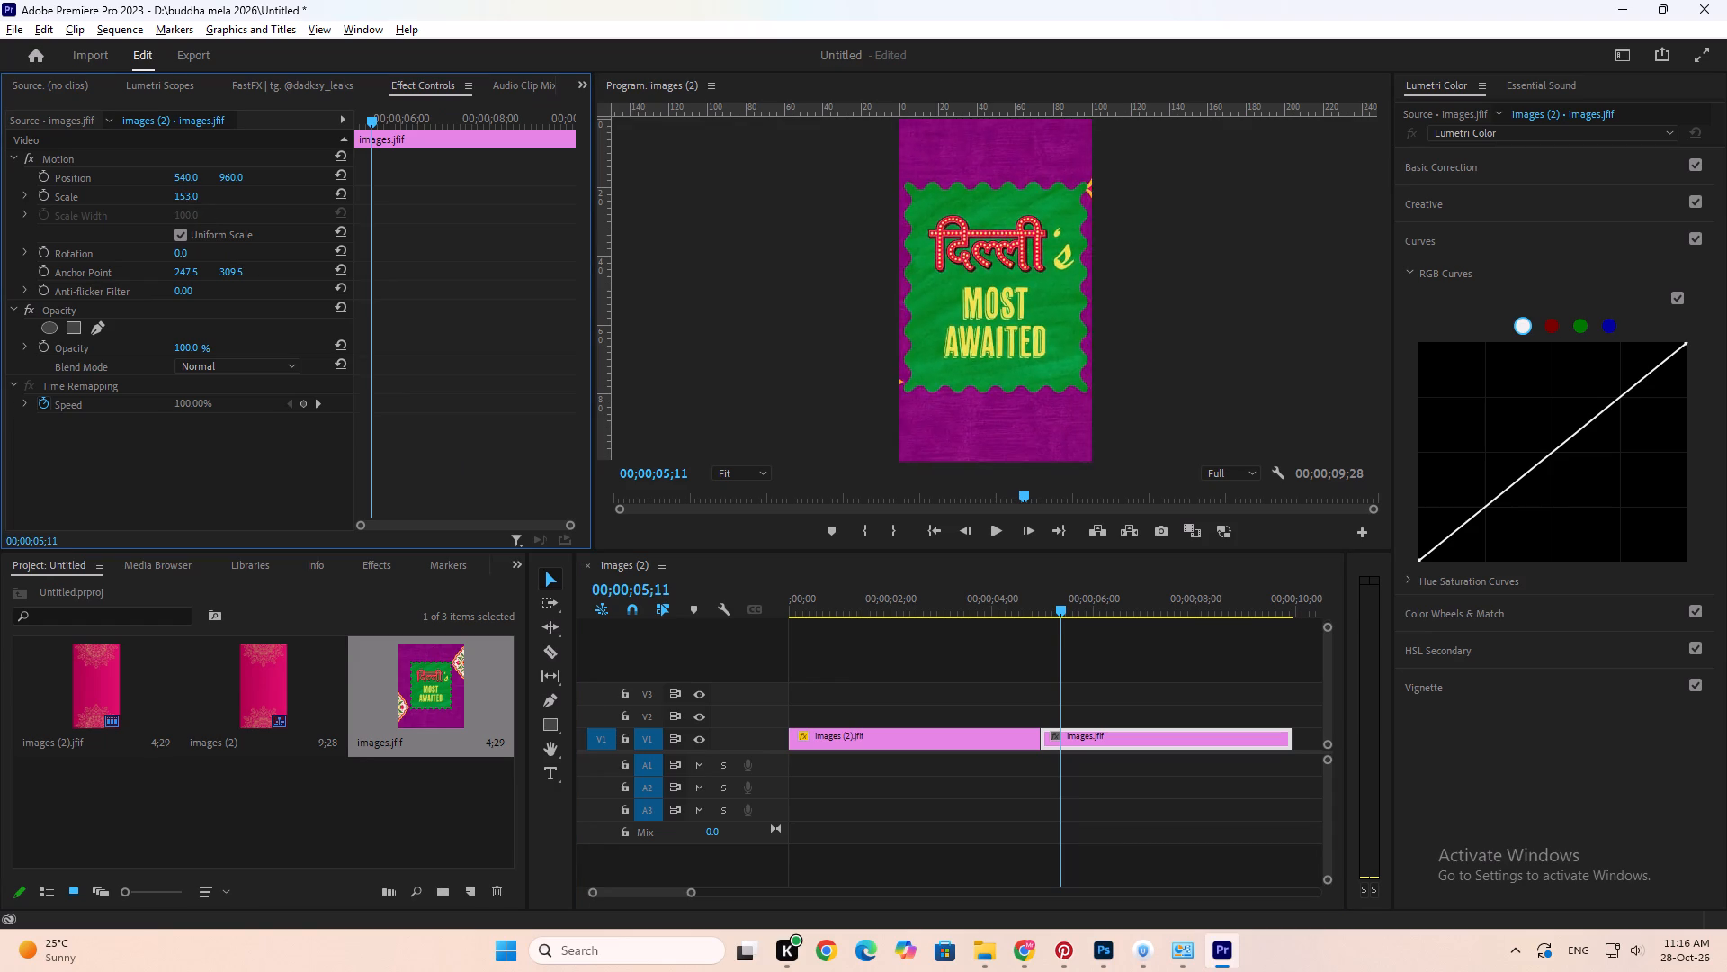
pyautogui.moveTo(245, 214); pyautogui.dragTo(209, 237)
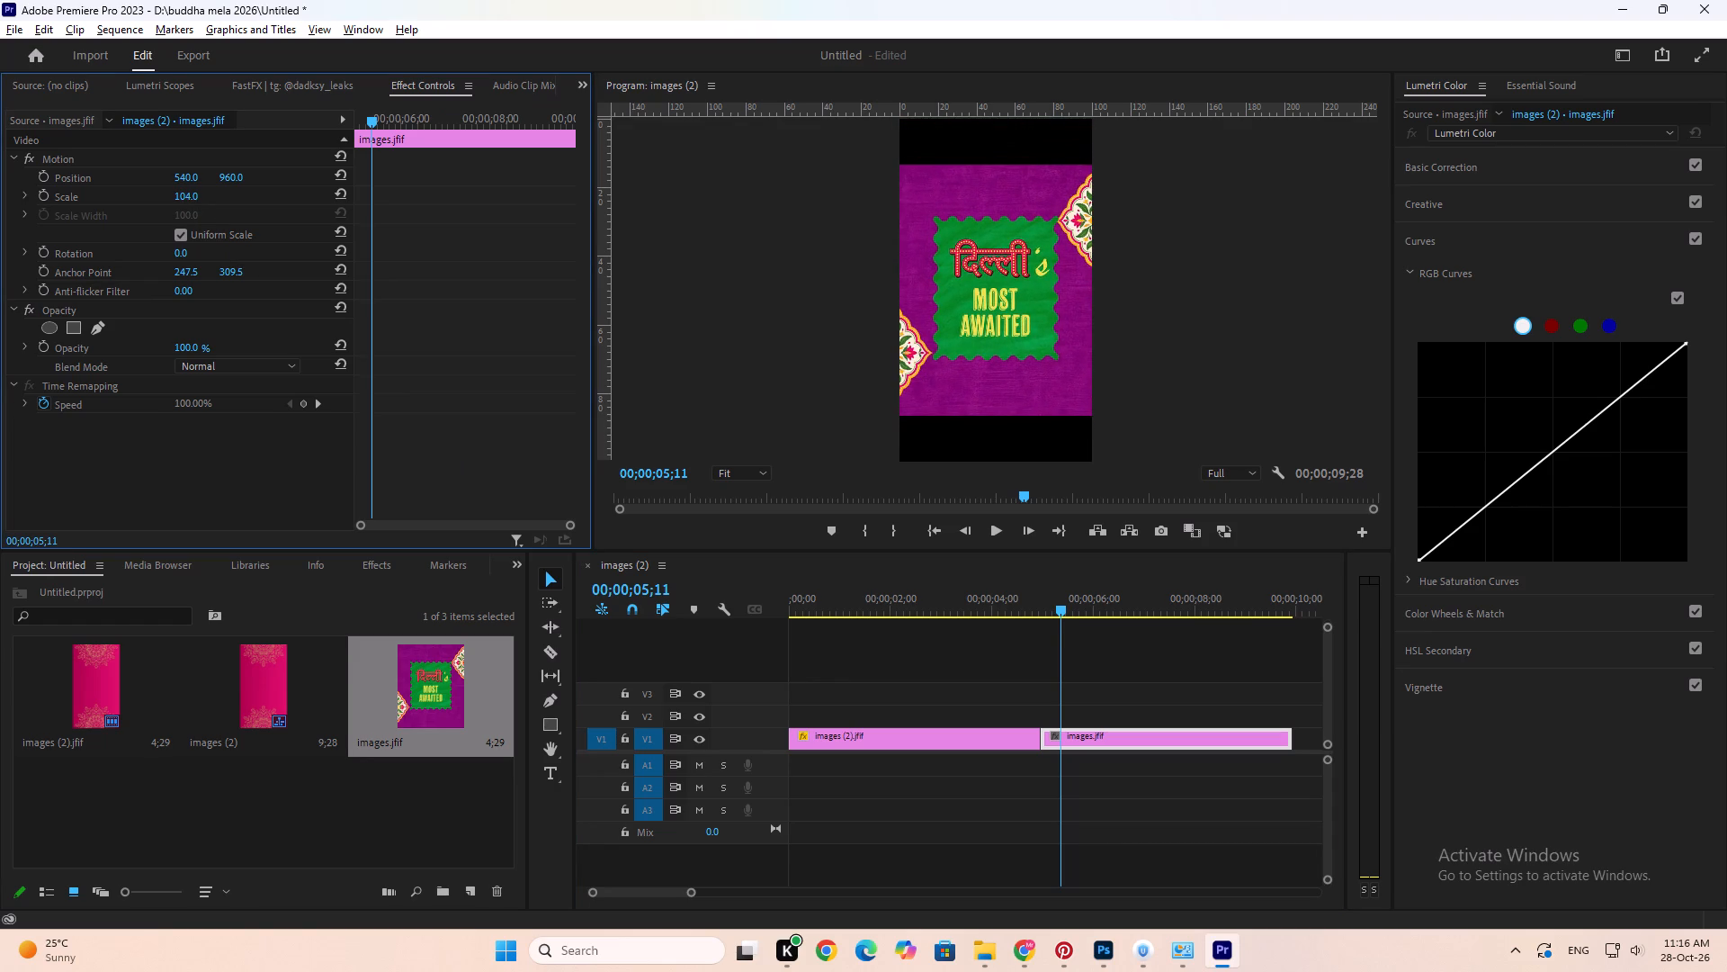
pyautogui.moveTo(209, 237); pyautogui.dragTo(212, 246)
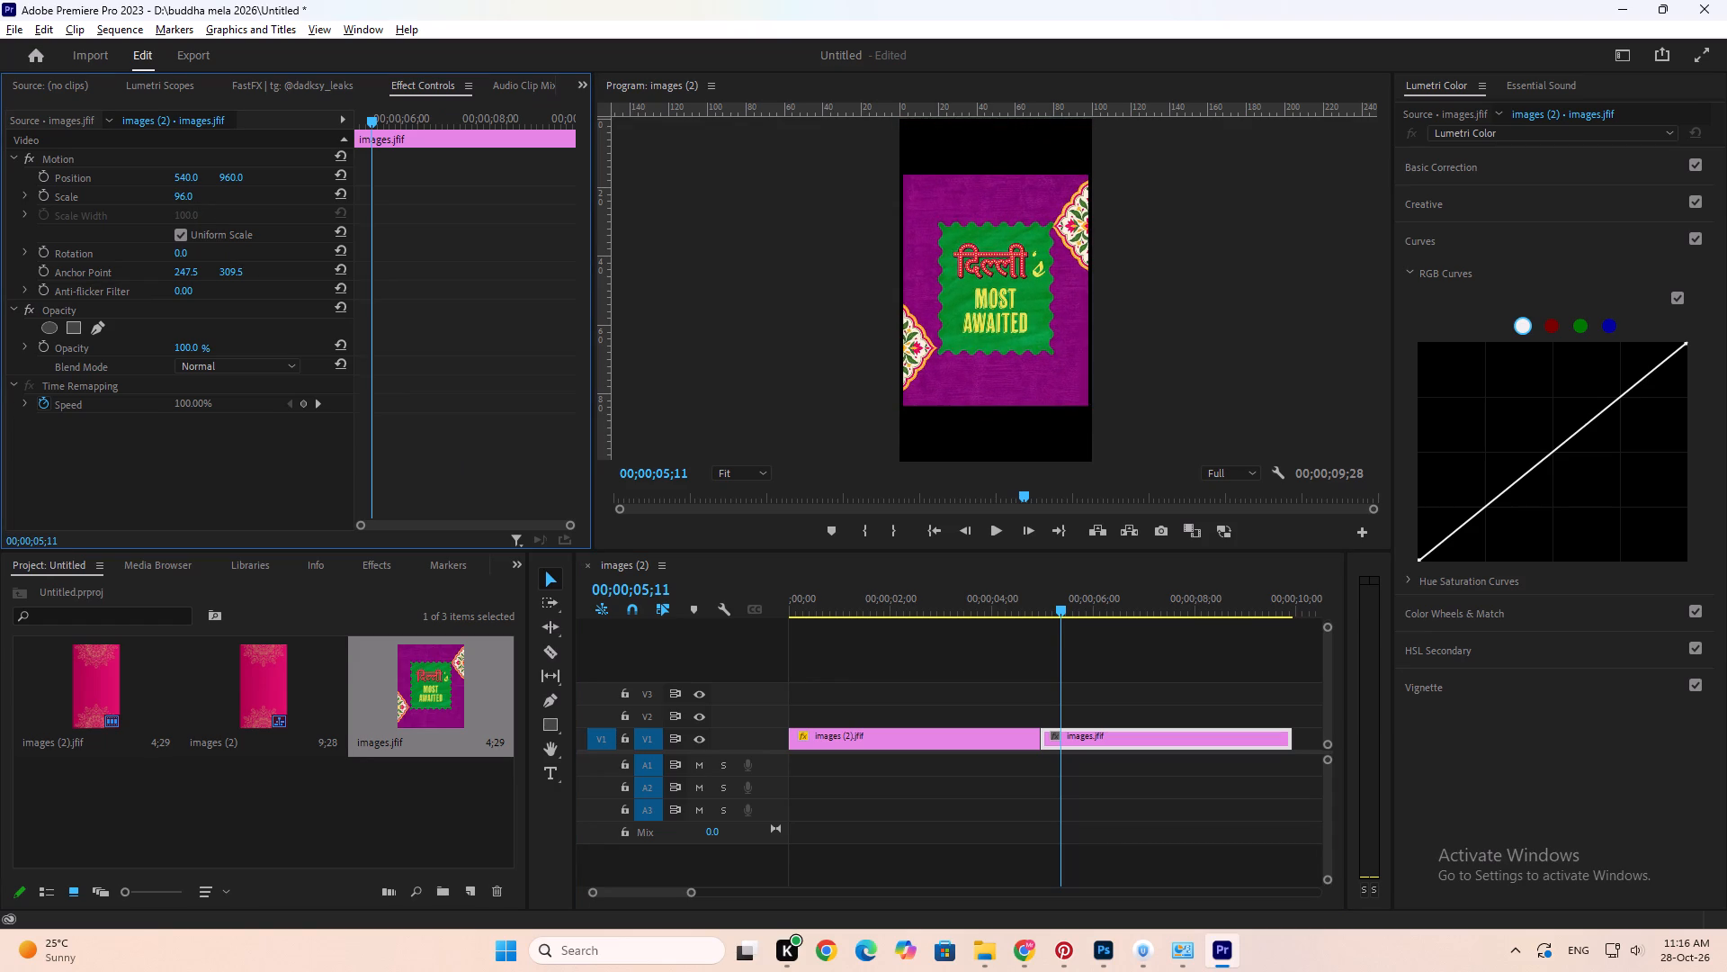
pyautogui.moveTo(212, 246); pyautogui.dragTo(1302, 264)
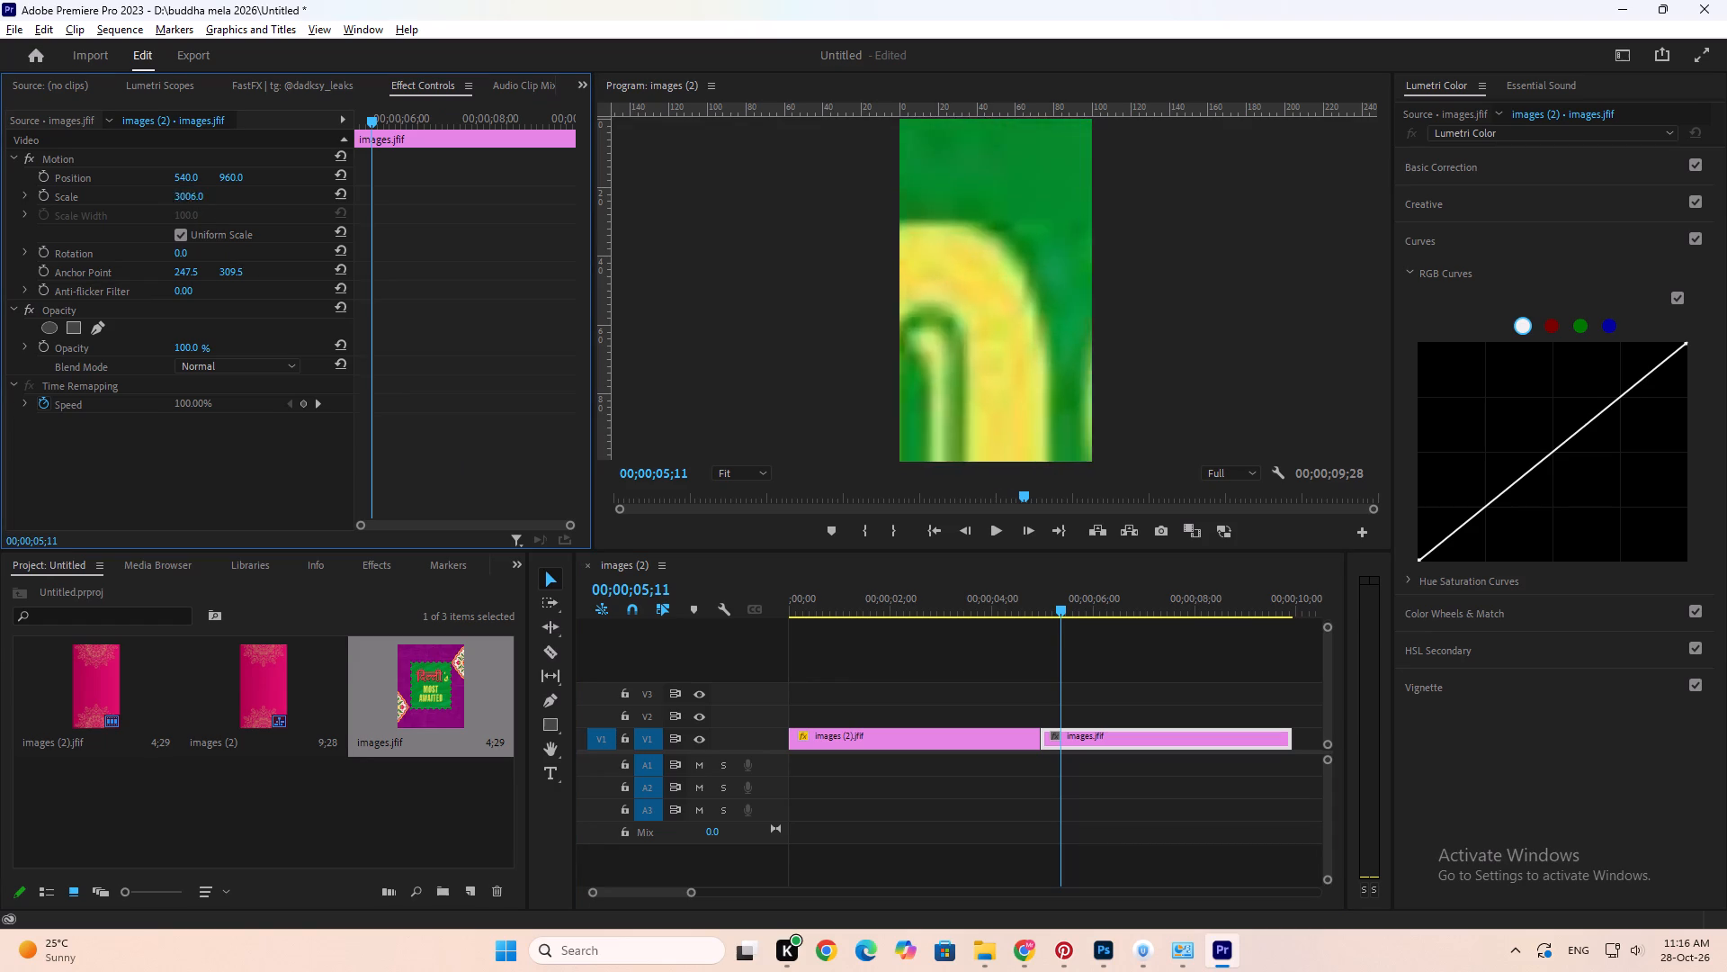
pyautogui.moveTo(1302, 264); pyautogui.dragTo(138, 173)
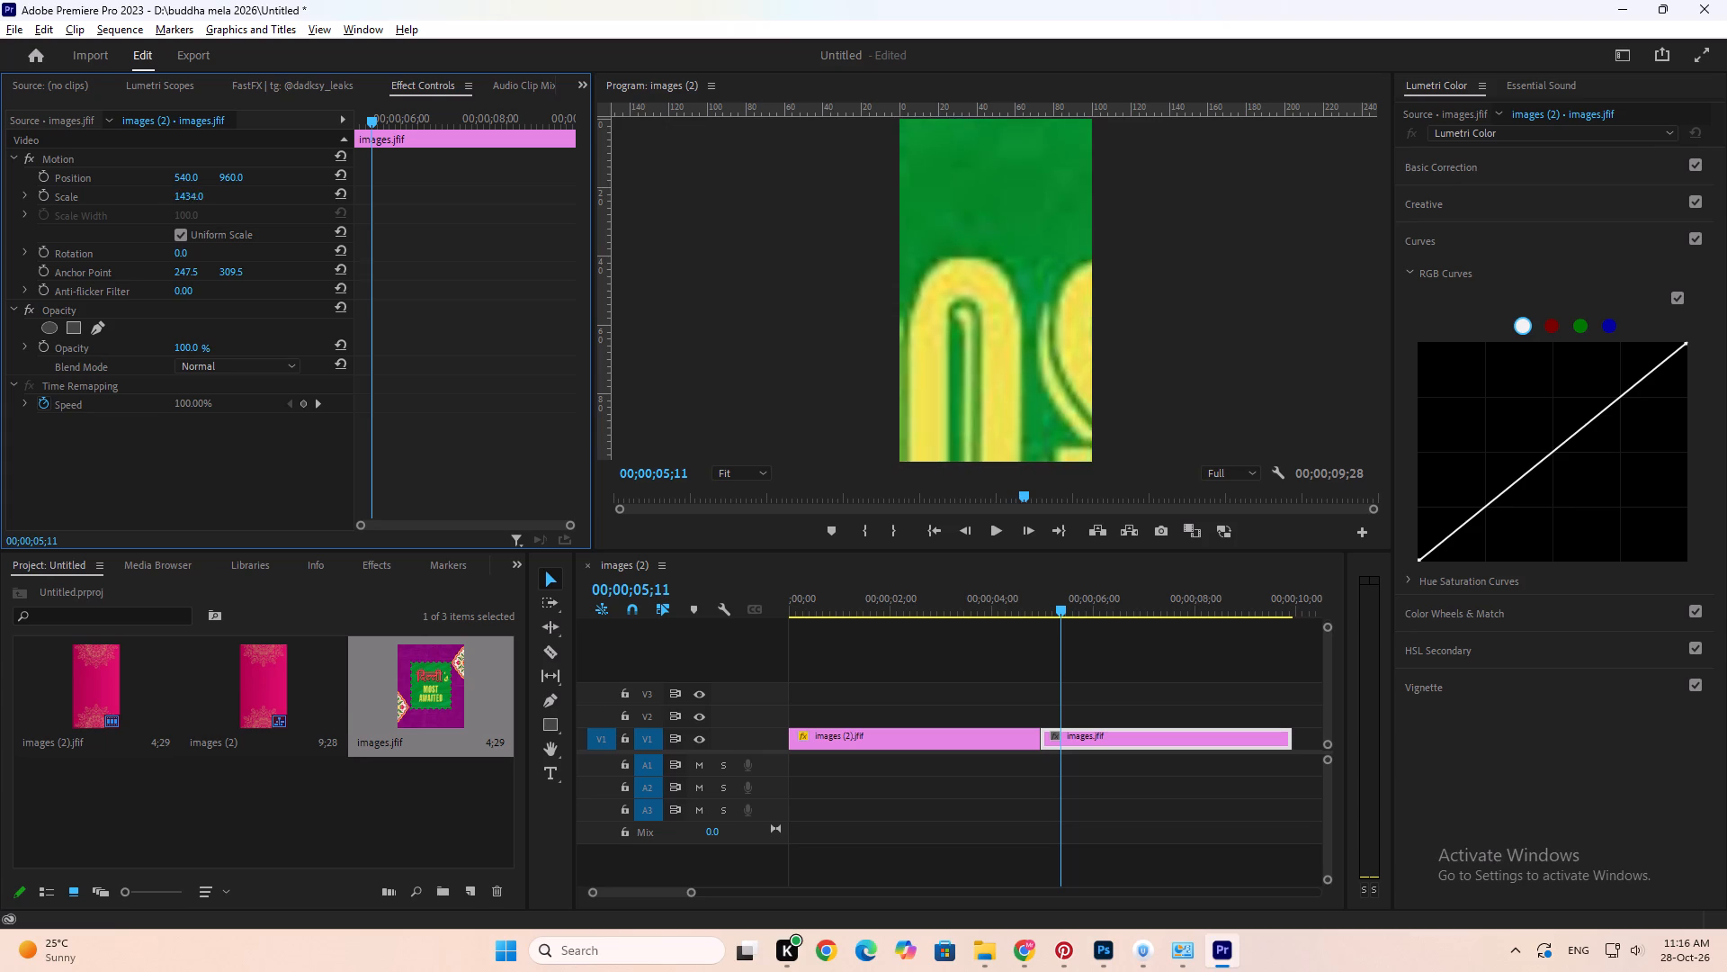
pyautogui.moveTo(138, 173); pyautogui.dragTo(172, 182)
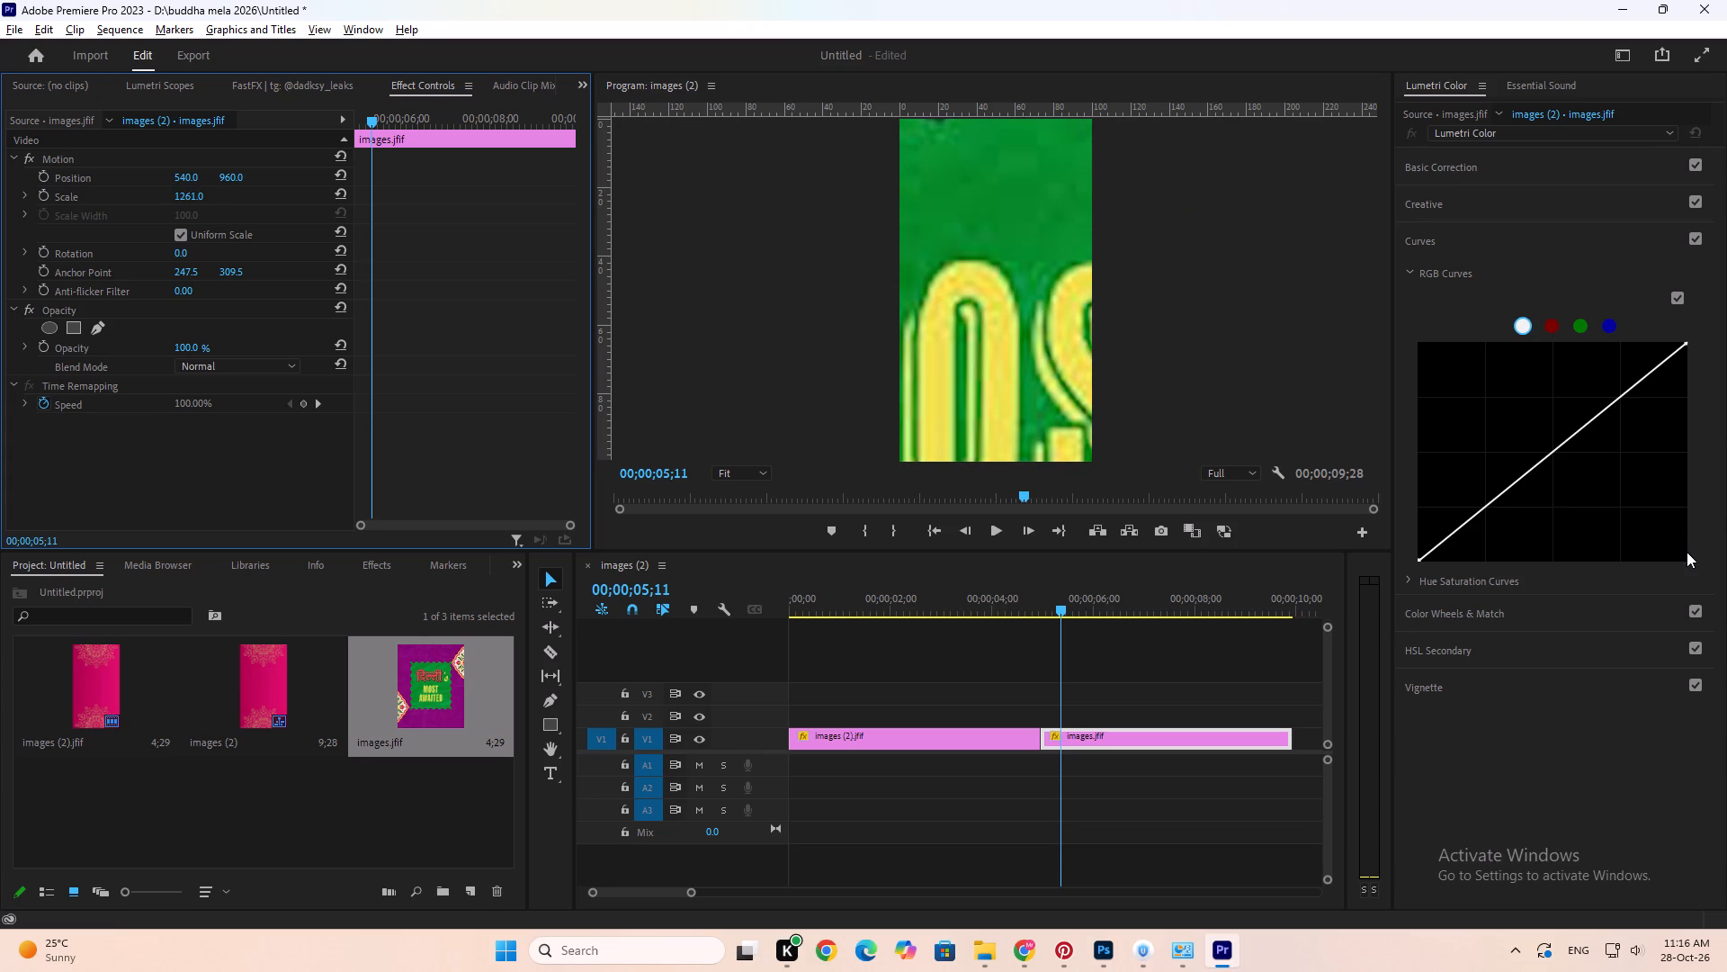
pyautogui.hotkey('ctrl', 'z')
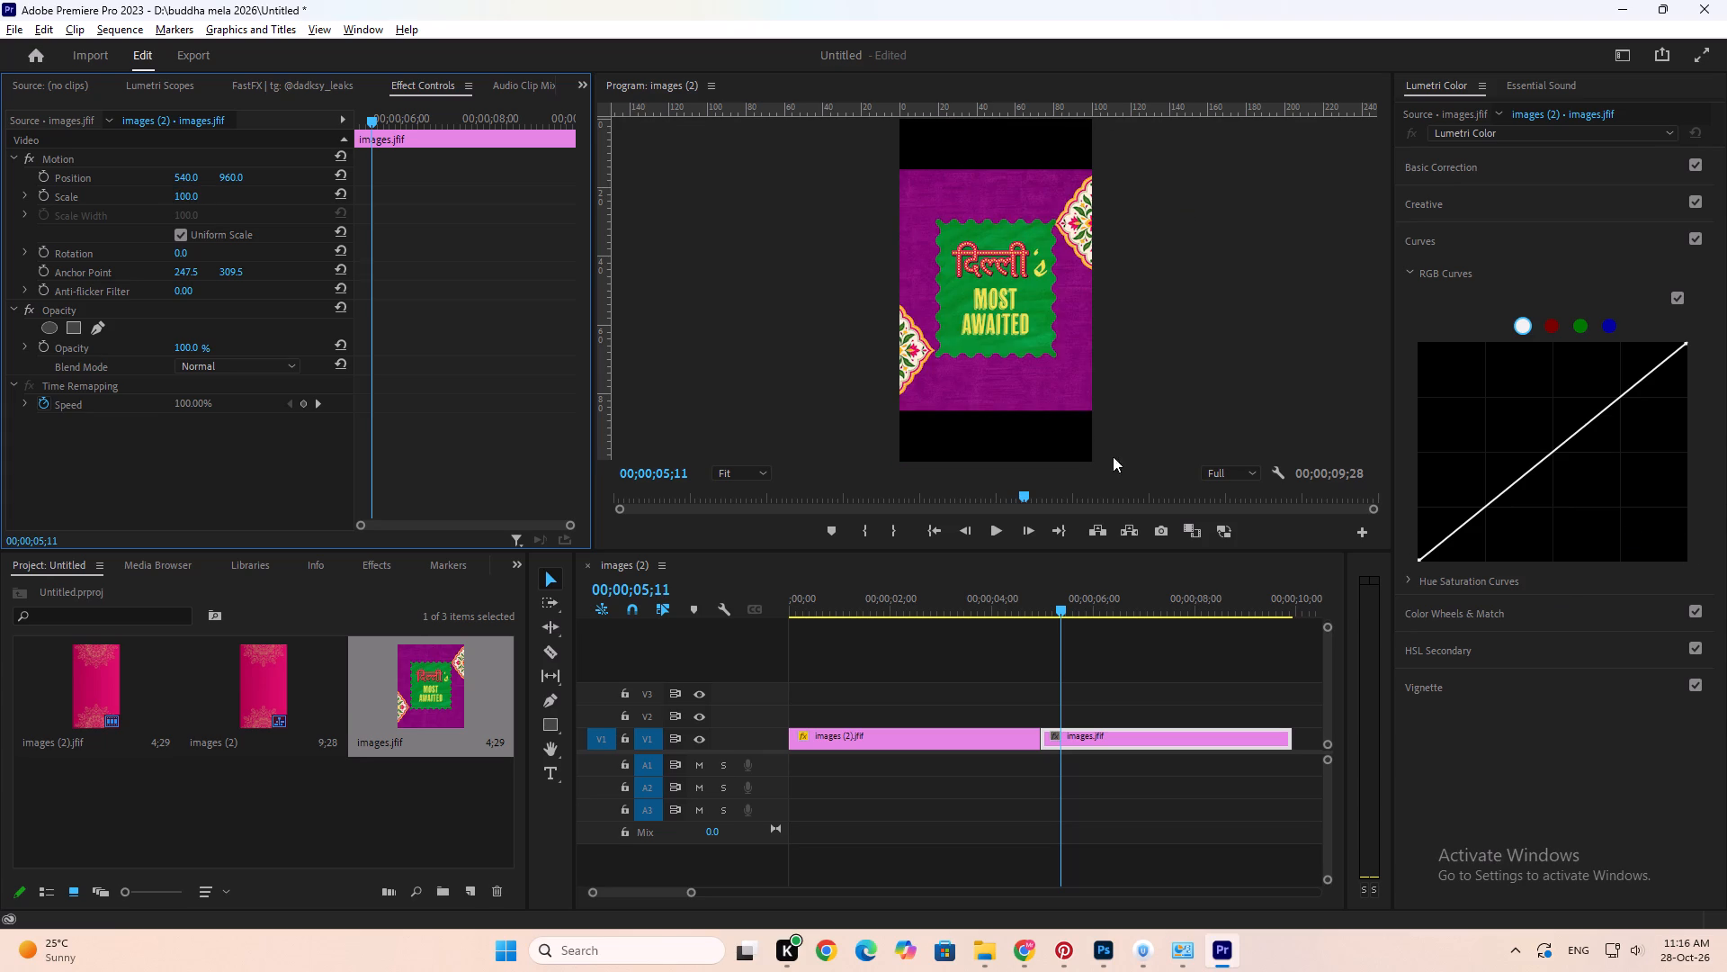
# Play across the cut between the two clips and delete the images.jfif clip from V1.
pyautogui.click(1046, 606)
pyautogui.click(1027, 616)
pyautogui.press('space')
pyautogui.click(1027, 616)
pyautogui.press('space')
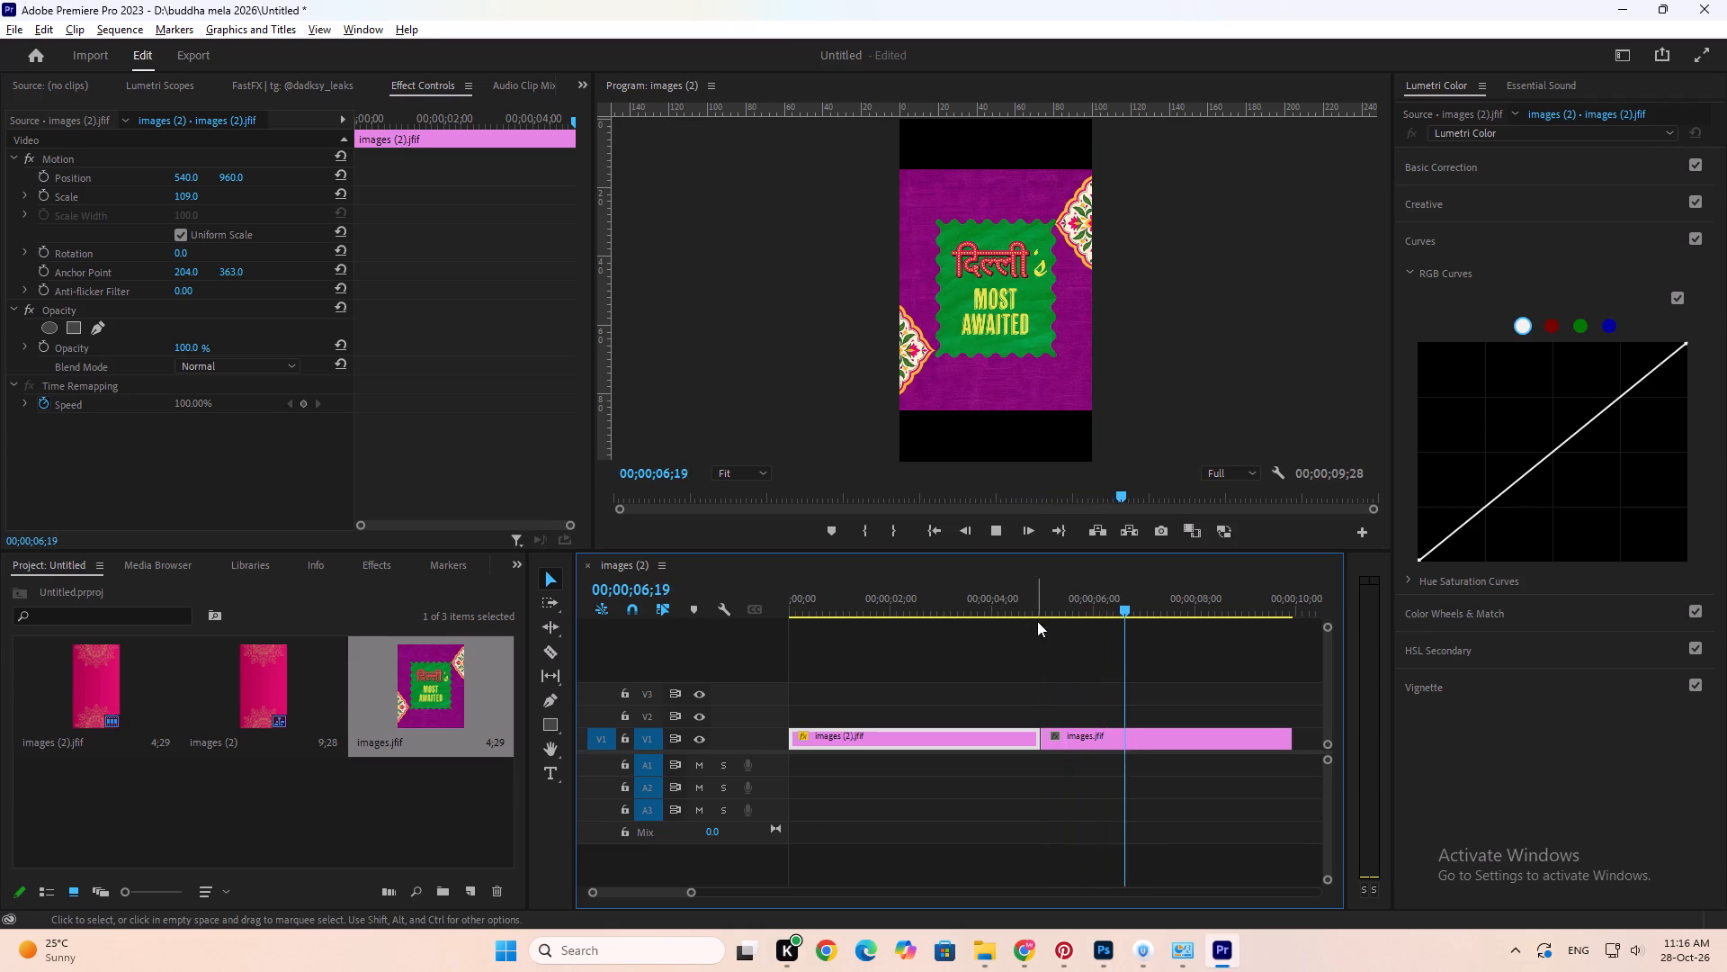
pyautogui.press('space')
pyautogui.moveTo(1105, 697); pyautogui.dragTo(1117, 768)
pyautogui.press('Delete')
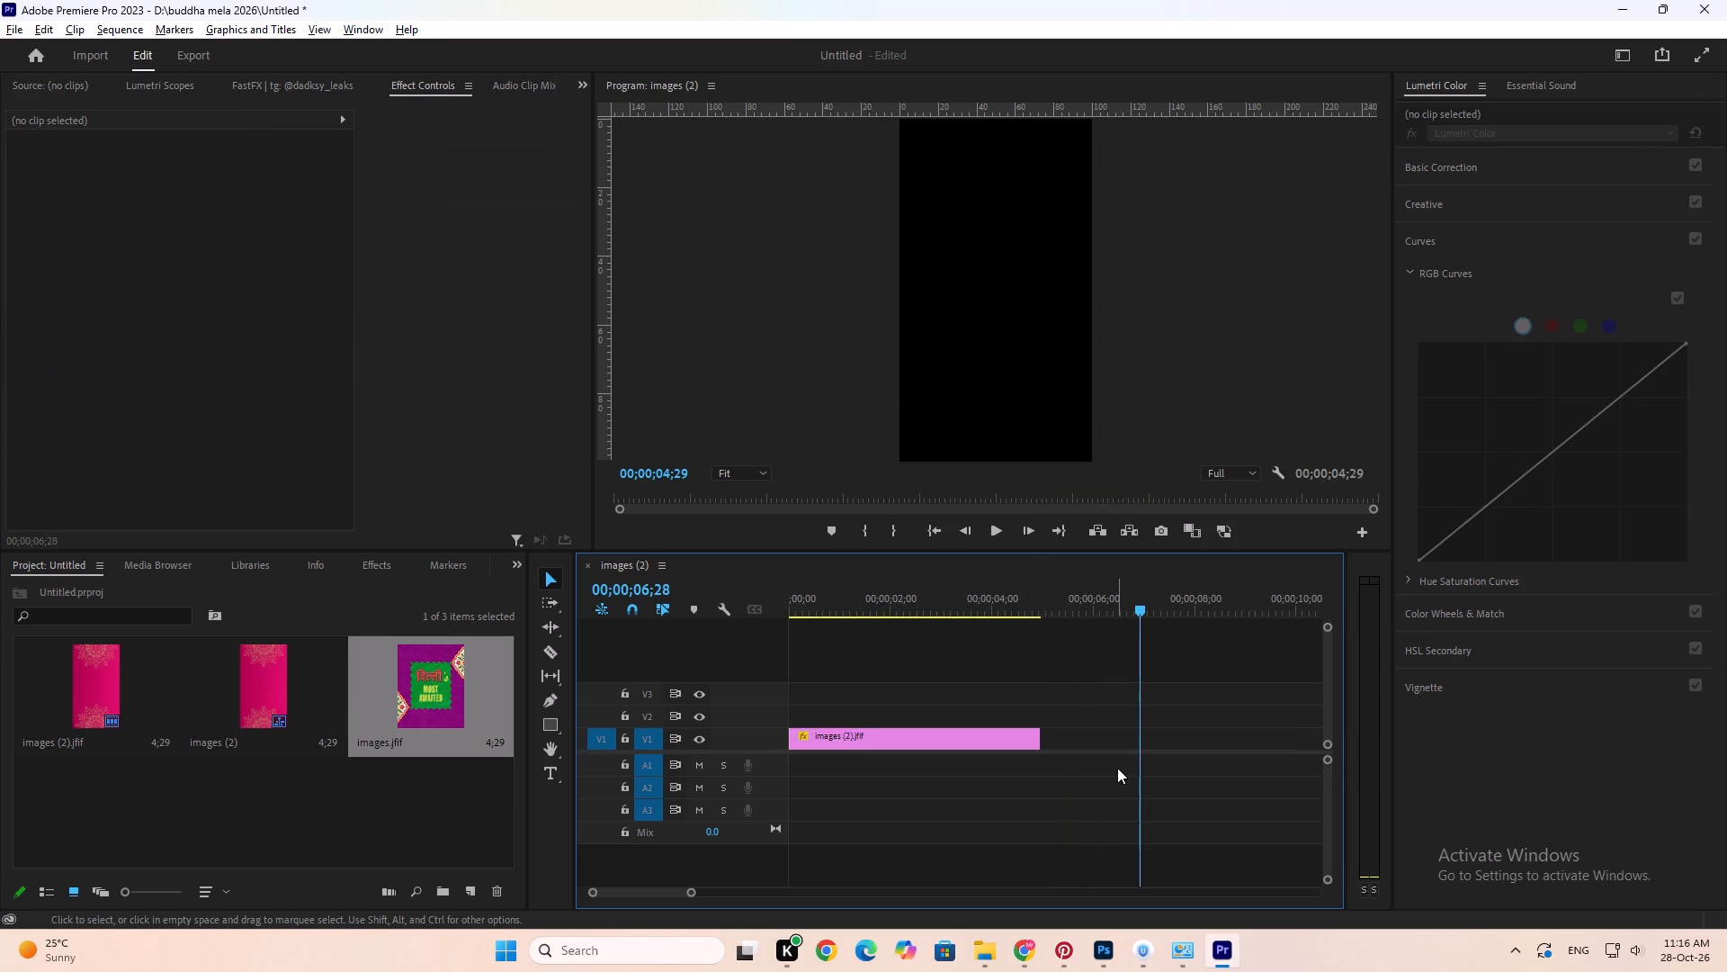
# Play and scrub through the images (2).jfif clip to examine the background, returning to the start of the sequence.
pyautogui.press('Up')
pyautogui.press('Up')
pyautogui.press('Up')
pyautogui.press('space')
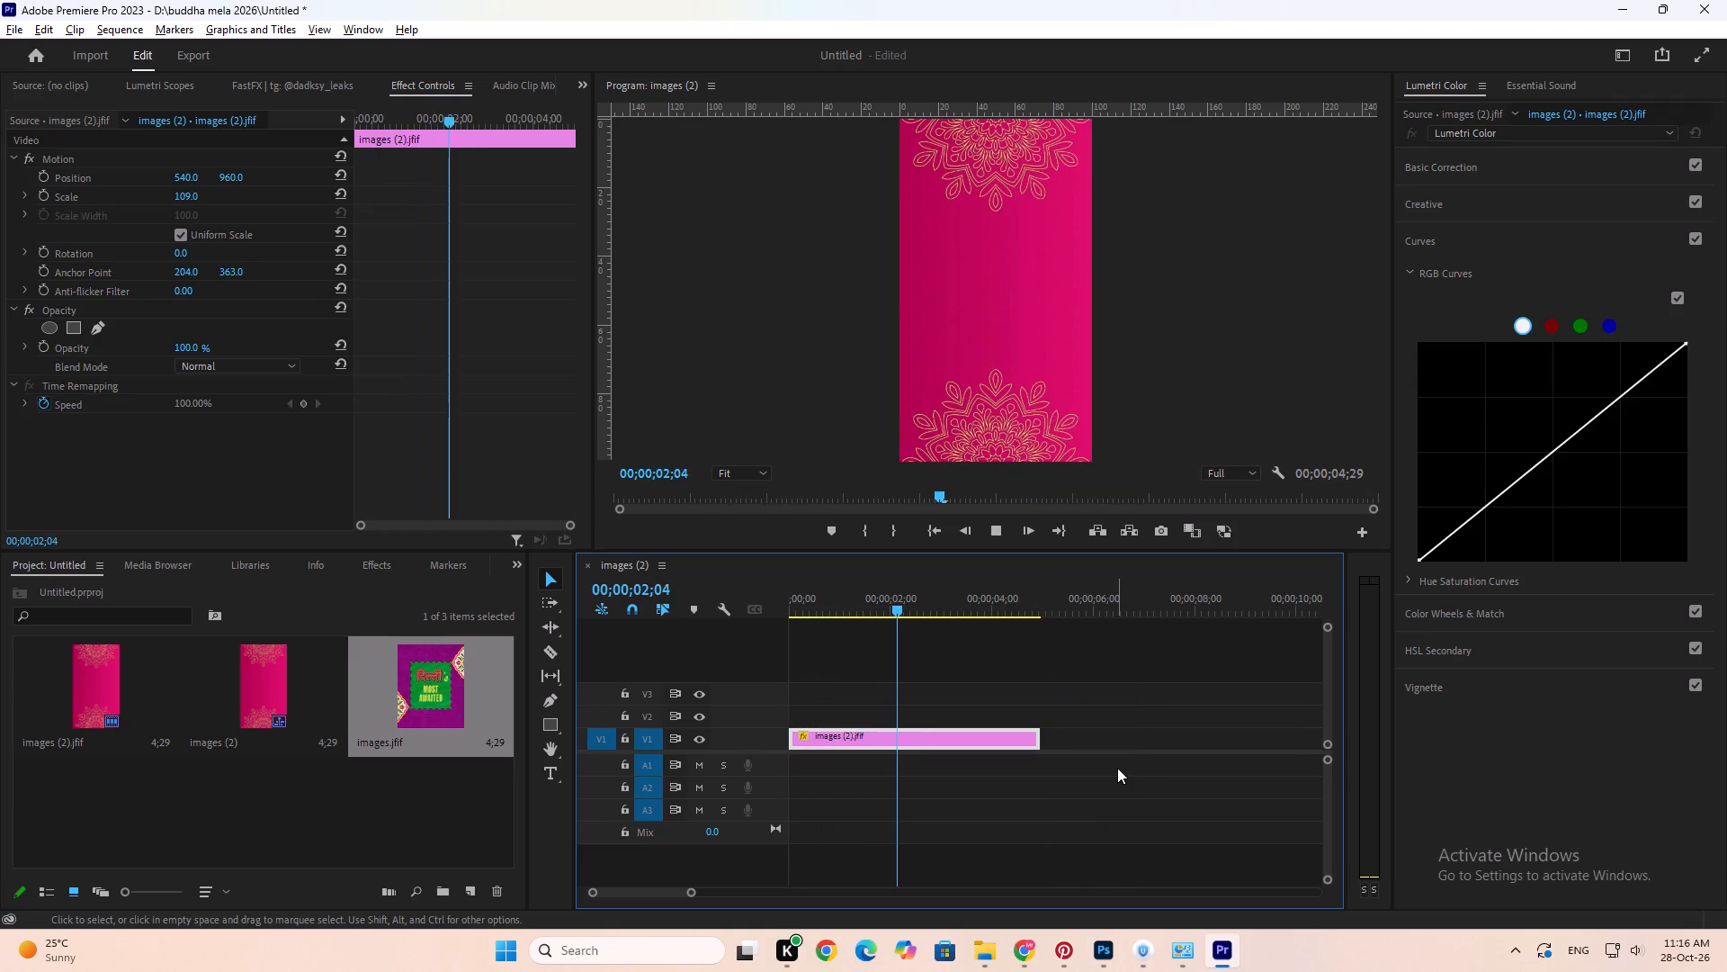
pyautogui.press('space')
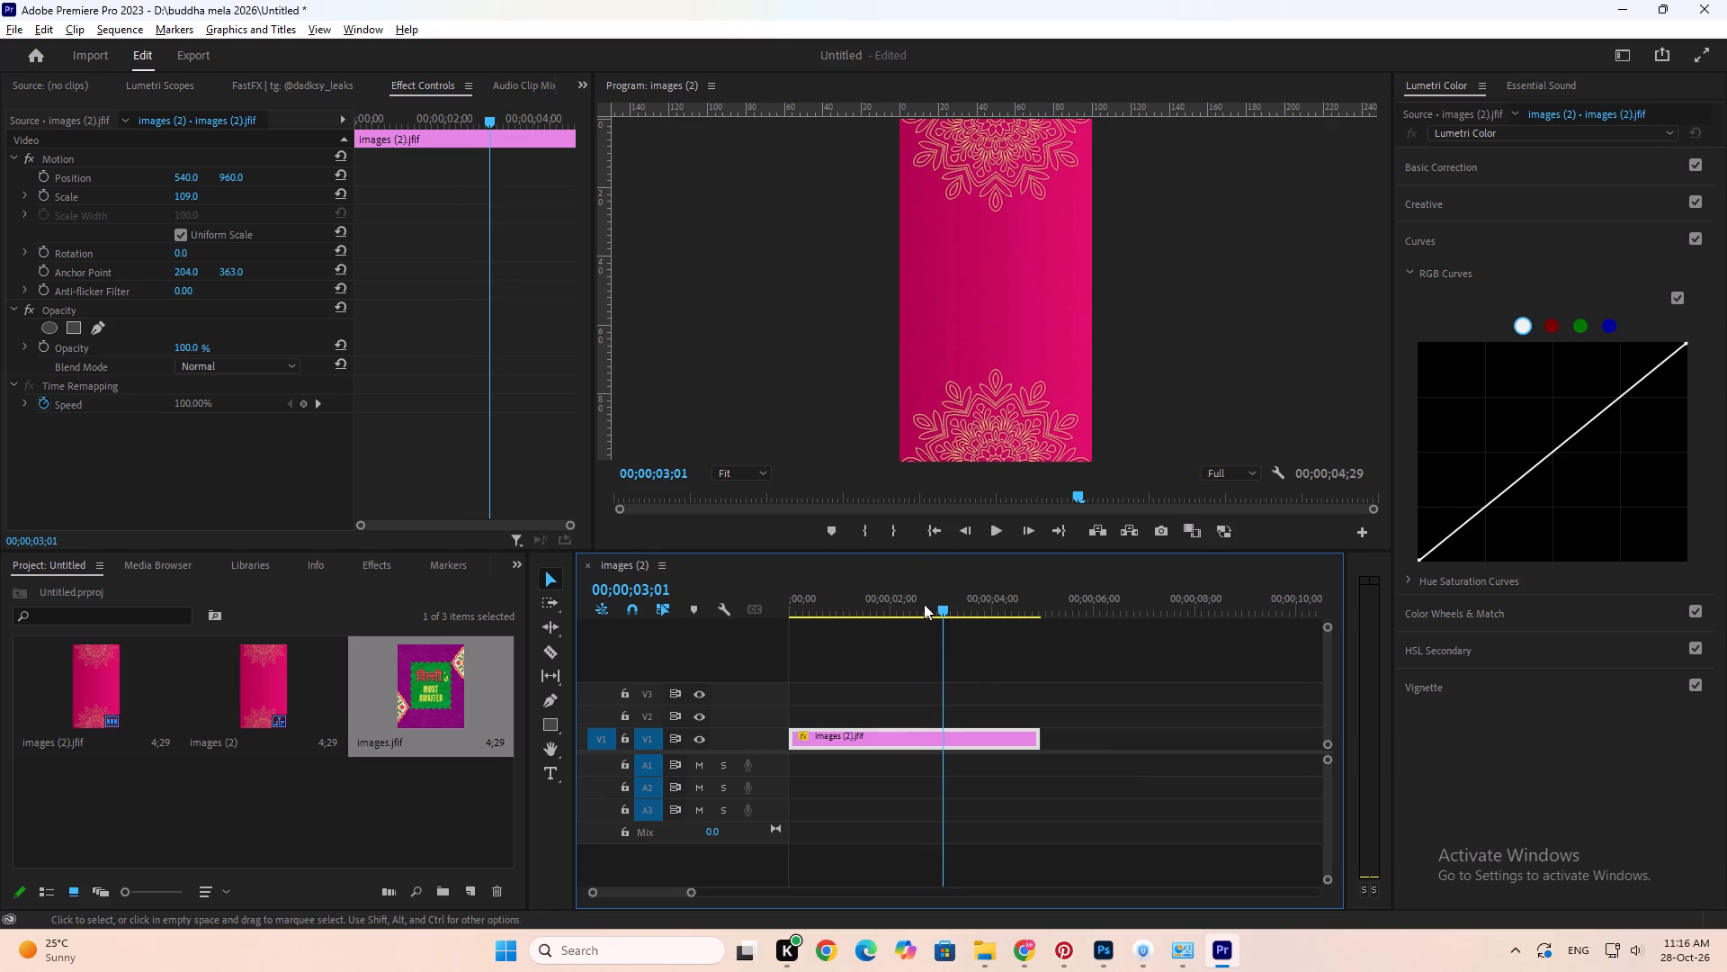
pyautogui.moveTo(930, 609); pyautogui.dragTo(741, 640)
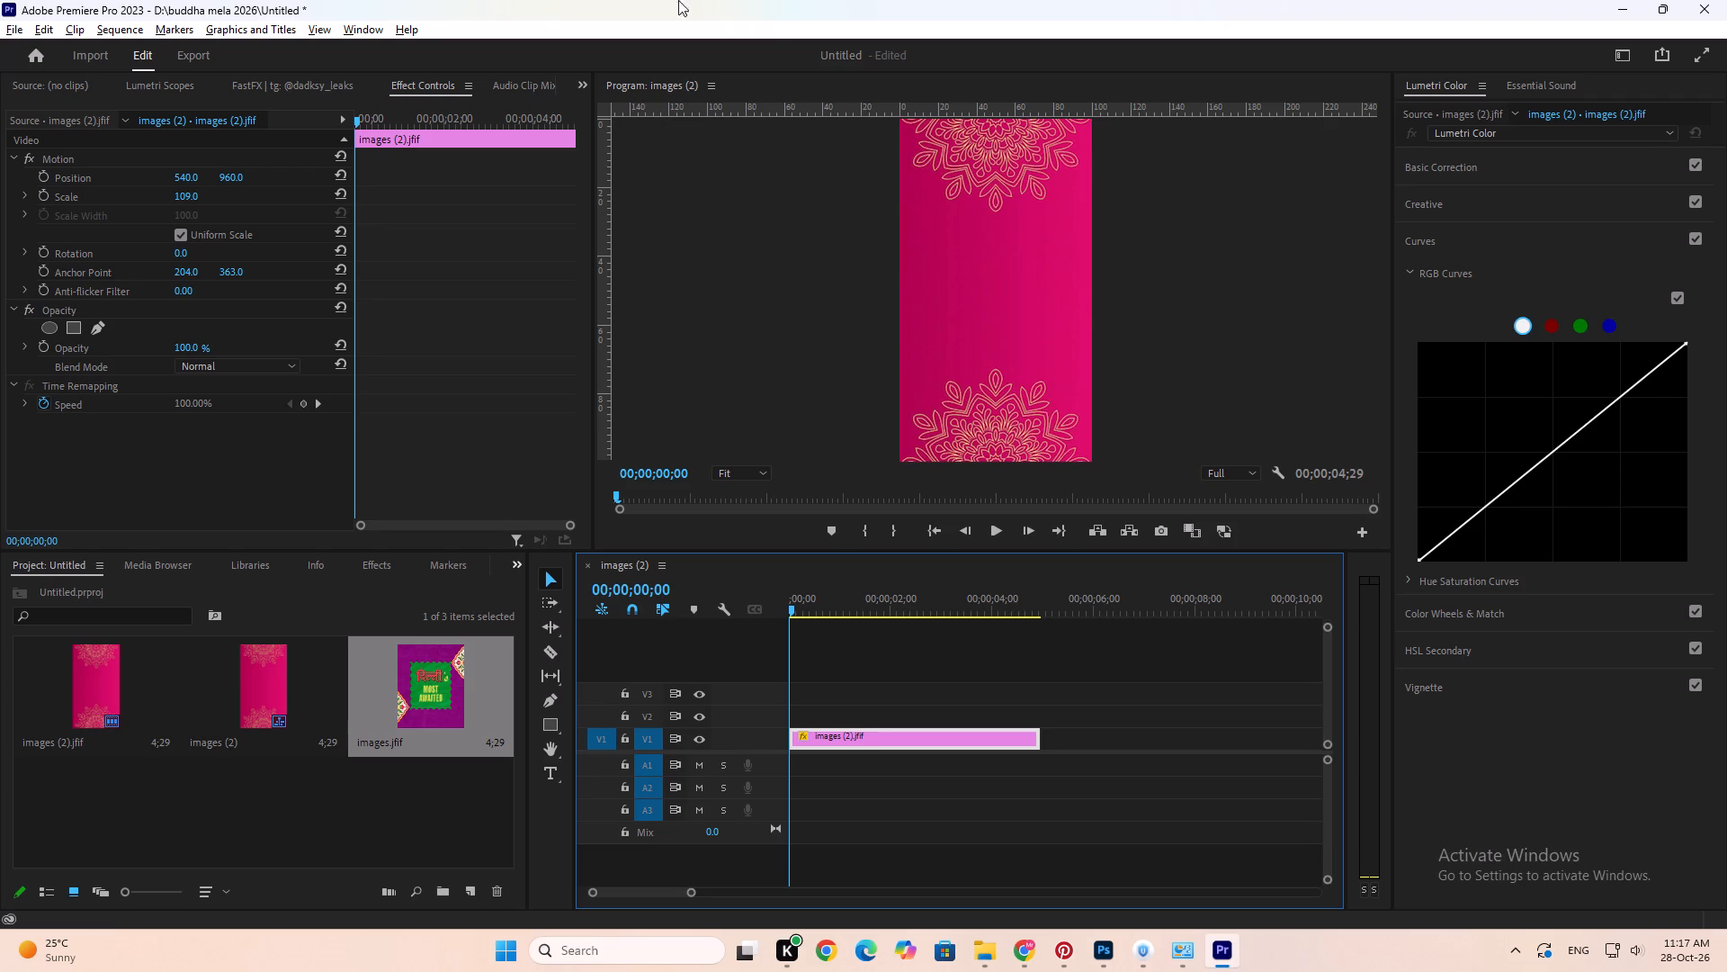
pyautogui.moveTo(838, 600); pyautogui.dragTo(890, 600)
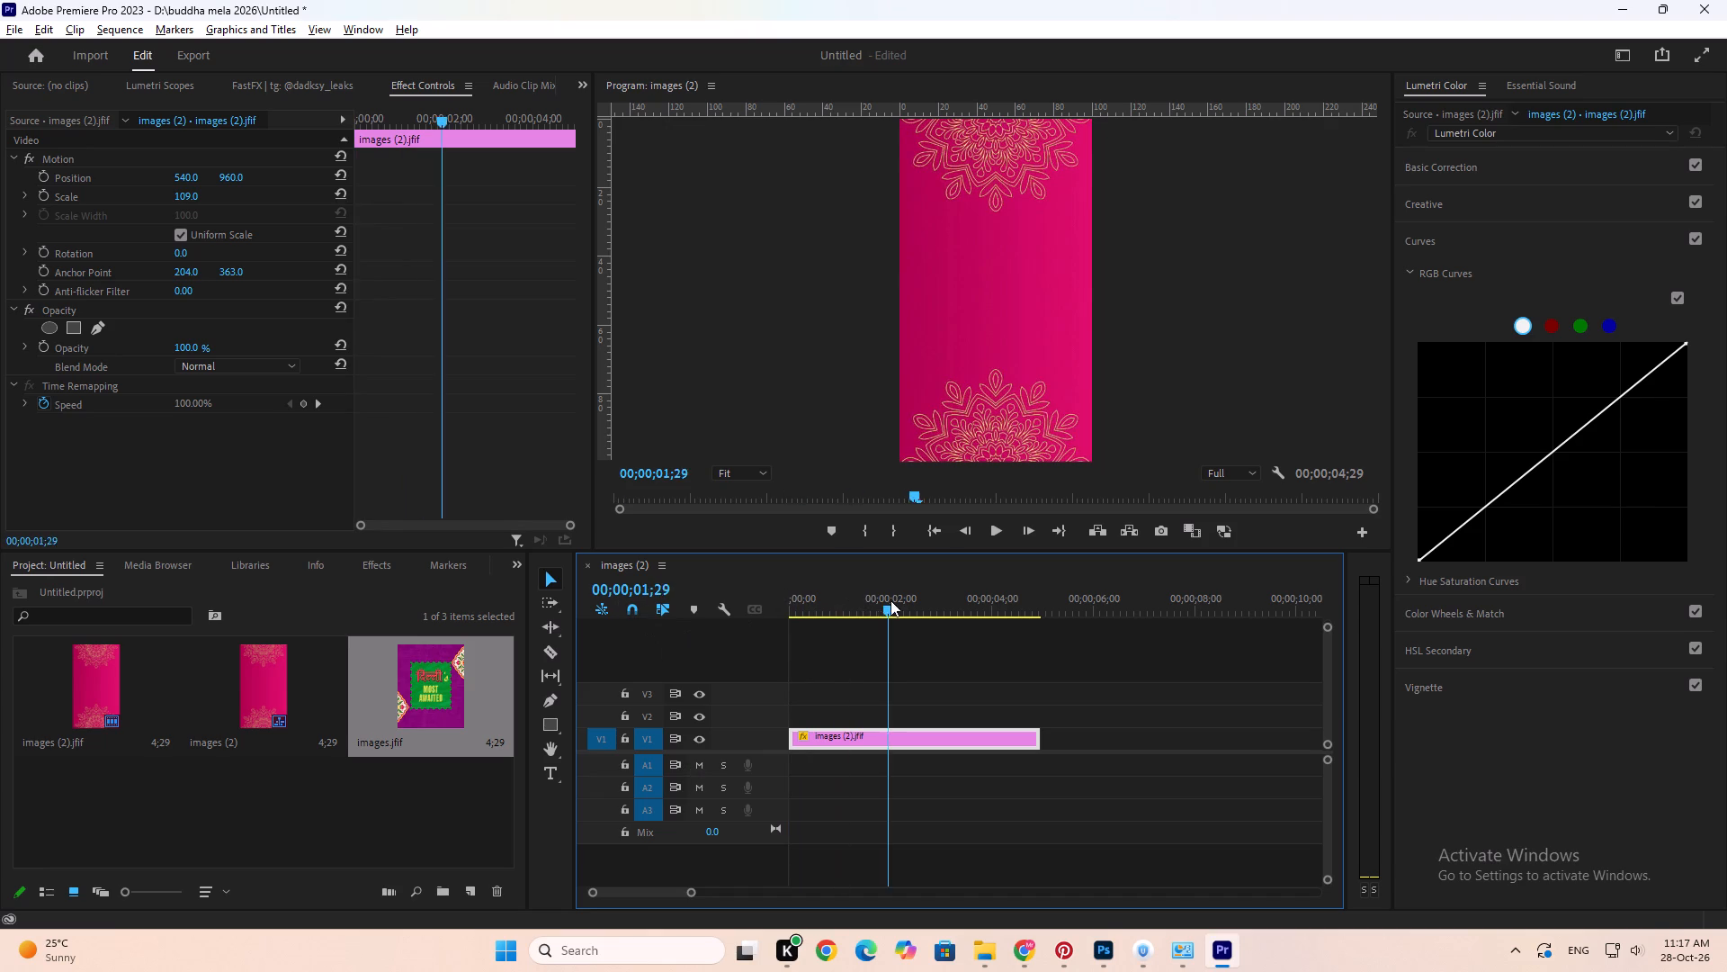
pyautogui.moveTo(890, 600); pyautogui.dragTo(782, 624)
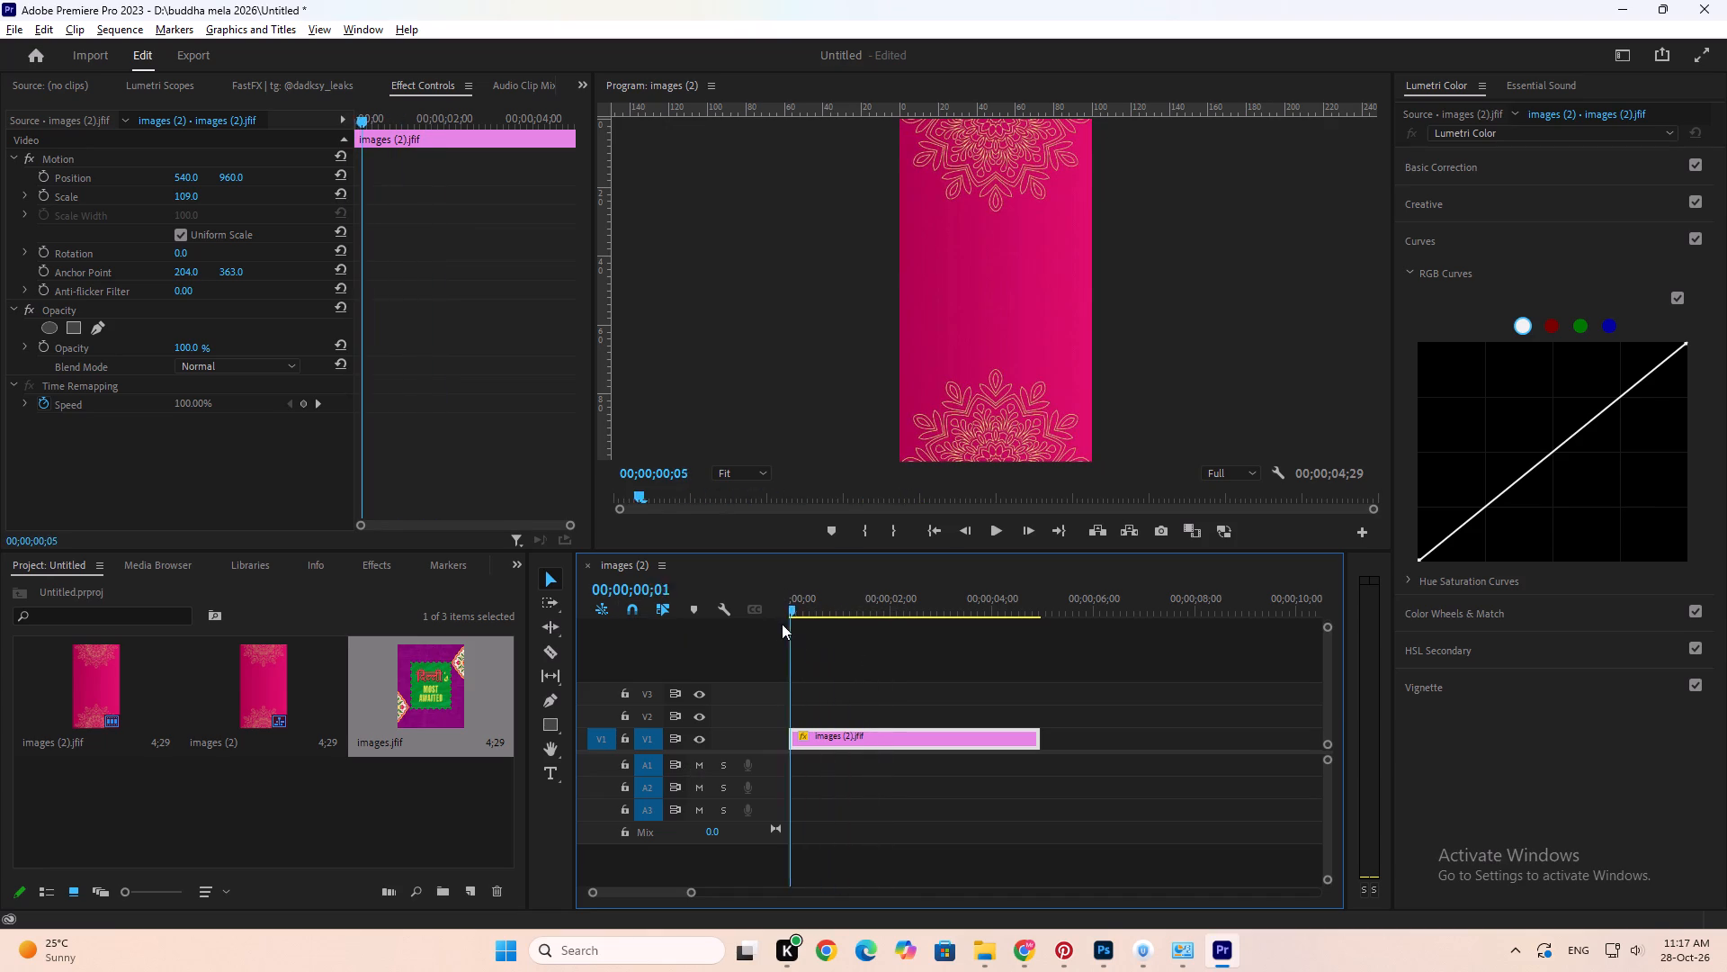
pyautogui.moveTo(782, 624); pyautogui.dragTo(774, 639)
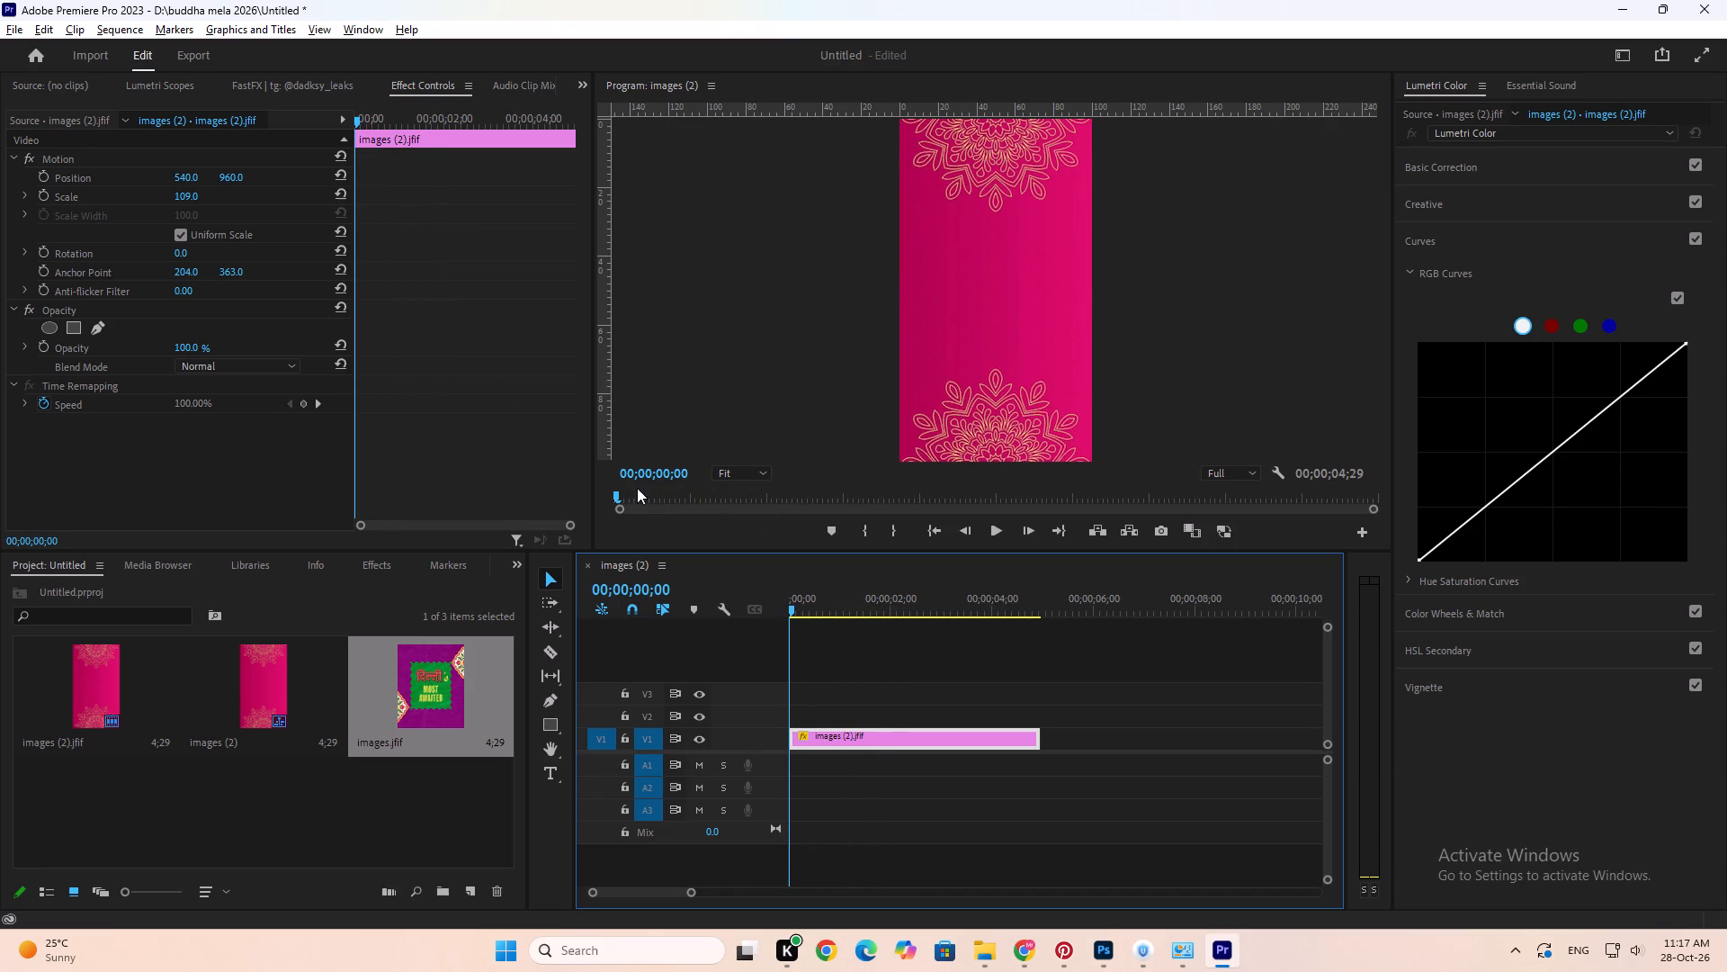
# Enlarge the images (2).jfif clip, adjusting its scale to about 114.
pyautogui.moveTo(190, 193); pyautogui.dragTo(205, 263)
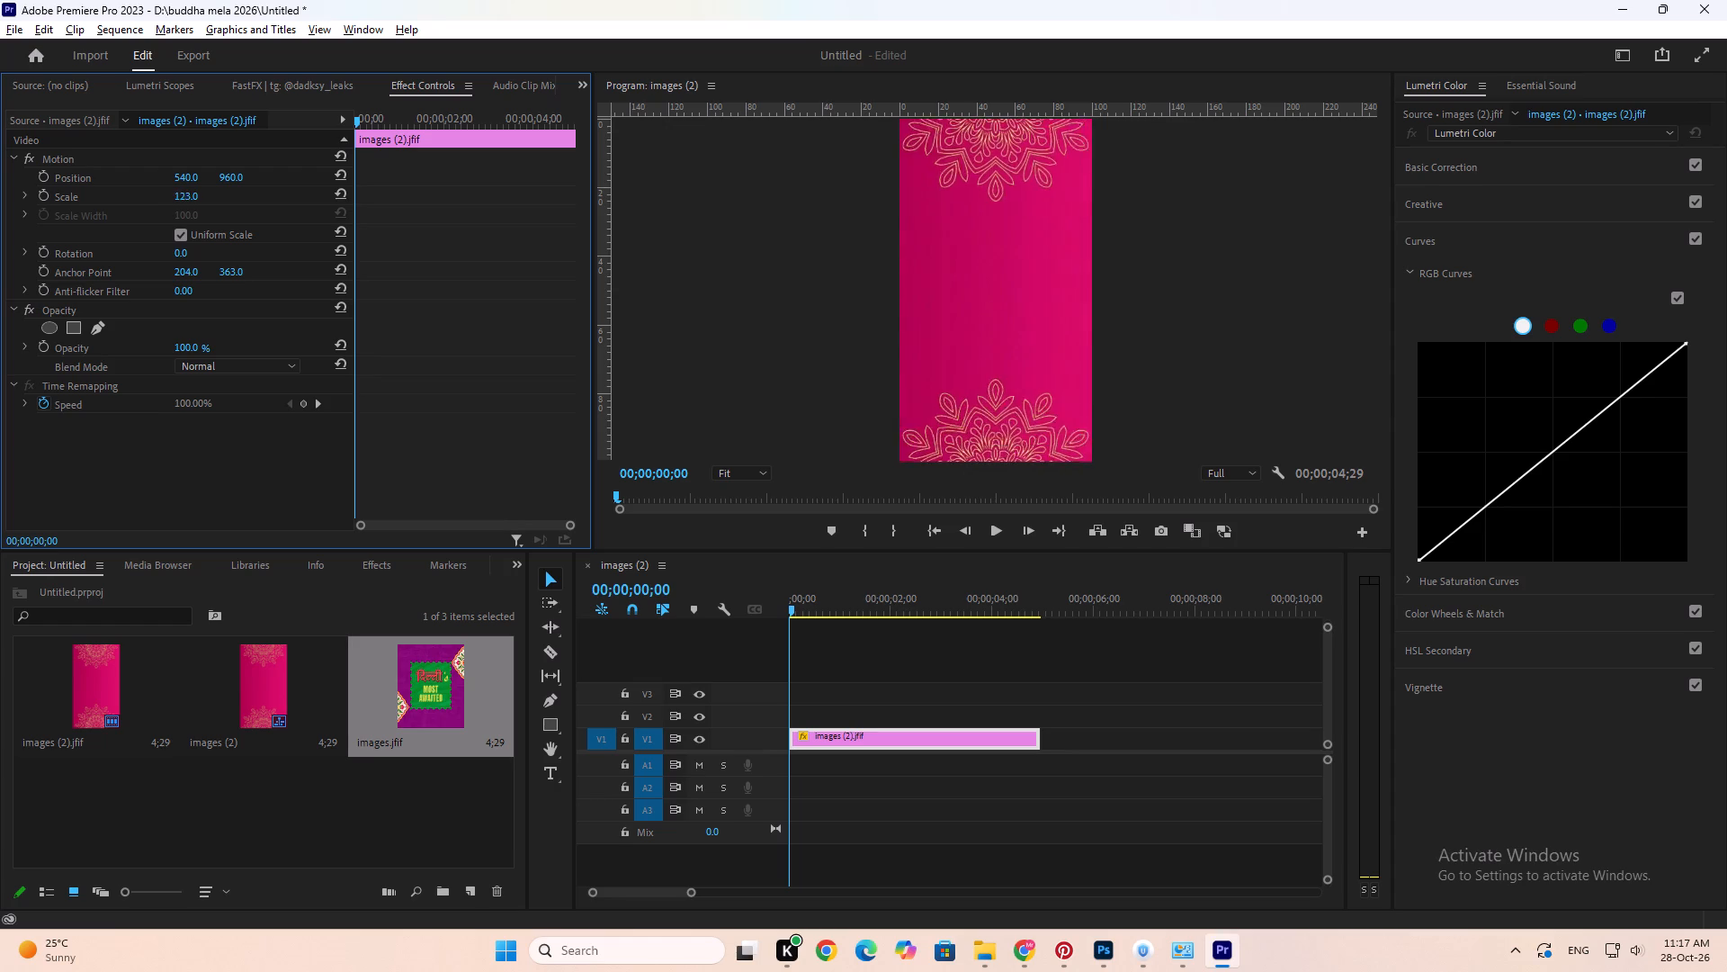
pyautogui.moveTo(205, 263); pyautogui.dragTo(217, 258)
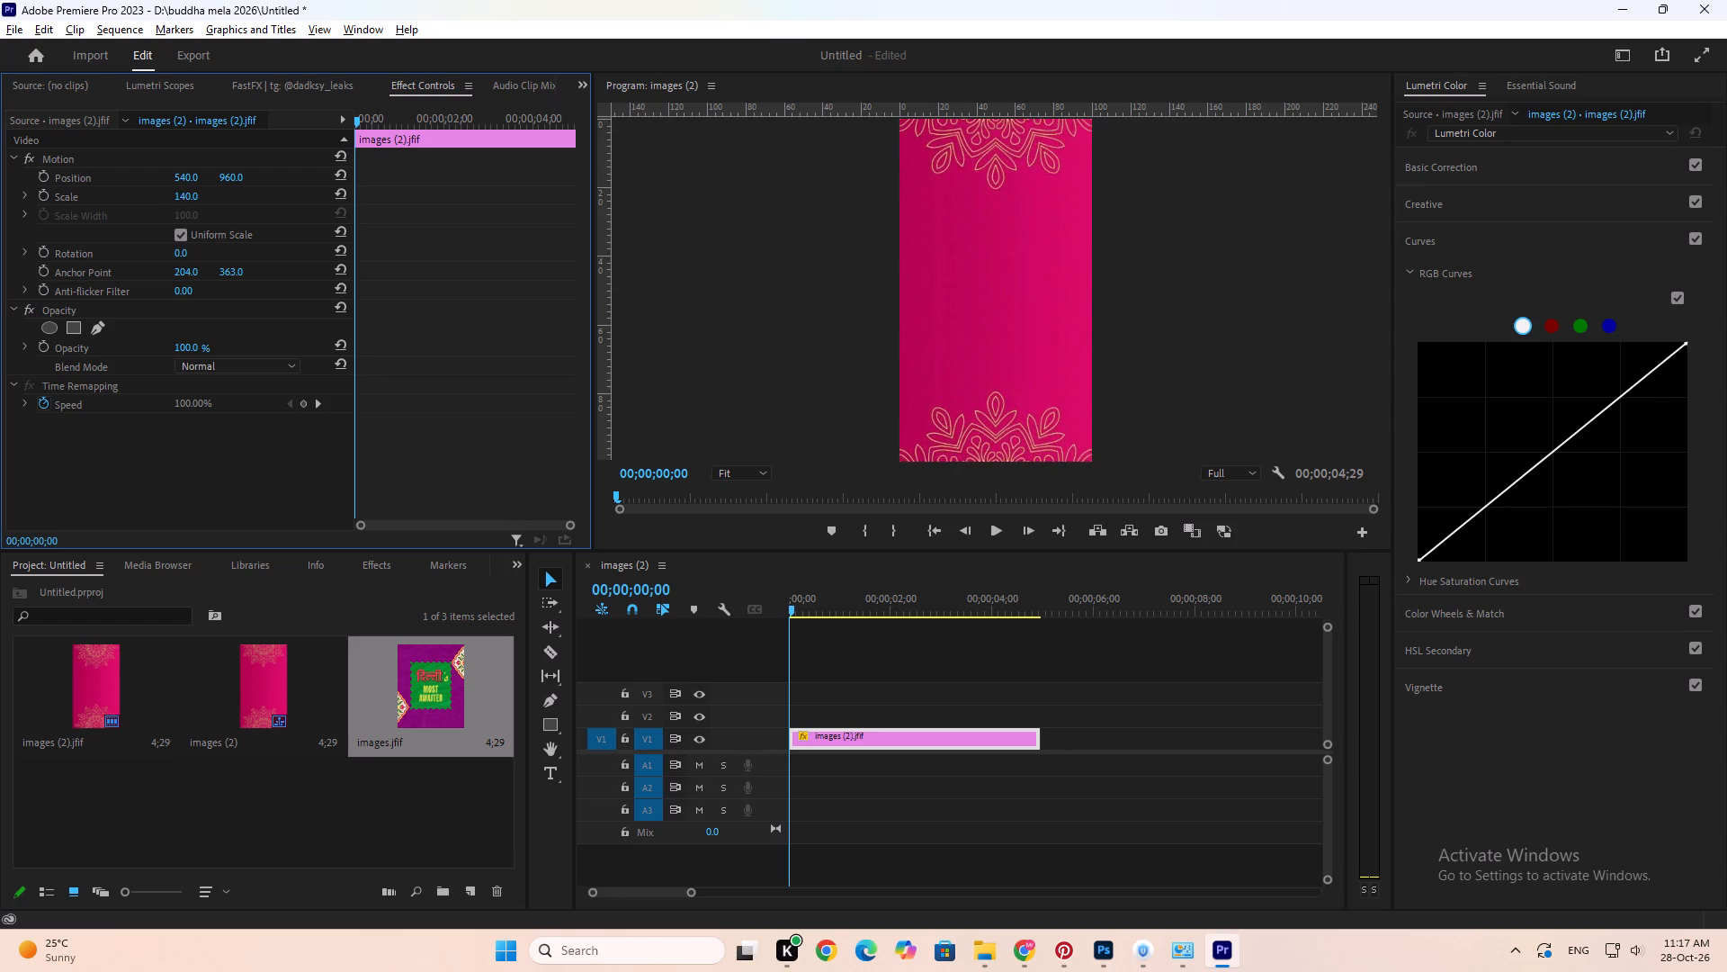
pyautogui.moveTo(217, 258); pyautogui.dragTo(198, 269)
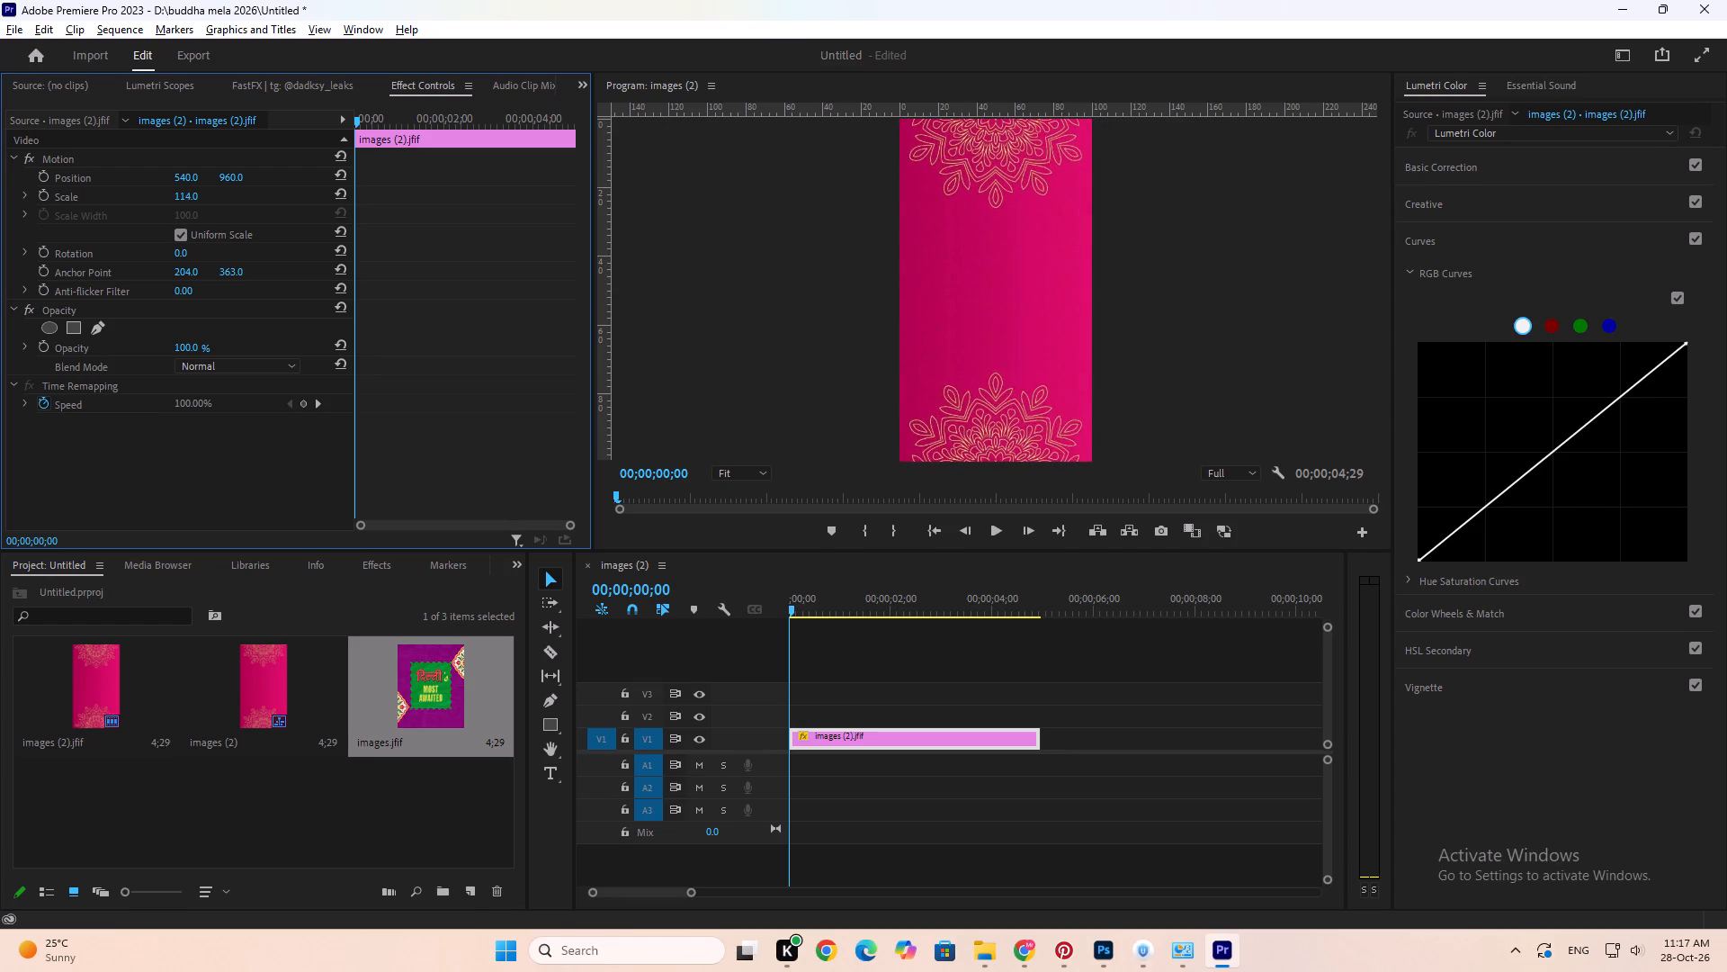
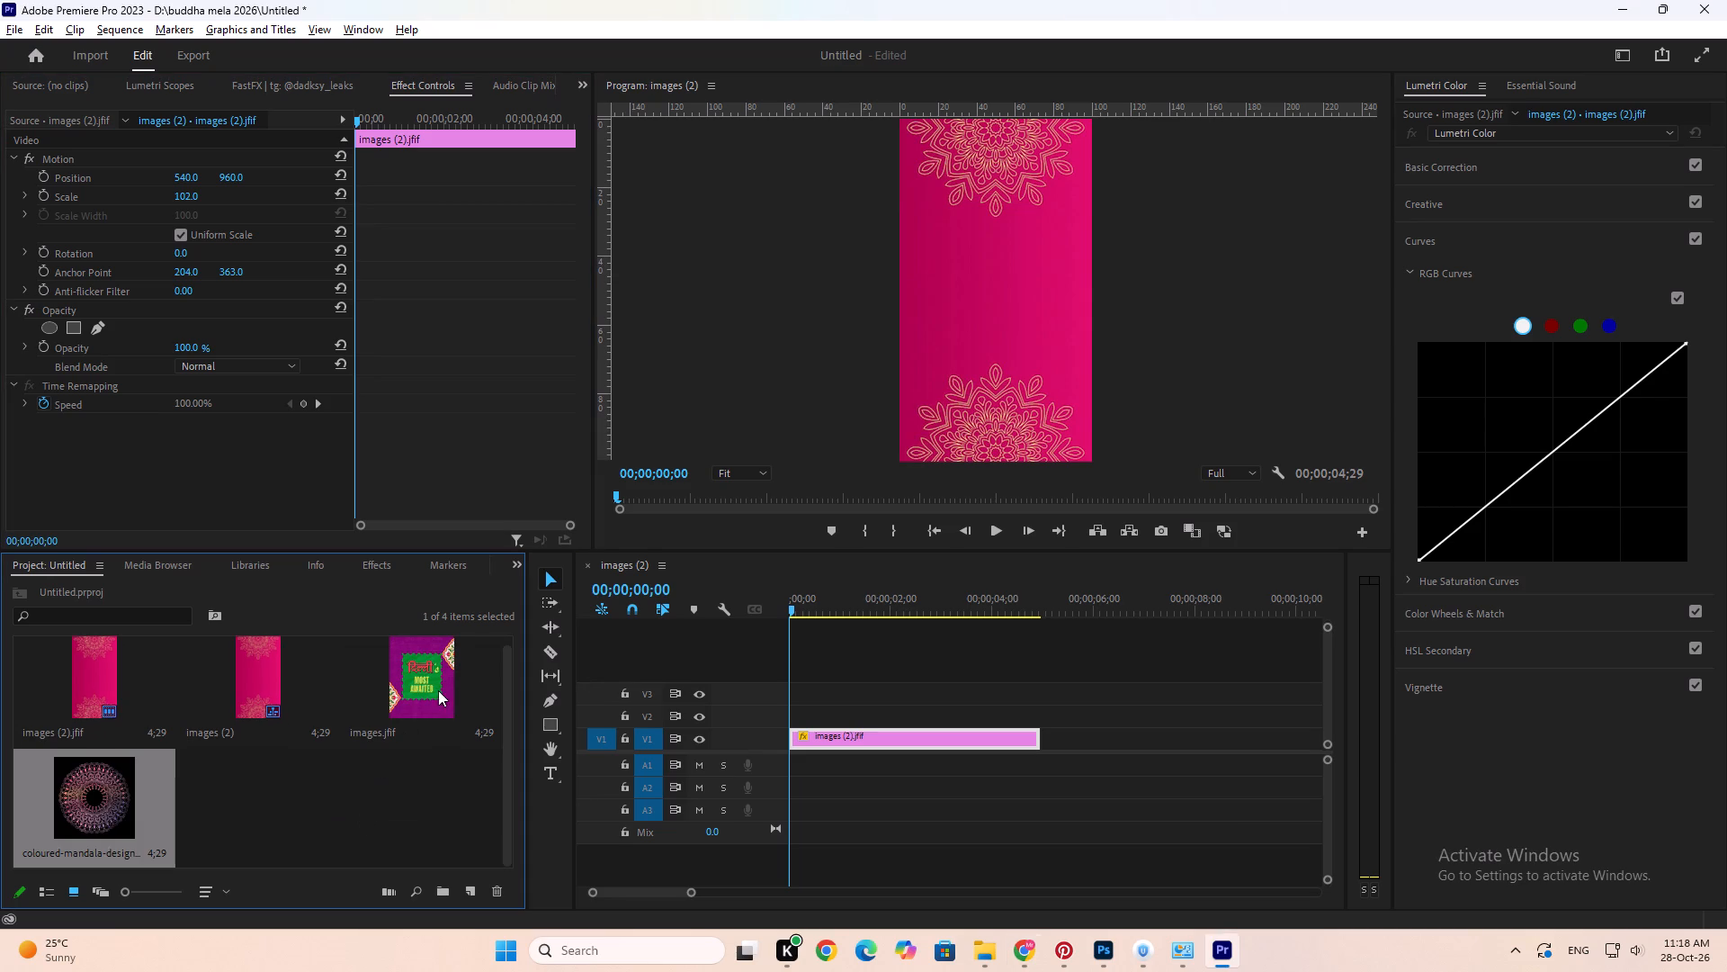
# Enlarge the images (2).jfif background clip on V1 to a scale of 281.
pyautogui.click(864, 733)
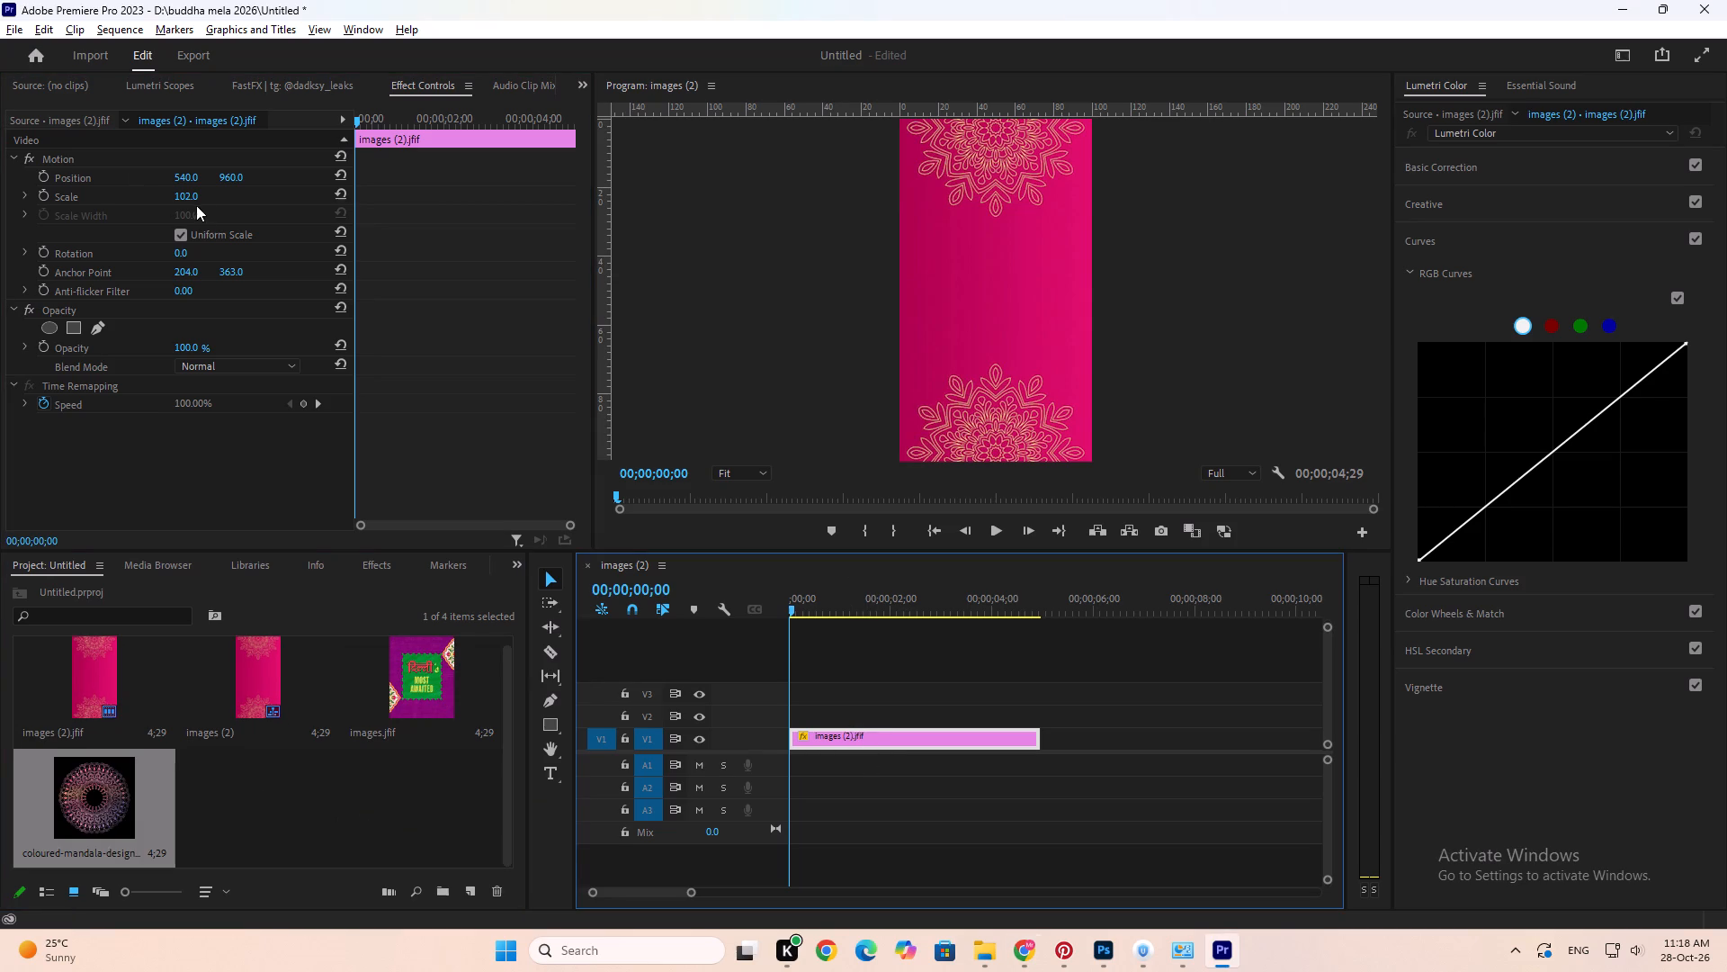
pyautogui.moveTo(189, 193); pyautogui.dragTo(232, 239)
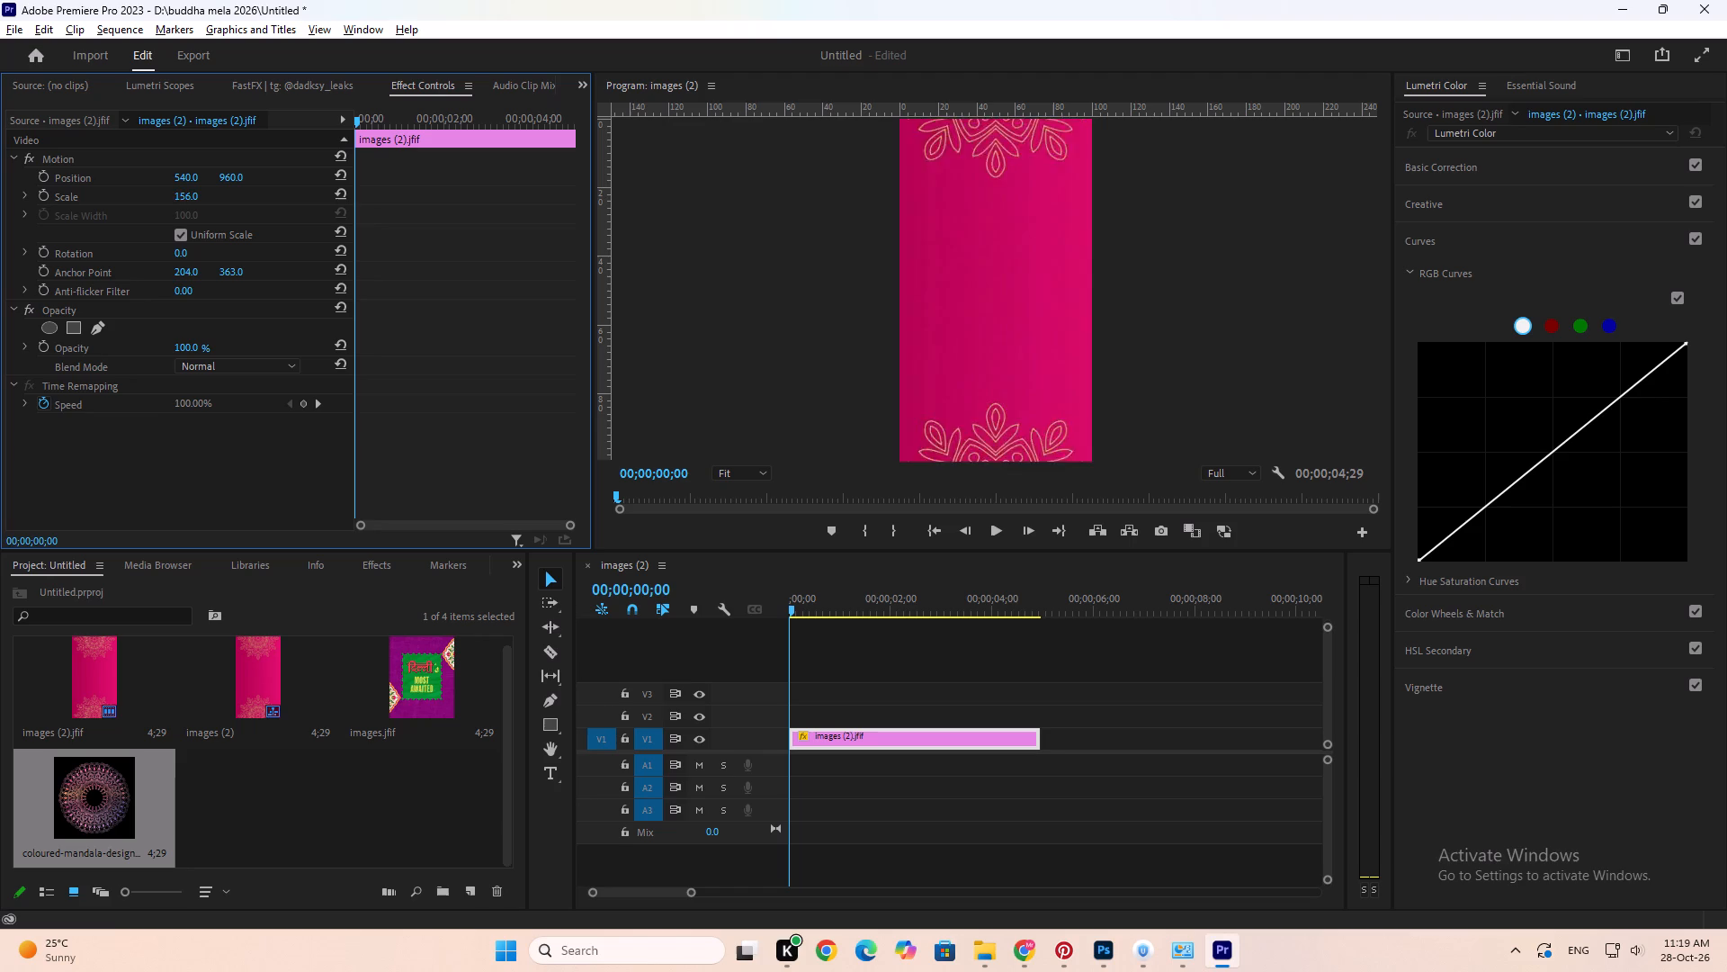
pyautogui.moveTo(232, 239); pyautogui.dragTo(321, 211)
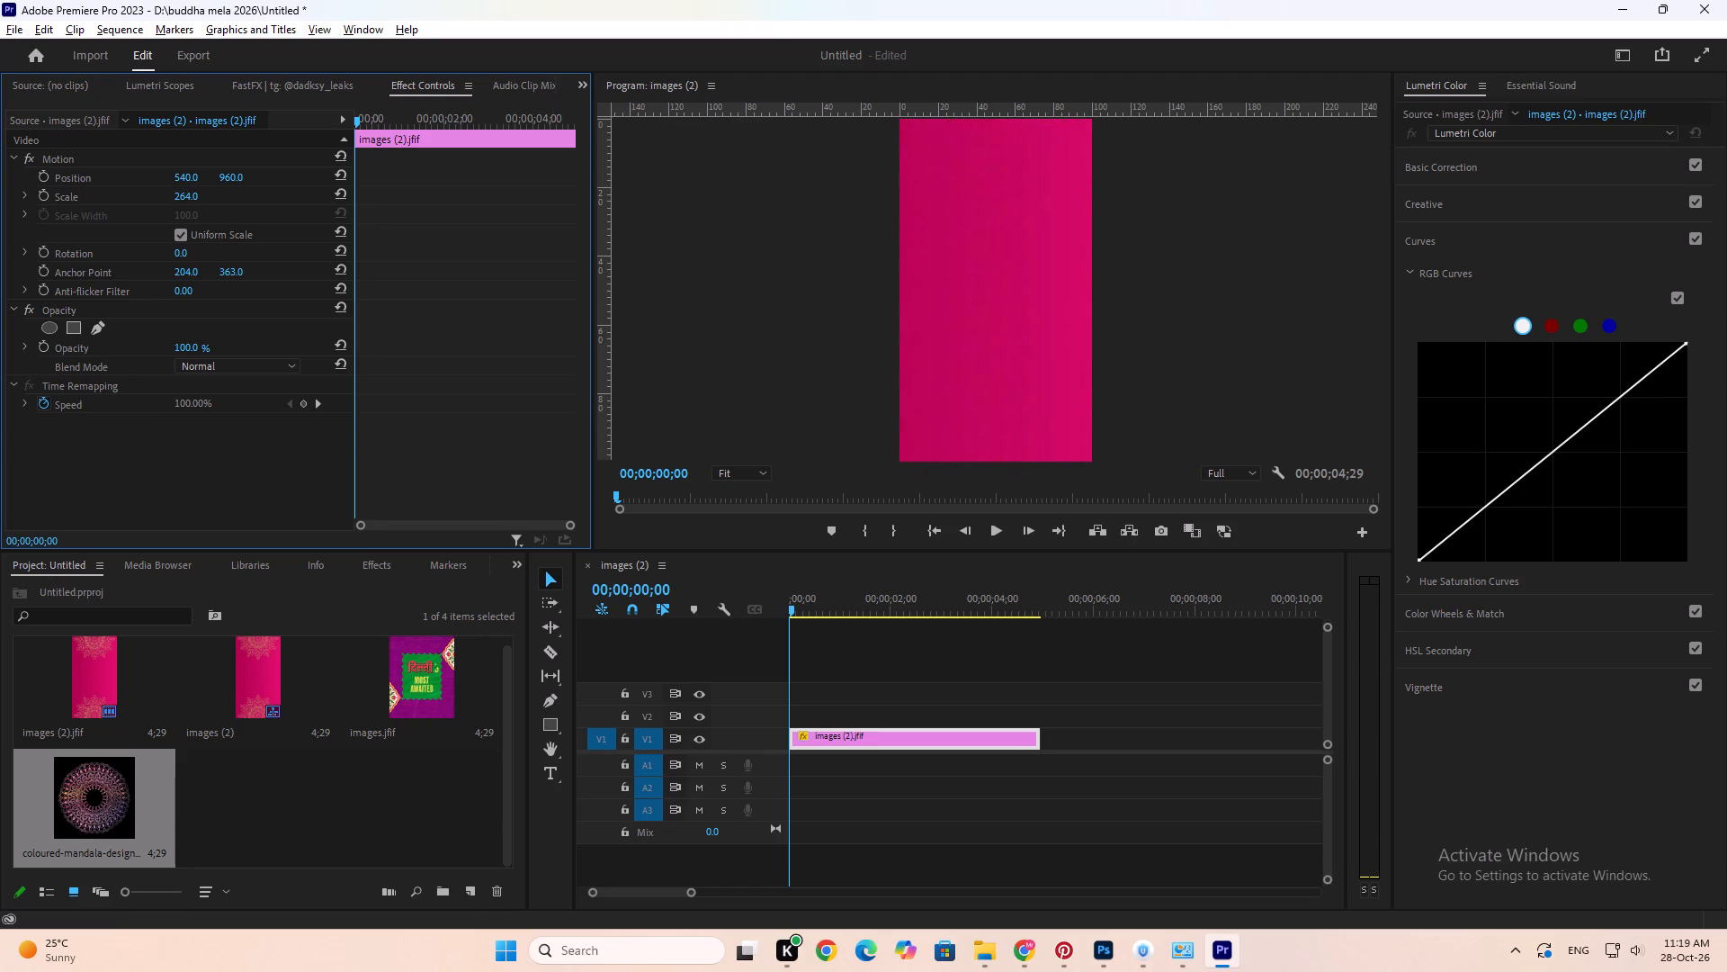
pyautogui.moveTo(321, 211); pyautogui.dragTo(336, 203)
# Place coloured-mandala-design.png on V2 above the background clip at the start of the sequence and select it.
pyautogui.moveTo(128, 796); pyautogui.dragTo(682, 736)
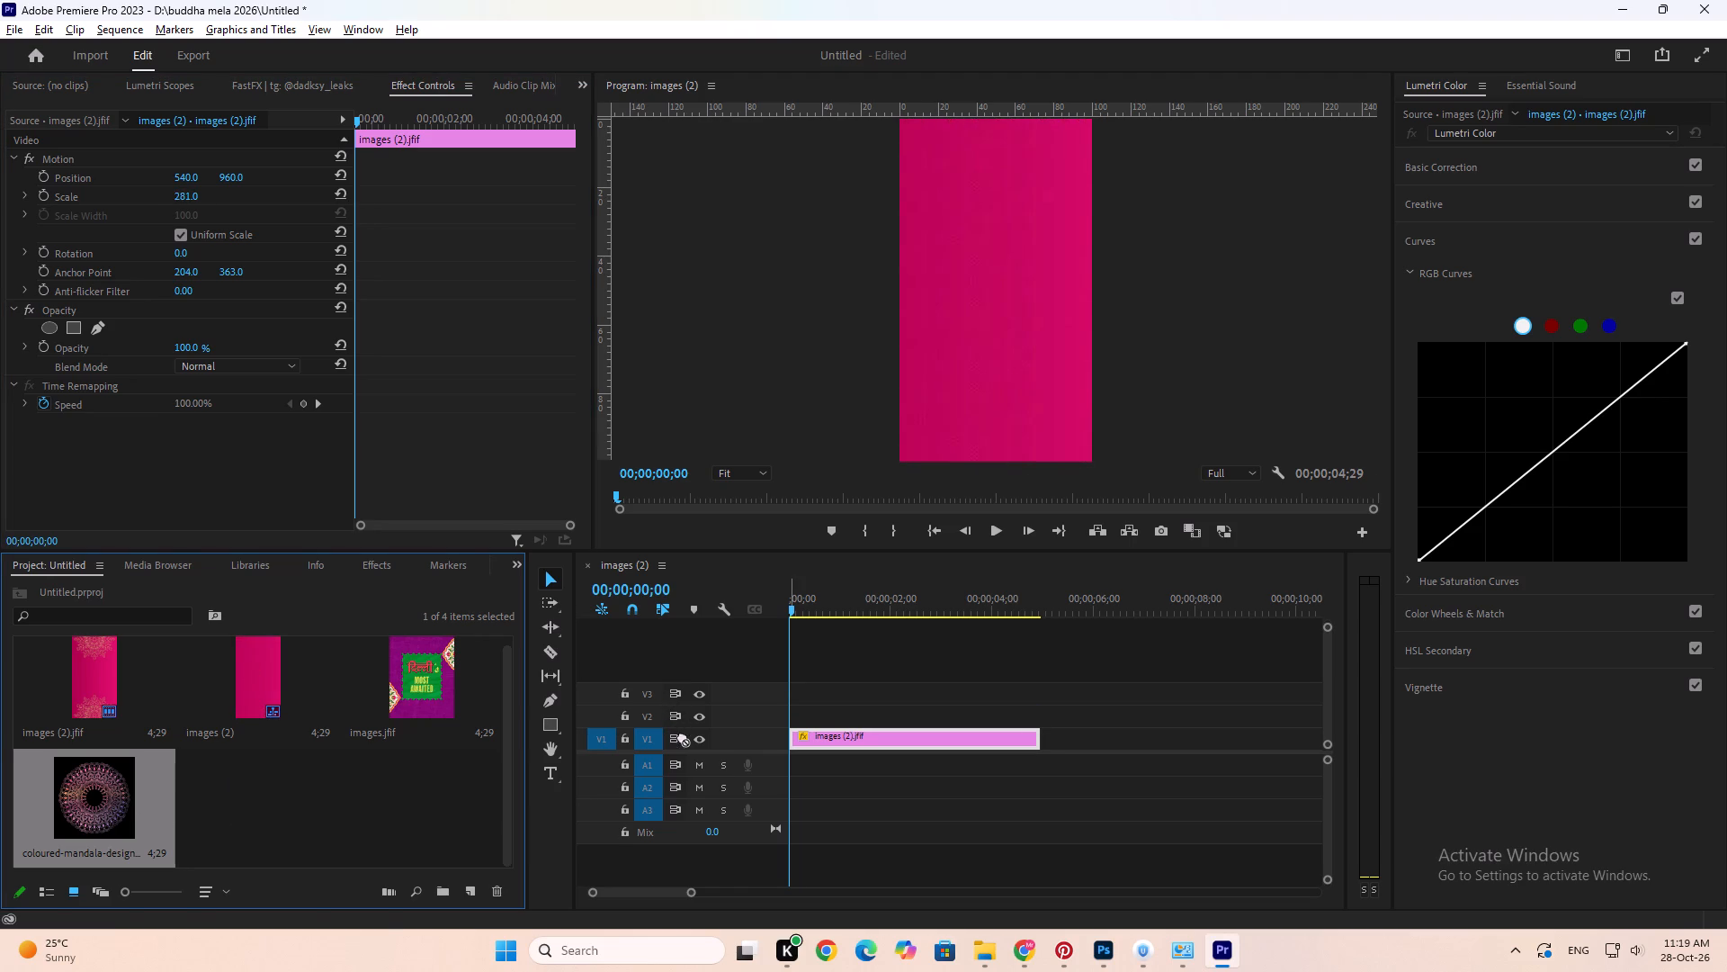
pyautogui.moveTo(682, 736); pyautogui.dragTo(754, 726)
pyautogui.click(881, 711)
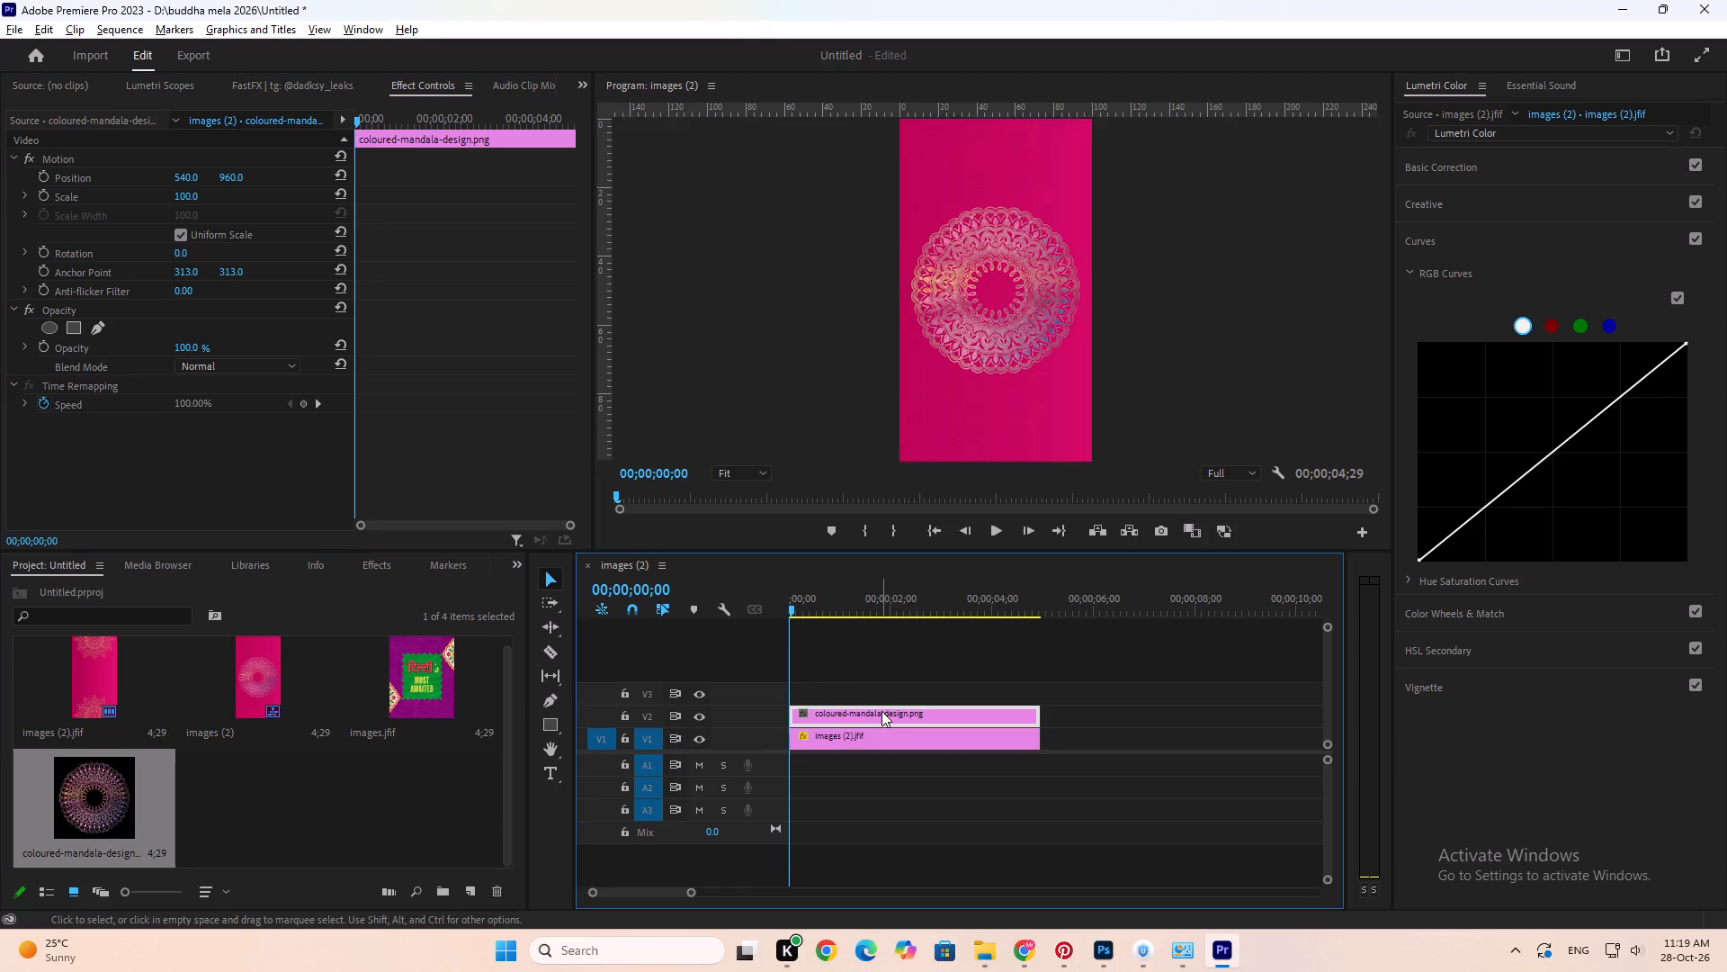
# Move the V2 mandala down to a vertical position of about 2086 and enlarge it to a scale of about 204.
pyautogui.moveTo(237, 178); pyautogui.dragTo(934, 107)
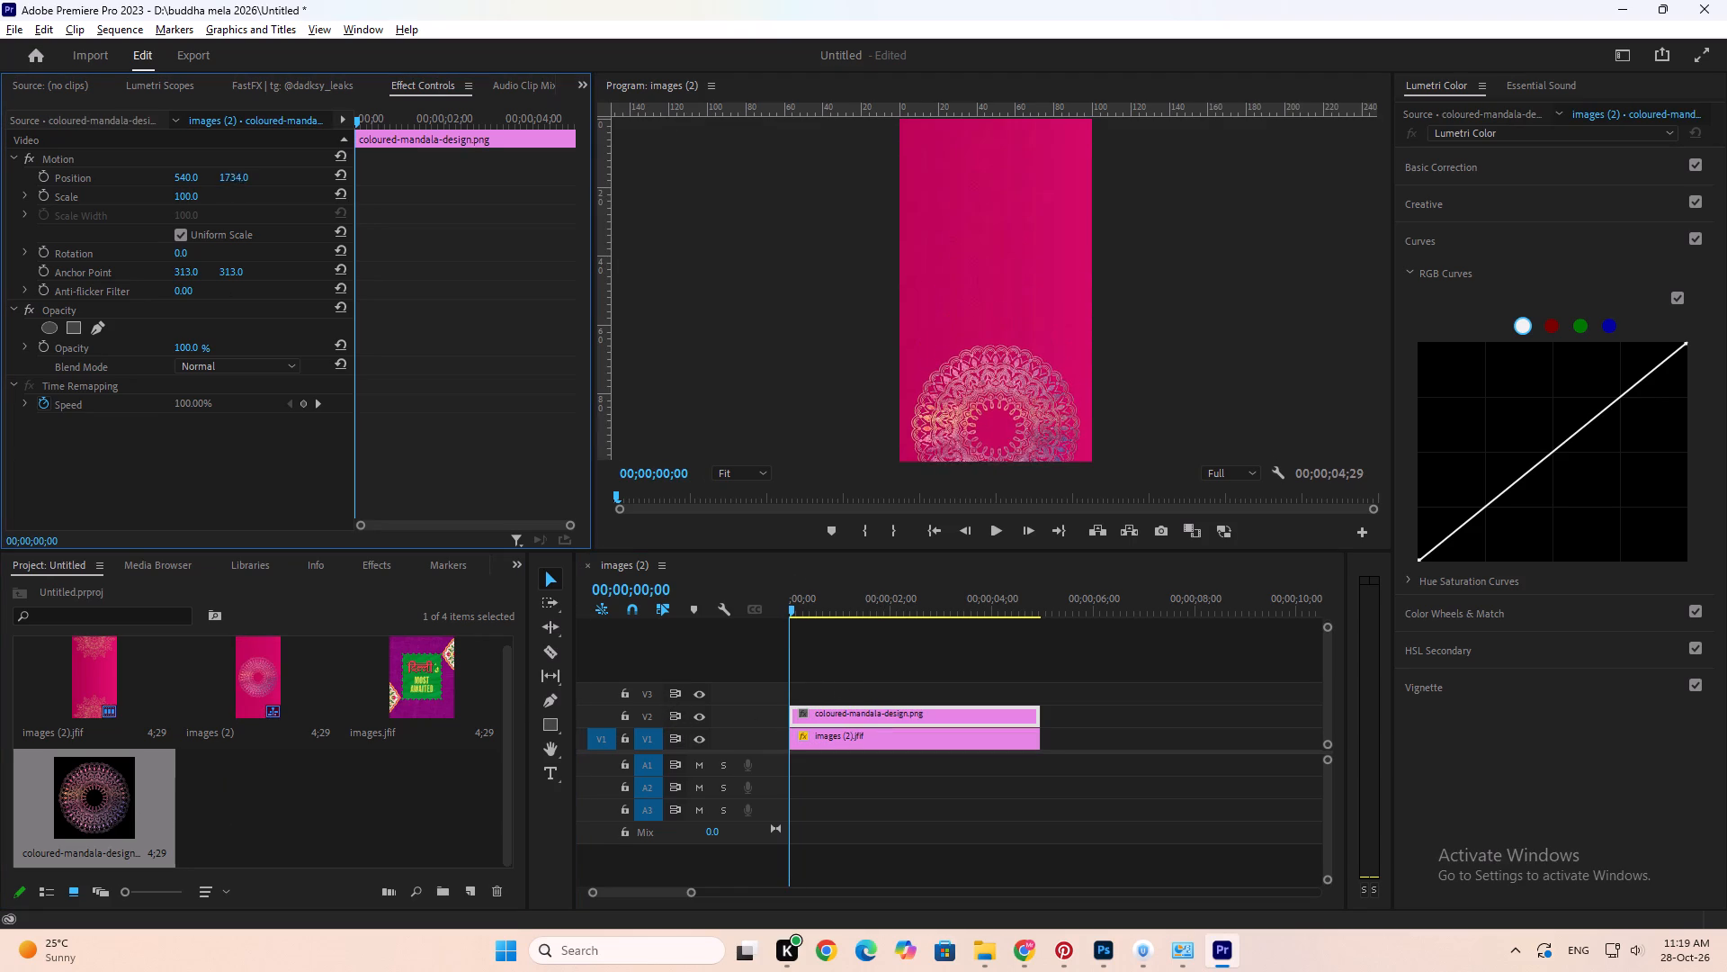
pyautogui.moveTo(934, 107); pyautogui.dragTo(1205, 143)
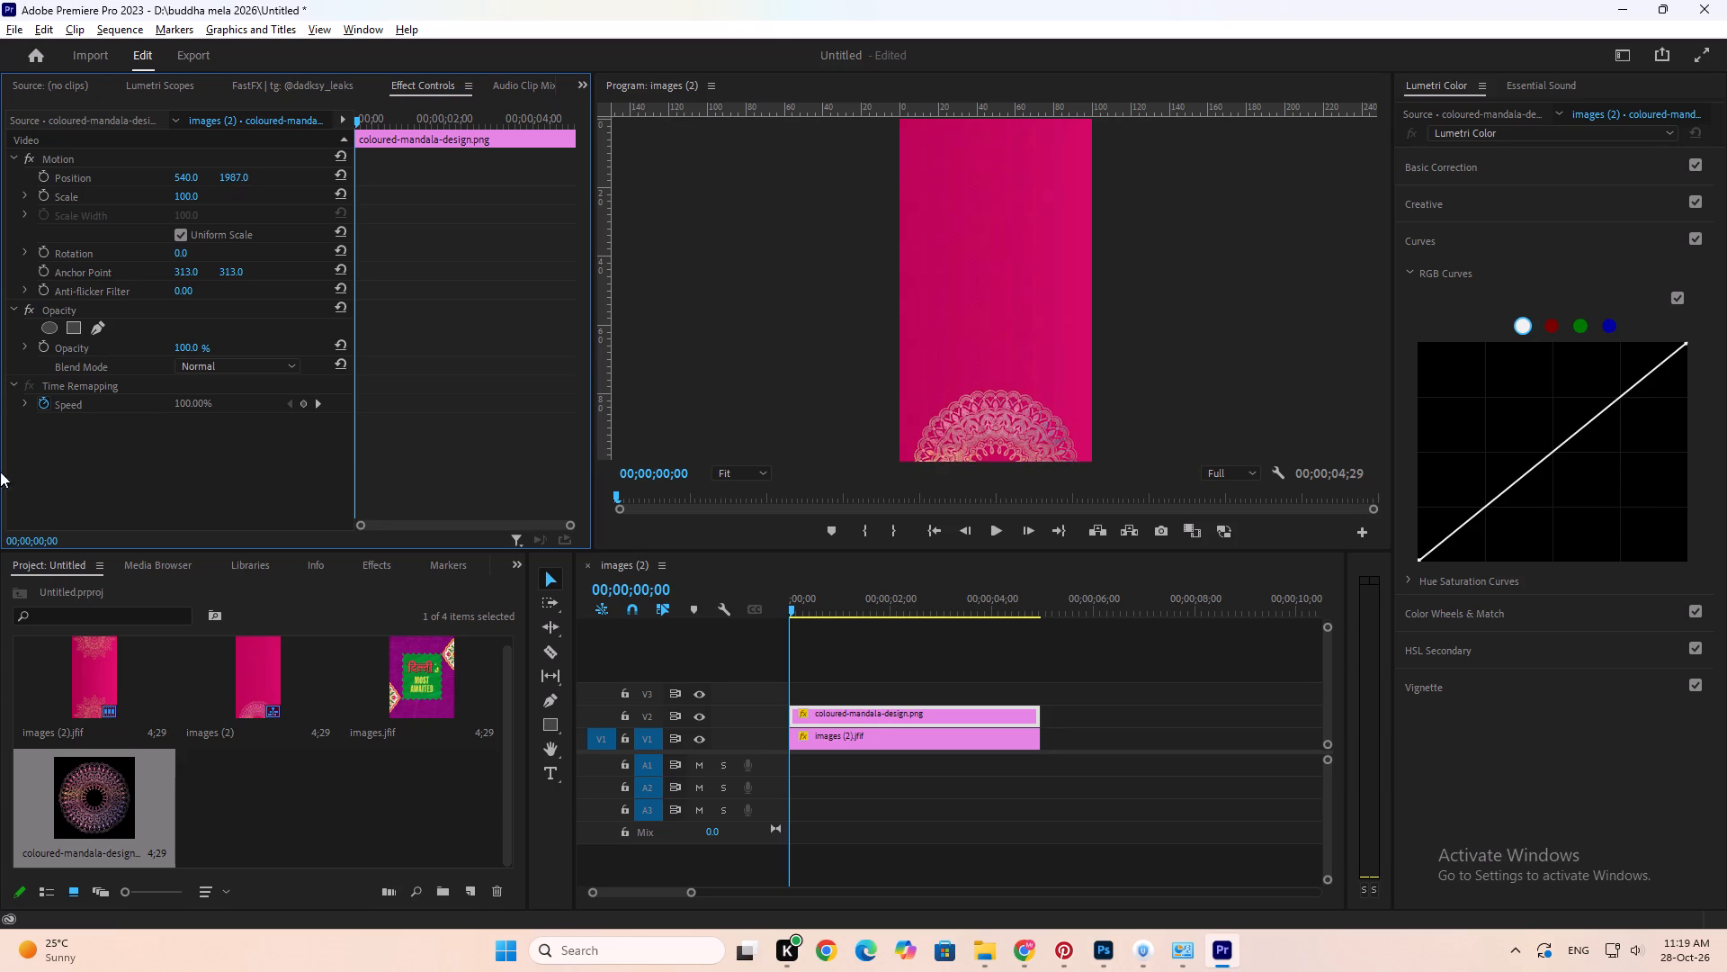
pyautogui.moveTo(195, 199); pyautogui.dragTo(269, 198)
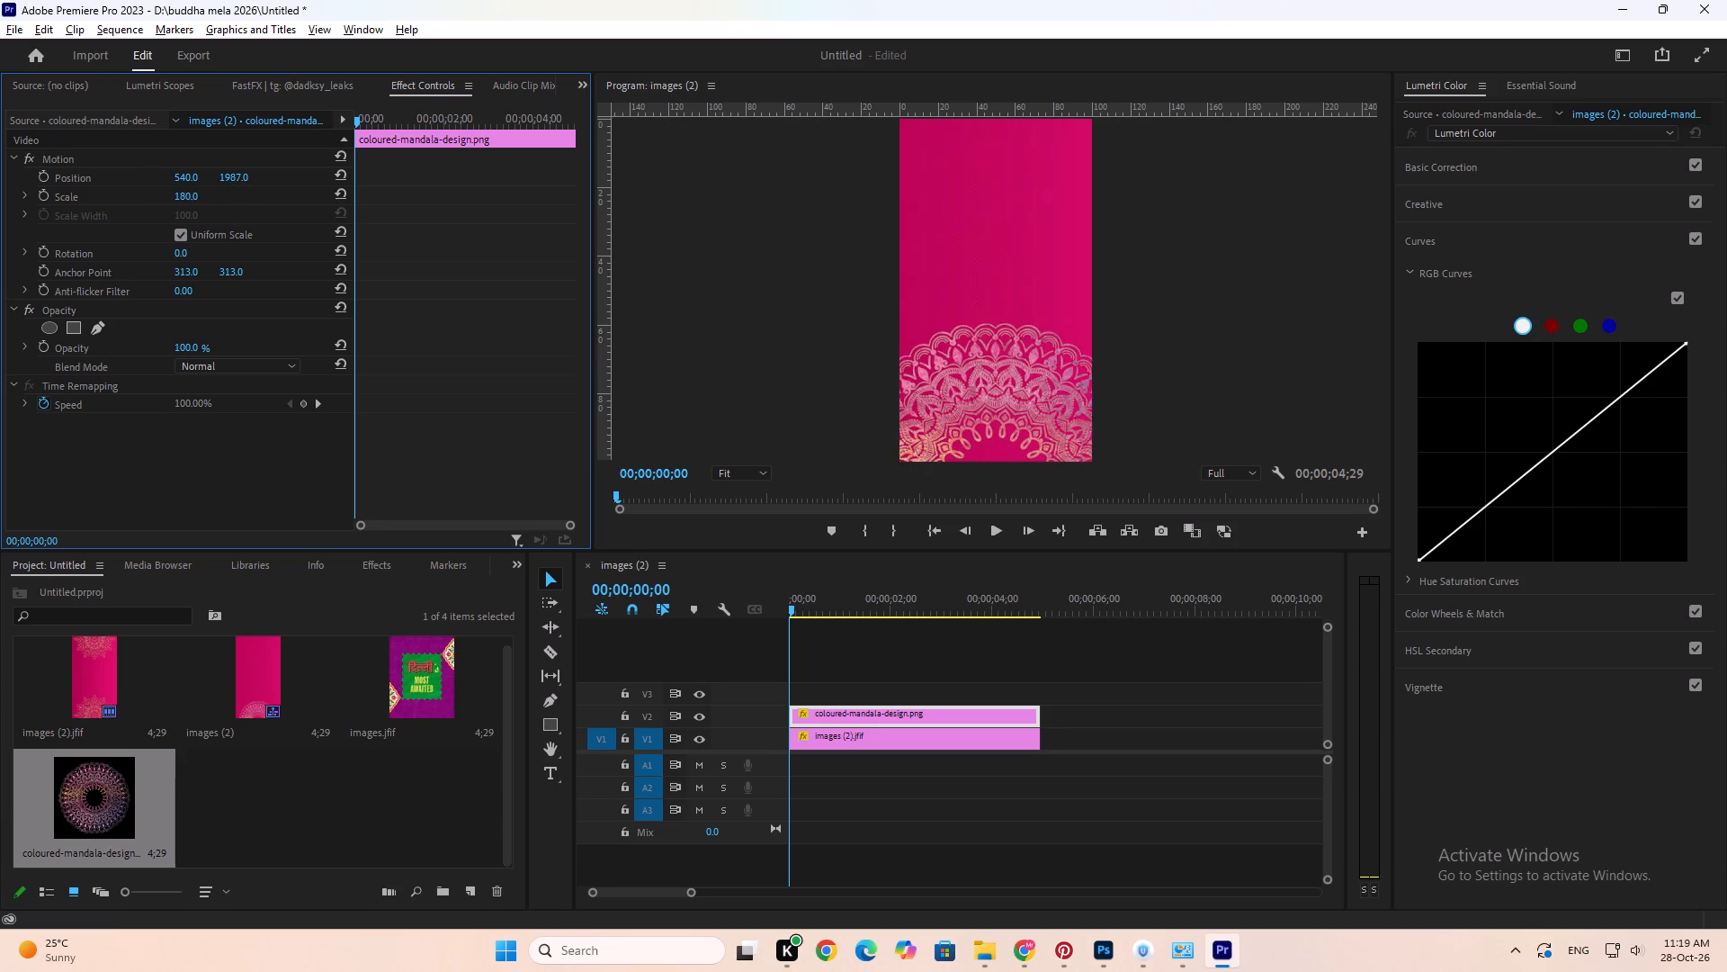
pyautogui.moveTo(269, 198); pyautogui.dragTo(287, 199)
pyautogui.moveTo(248, 177); pyautogui.dragTo(362, 176)
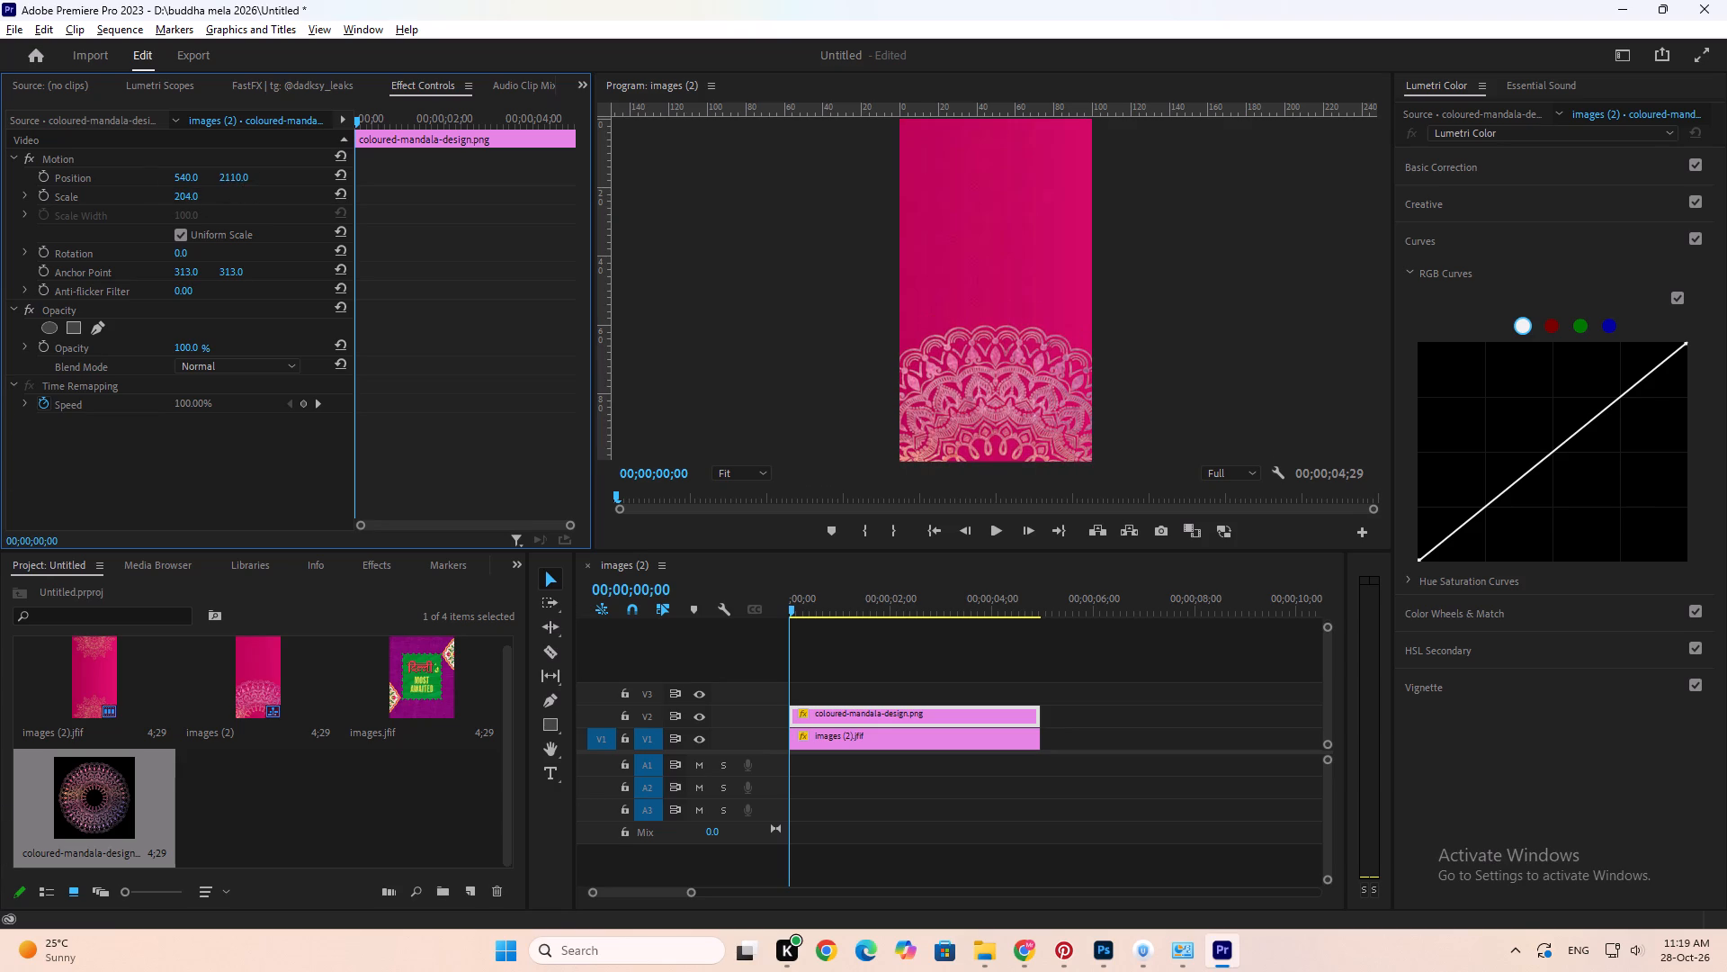
pyautogui.moveTo(362, 176); pyautogui.dragTo(346, 193)
# Try a scale of 200 on the V2 mandala, settle on 180, and adjust its vertical position to about 2091.
pyautogui.click(188, 197)
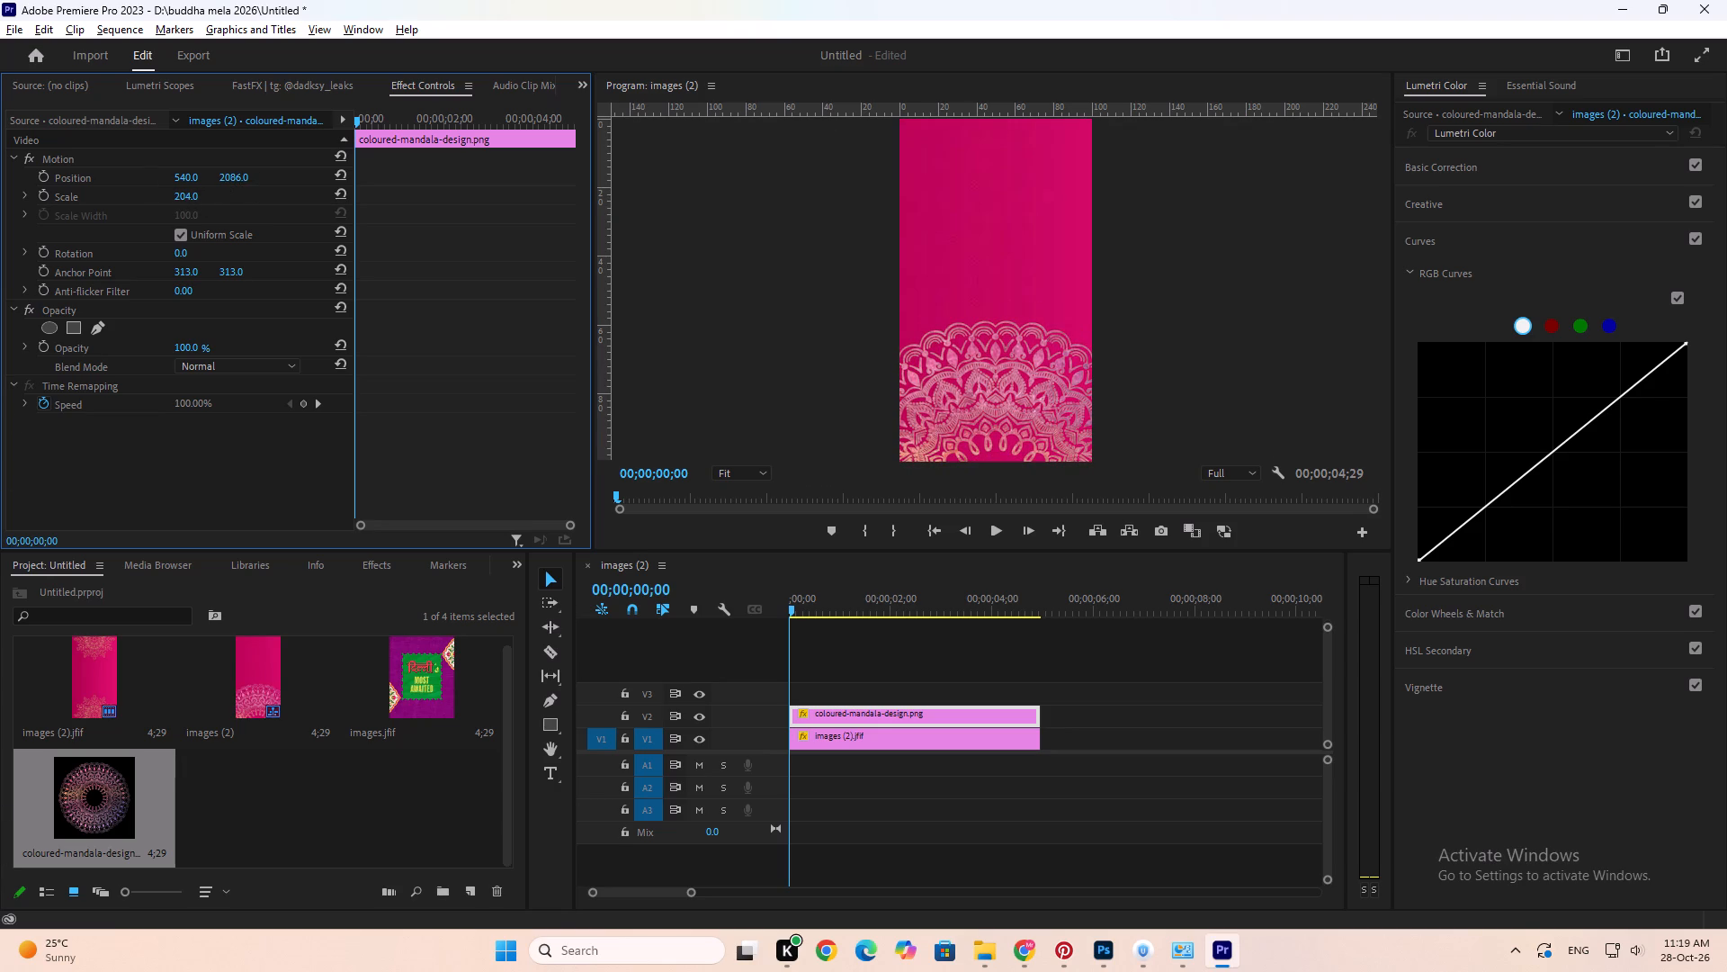
pyautogui.write('200')
pyautogui.press('Return')
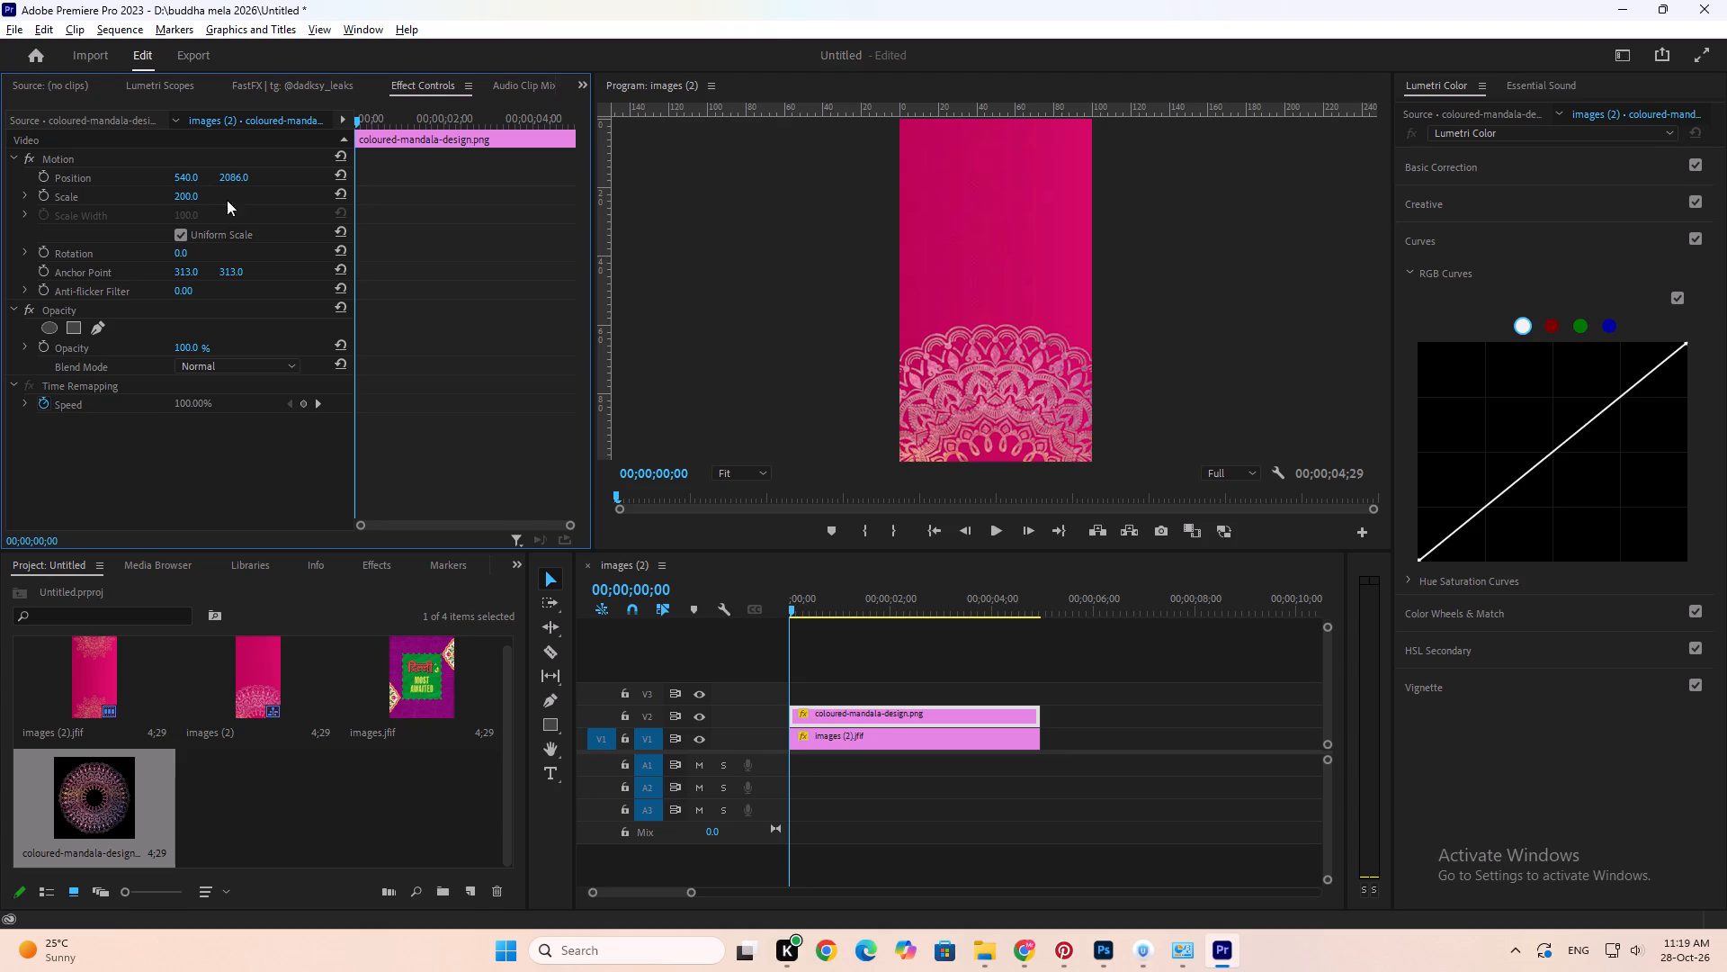
pyautogui.click(189, 196)
pyautogui.write('180')
pyautogui.press('Return')
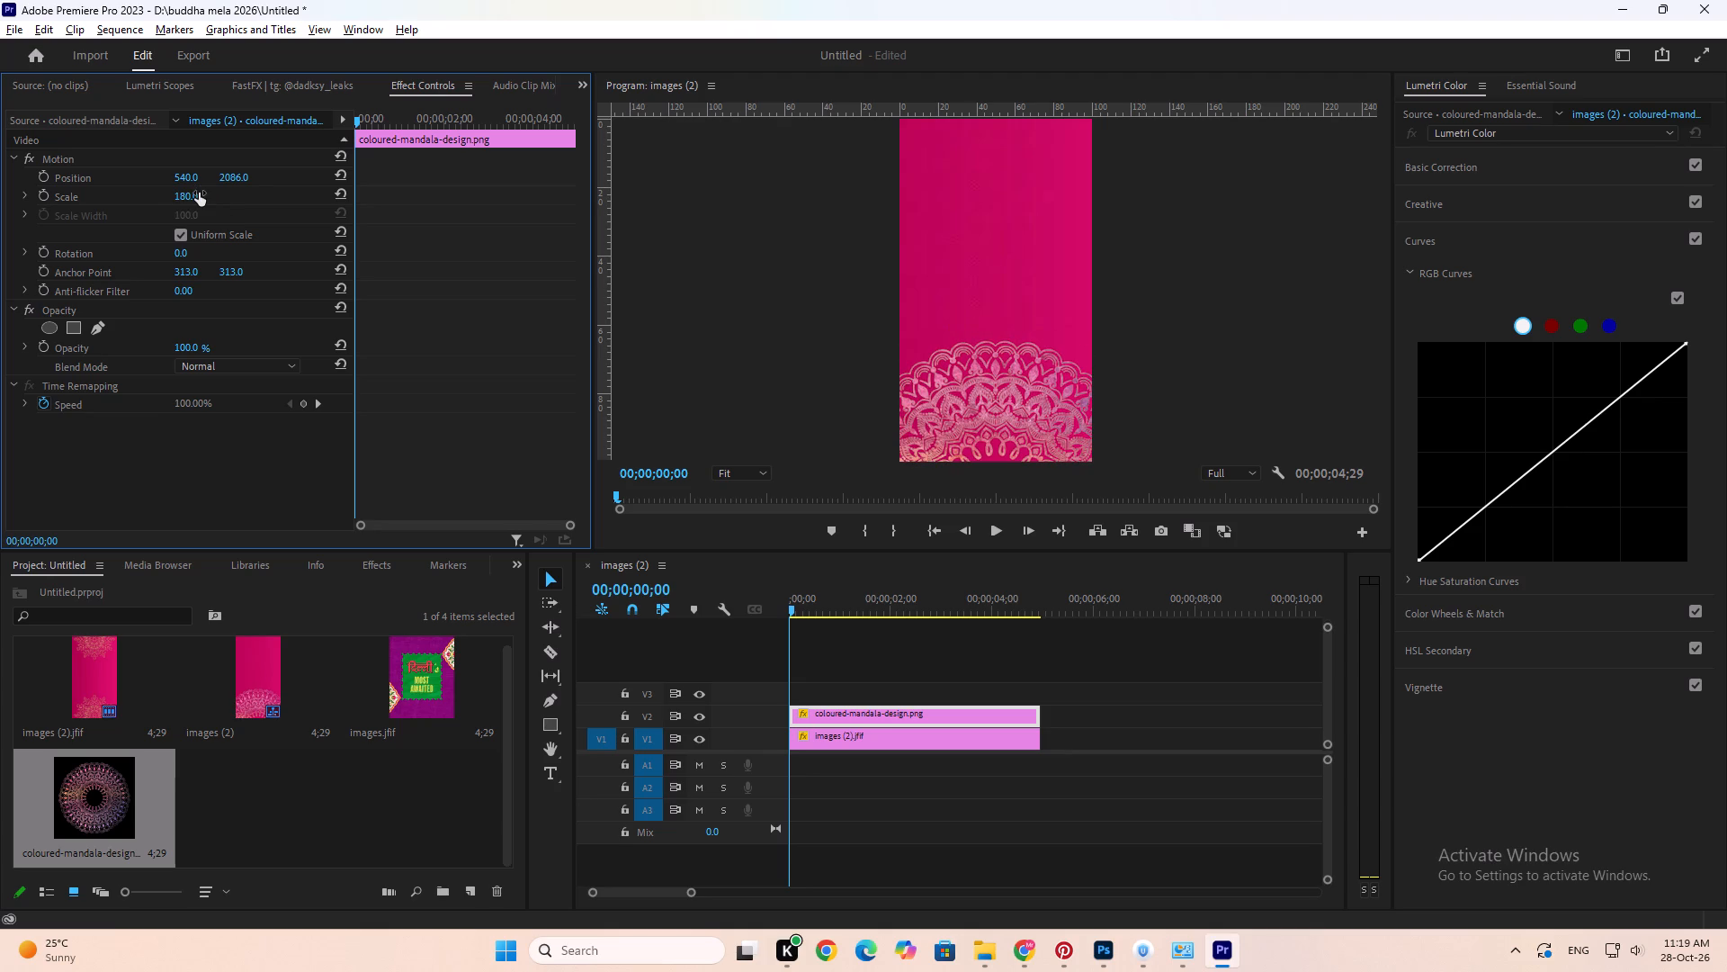
pyautogui.moveTo(242, 175); pyautogui.dragTo(157, 205)
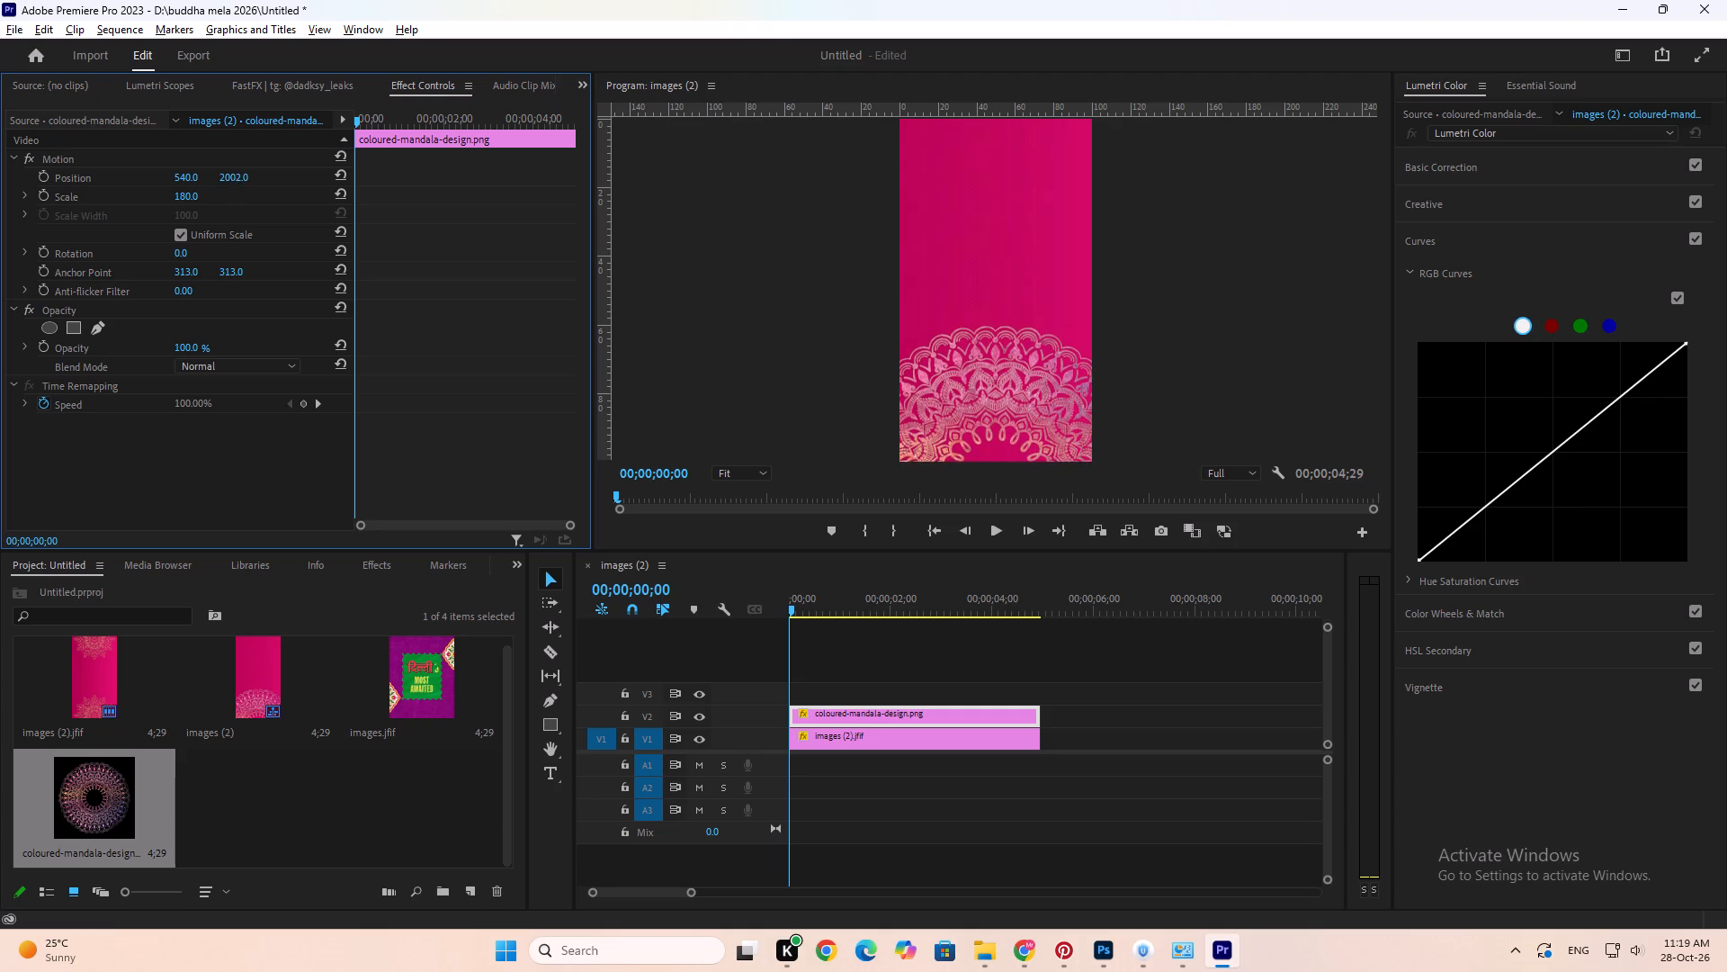
pyautogui.moveTo(157, 205); pyautogui.dragTo(229, 175)
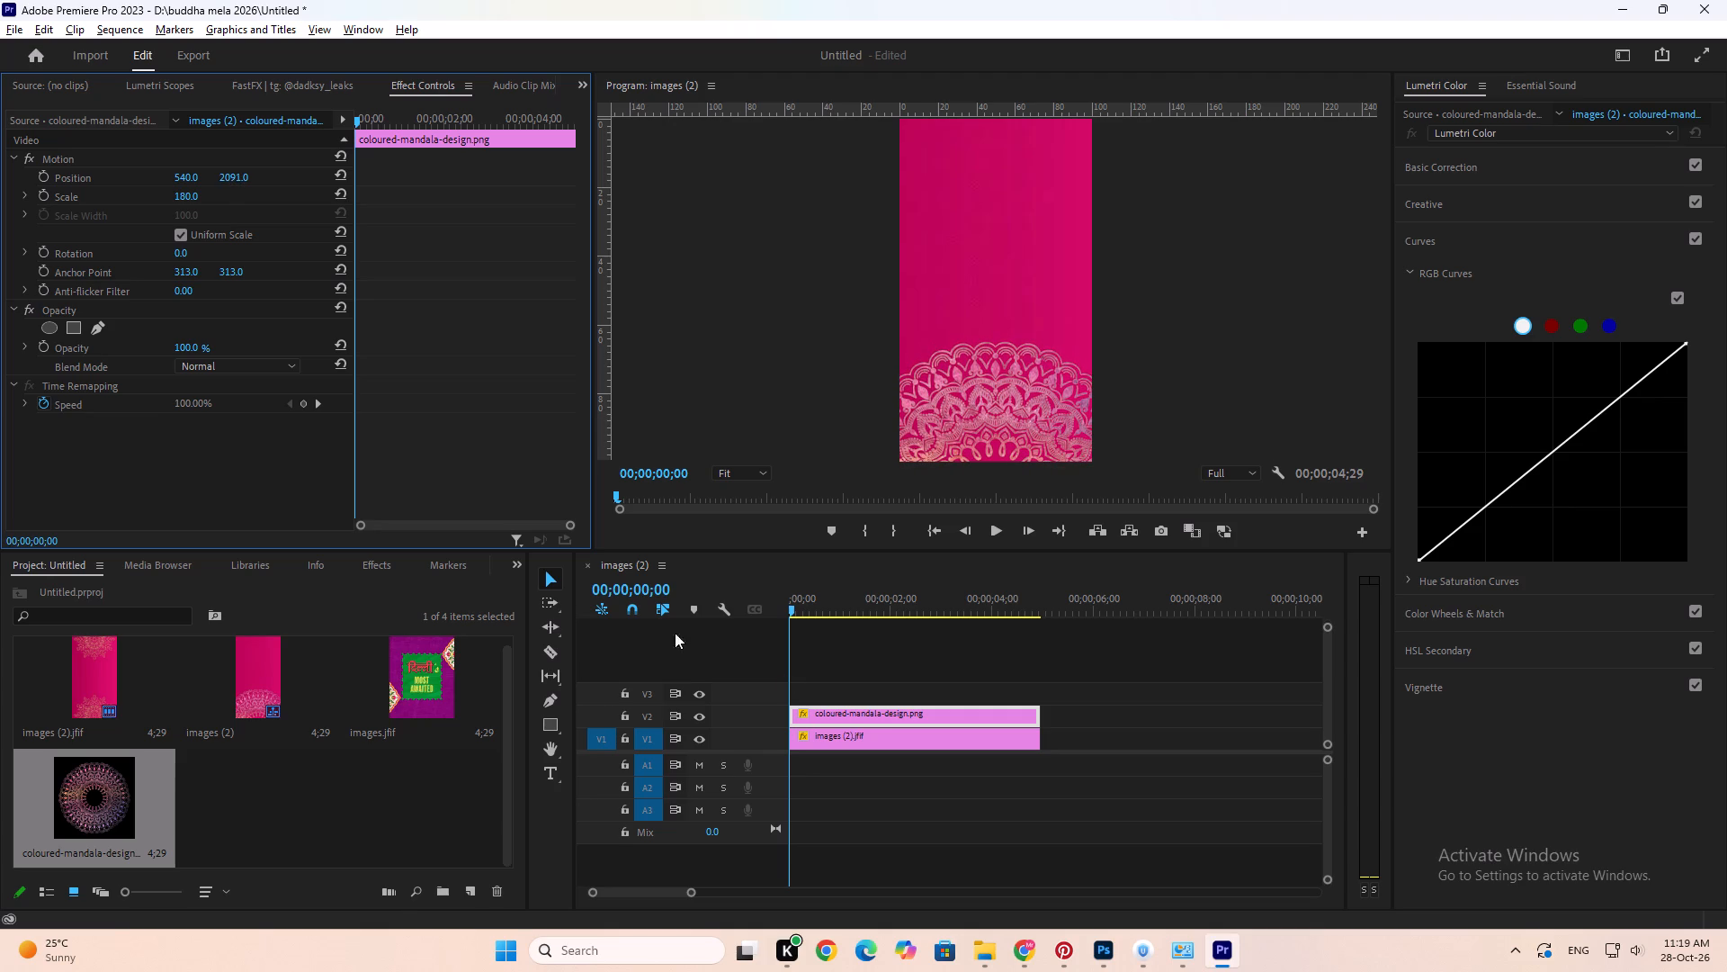
# Duplicate the V2 mandala clip onto V3 and move the copy to the top of the frame, at vertical position about -165.
pyautogui.keyDown('alt'); pyautogui.moveTo(854, 714); pyautogui.dragTo(855, 692); pyautogui.keyUp('alt')
pyautogui.click(855, 692)
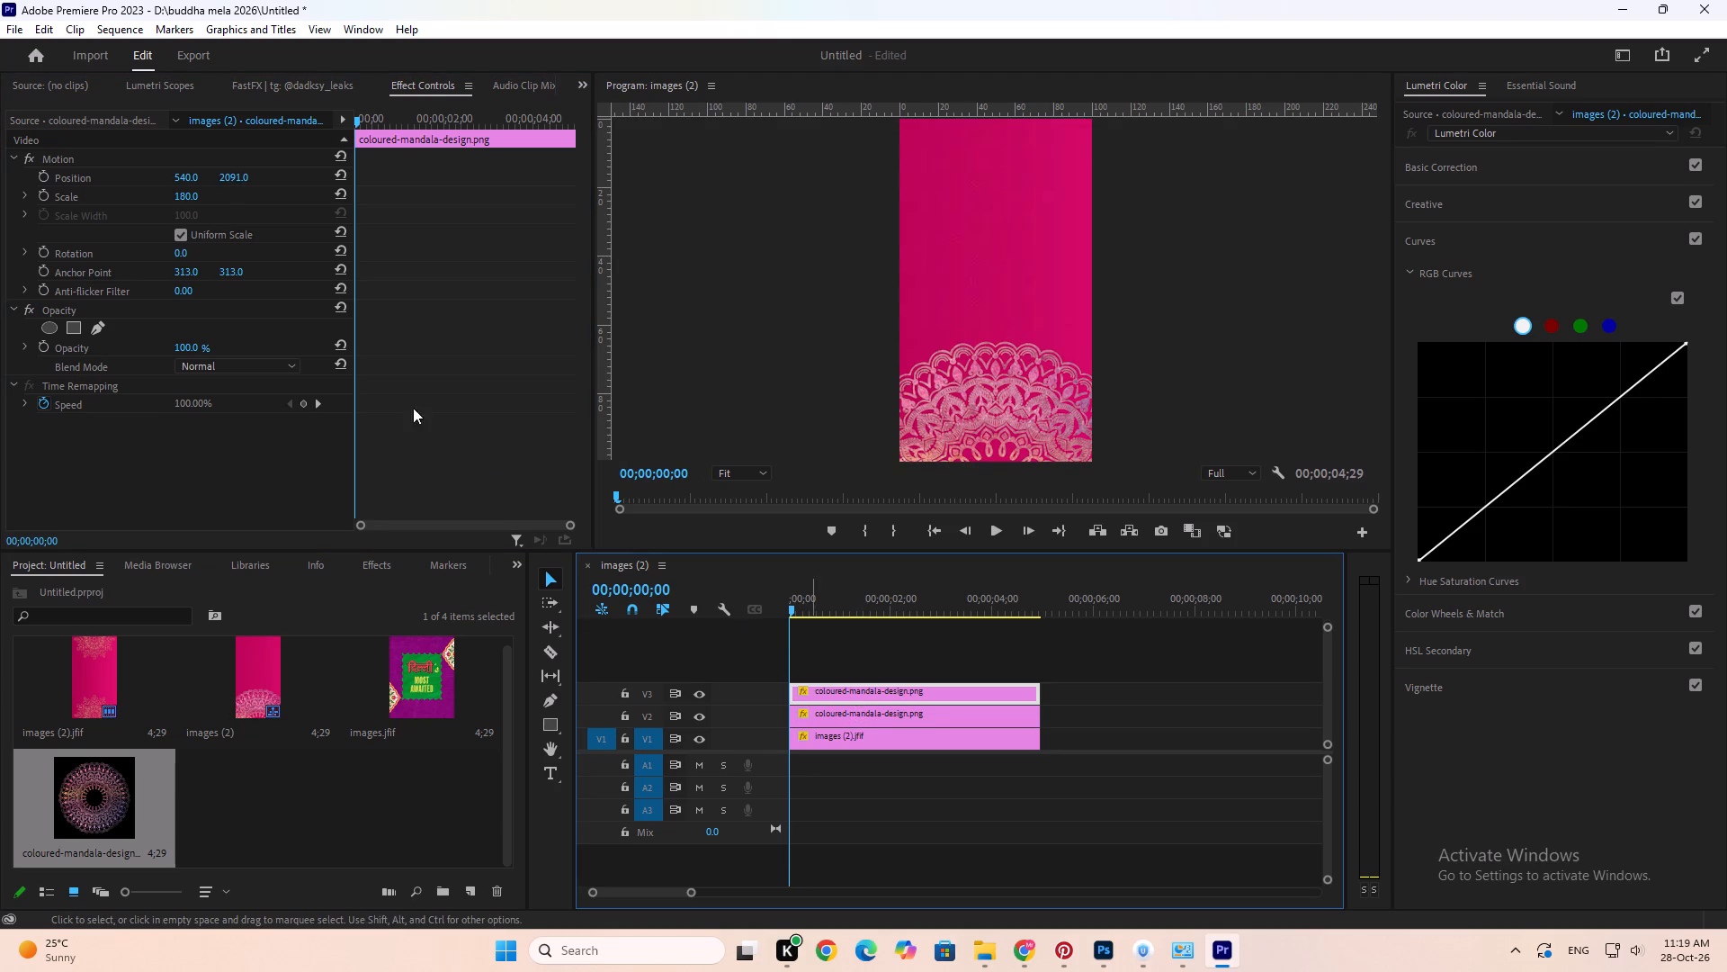
pyautogui.moveTo(237, 174); pyautogui.dragTo(8, 217)
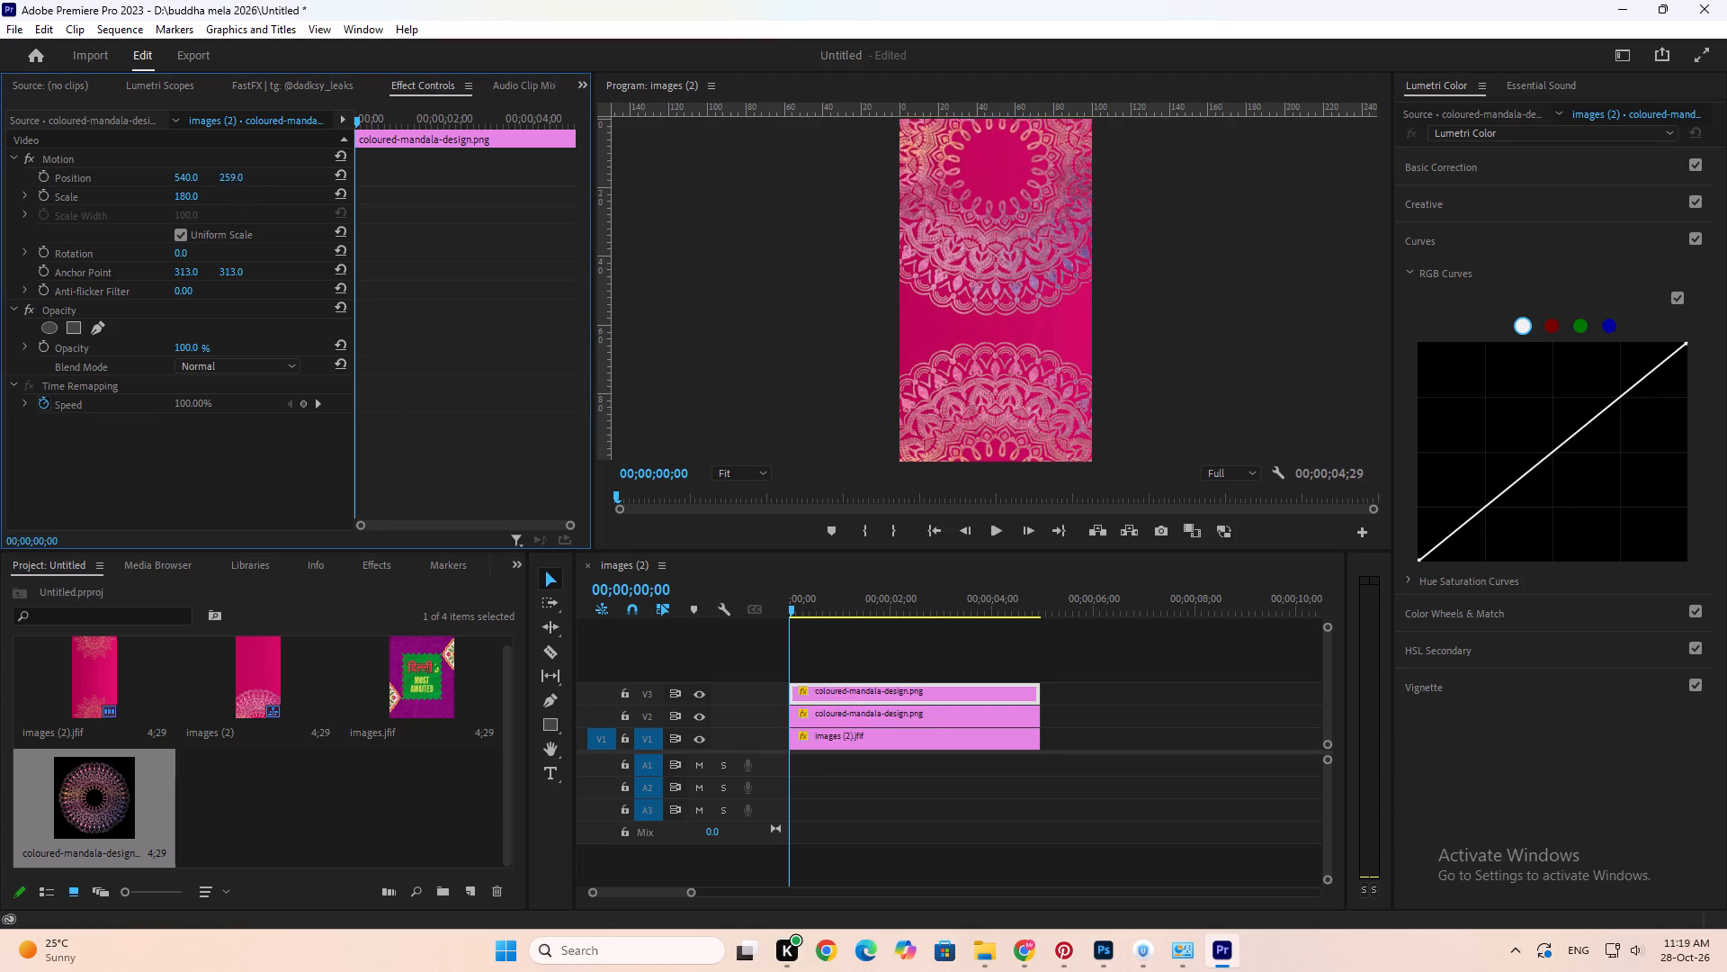
pyautogui.moveTo(8, 217); pyautogui.dragTo(1422, 209)
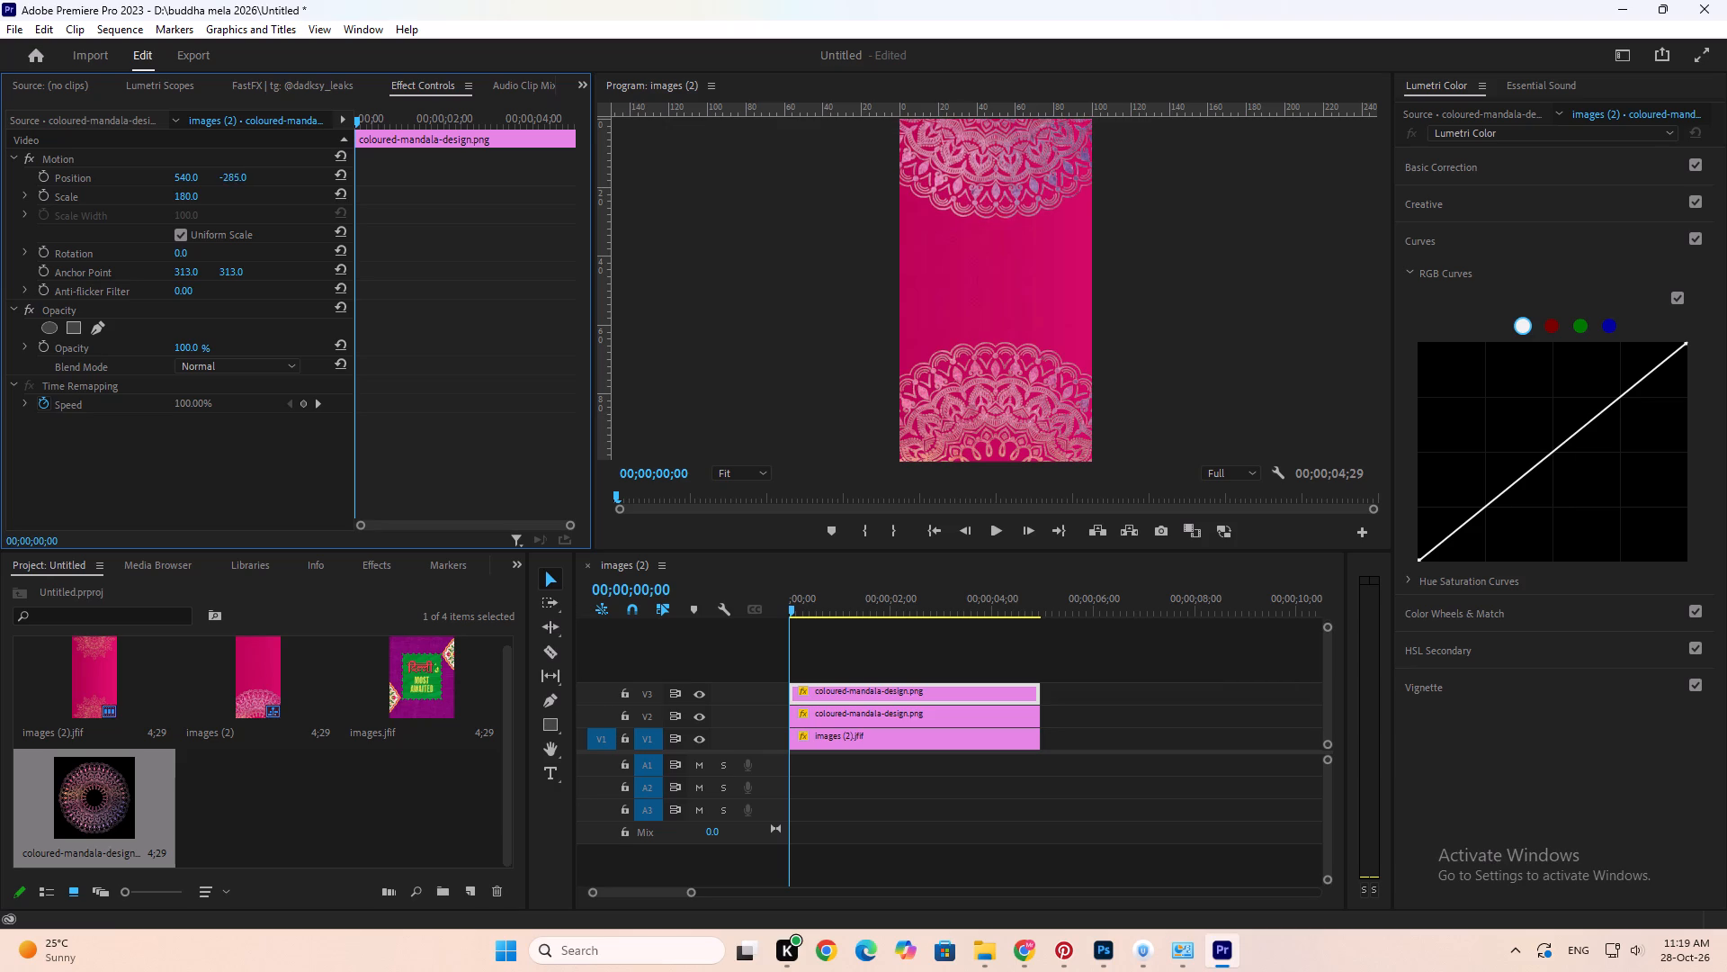
pyautogui.moveTo(1422, 209); pyautogui.dragTo(1575, 199)
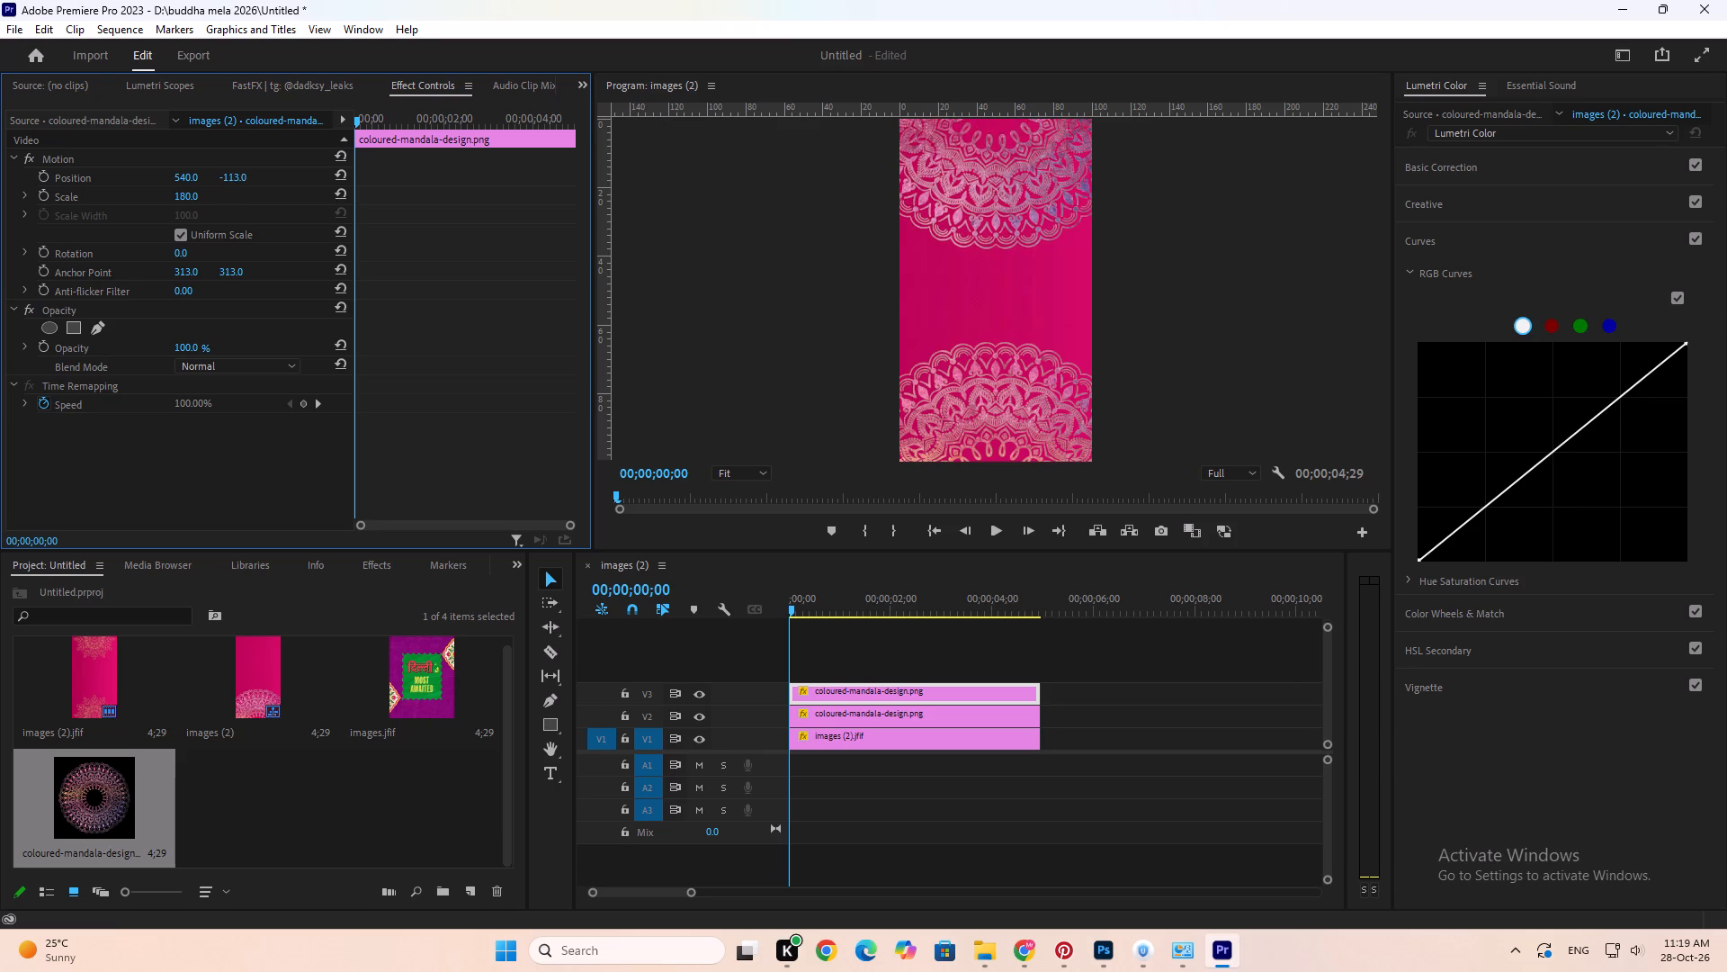
pyautogui.moveTo(1575, 199); pyautogui.dragTo(1531, 207)
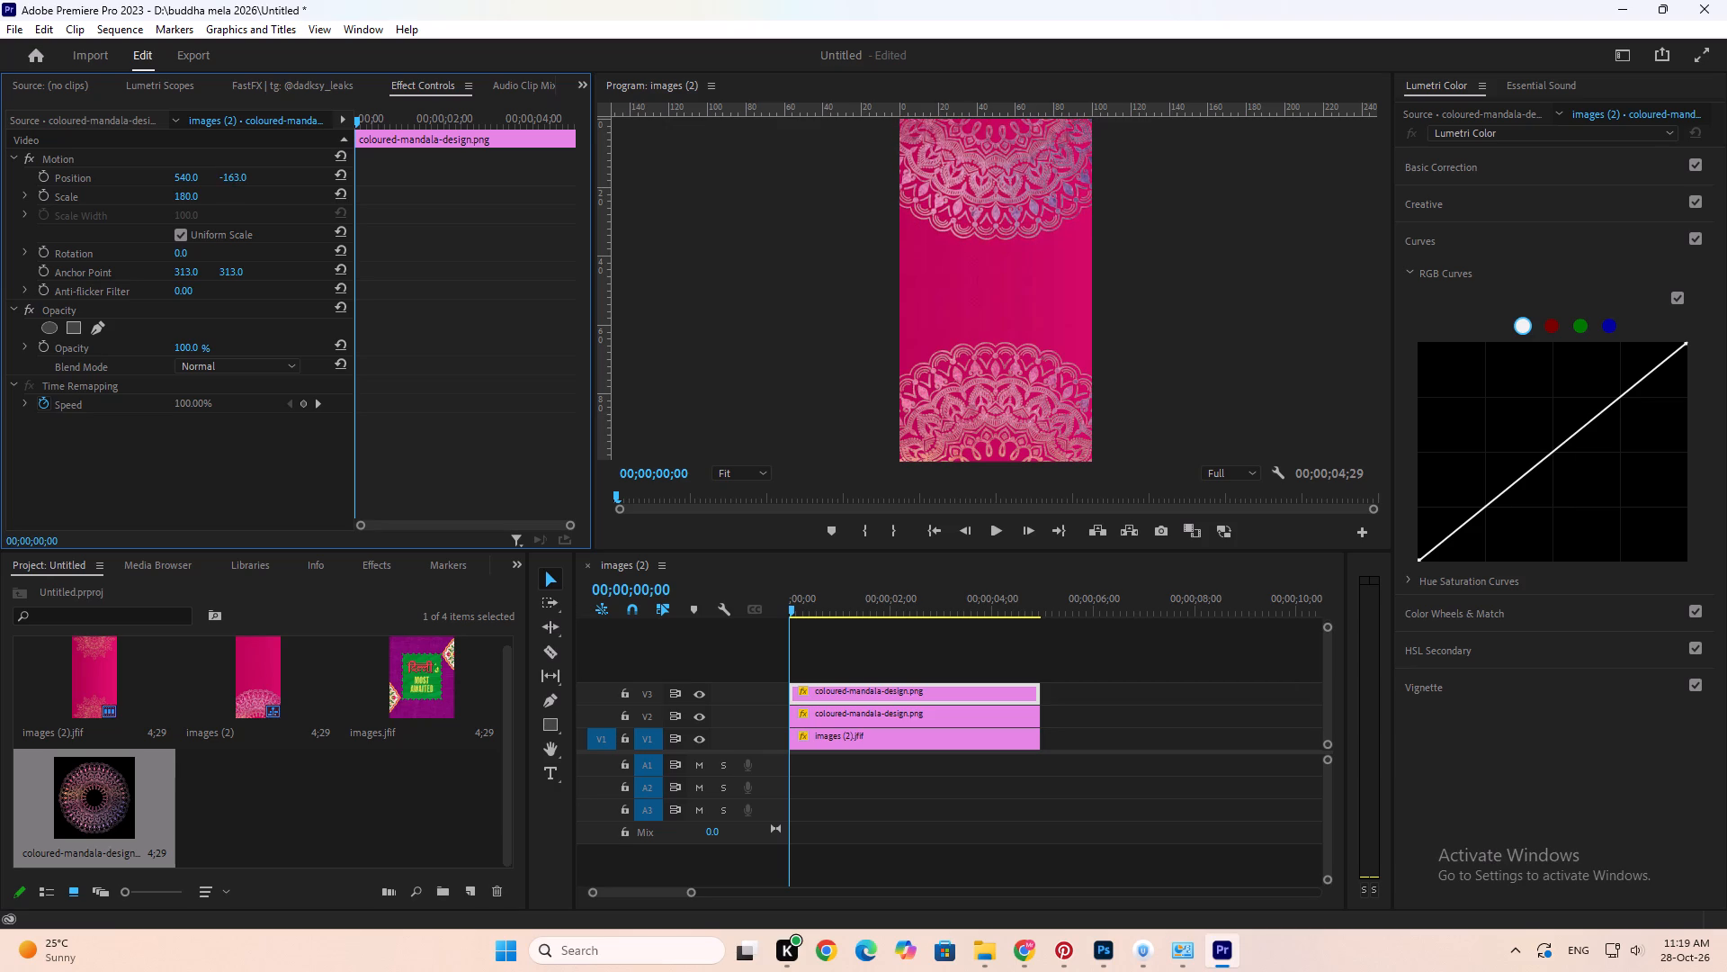
pyautogui.moveTo(1531, 207); pyautogui.dragTo(1530, 206)
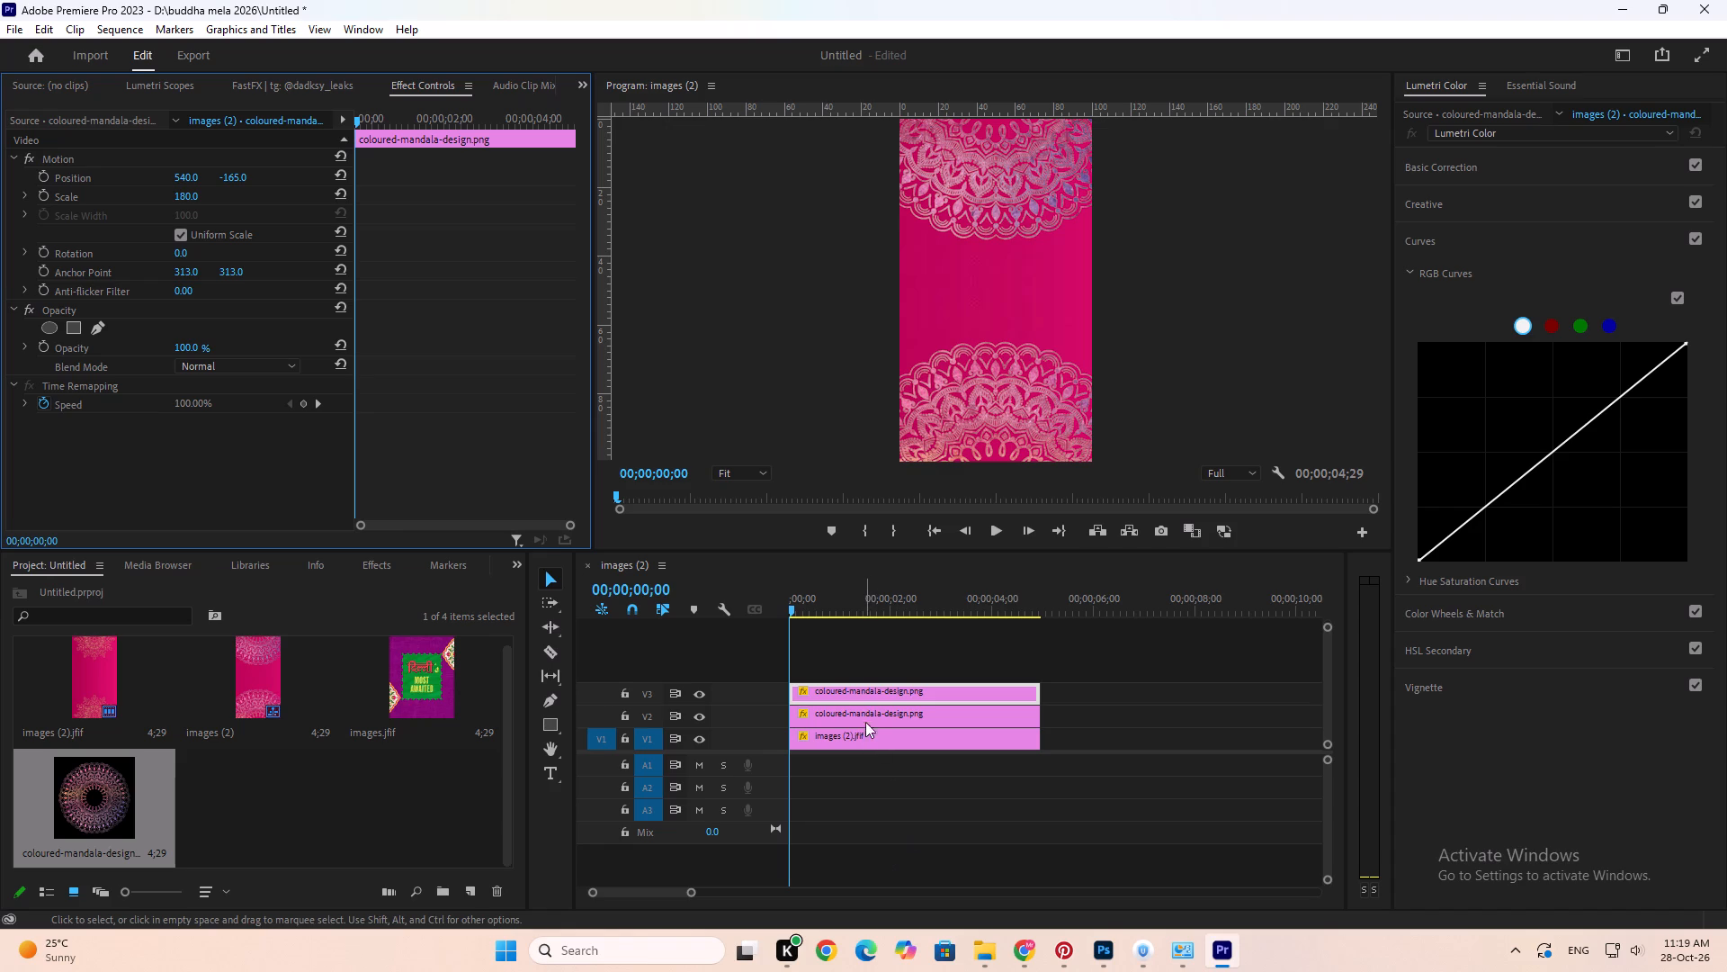
# Fine-tune the bottom mandala on V2 to a vertical position of about 2094.
pyautogui.click(864, 701)
pyautogui.click(873, 709)
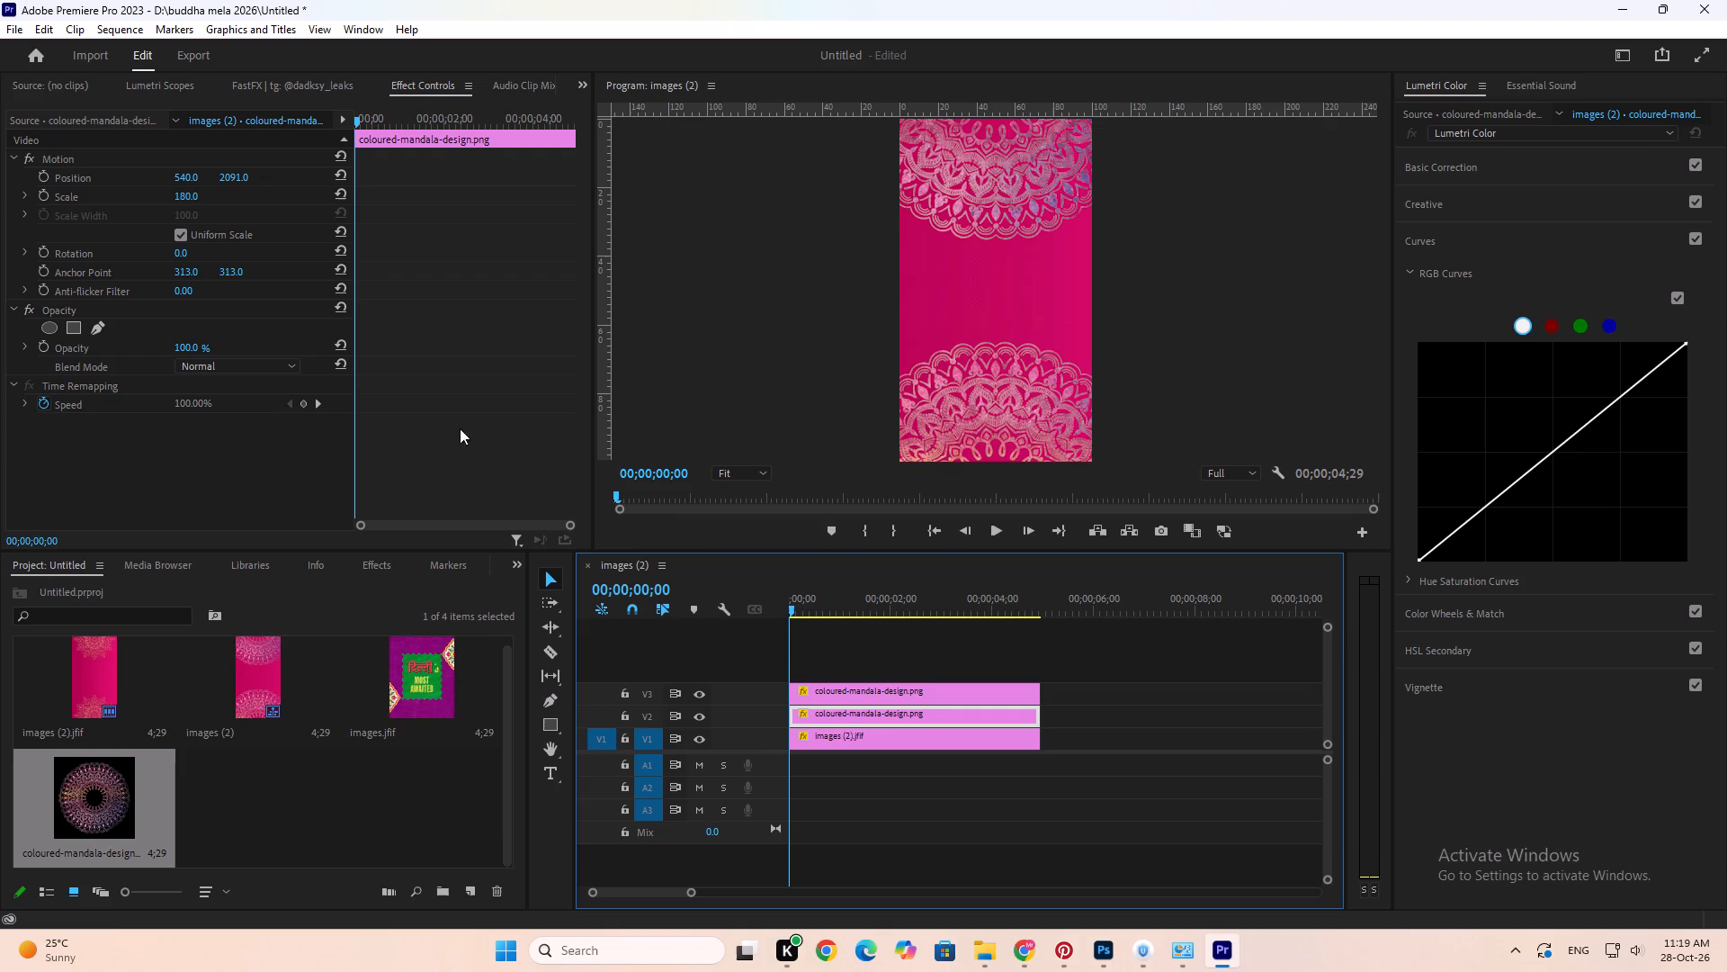
pyautogui.click(231, 175)
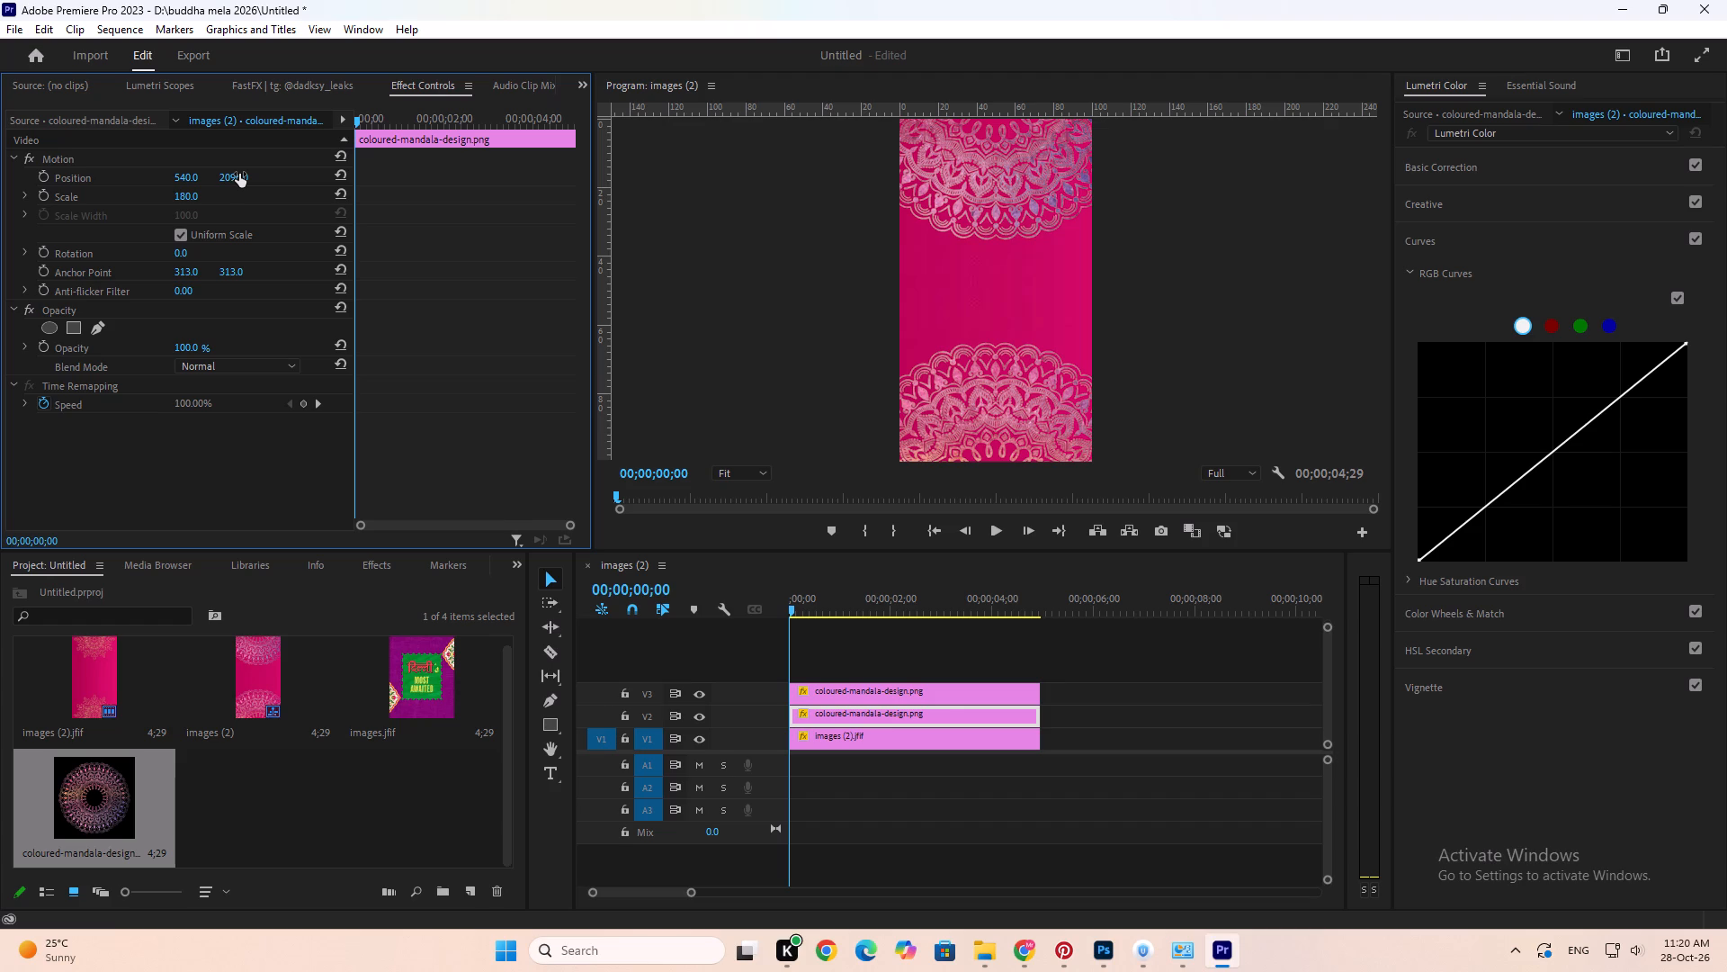
pyautogui.moveTo(239, 174); pyautogui.dragTo(227, 162)
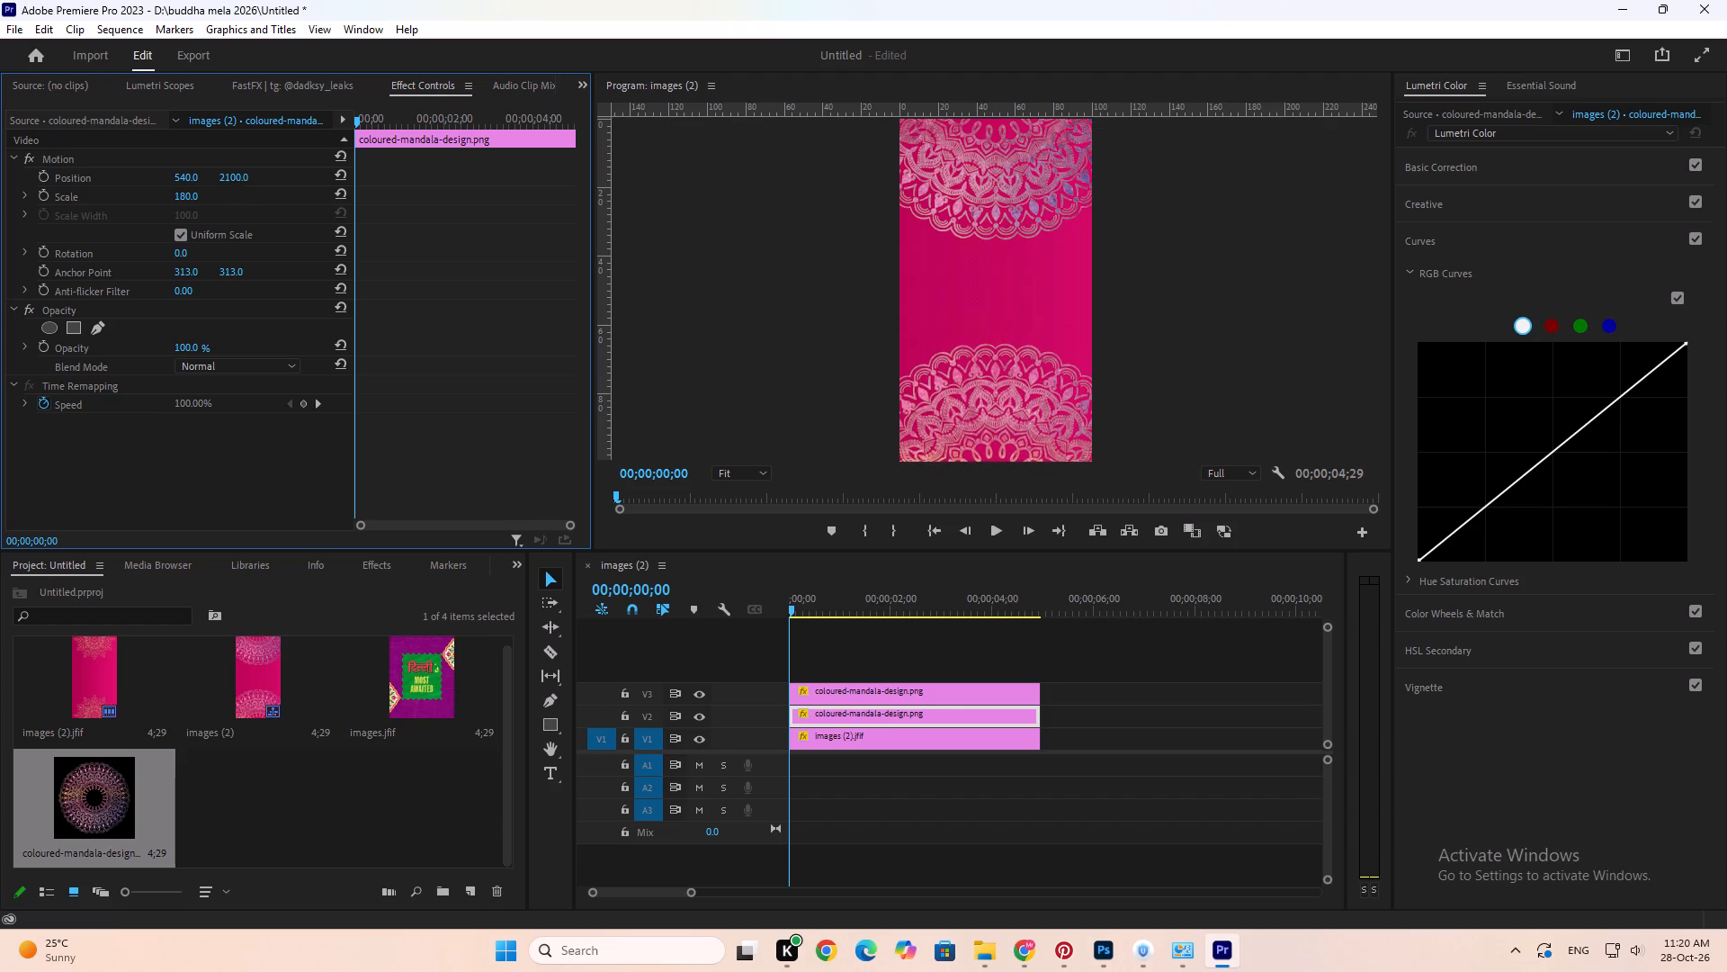
pyautogui.moveTo(227, 162); pyautogui.dragTo(219, 163)
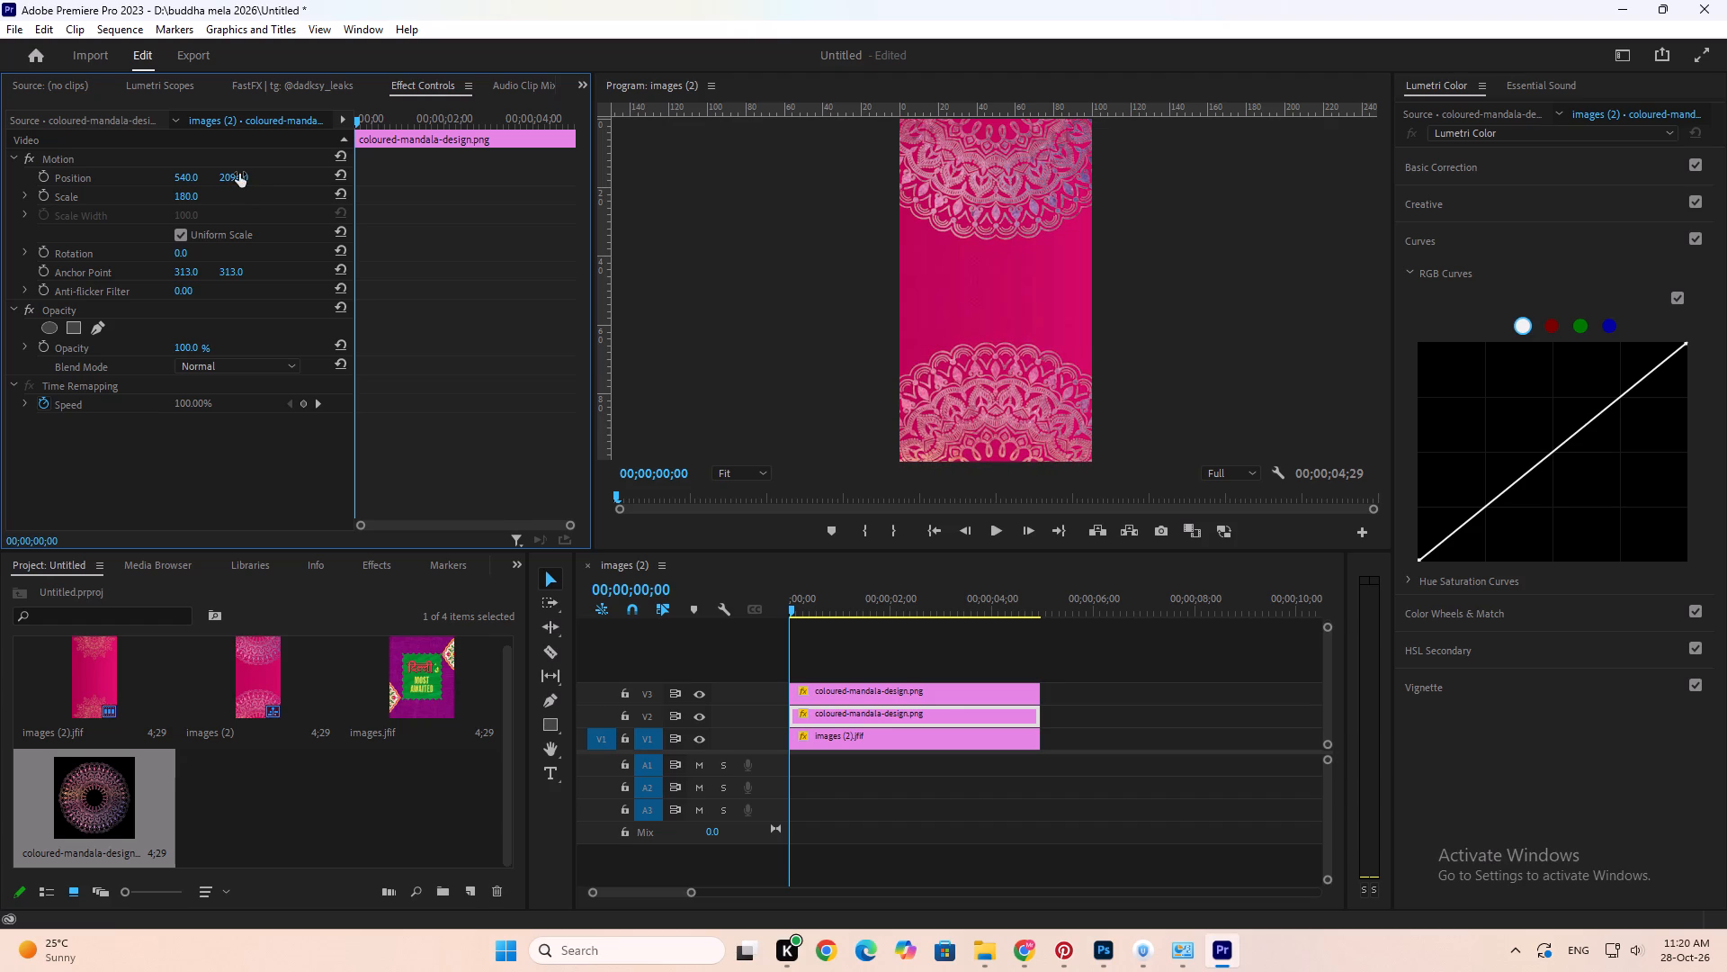
# Raise the top mandala on V3 slightly to a vertical position of about -178.
pyautogui.click(813, 697)
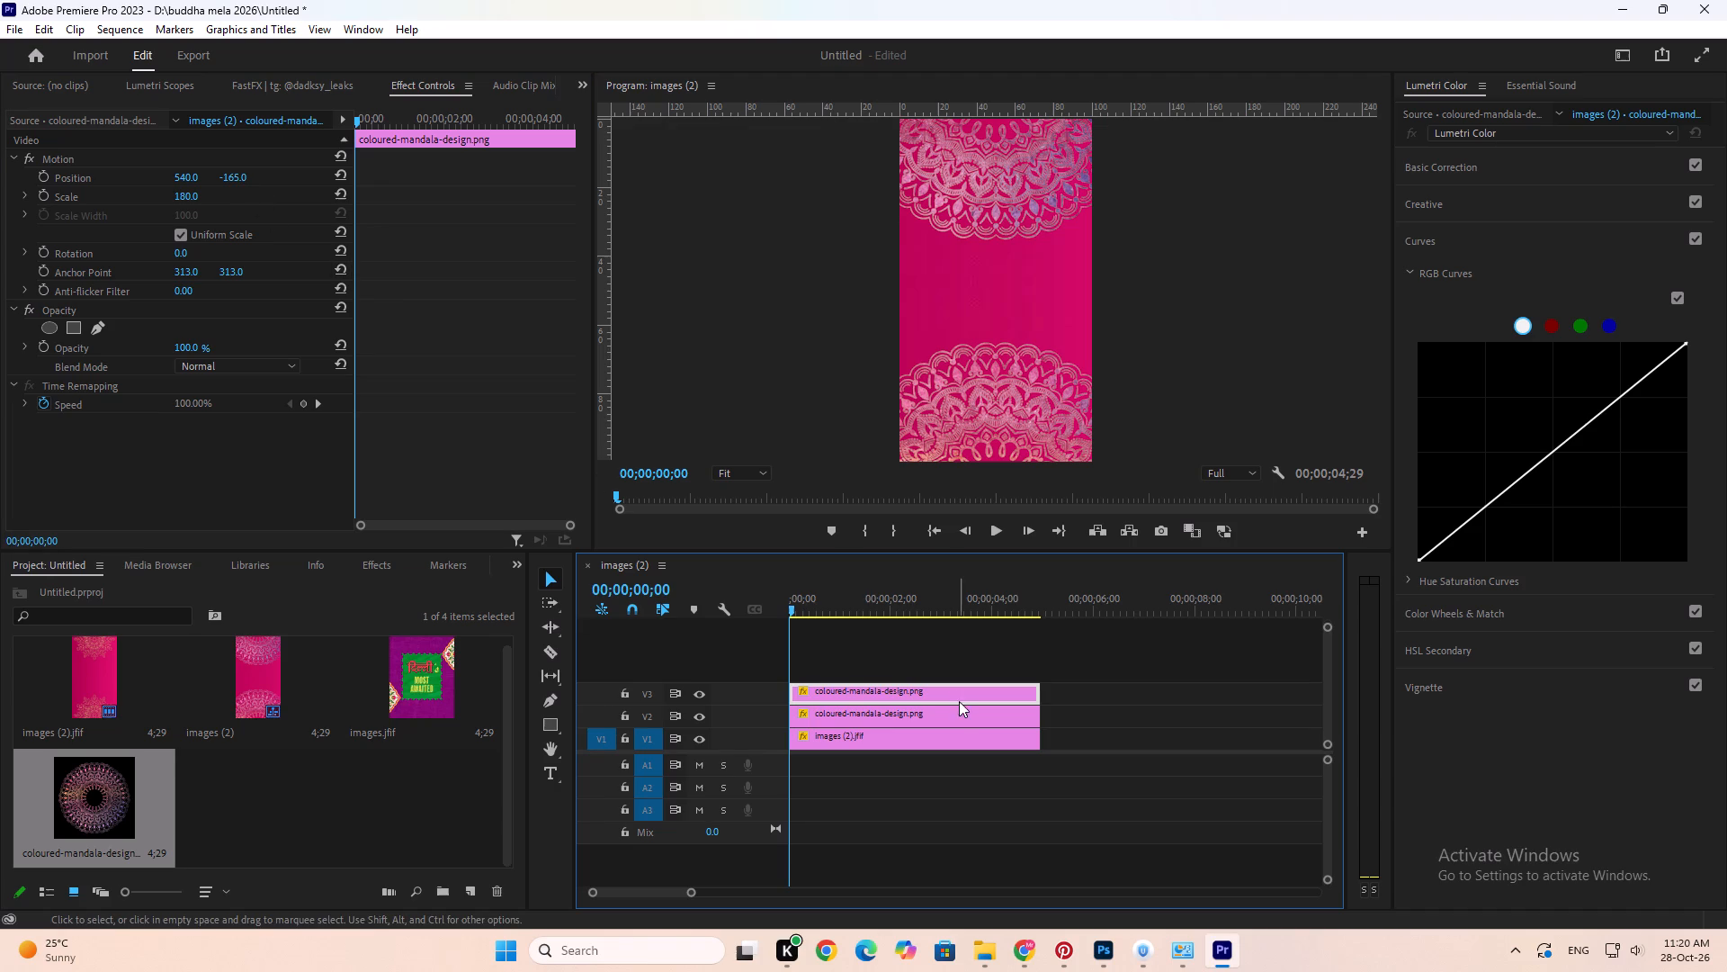
pyautogui.click(951, 715)
pyautogui.click(945, 703)
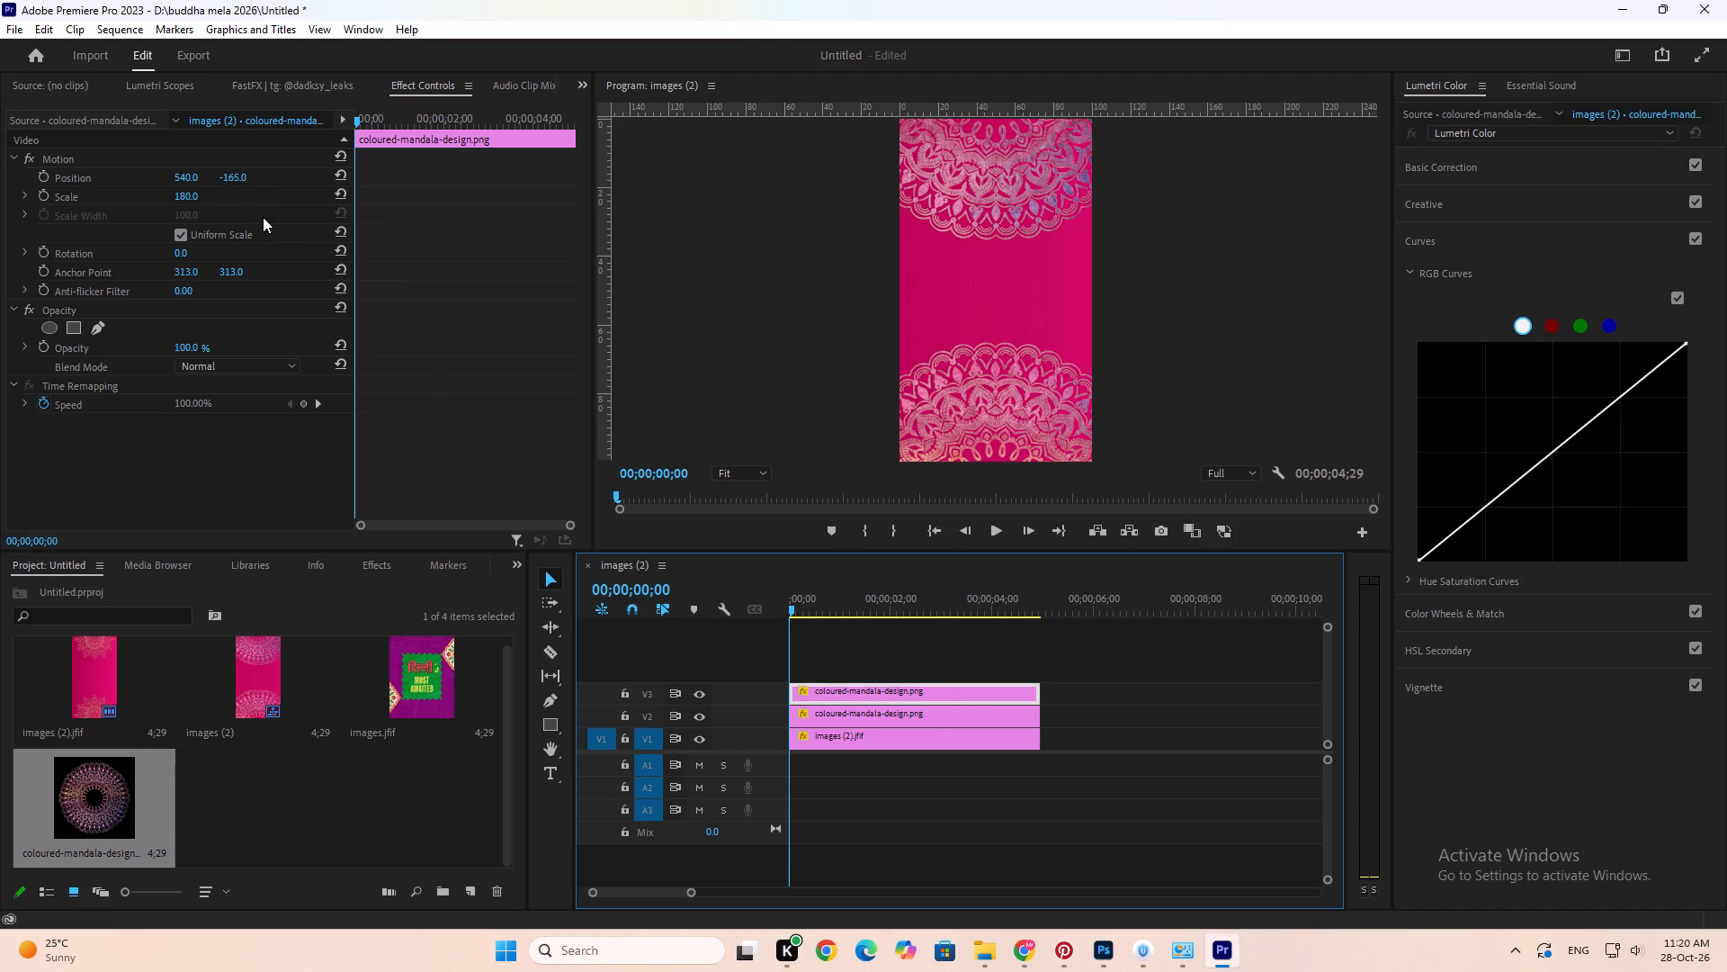
pyautogui.moveTo(237, 179); pyautogui.dragTo(228, 183)
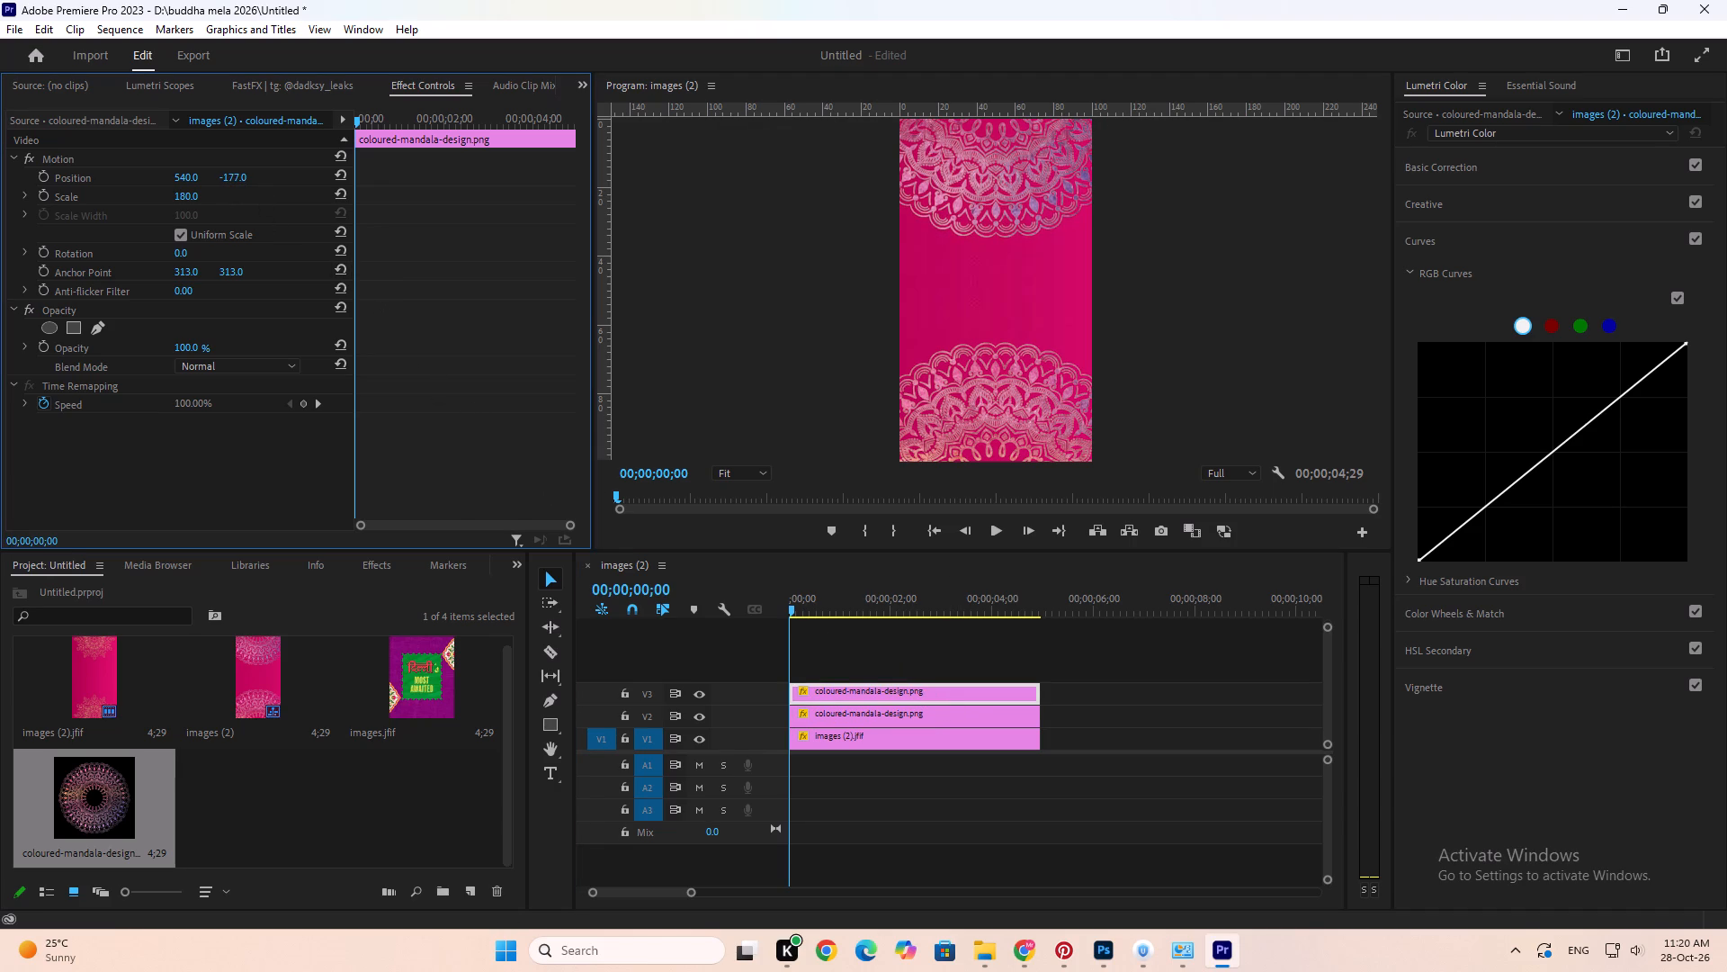
pyautogui.moveTo(228, 183); pyautogui.dragTo(228, 184)
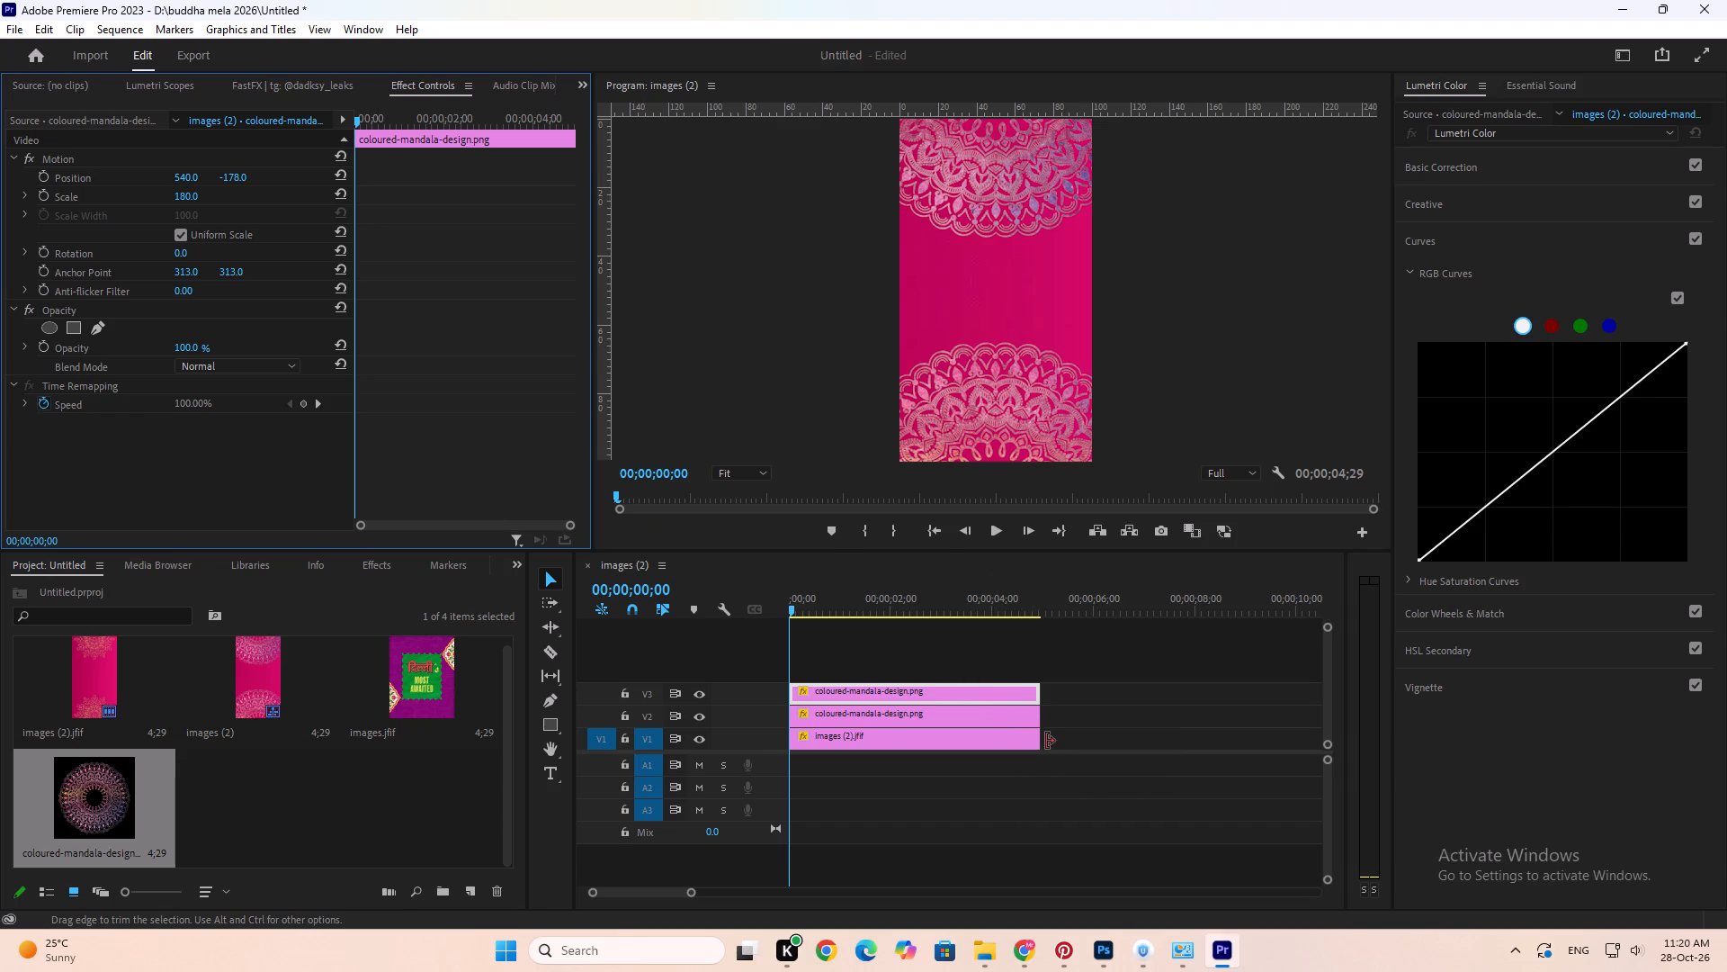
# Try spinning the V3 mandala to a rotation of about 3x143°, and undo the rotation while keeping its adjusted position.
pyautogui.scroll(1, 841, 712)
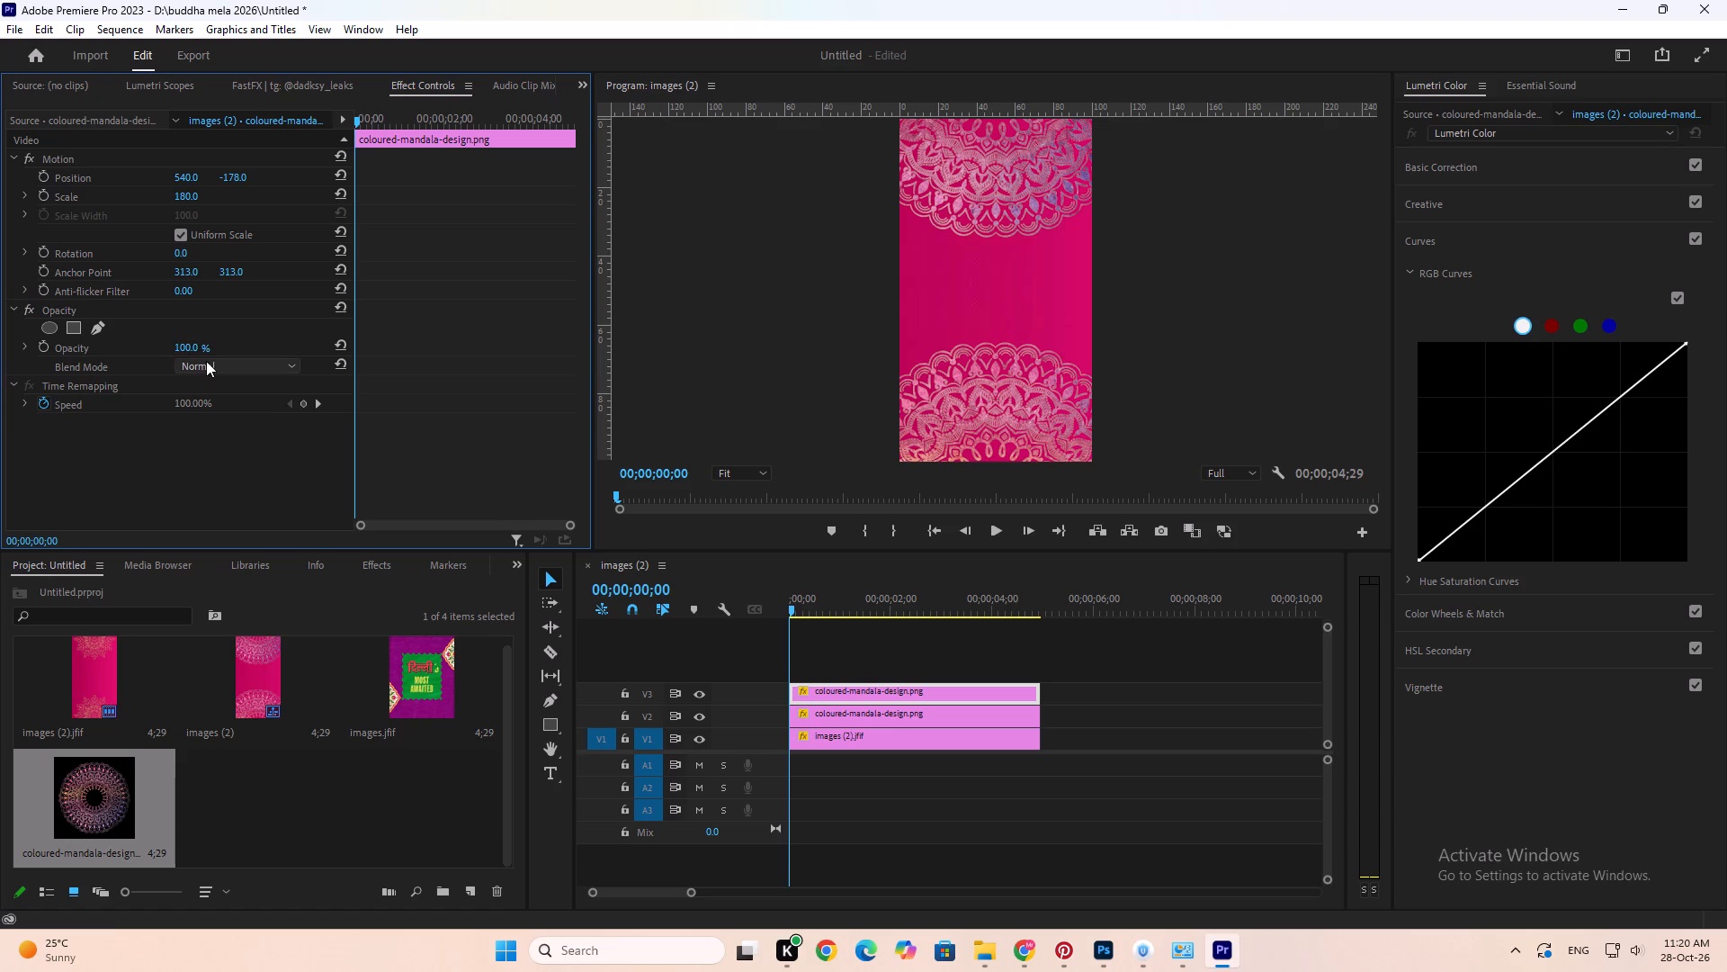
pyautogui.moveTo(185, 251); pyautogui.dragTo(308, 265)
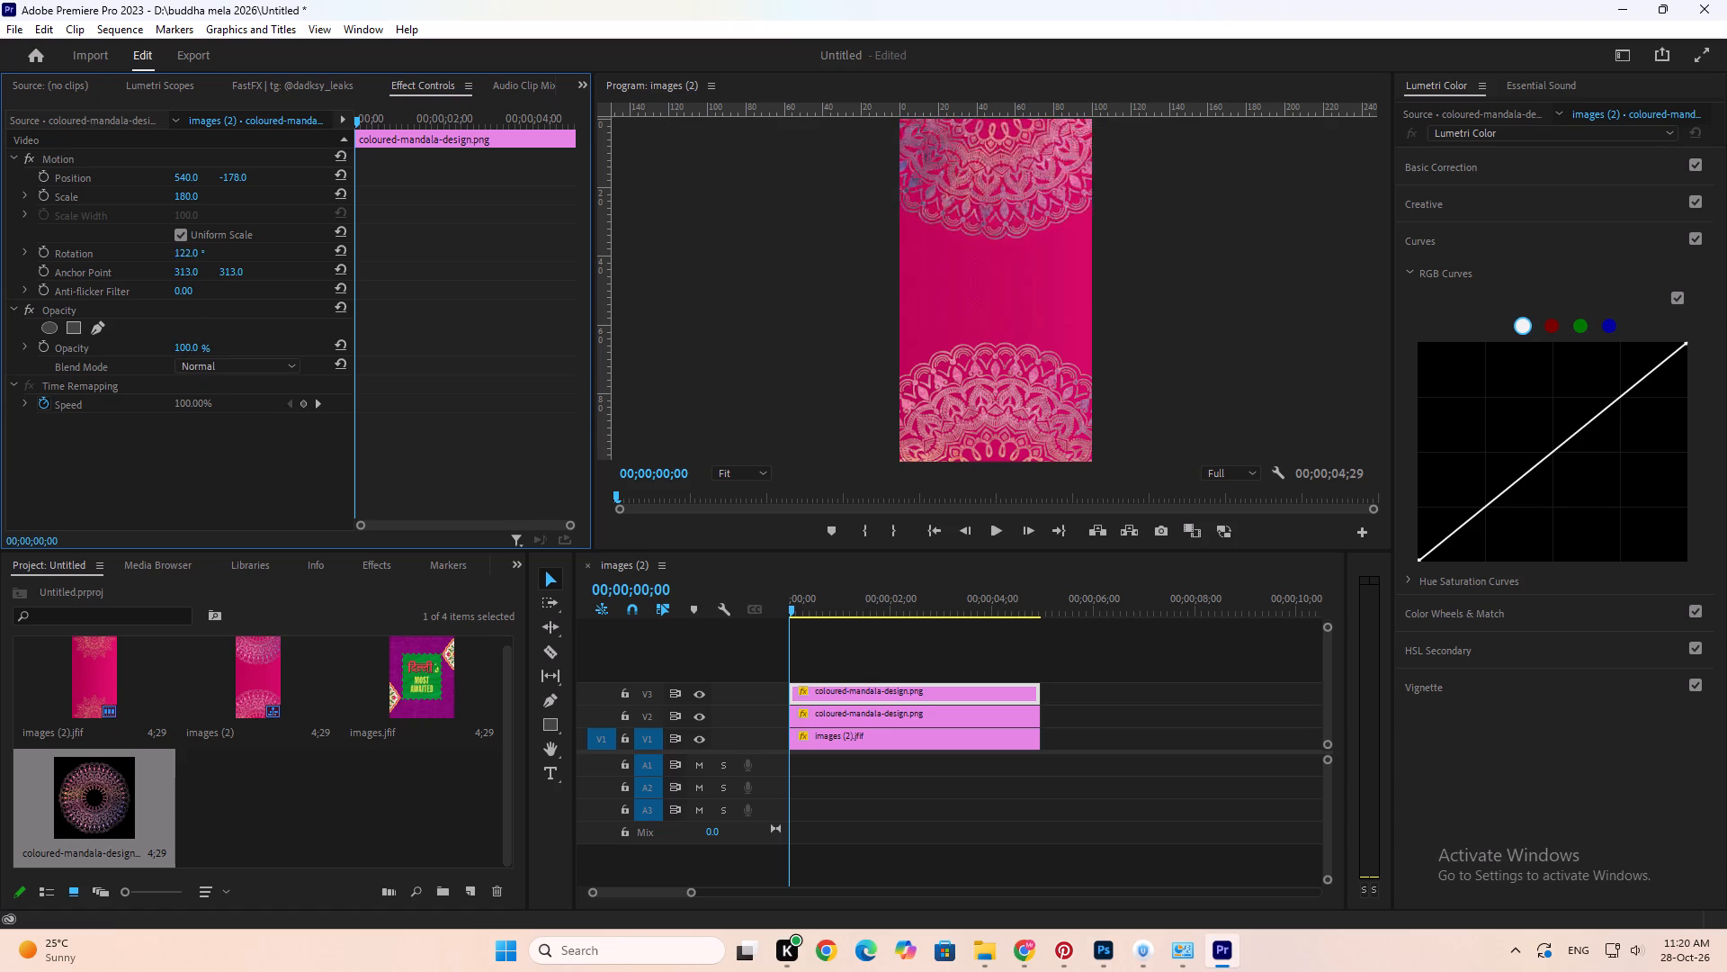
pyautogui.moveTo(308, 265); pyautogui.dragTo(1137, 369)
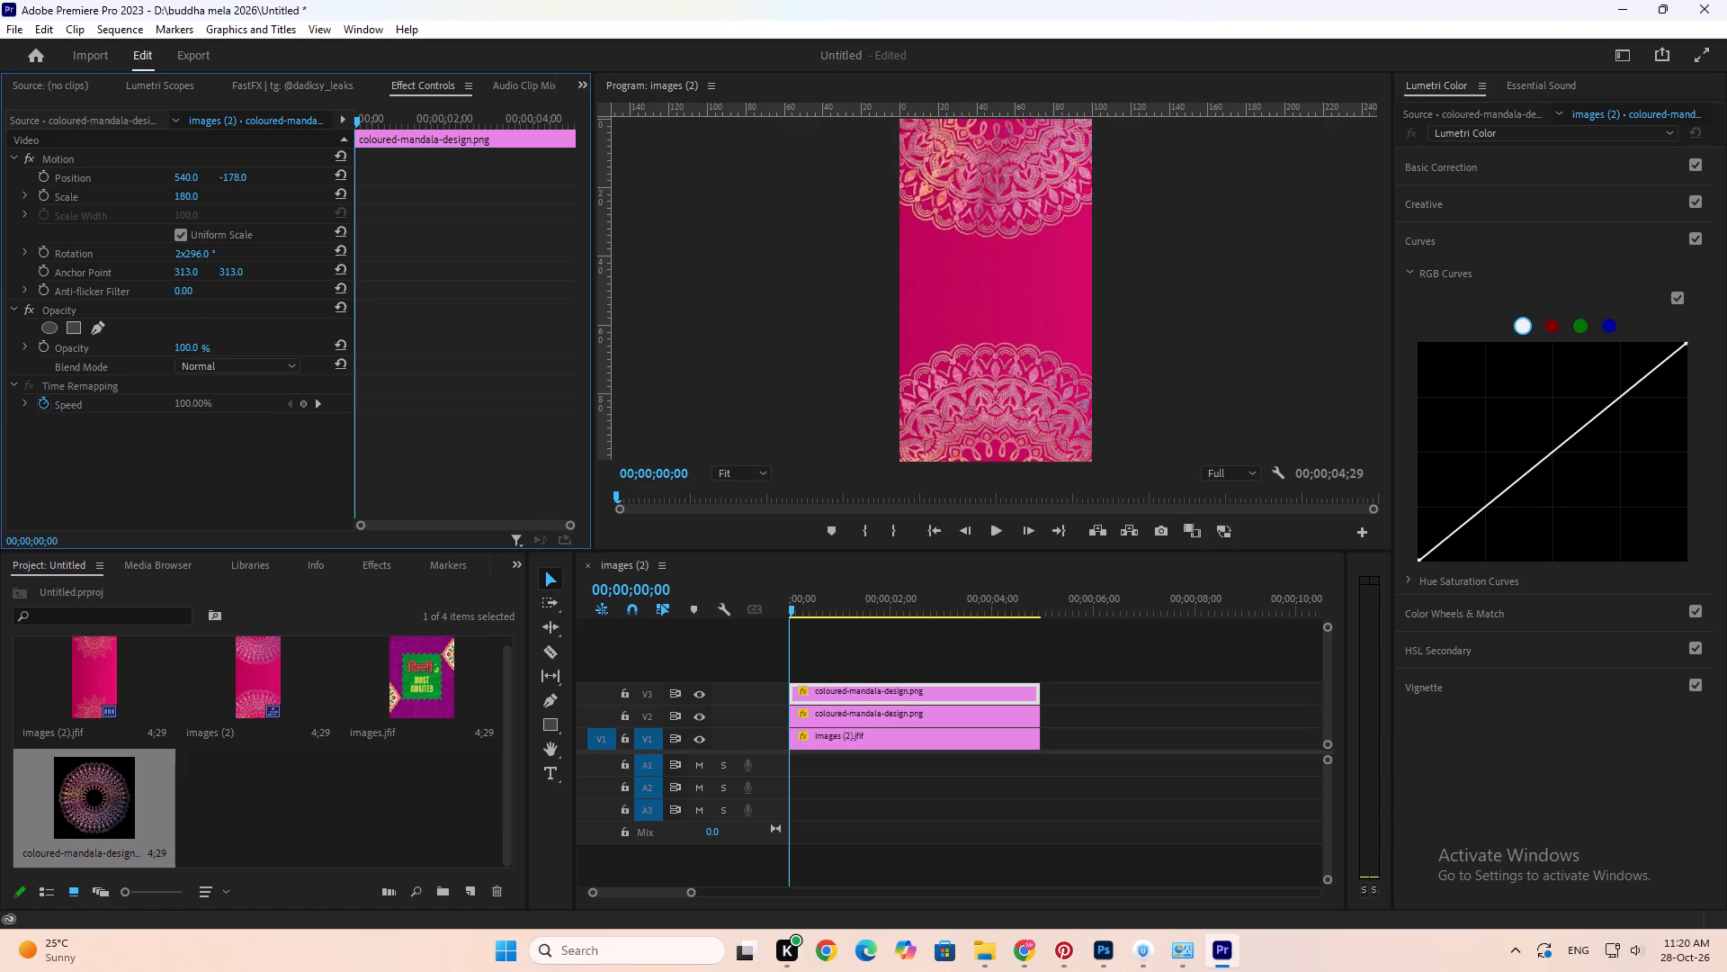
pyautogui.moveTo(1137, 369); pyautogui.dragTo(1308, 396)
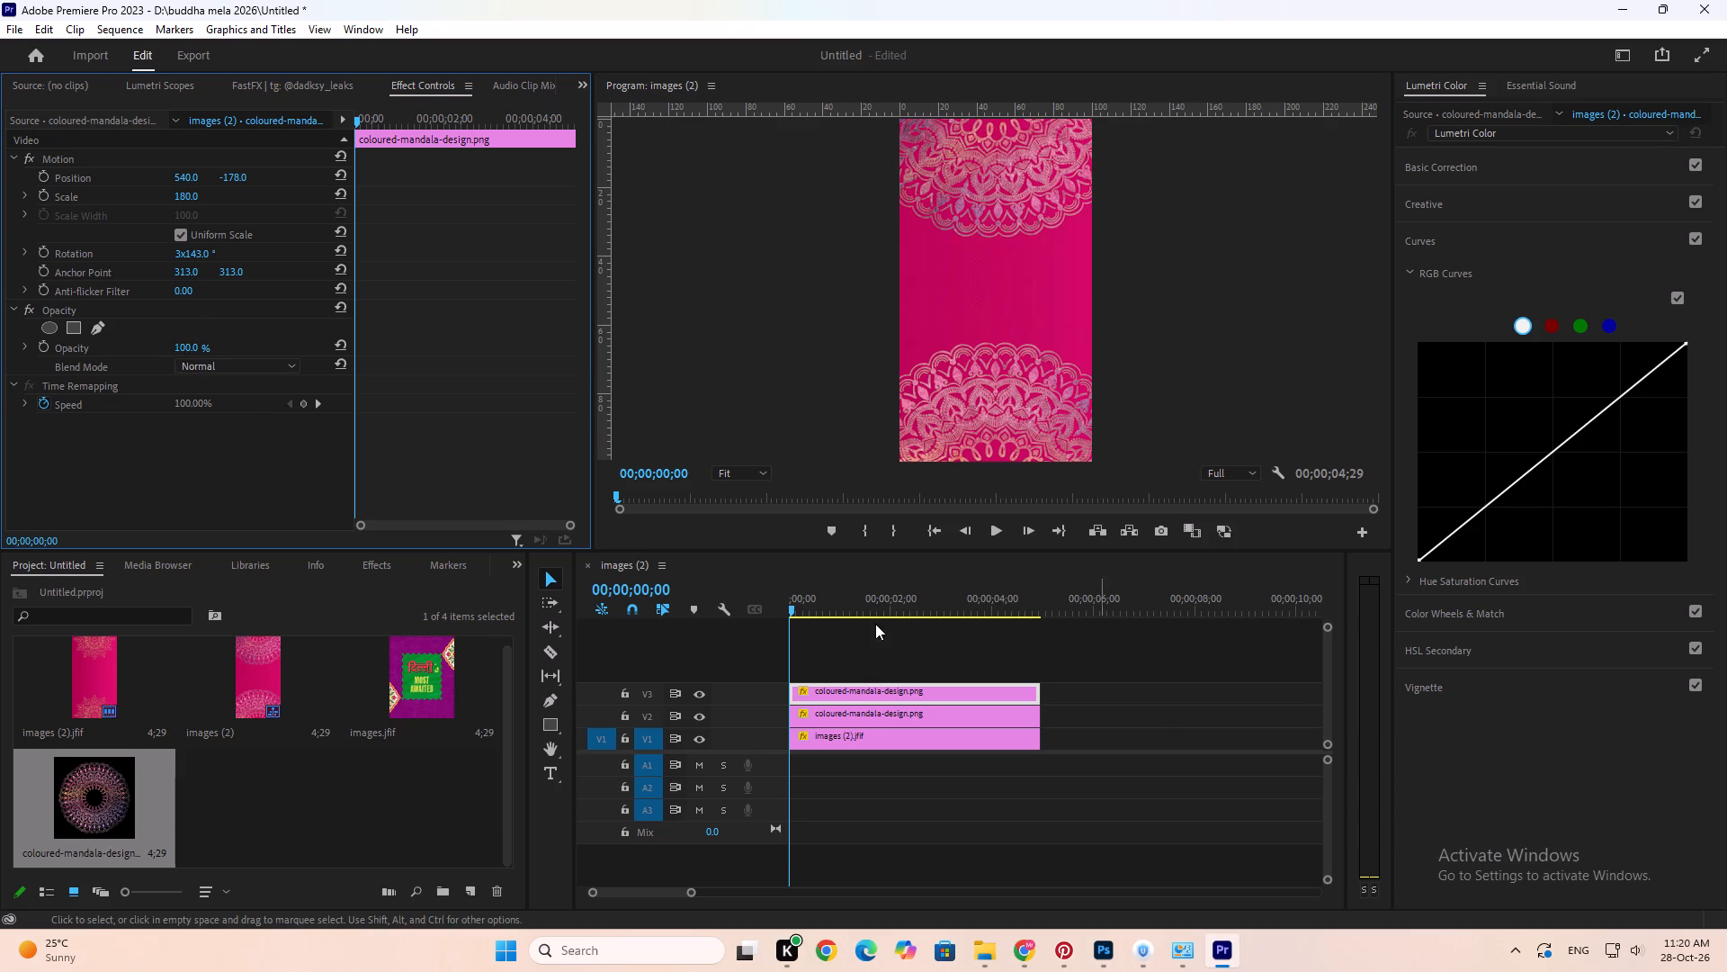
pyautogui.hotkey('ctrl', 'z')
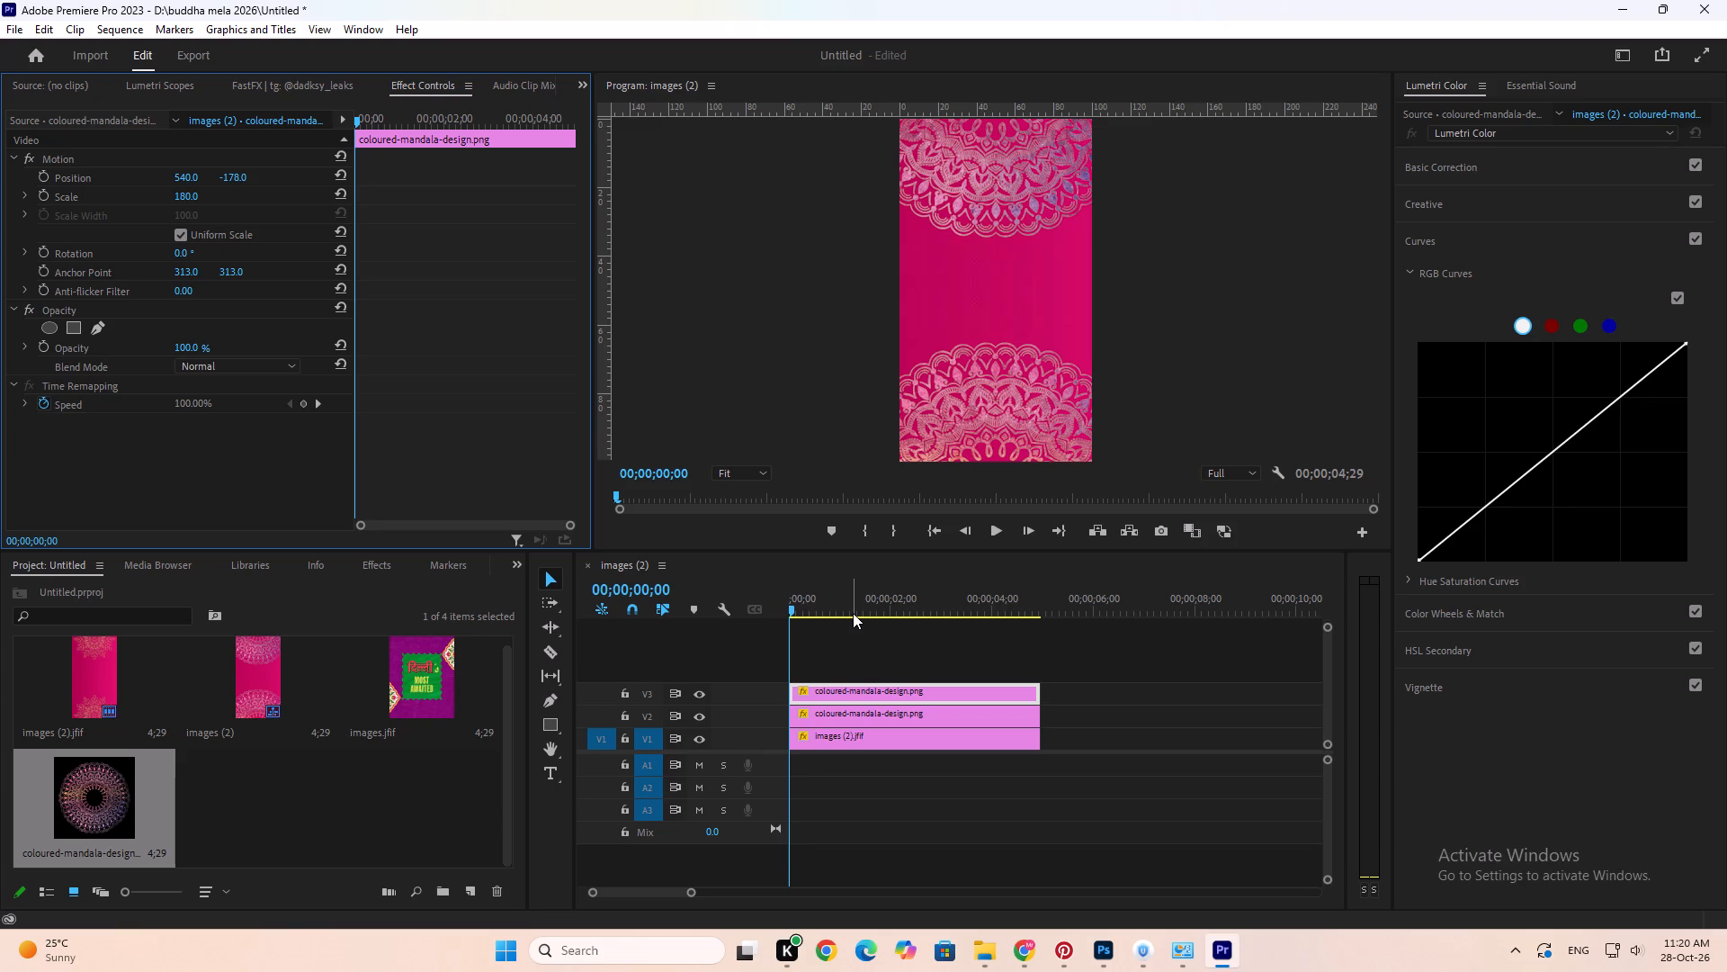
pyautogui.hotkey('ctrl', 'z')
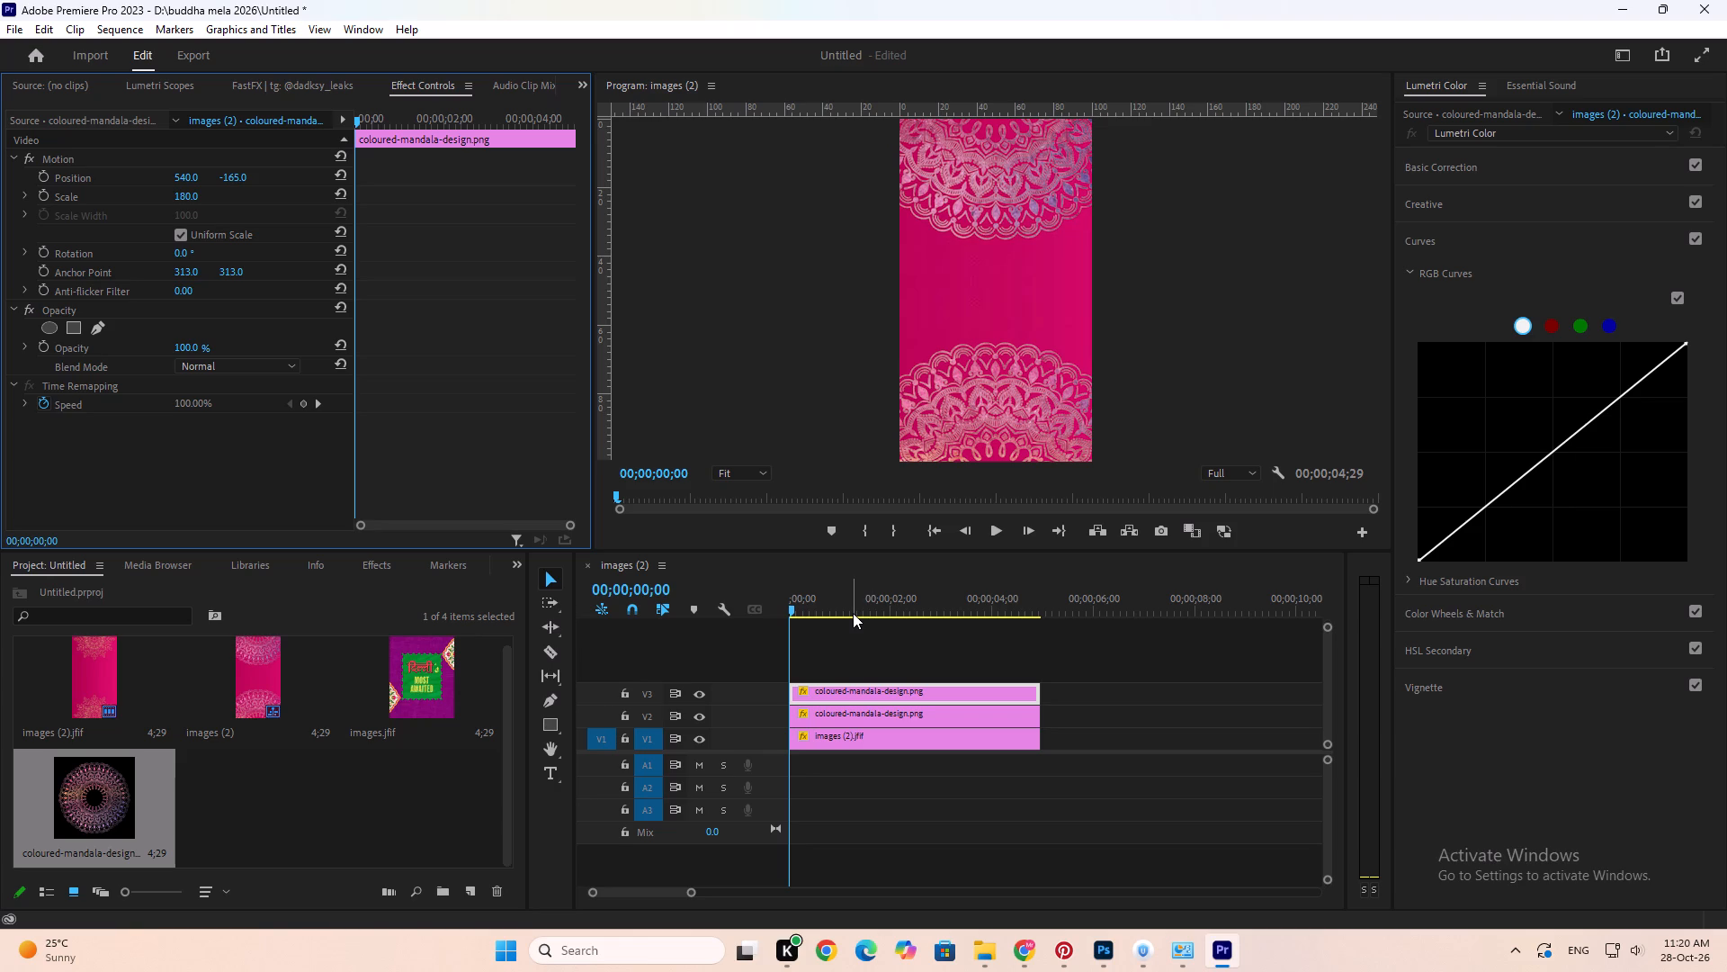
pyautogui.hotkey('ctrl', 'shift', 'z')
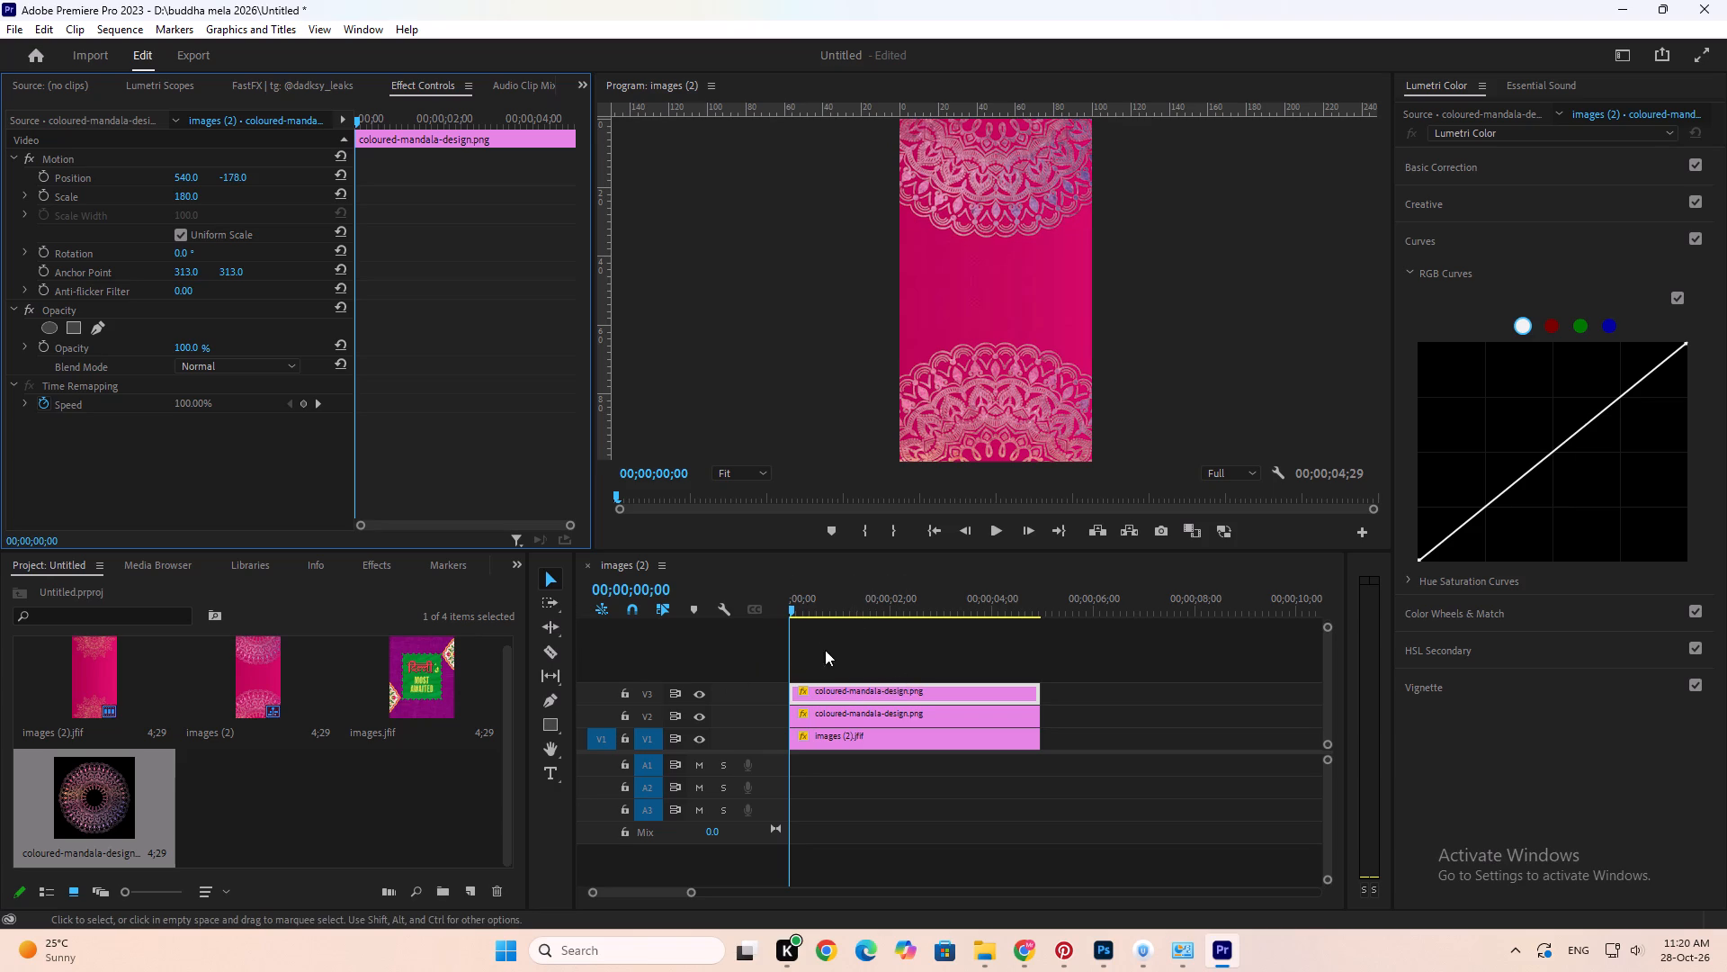
# Animate the V3 mandala's rotation from 0° at the start to 350° at 00;00;04;28, and preview the spin.
pyautogui.moveTo(813, 605); pyautogui.dragTo(777, 617)
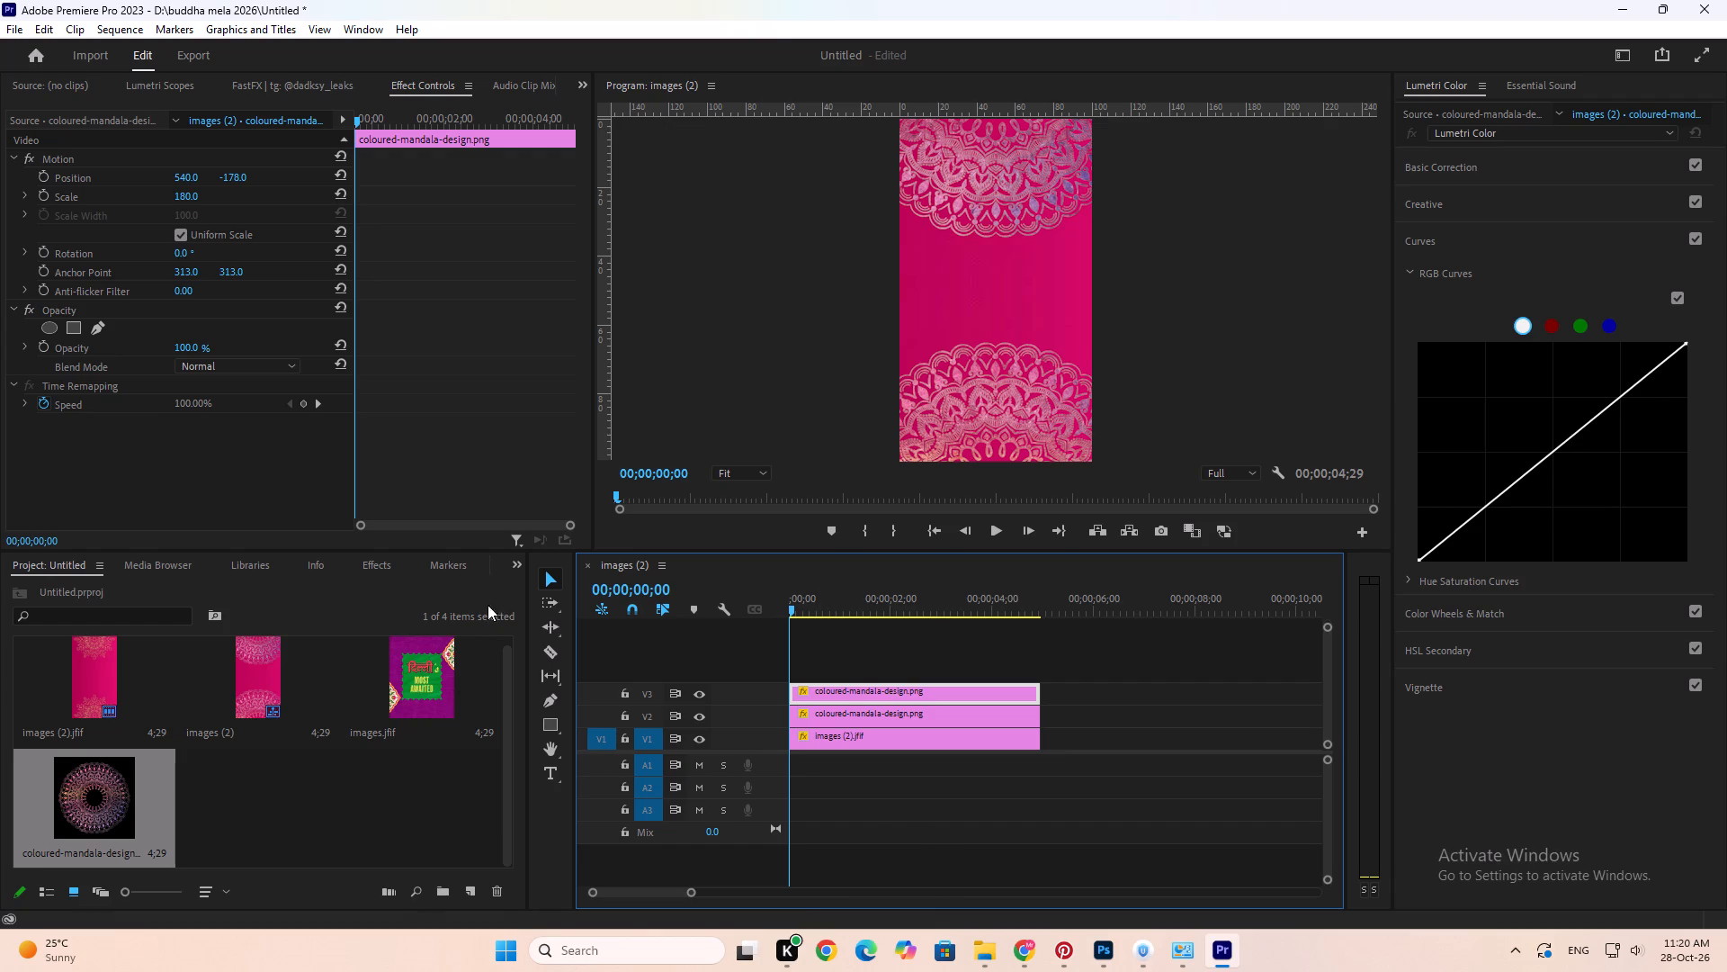
pyautogui.click(175, 254)
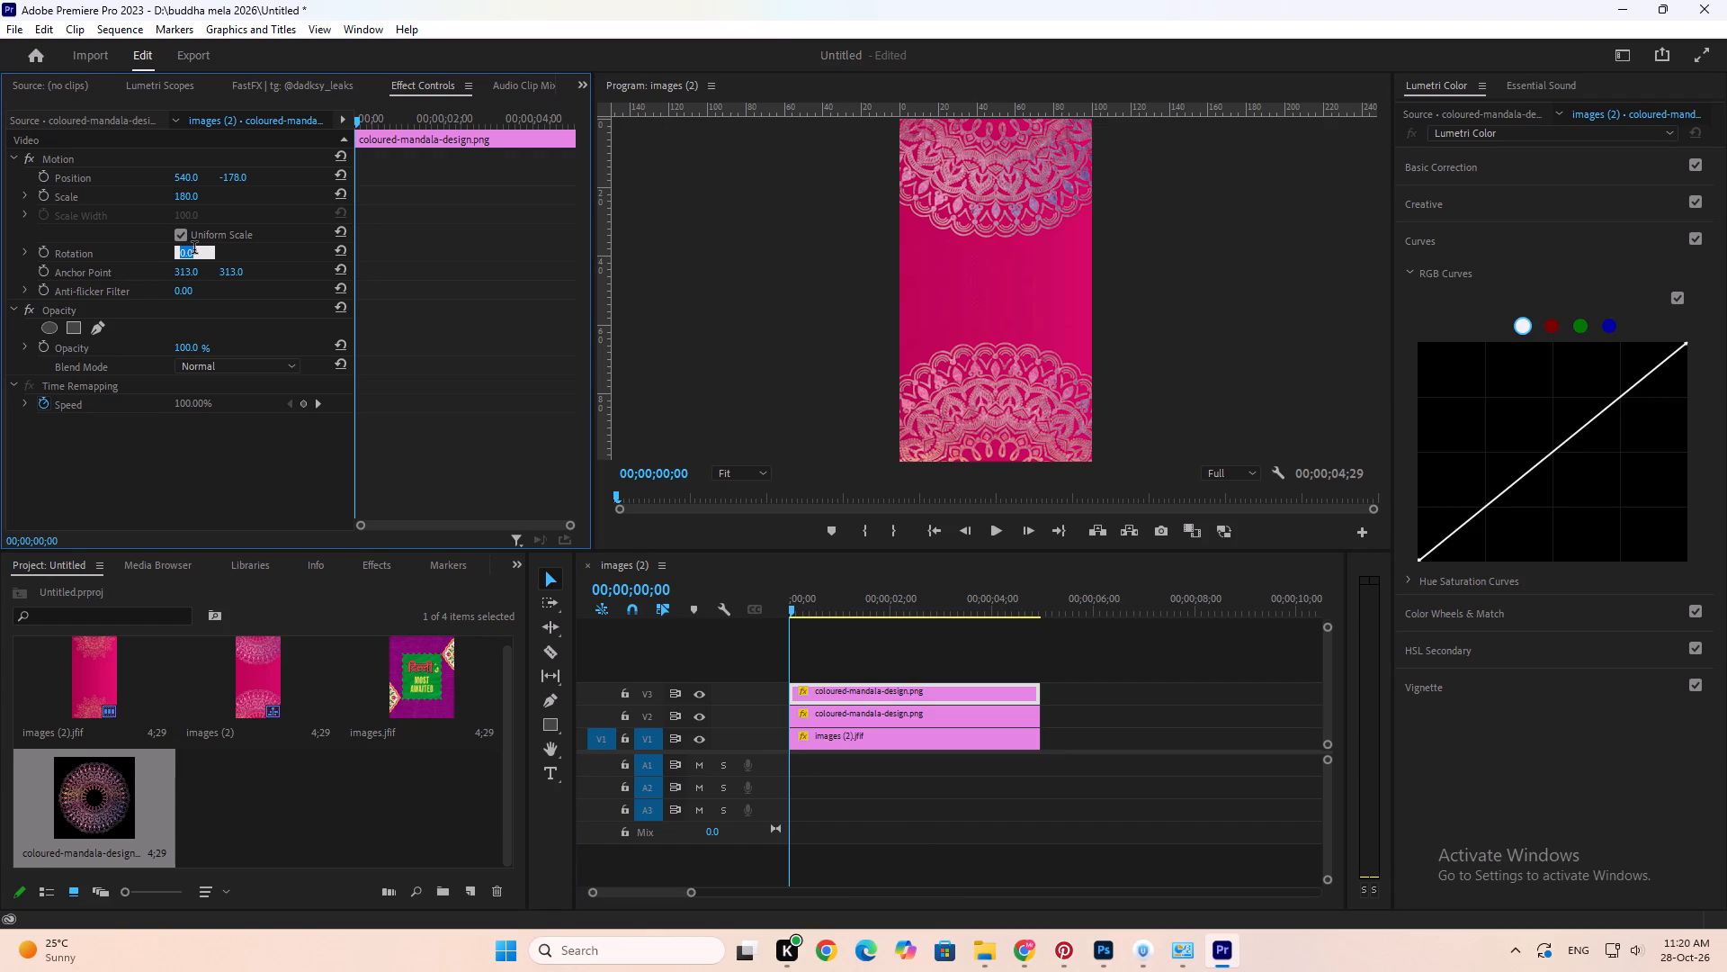
pyautogui.click(49, 251)
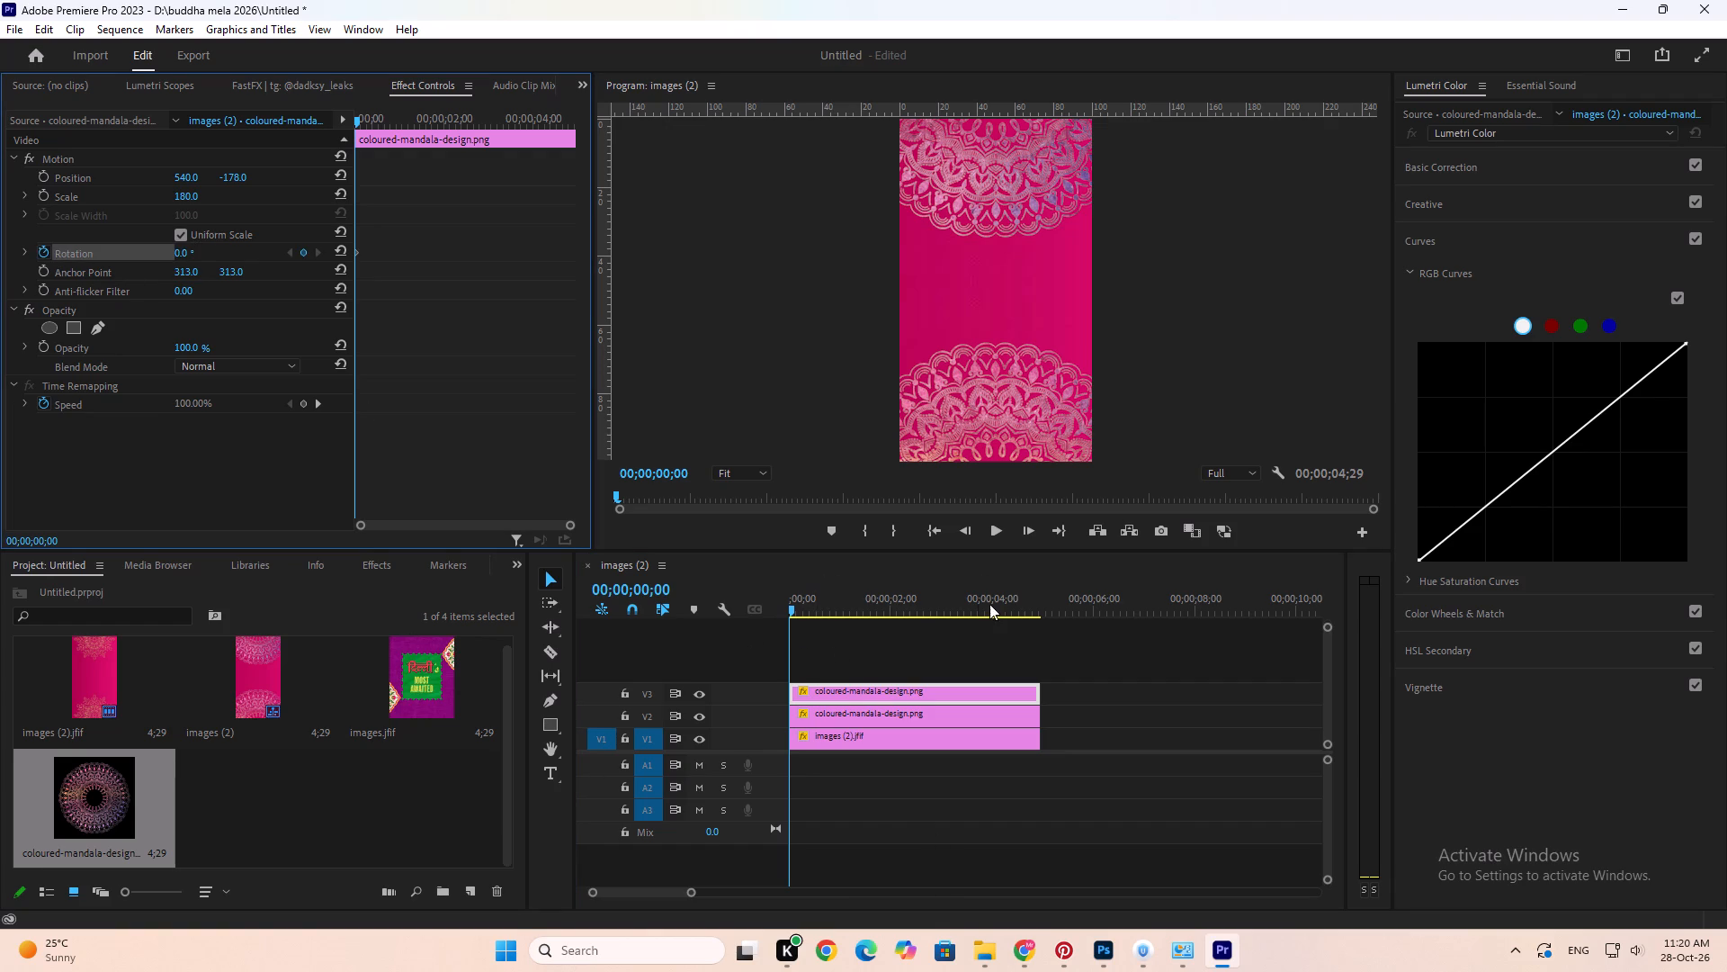
pyautogui.click(1016, 604)
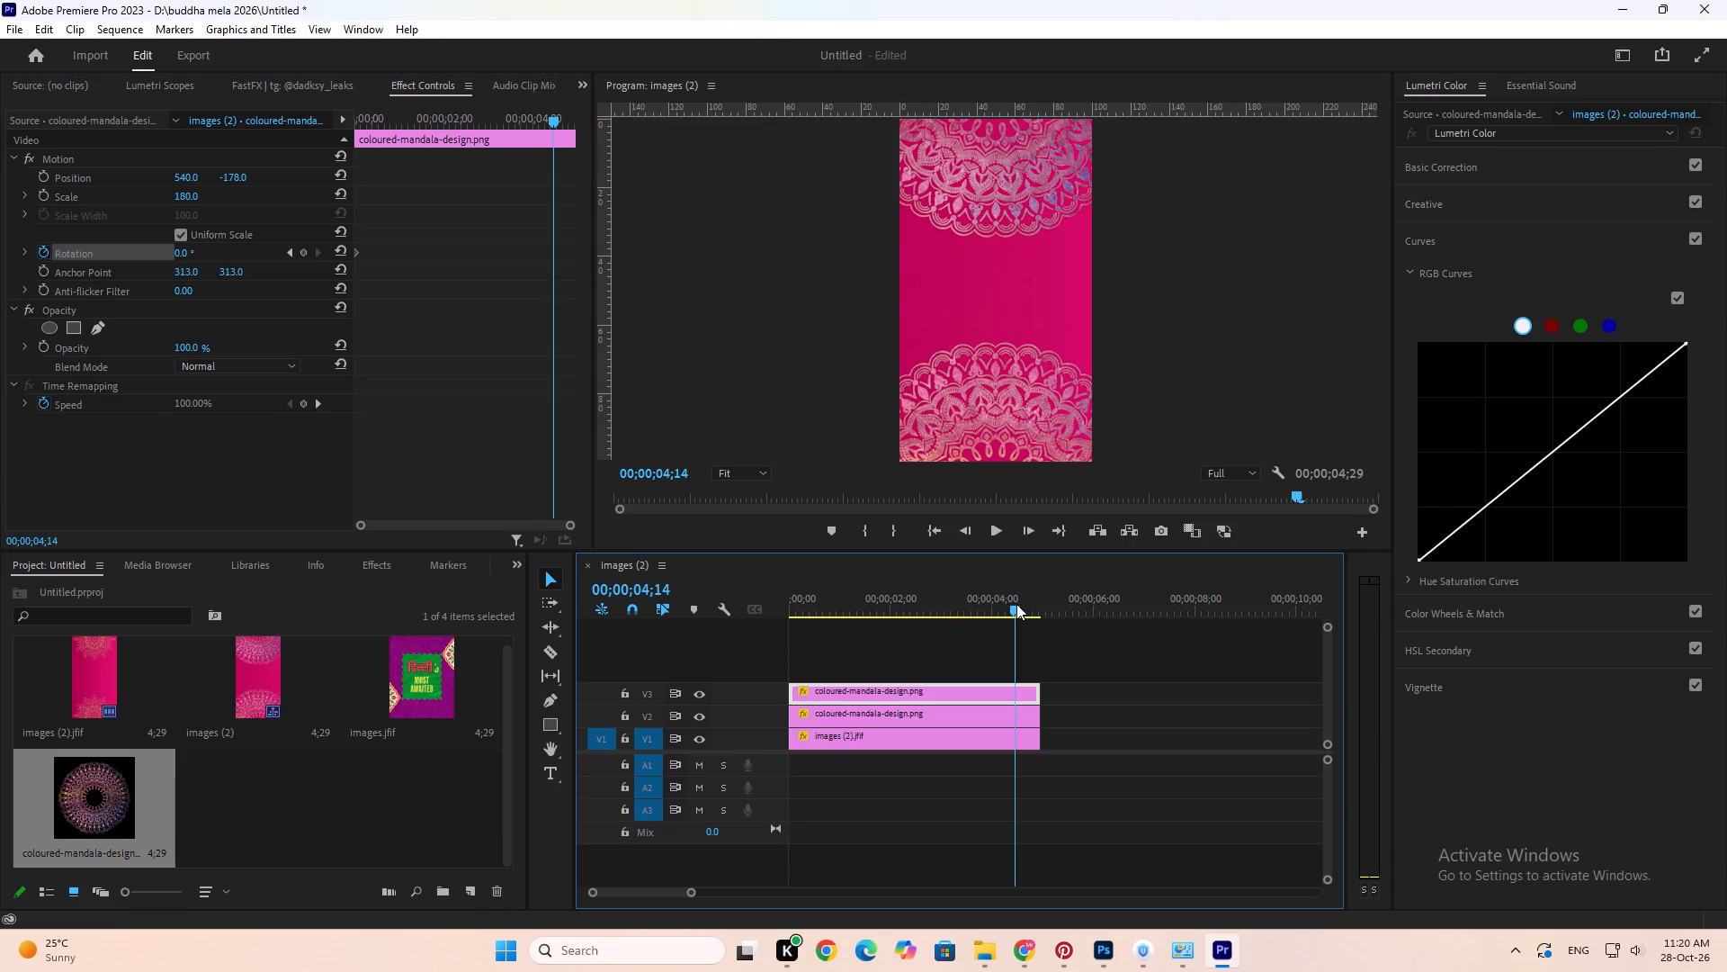
pyautogui.press('Down')
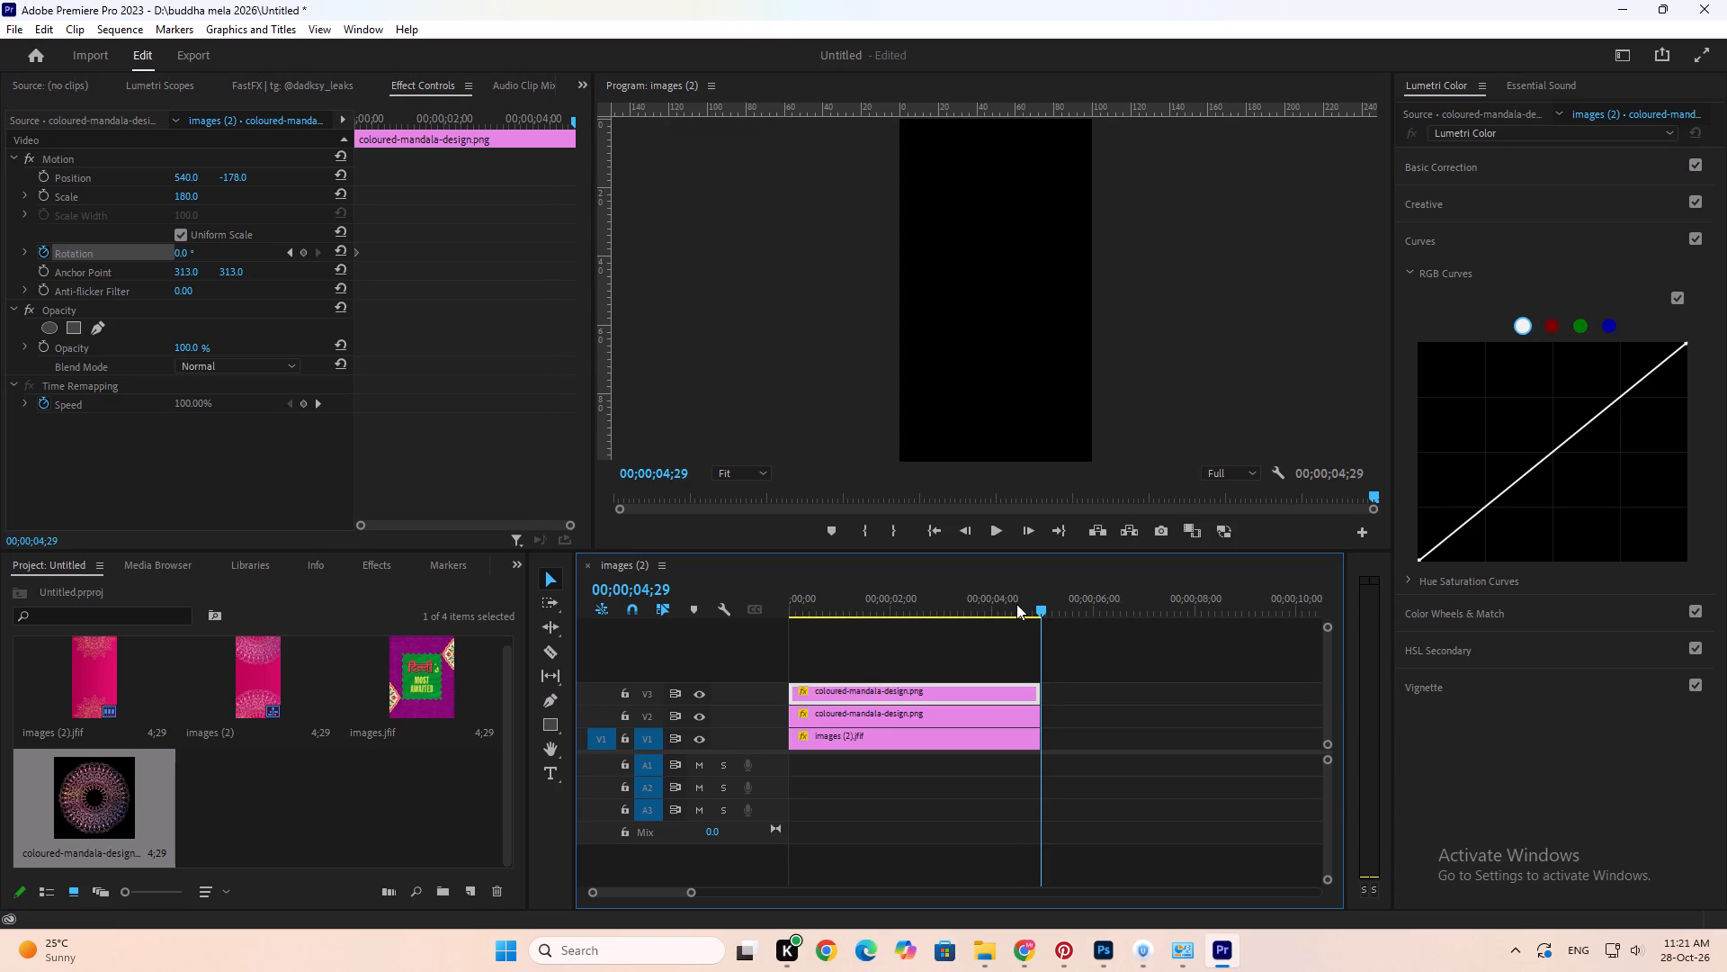
pyautogui.press('Left')
pyautogui.click(188, 250)
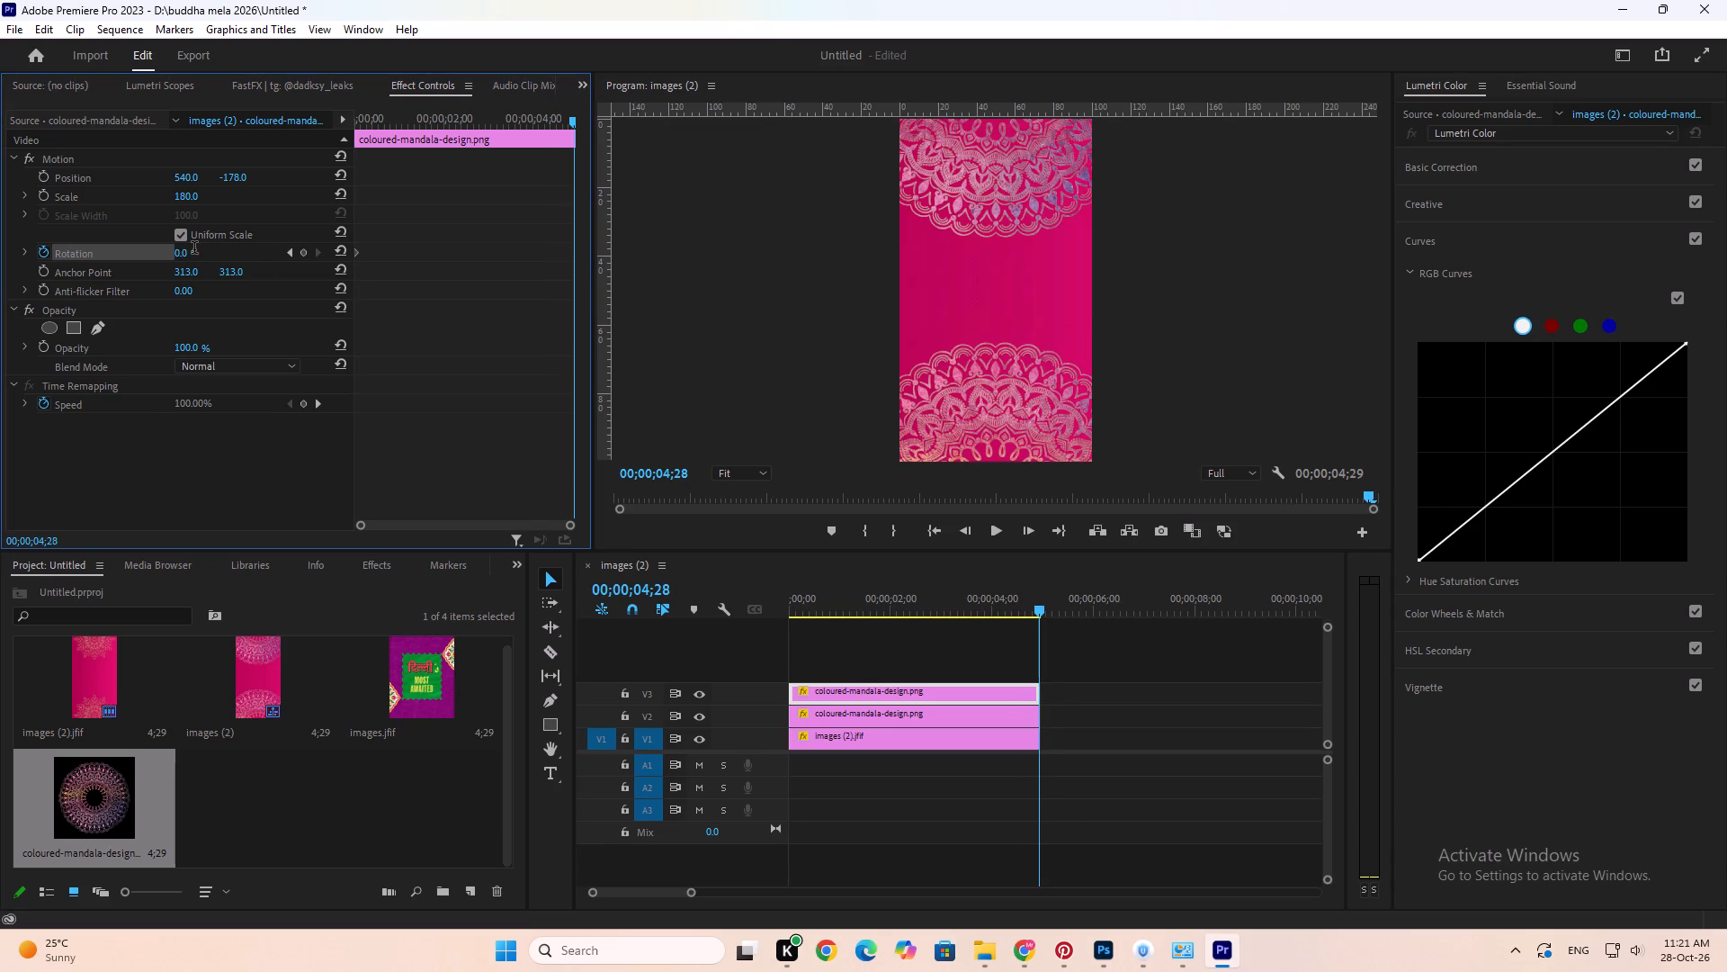
pyautogui.write('350')
pyautogui.press('Return')
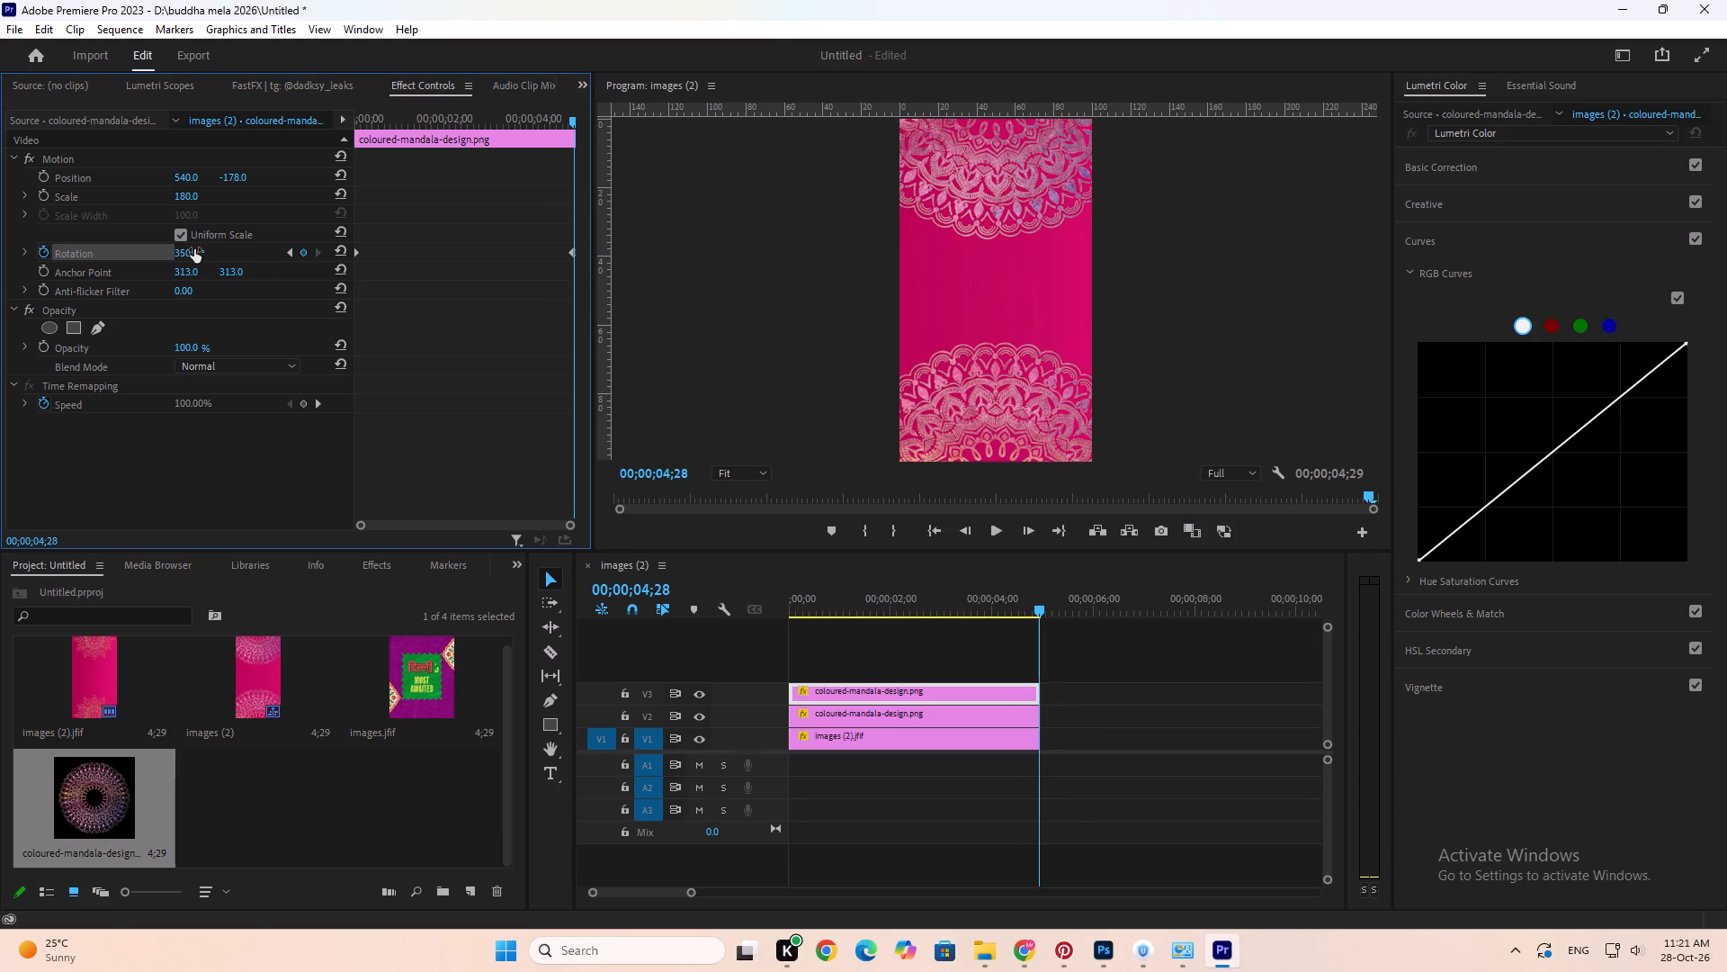
pyautogui.moveTo(846, 599); pyautogui.dragTo(741, 598)
pyautogui.press('space')
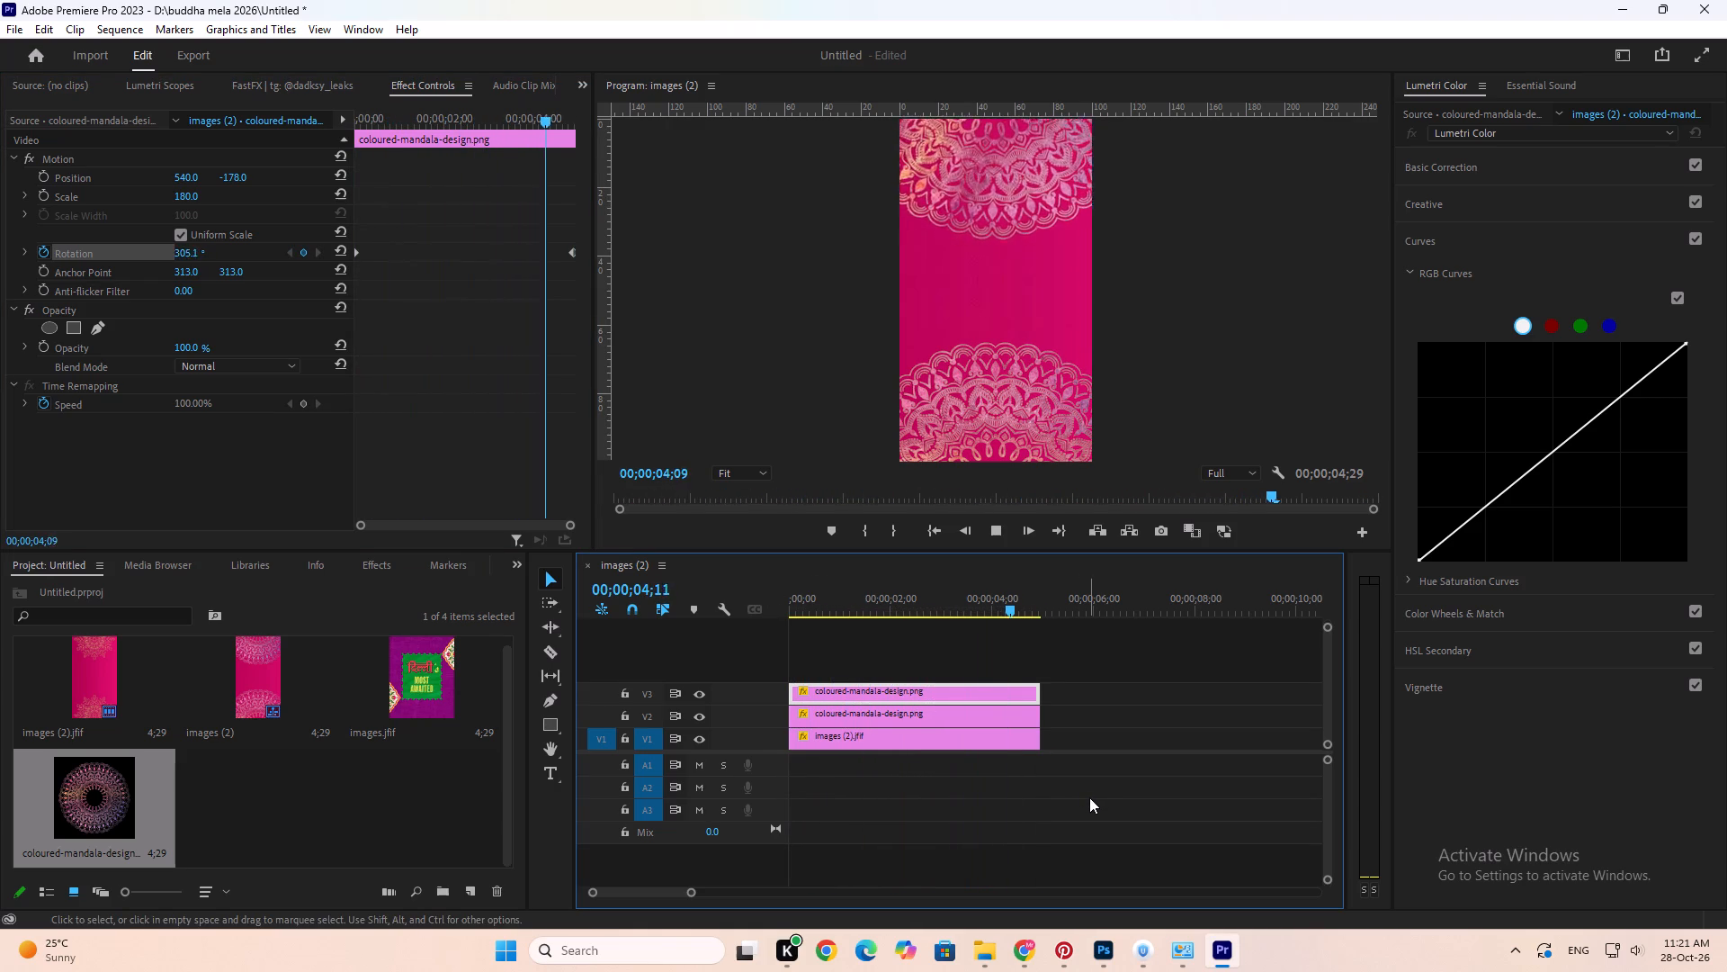
pyautogui.press('space')
pyautogui.moveTo(966, 595); pyautogui.dragTo(714, 616)
pyautogui.press('space')
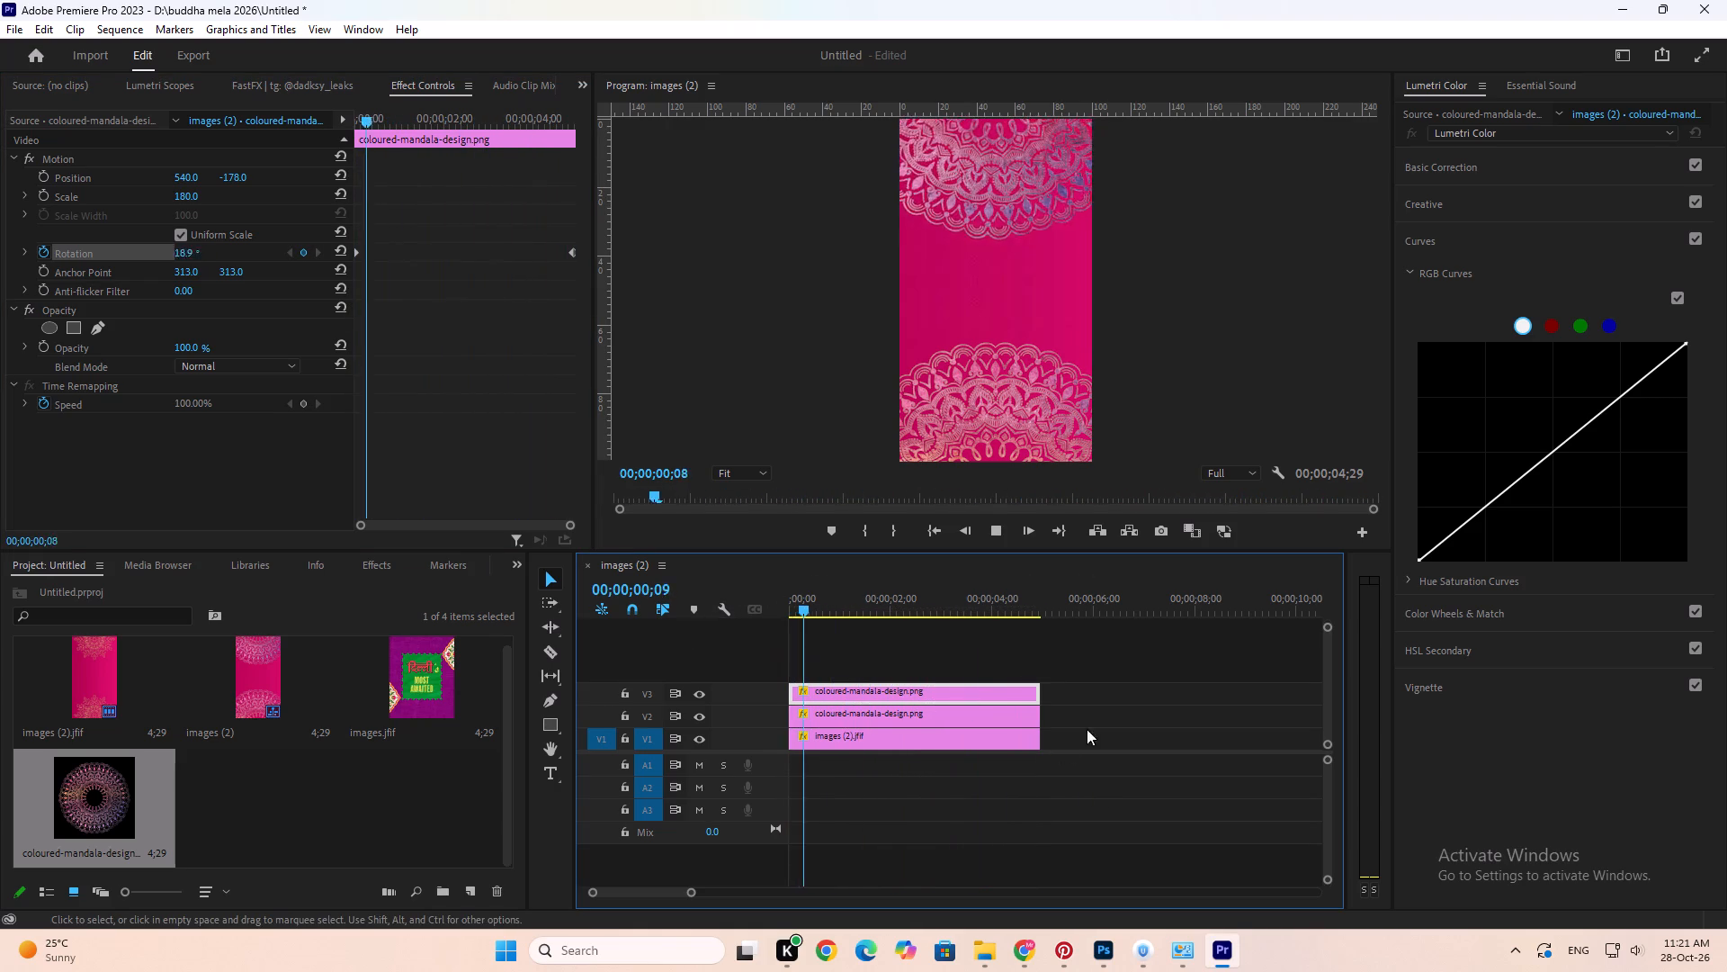
pyautogui.press('space')
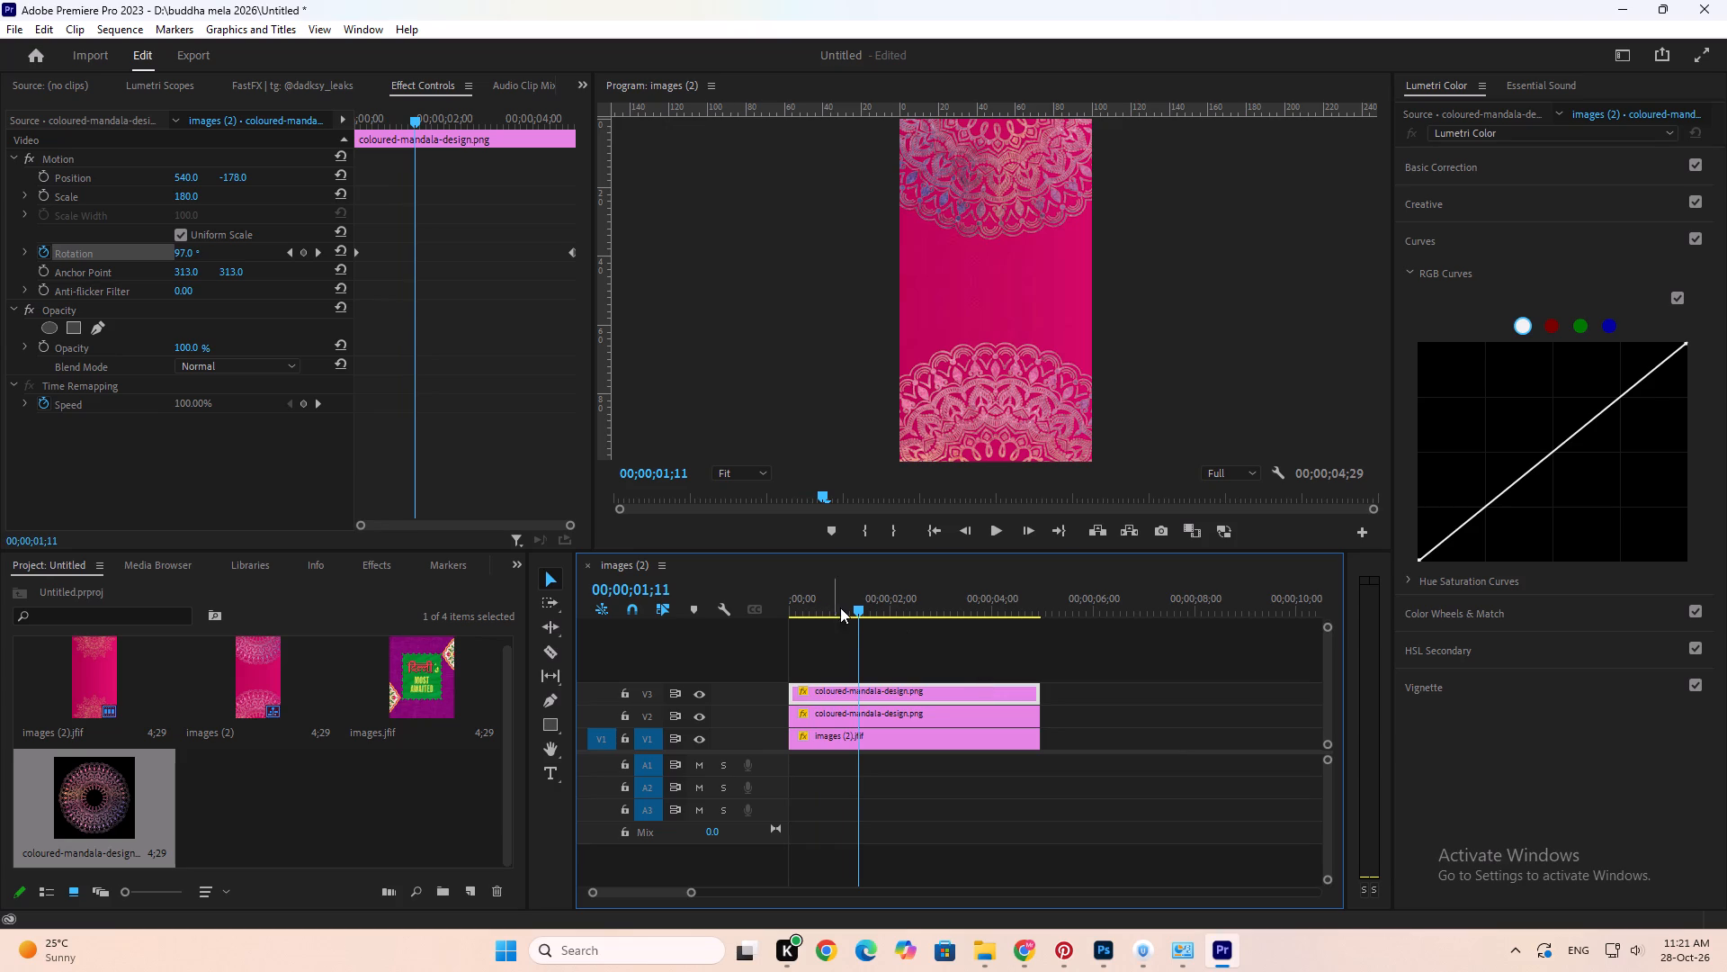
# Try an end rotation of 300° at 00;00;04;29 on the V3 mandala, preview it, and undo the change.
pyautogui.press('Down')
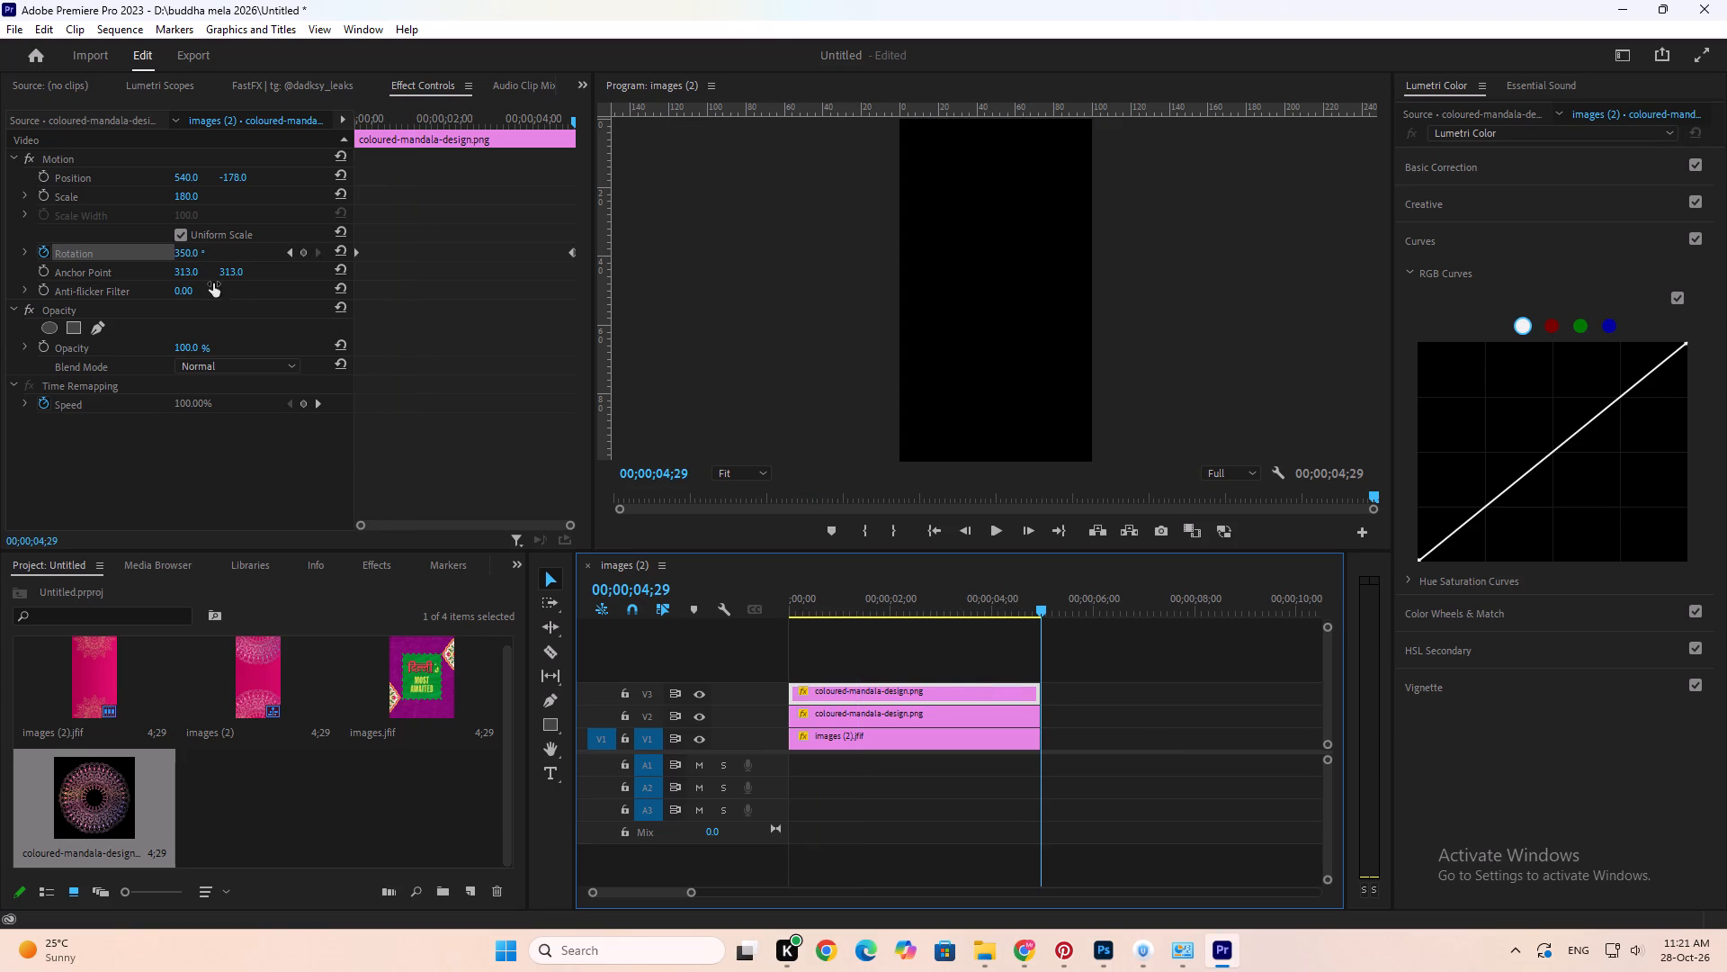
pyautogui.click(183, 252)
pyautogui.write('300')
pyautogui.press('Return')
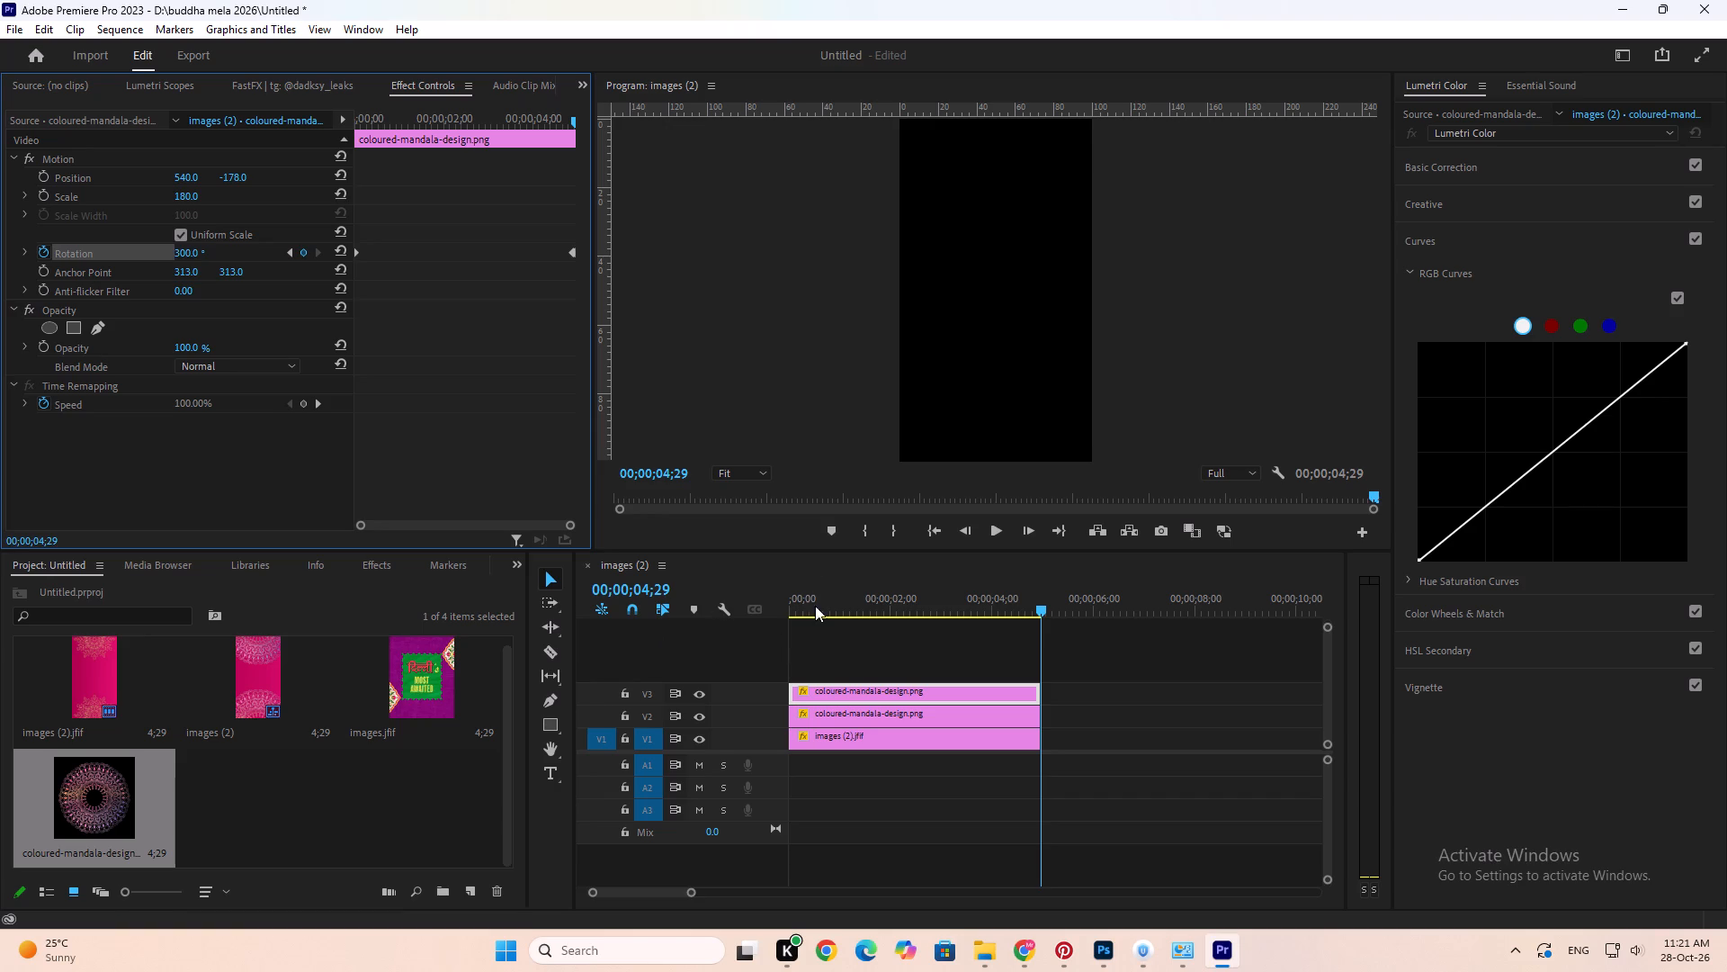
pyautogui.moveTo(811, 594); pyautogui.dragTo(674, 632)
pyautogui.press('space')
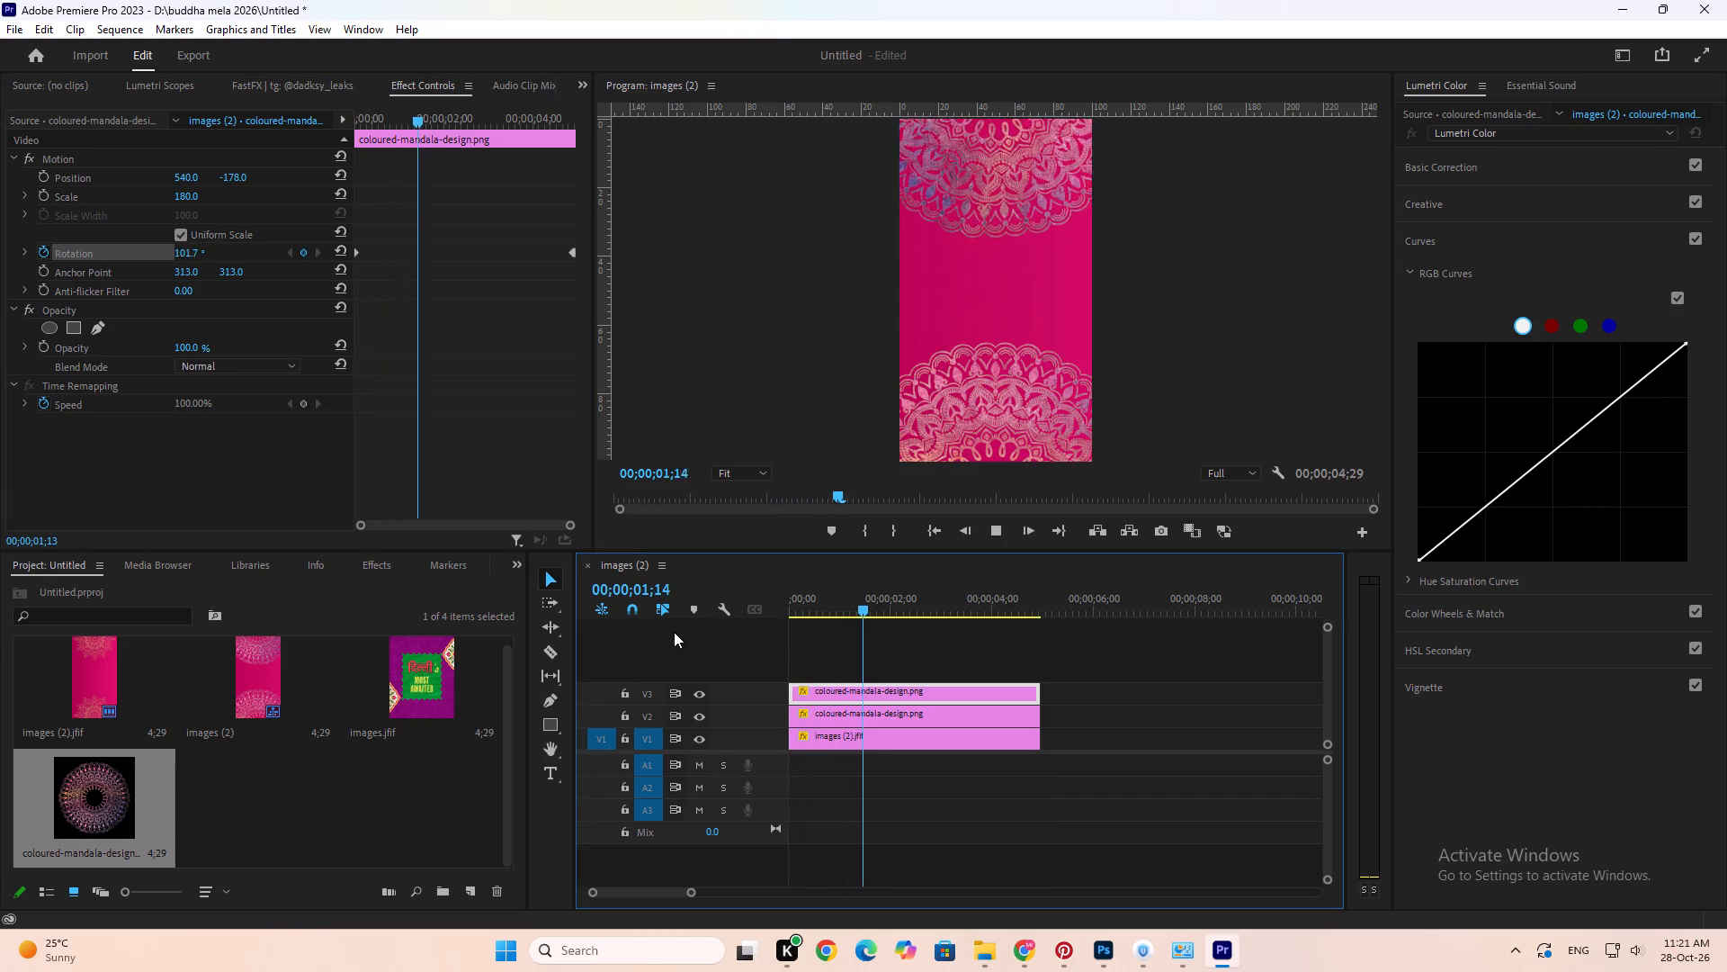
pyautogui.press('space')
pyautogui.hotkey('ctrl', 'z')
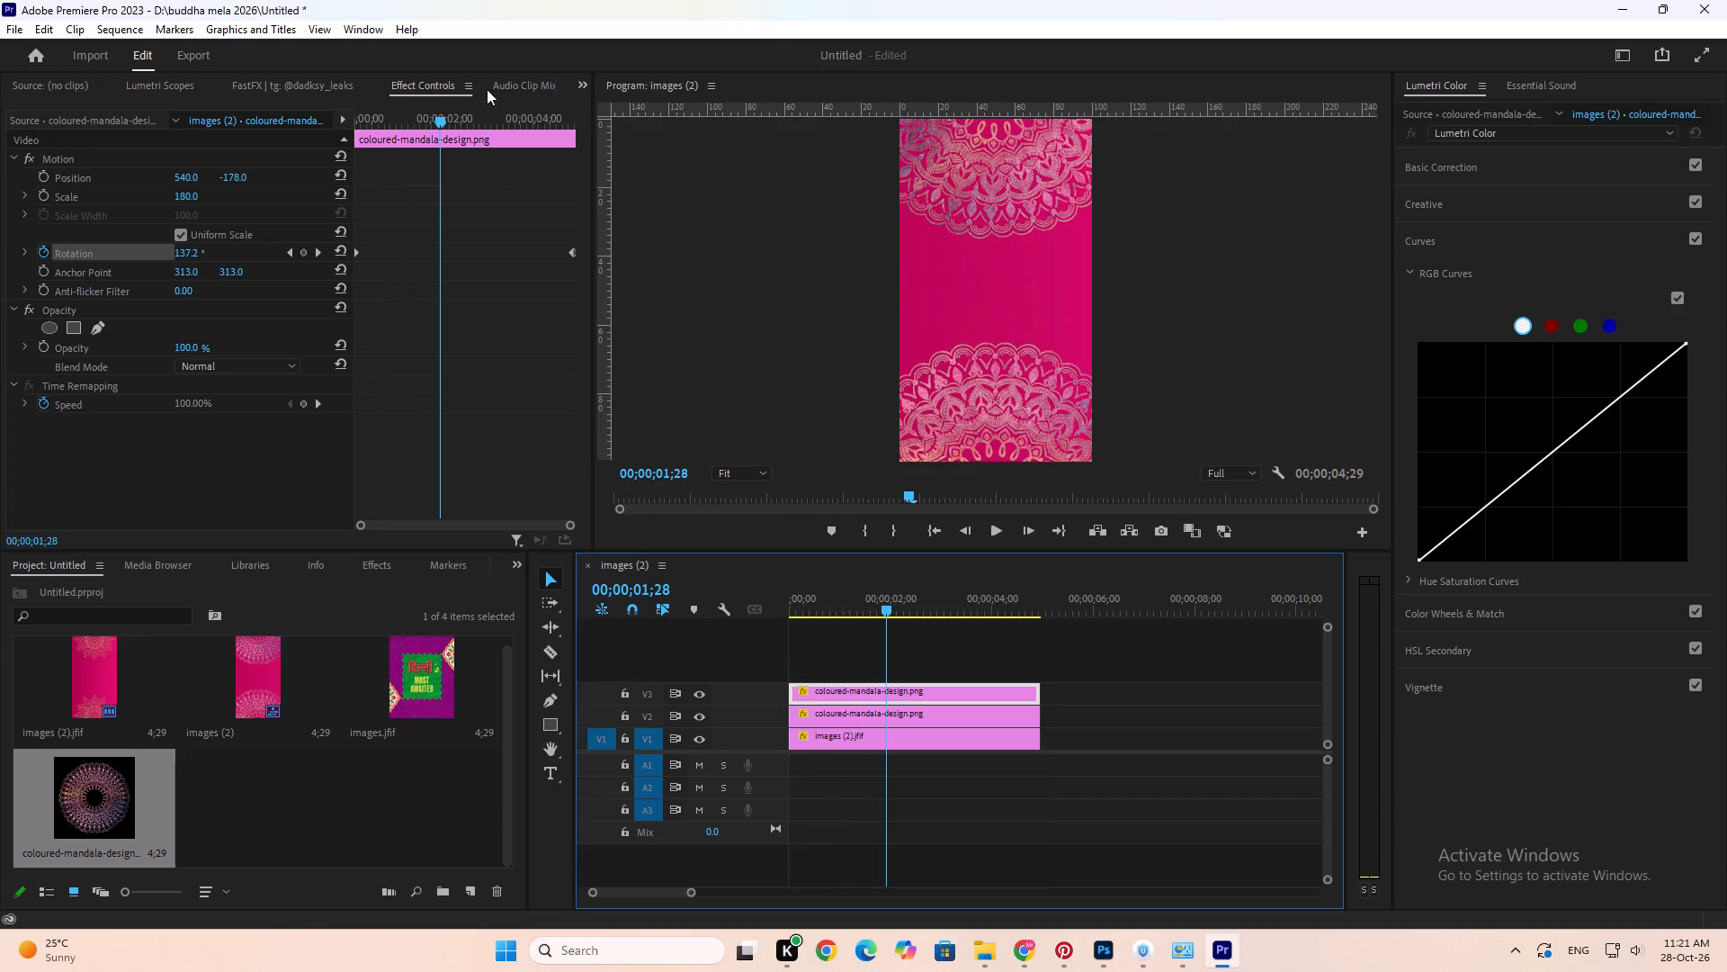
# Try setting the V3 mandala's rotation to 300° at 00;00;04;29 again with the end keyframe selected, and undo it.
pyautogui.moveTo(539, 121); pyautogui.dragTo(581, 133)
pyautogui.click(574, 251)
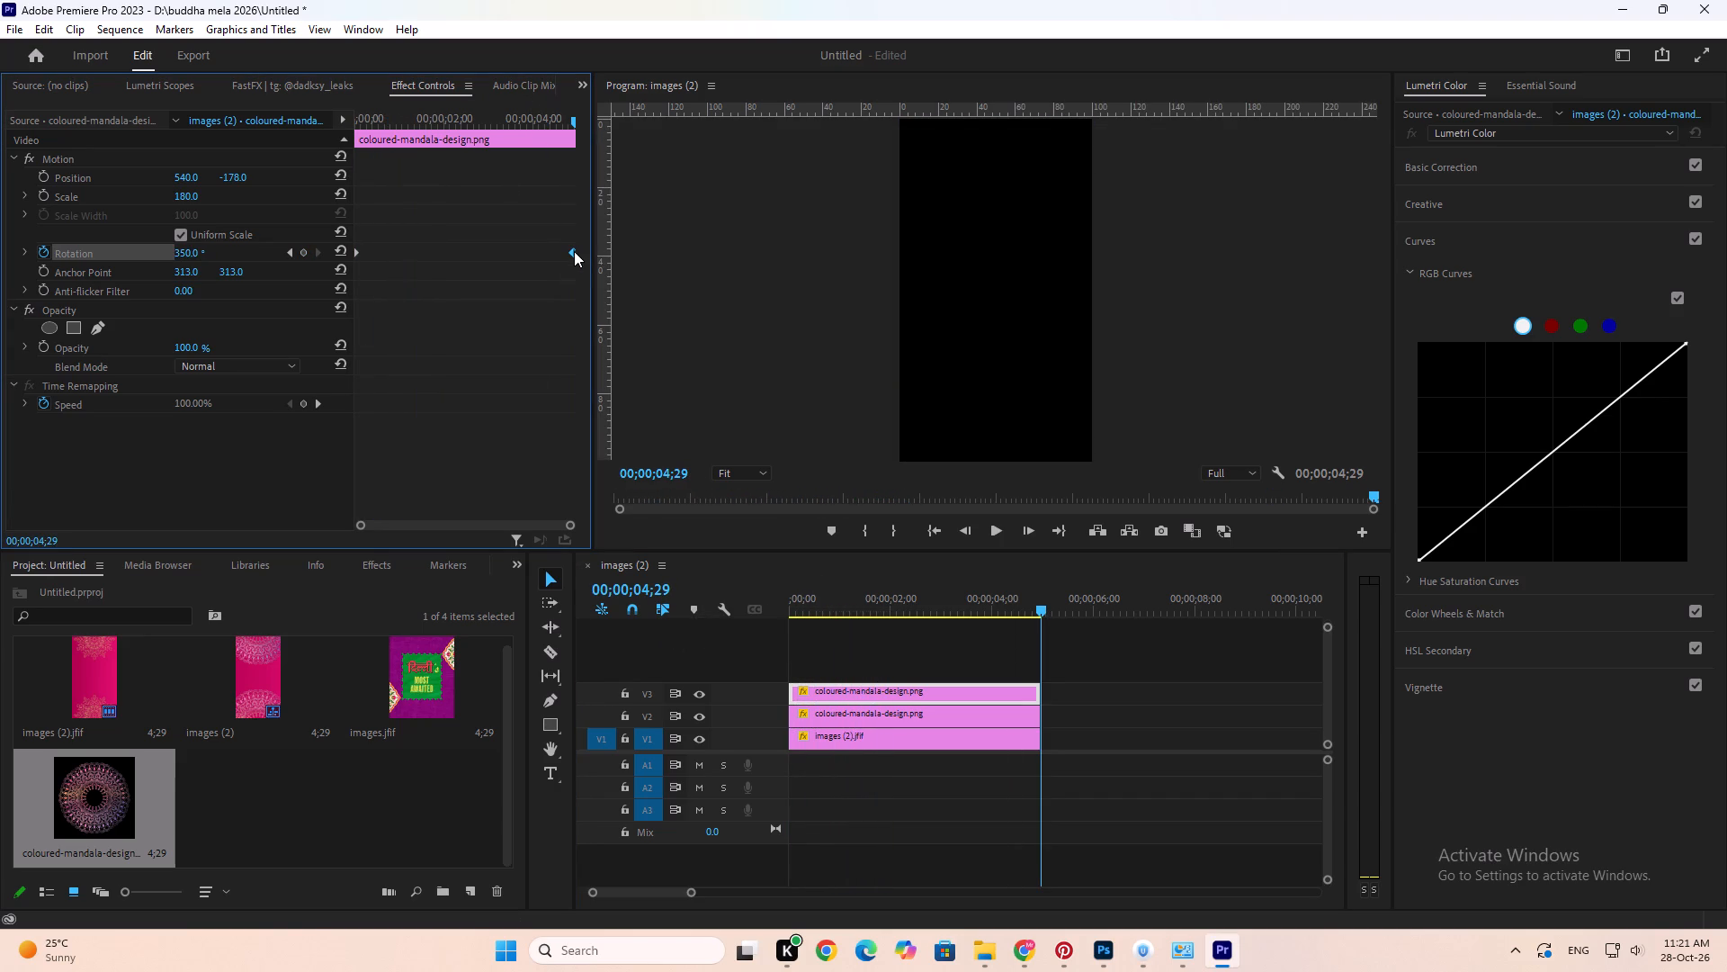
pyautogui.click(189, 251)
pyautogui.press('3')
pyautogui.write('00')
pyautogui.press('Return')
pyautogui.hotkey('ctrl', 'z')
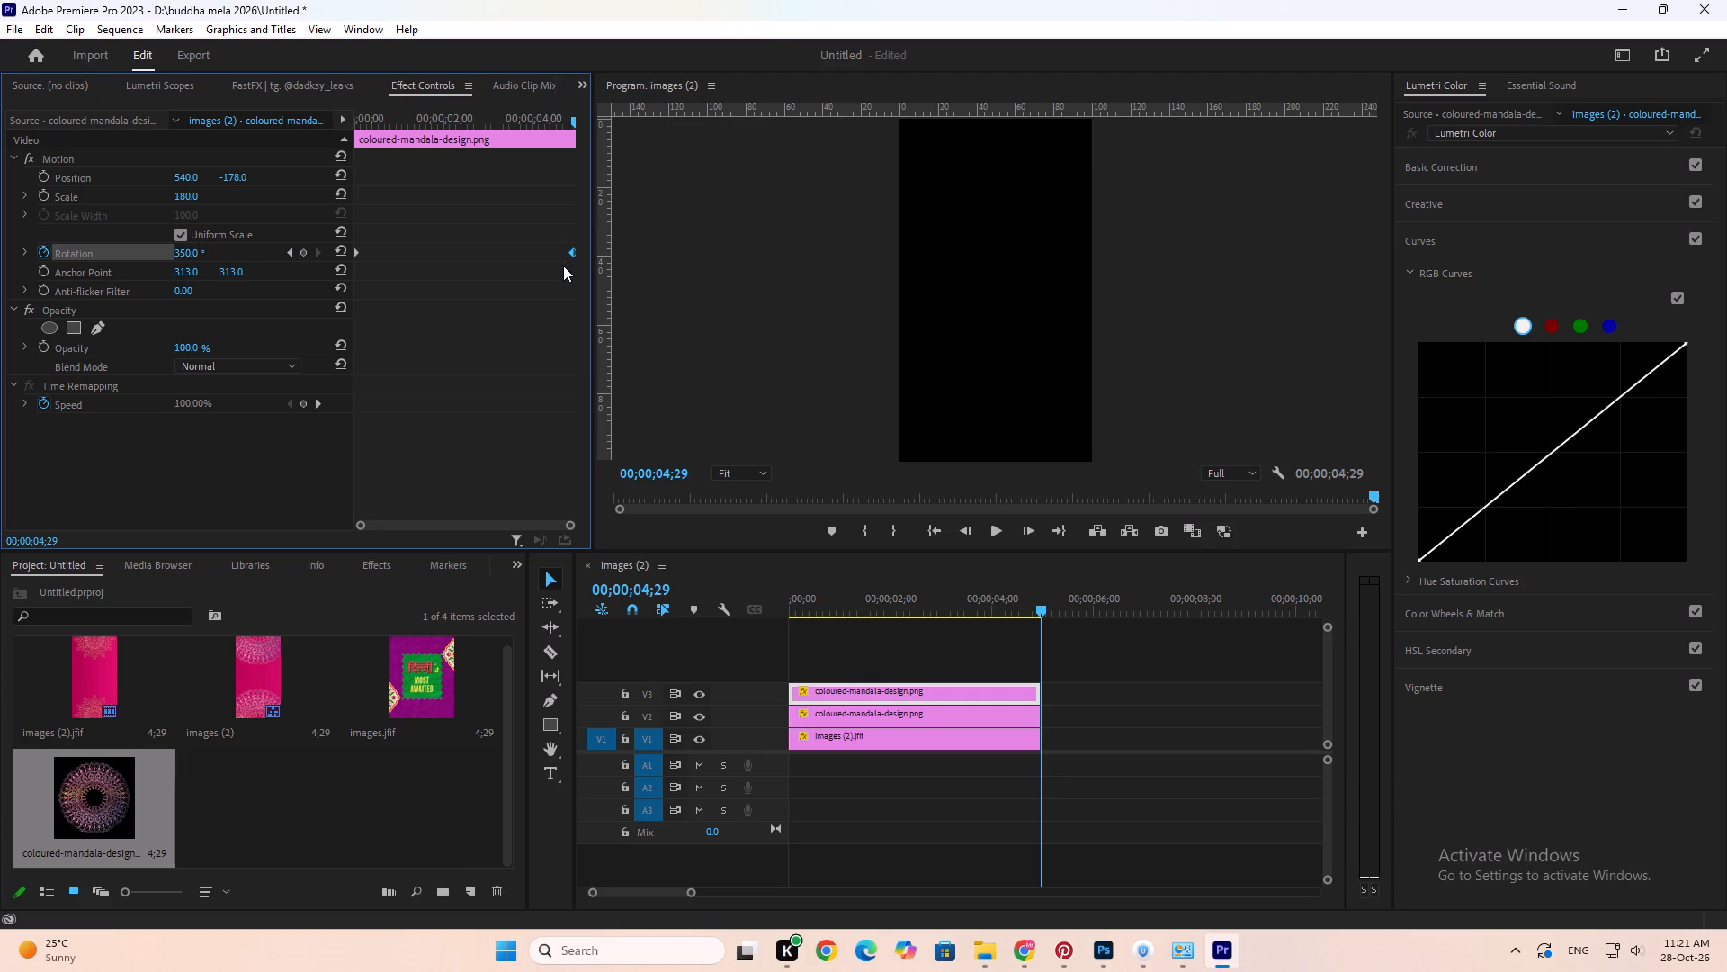
# Set the V3 mandala's rotation to 300° at 00;00;04;27.
pyautogui.click(563, 265)
pyautogui.click(573, 113)
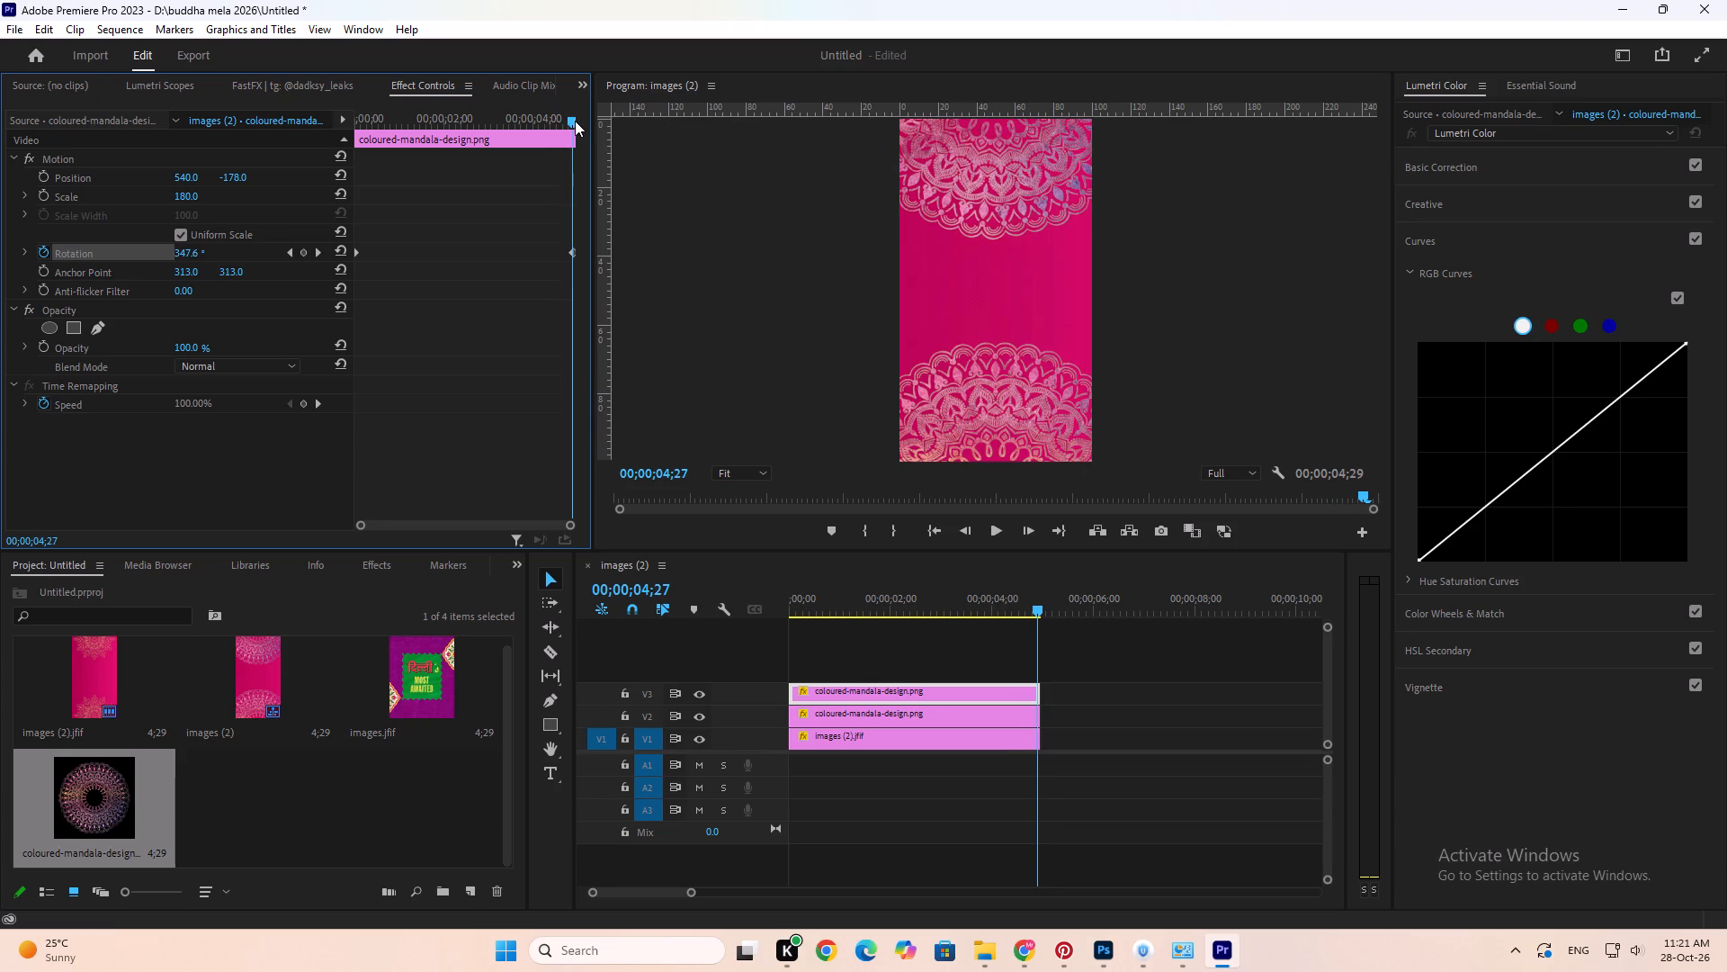
pyautogui.click(573, 255)
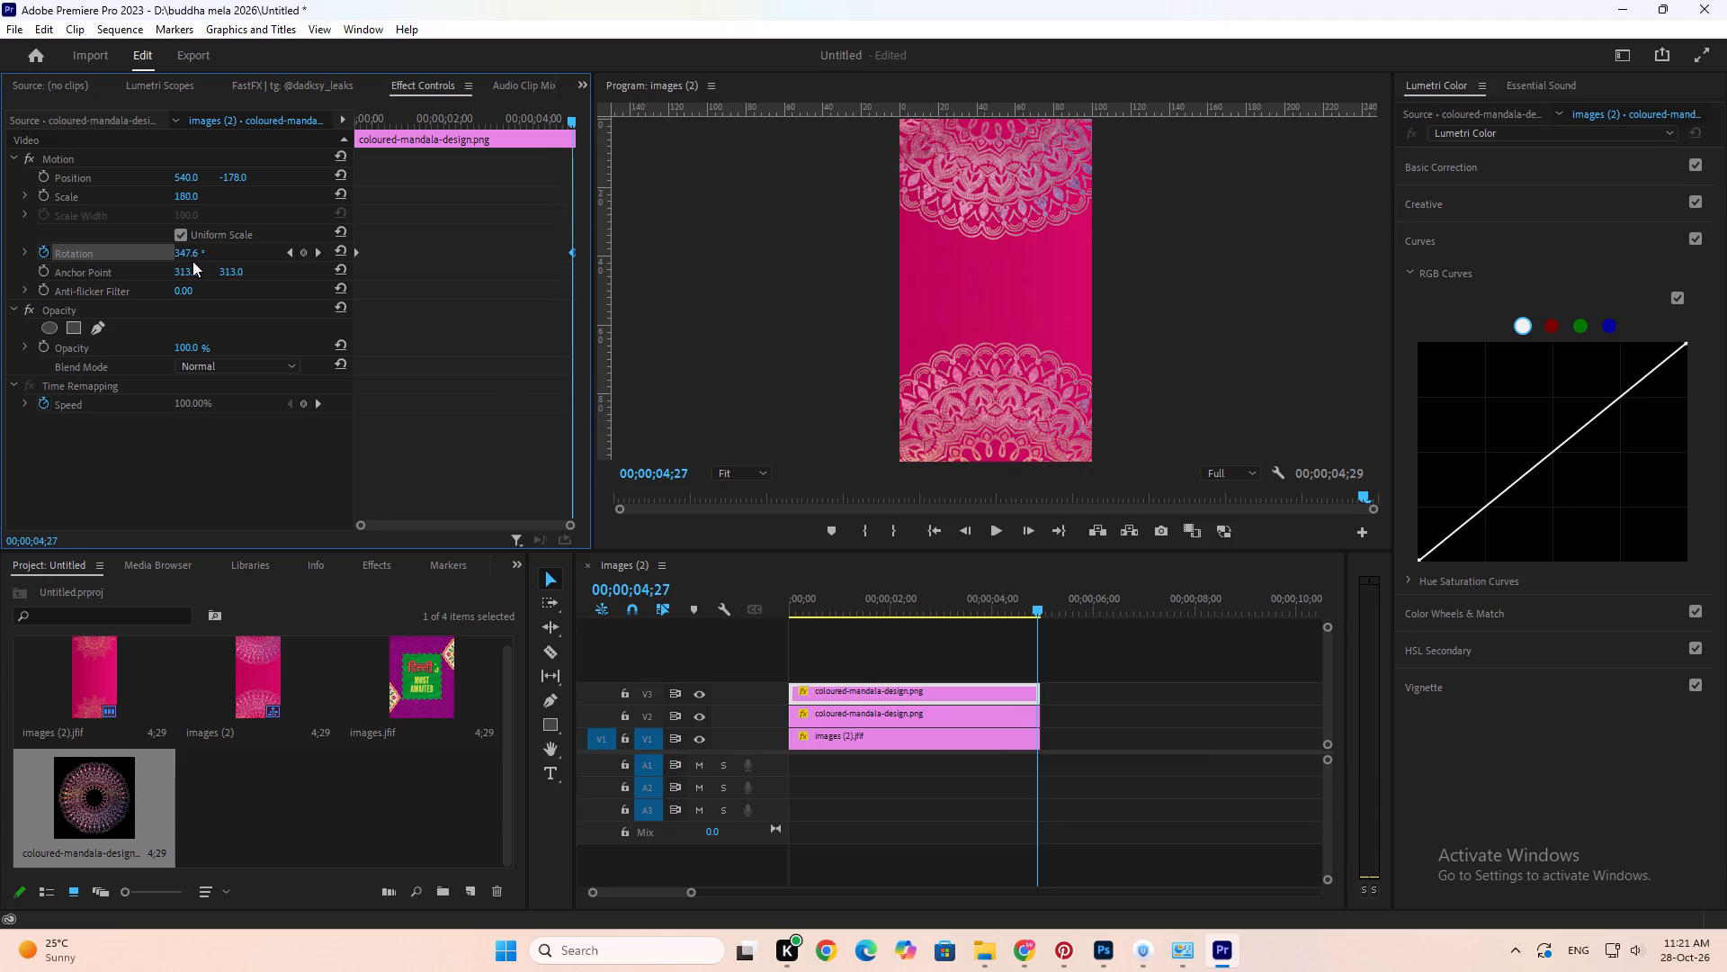
pyautogui.click(193, 258)
pyautogui.write('300')
pyautogui.press('Return')
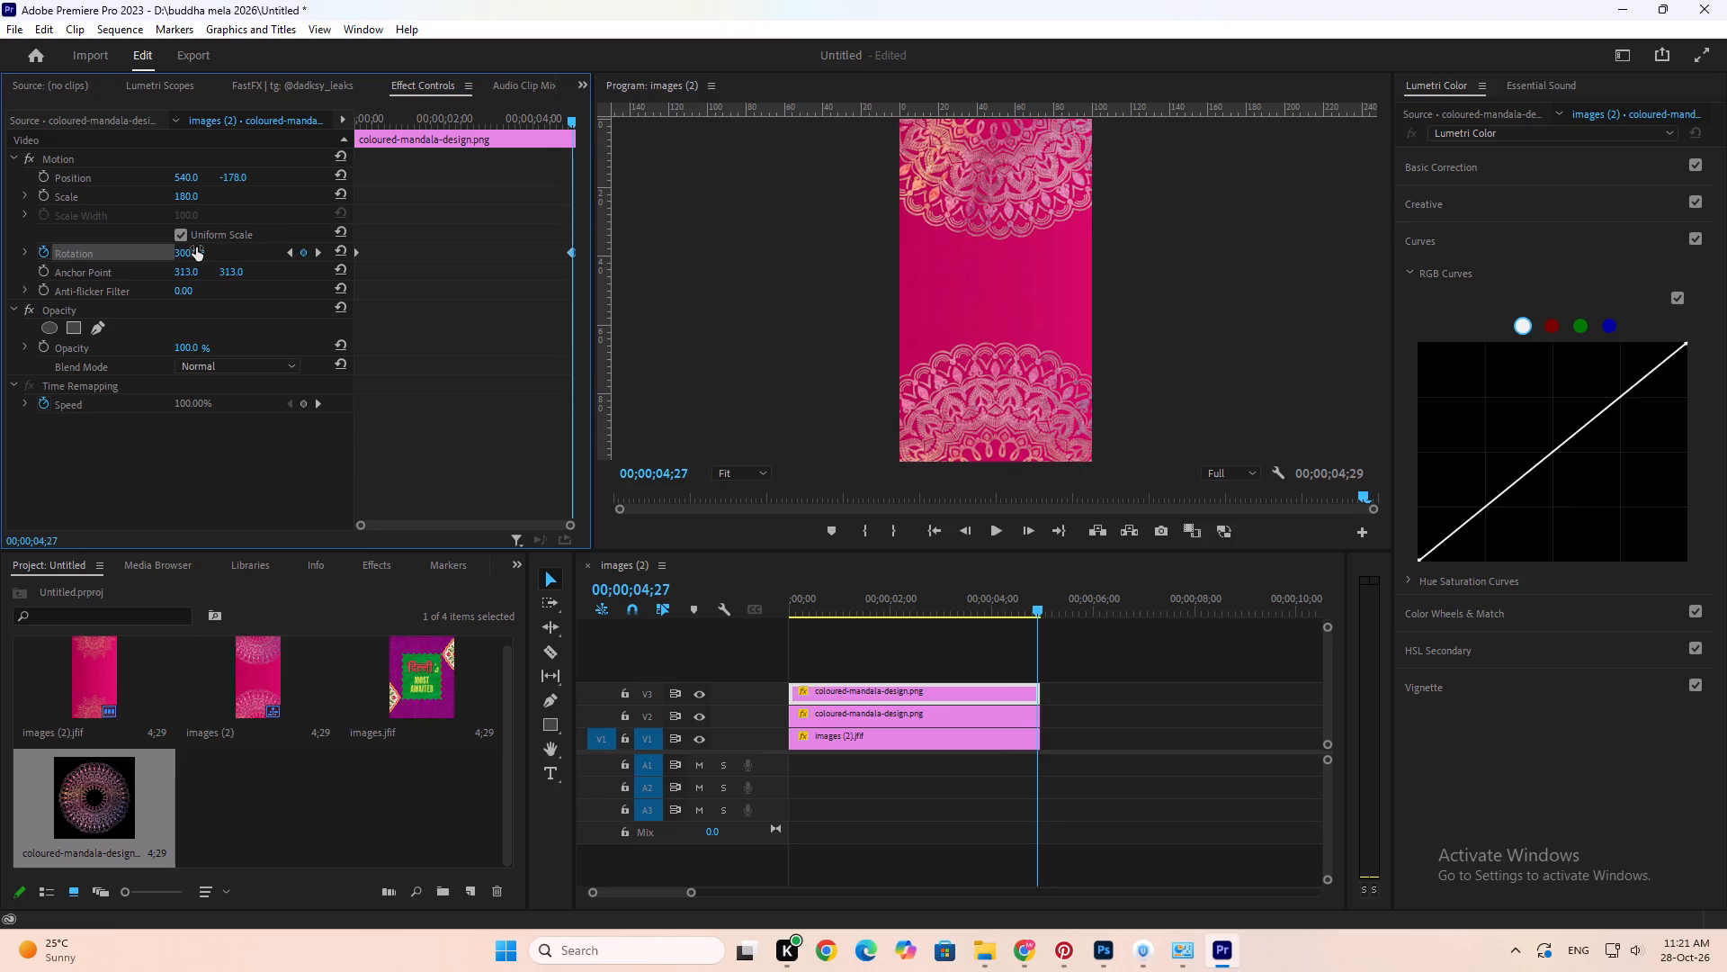
# Delete the 350° rotation keyframe, shift the 300° keyframe to the very end of the V3 clip, and preview the spin.
pyautogui.keyDown('alt'); pyautogui.scroll(8, 512, 322); pyautogui.keyUp('alt')
pyautogui.keyDown('alt'); pyautogui.scroll(-6, 513, 322); pyautogui.keyUp('alt')
pyautogui.moveTo(359, 526); pyautogui.dragTo(532, 524)
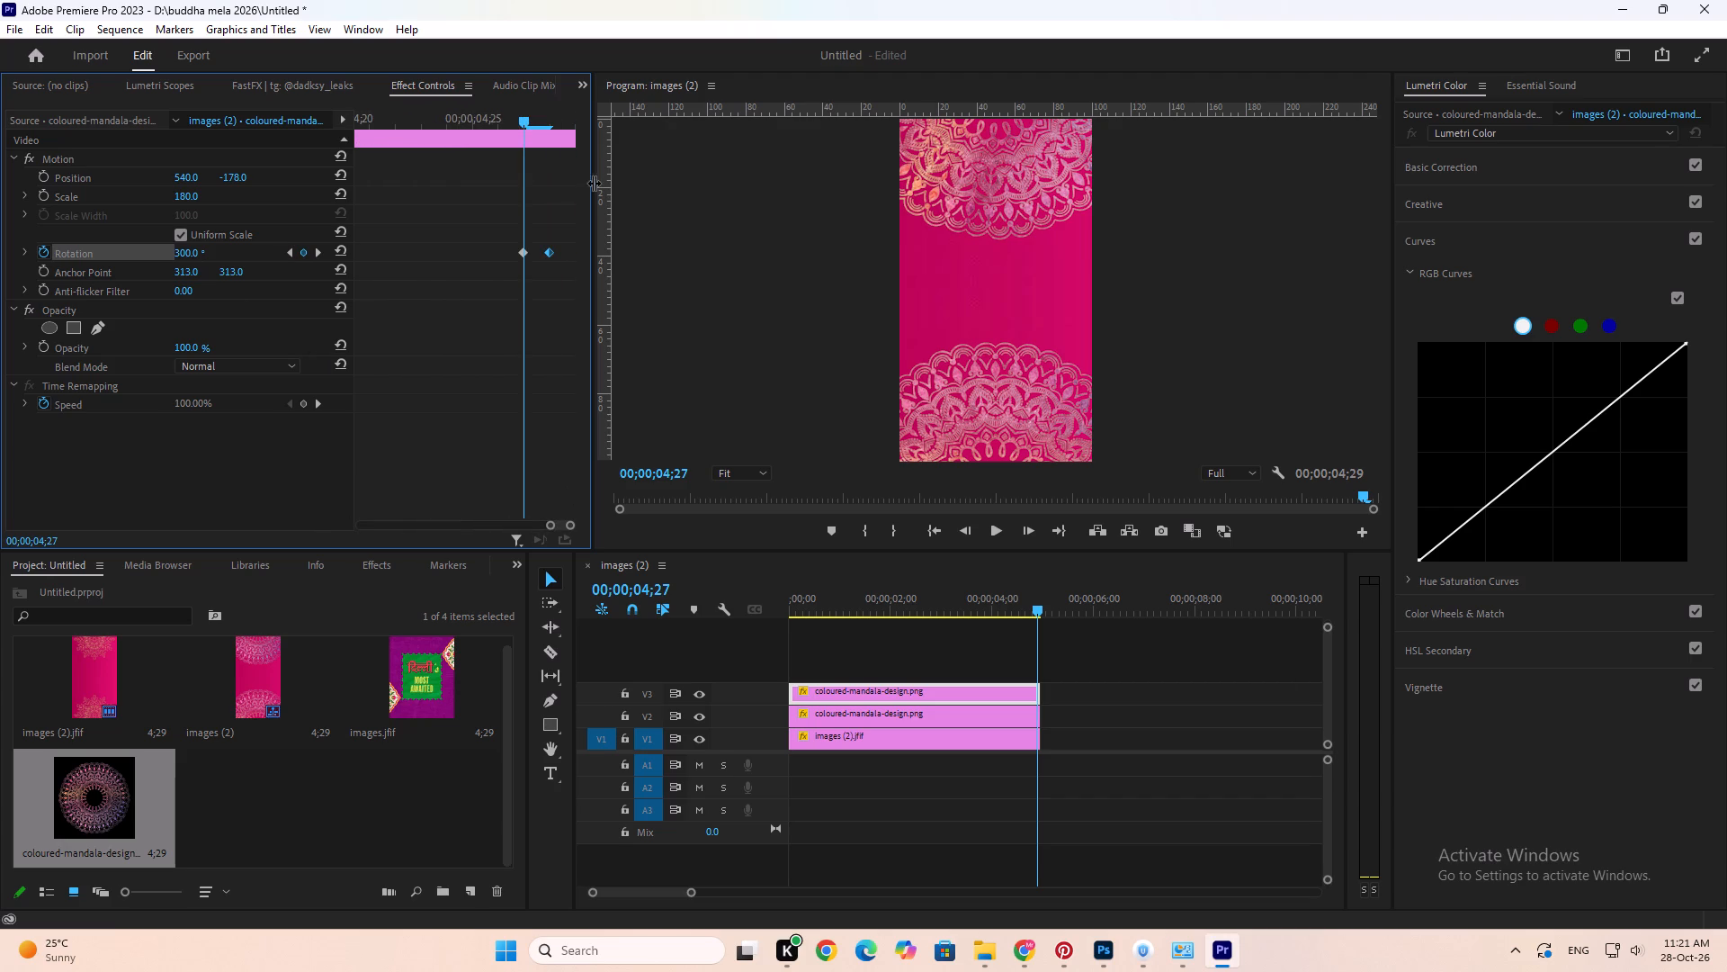
pyautogui.press('Delete')
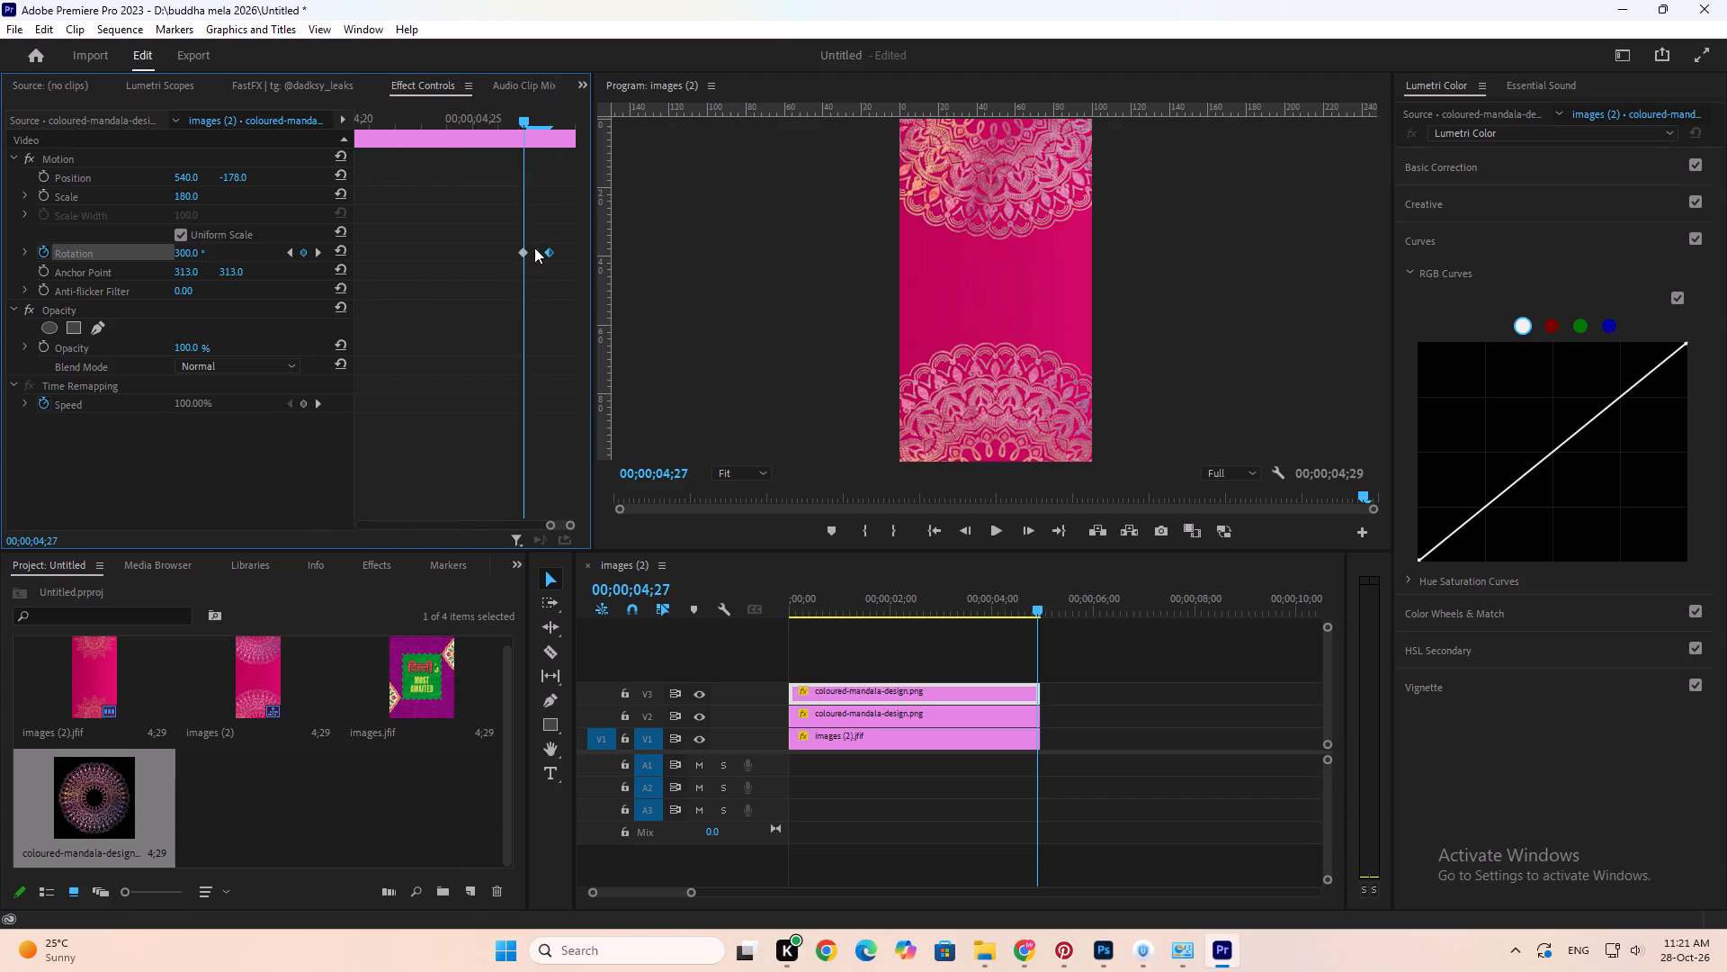
pyautogui.click(549, 253)
pyautogui.press('Delete')
pyautogui.moveTo(524, 254); pyautogui.dragTo(572, 259)
pyautogui.click(572, 260)
pyautogui.moveTo(849, 606); pyautogui.dragTo(755, 627)
pyautogui.press('space')
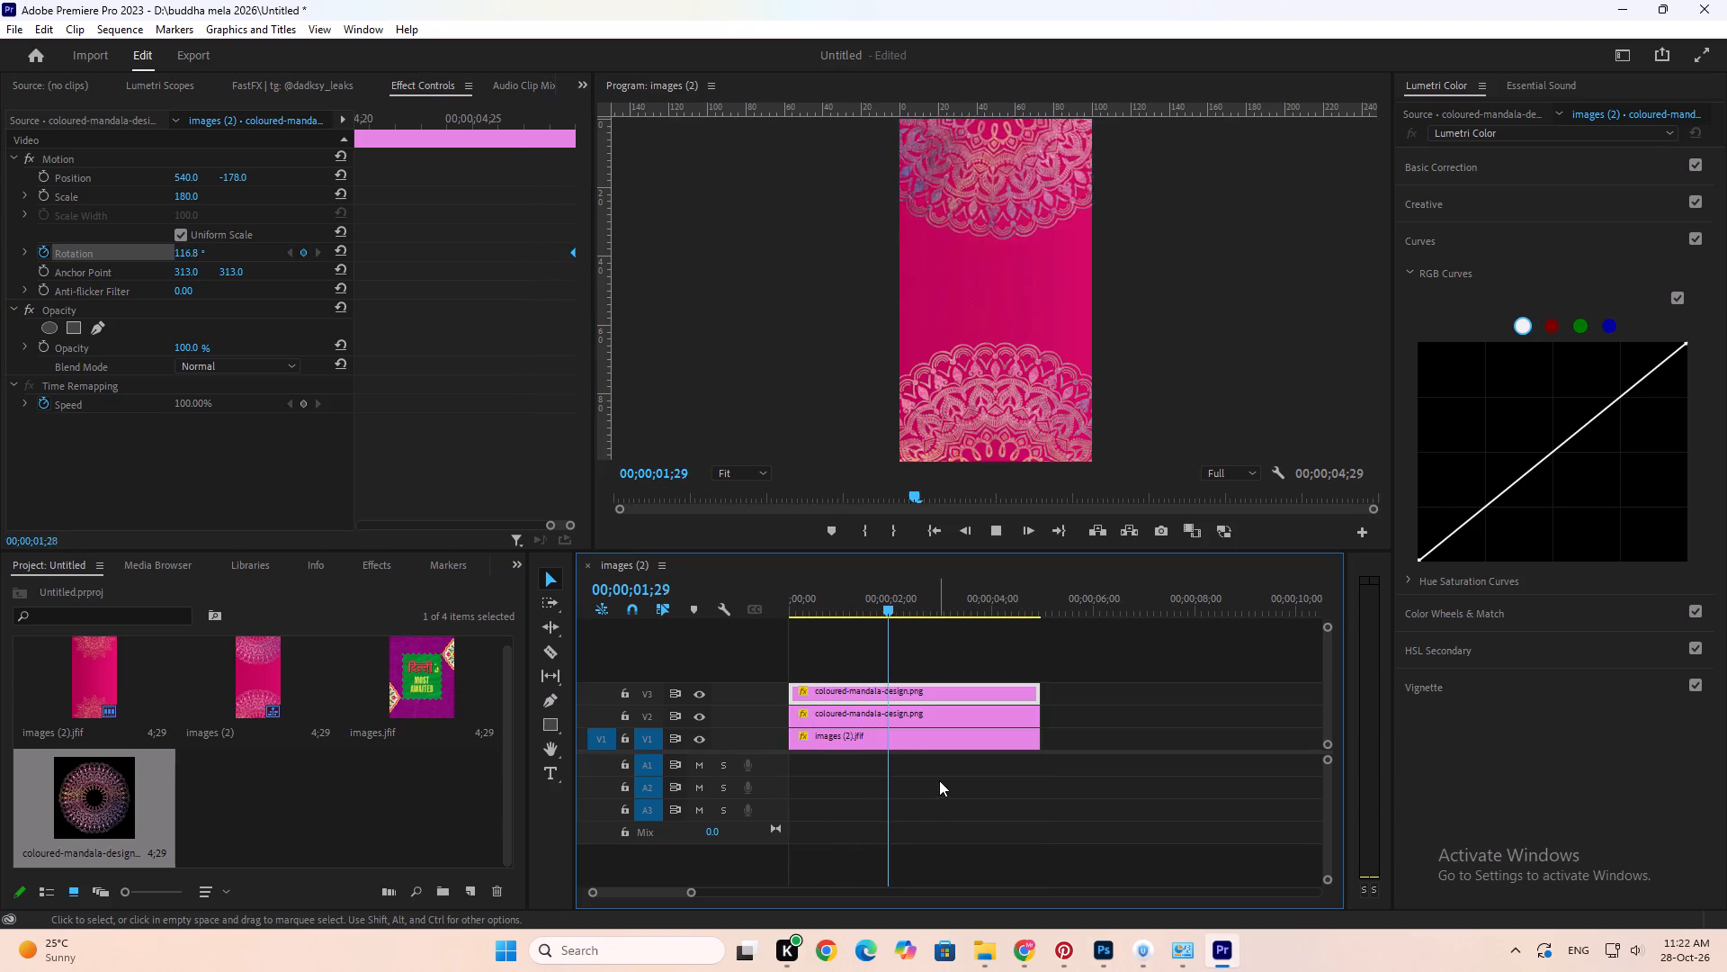
pyautogui.press('space')
pyautogui.moveTo(906, 596); pyautogui.dragTo(713, 584)
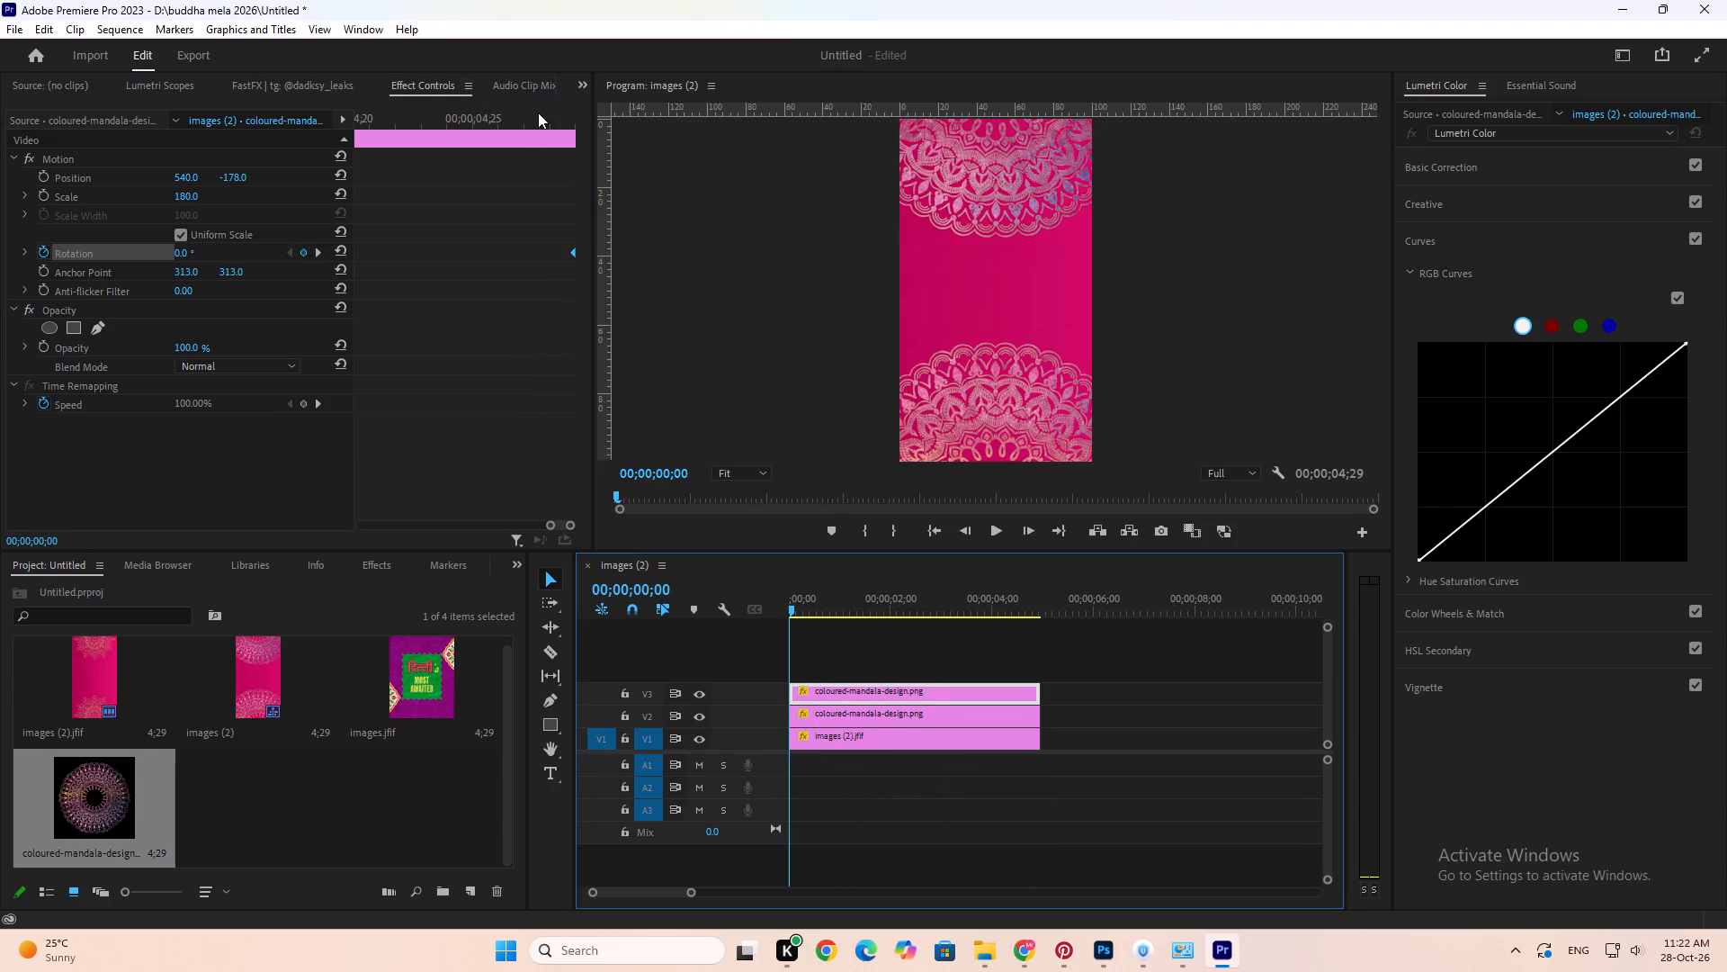
# Change the V3 mandala's end rotation keyframe at 00;00;04;29 to 280° and preview the motion.
pyautogui.moveTo(550, 116); pyautogui.dragTo(570, 119)
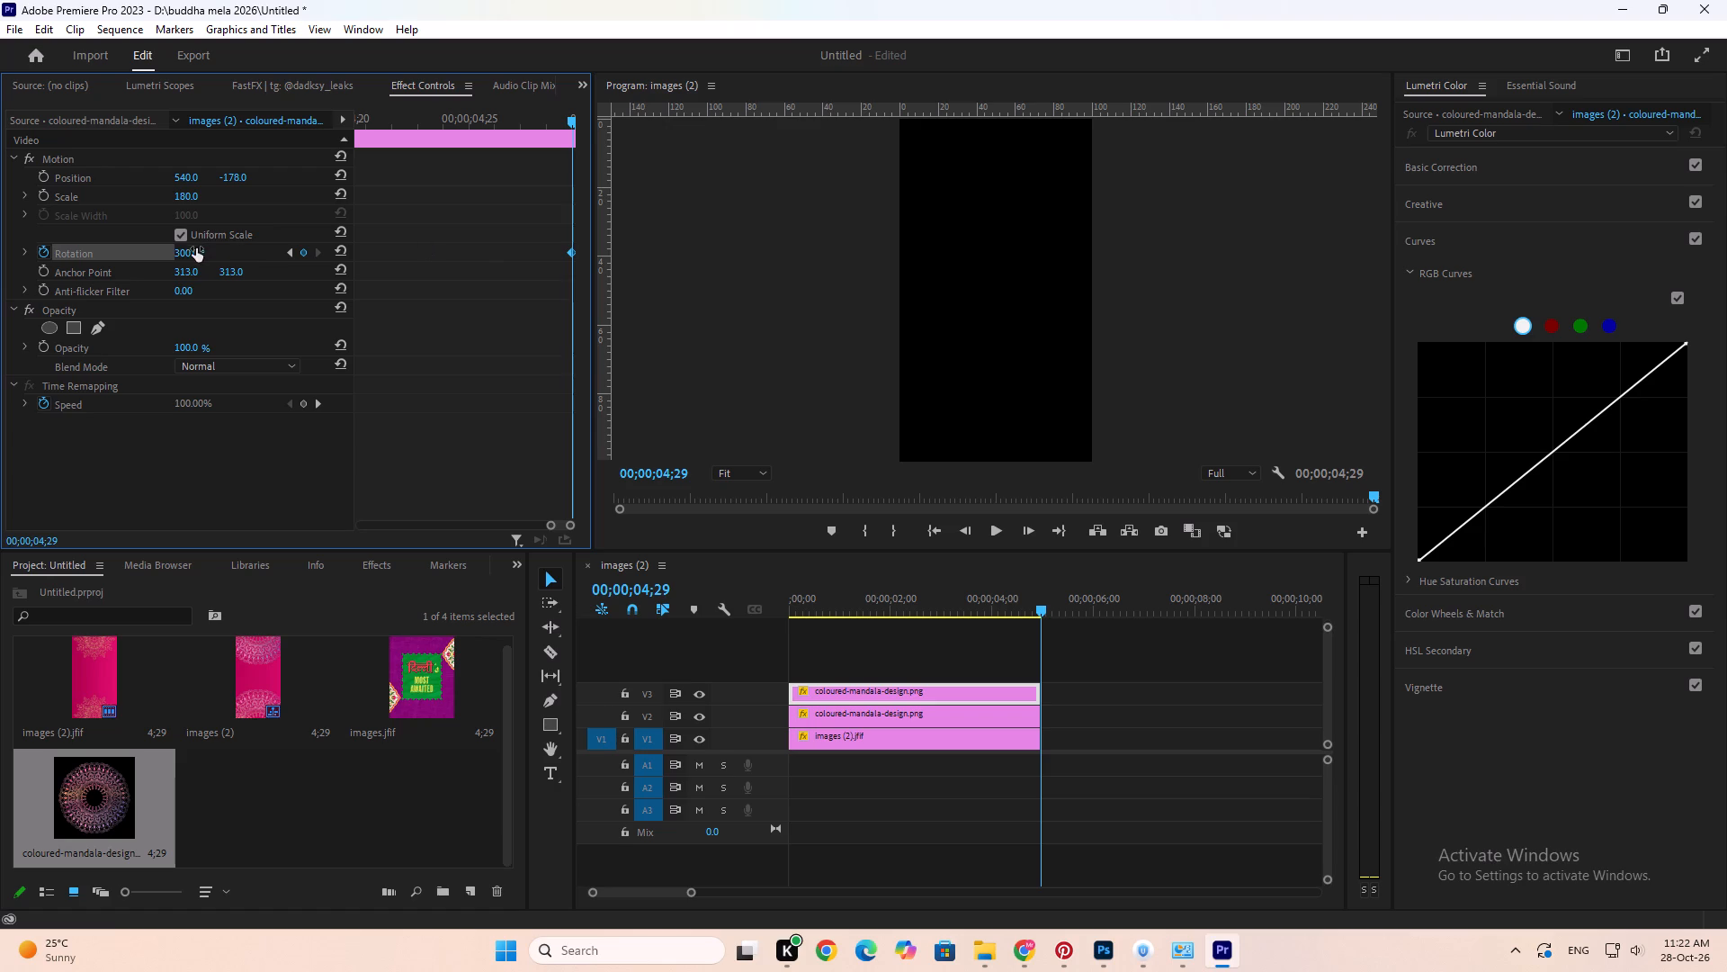
pyautogui.click(196, 248)
pyautogui.press('2')
pyautogui.write('80')
pyautogui.press('Return')
pyautogui.moveTo(832, 617); pyautogui.dragTo(724, 604)
pyautogui.moveTo(846, 606); pyautogui.dragTo(708, 607)
pyautogui.press('space')
pyautogui.press('space')
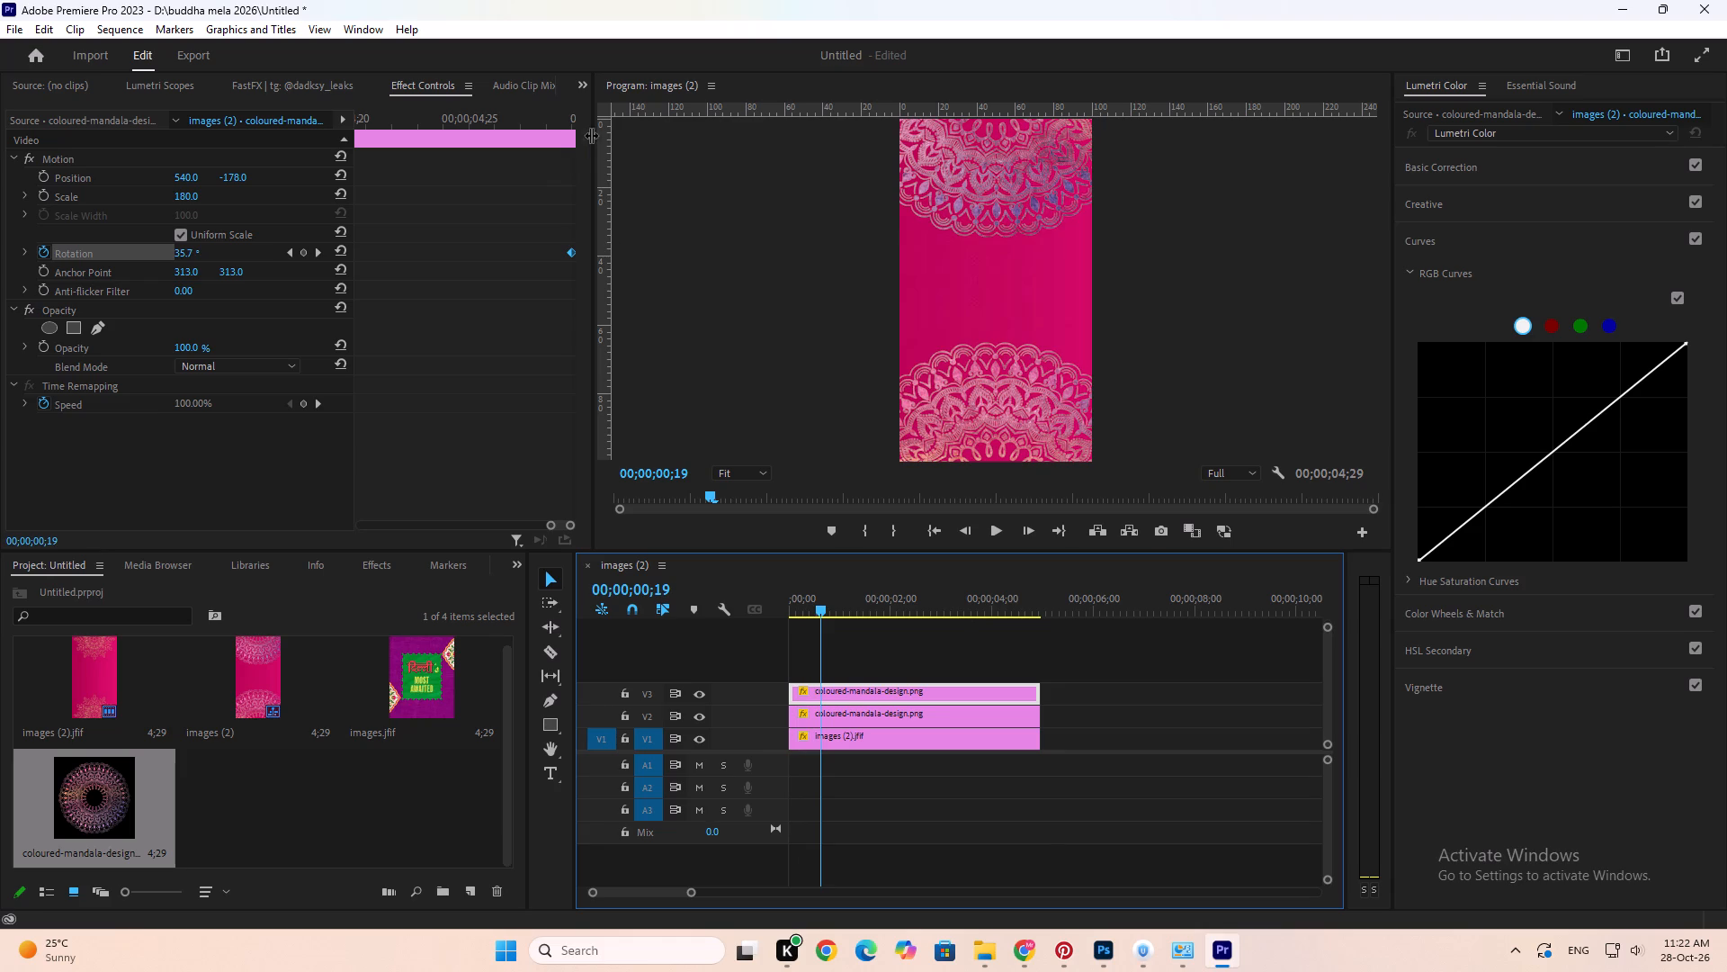
# Check the end rotation keyframe and play the sequence from the start to review the top mandala's spin.
pyautogui.moveTo(561, 110); pyautogui.dragTo(575, 112)
pyautogui.press('=')
pyautogui.press('=')
pyautogui.press('=')
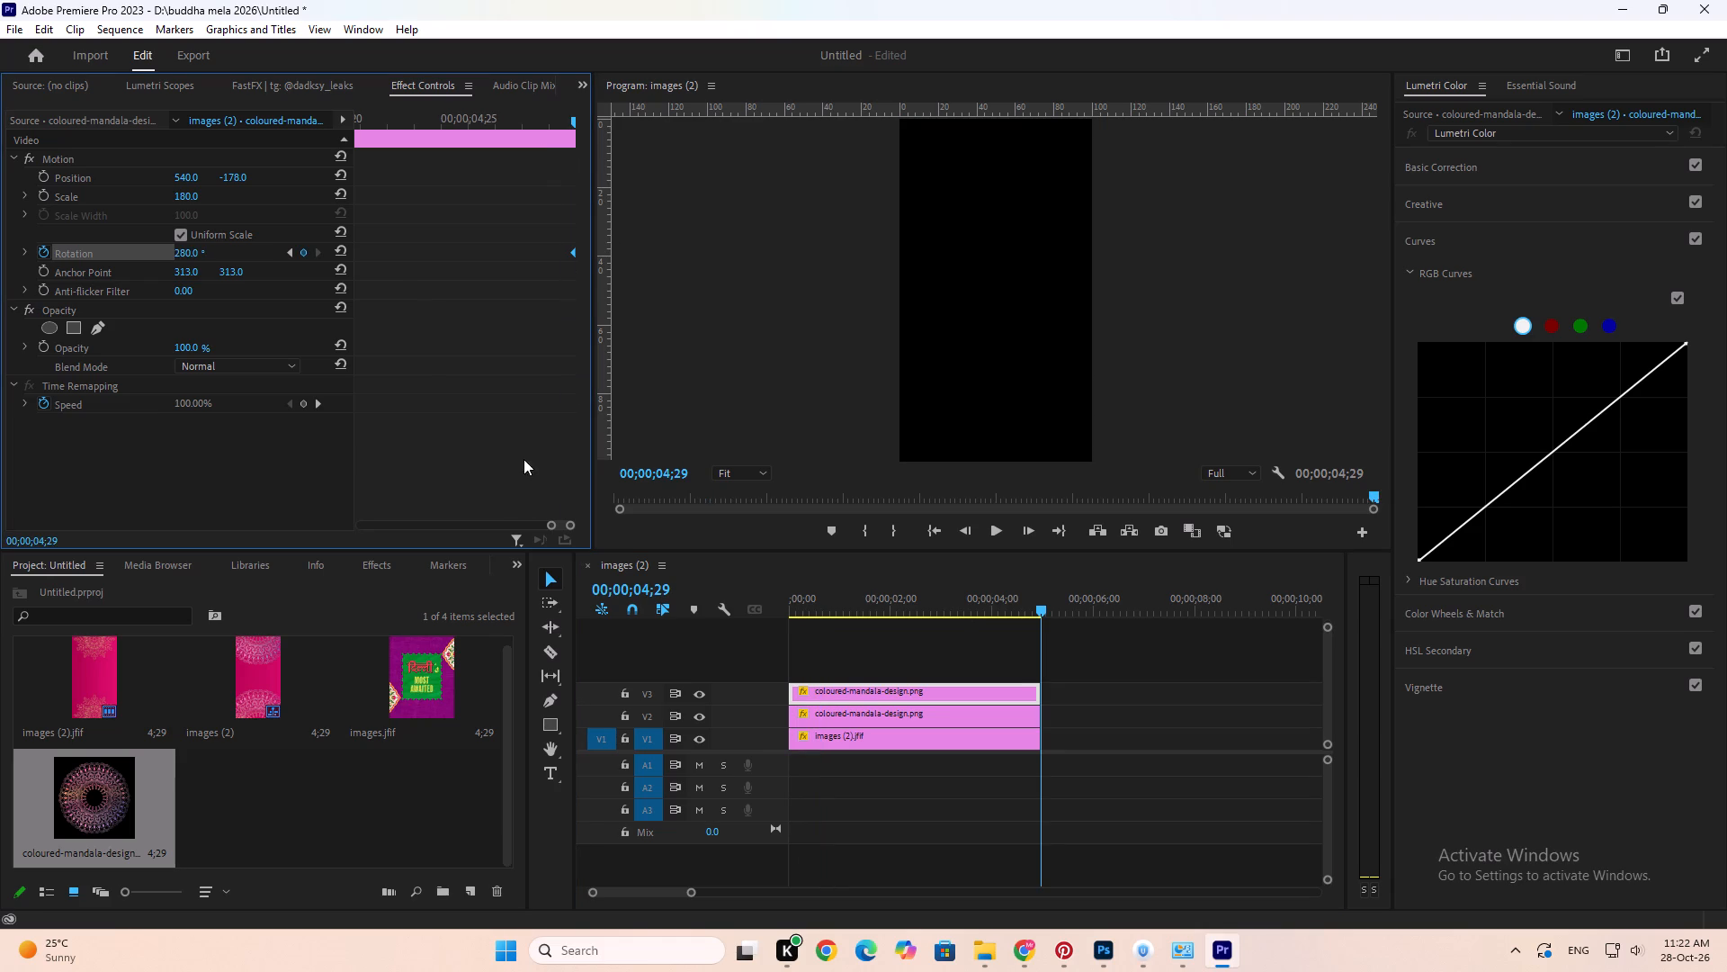
pyautogui.press('=')
pyautogui.moveTo(560, 531); pyautogui.dragTo(571, 529)
pyautogui.moveTo(869, 597); pyautogui.dragTo(767, 591)
pyautogui.press('space')
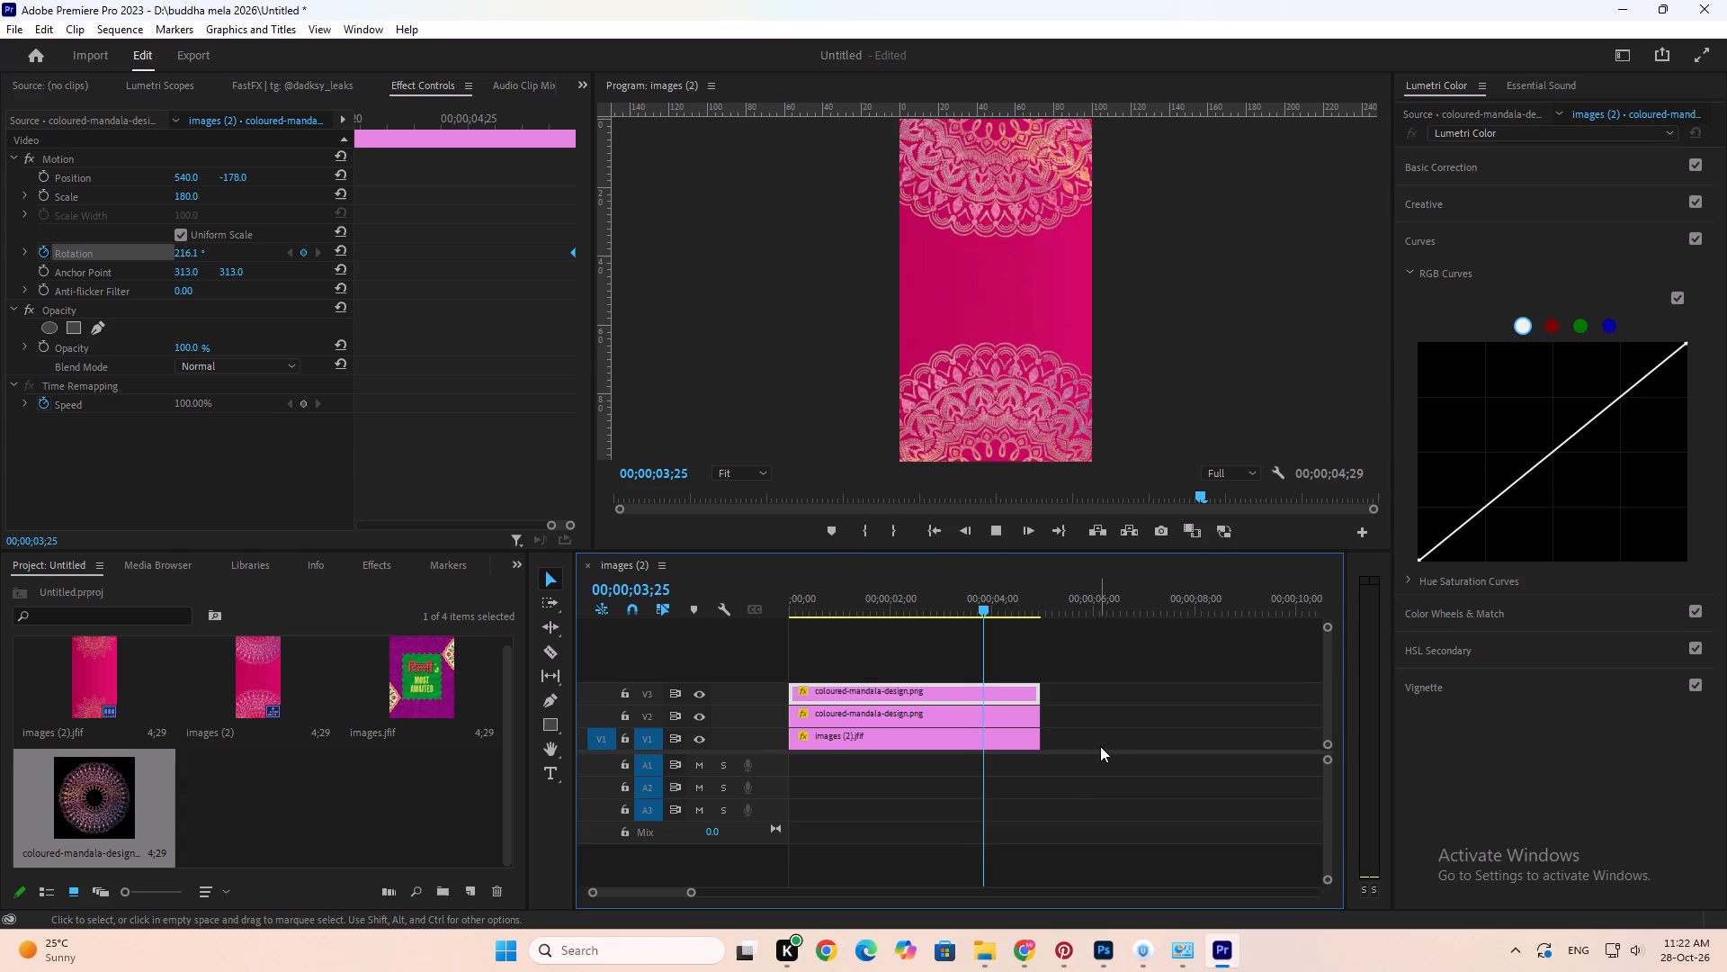
pyautogui.press('space')
pyautogui.moveTo(990, 600); pyautogui.dragTo(676, 643)
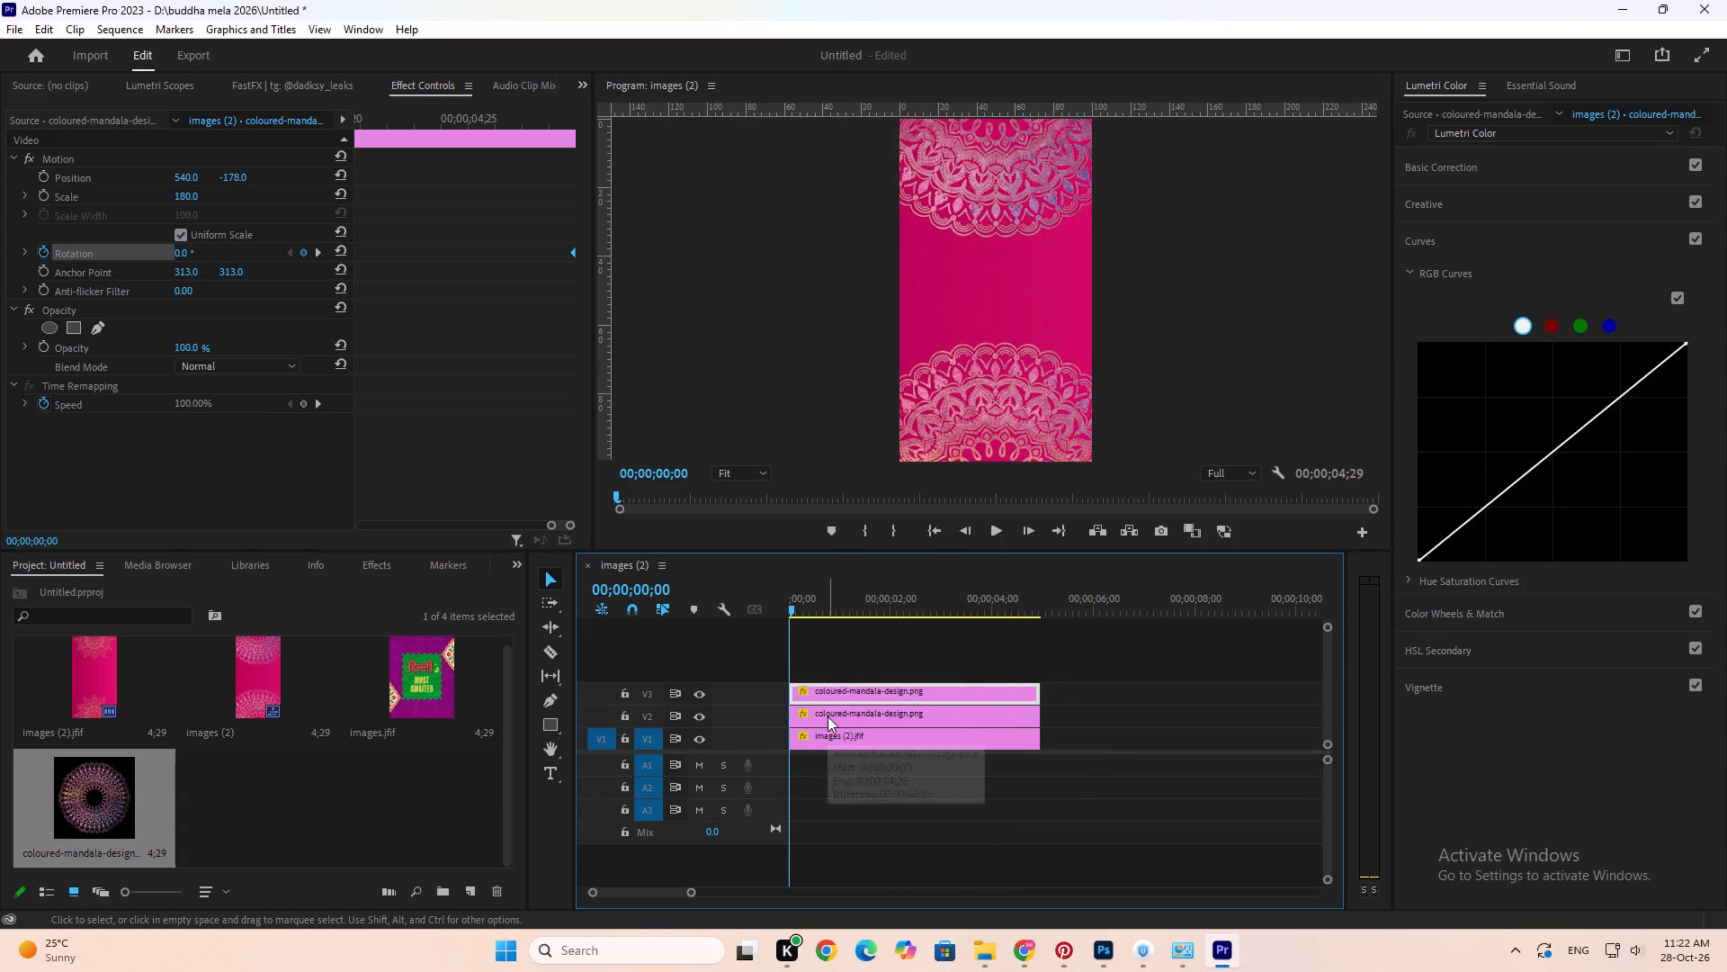
# Add a rotation keyframe at the start of the V2 mandala clip and set its rotation to 280° at 00;00;04;28.
pyautogui.press('space')
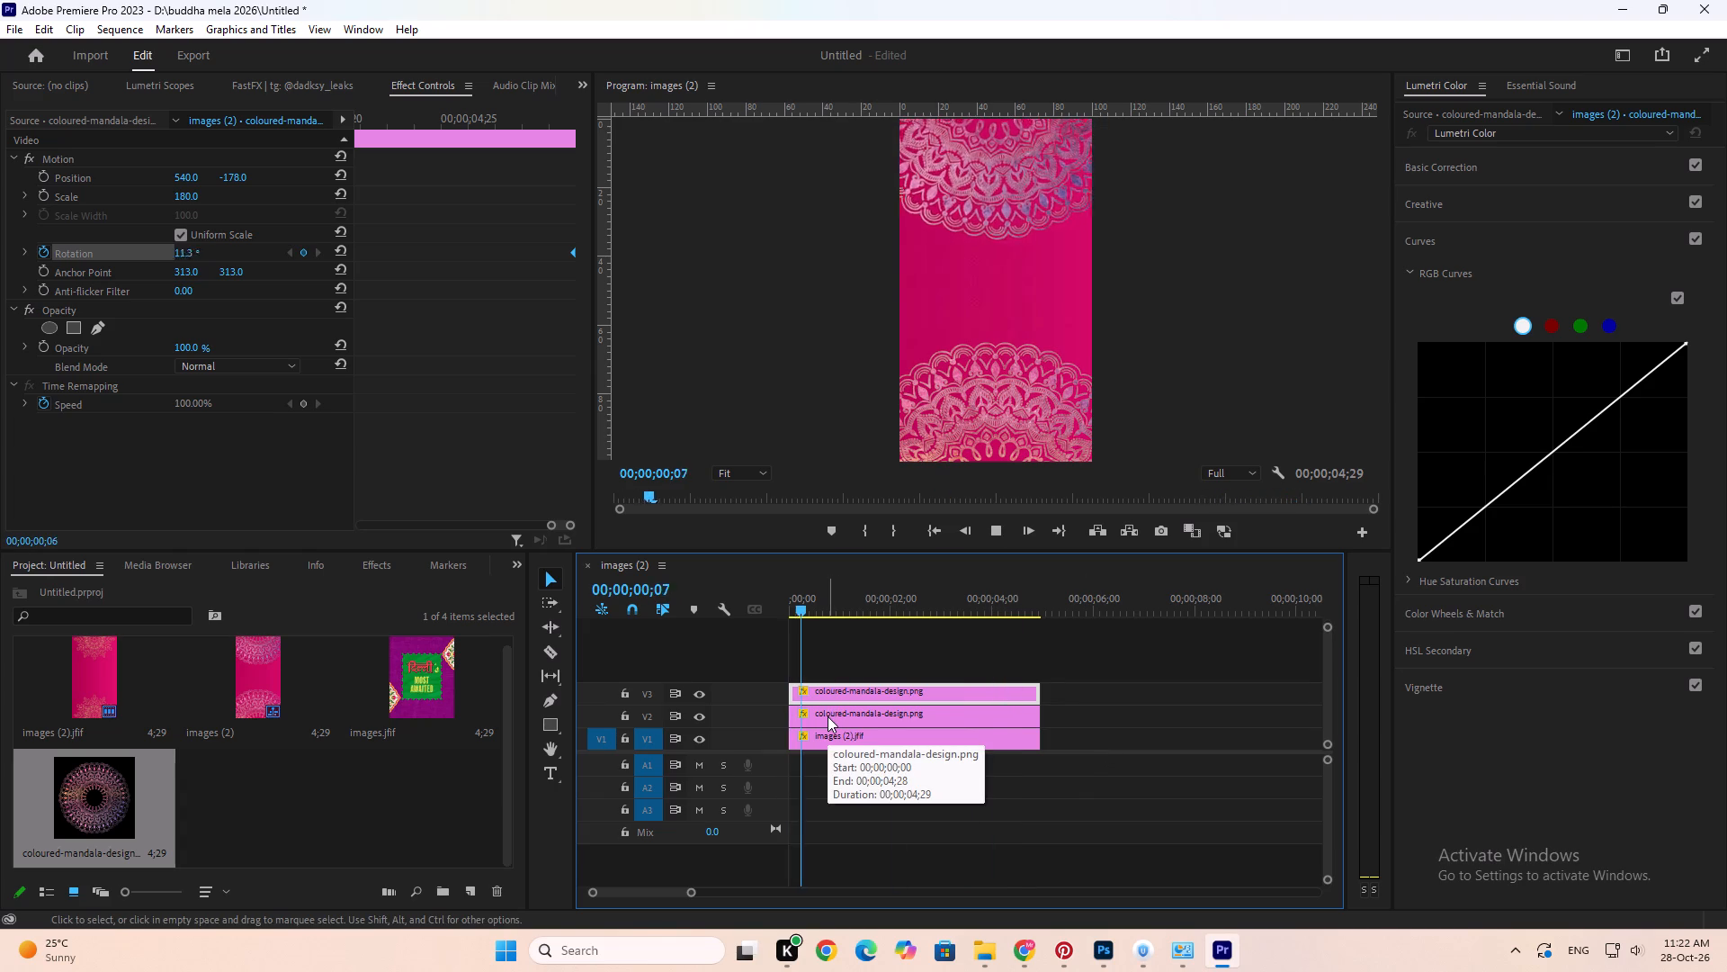
pyautogui.press('space')
pyautogui.moveTo(819, 583); pyautogui.dragTo(780, 600)
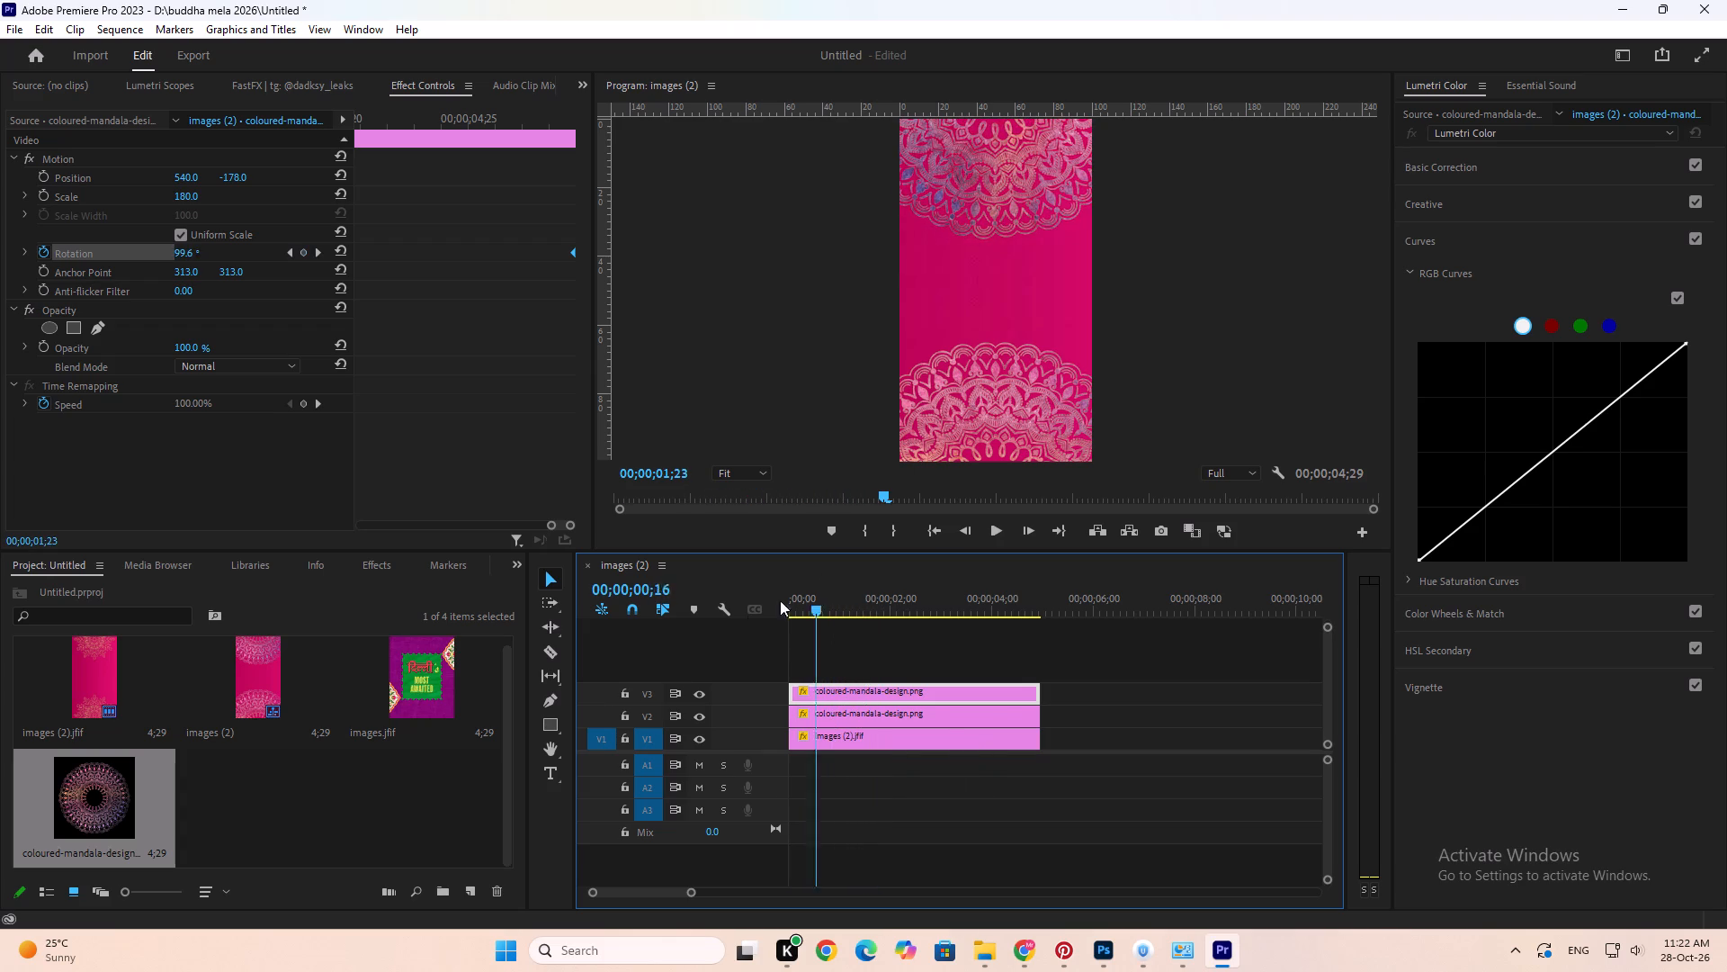
pyautogui.moveTo(780, 600); pyautogui.dragTo(741, 615)
pyautogui.click(828, 719)
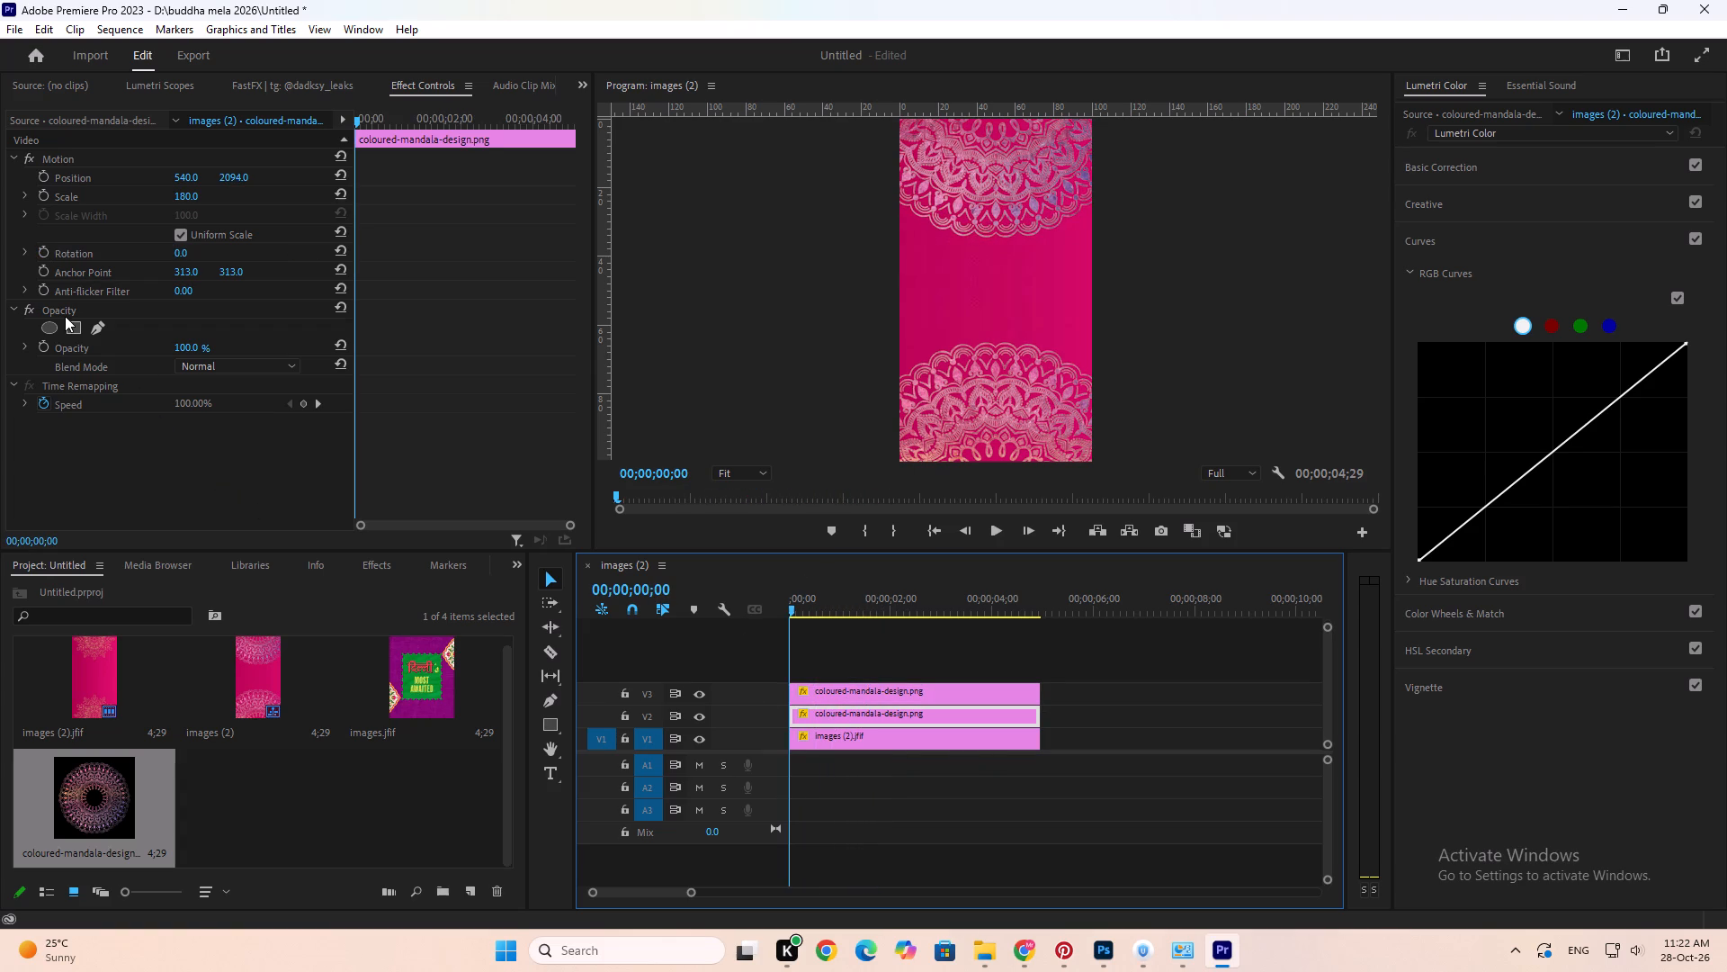
pyautogui.click(47, 255)
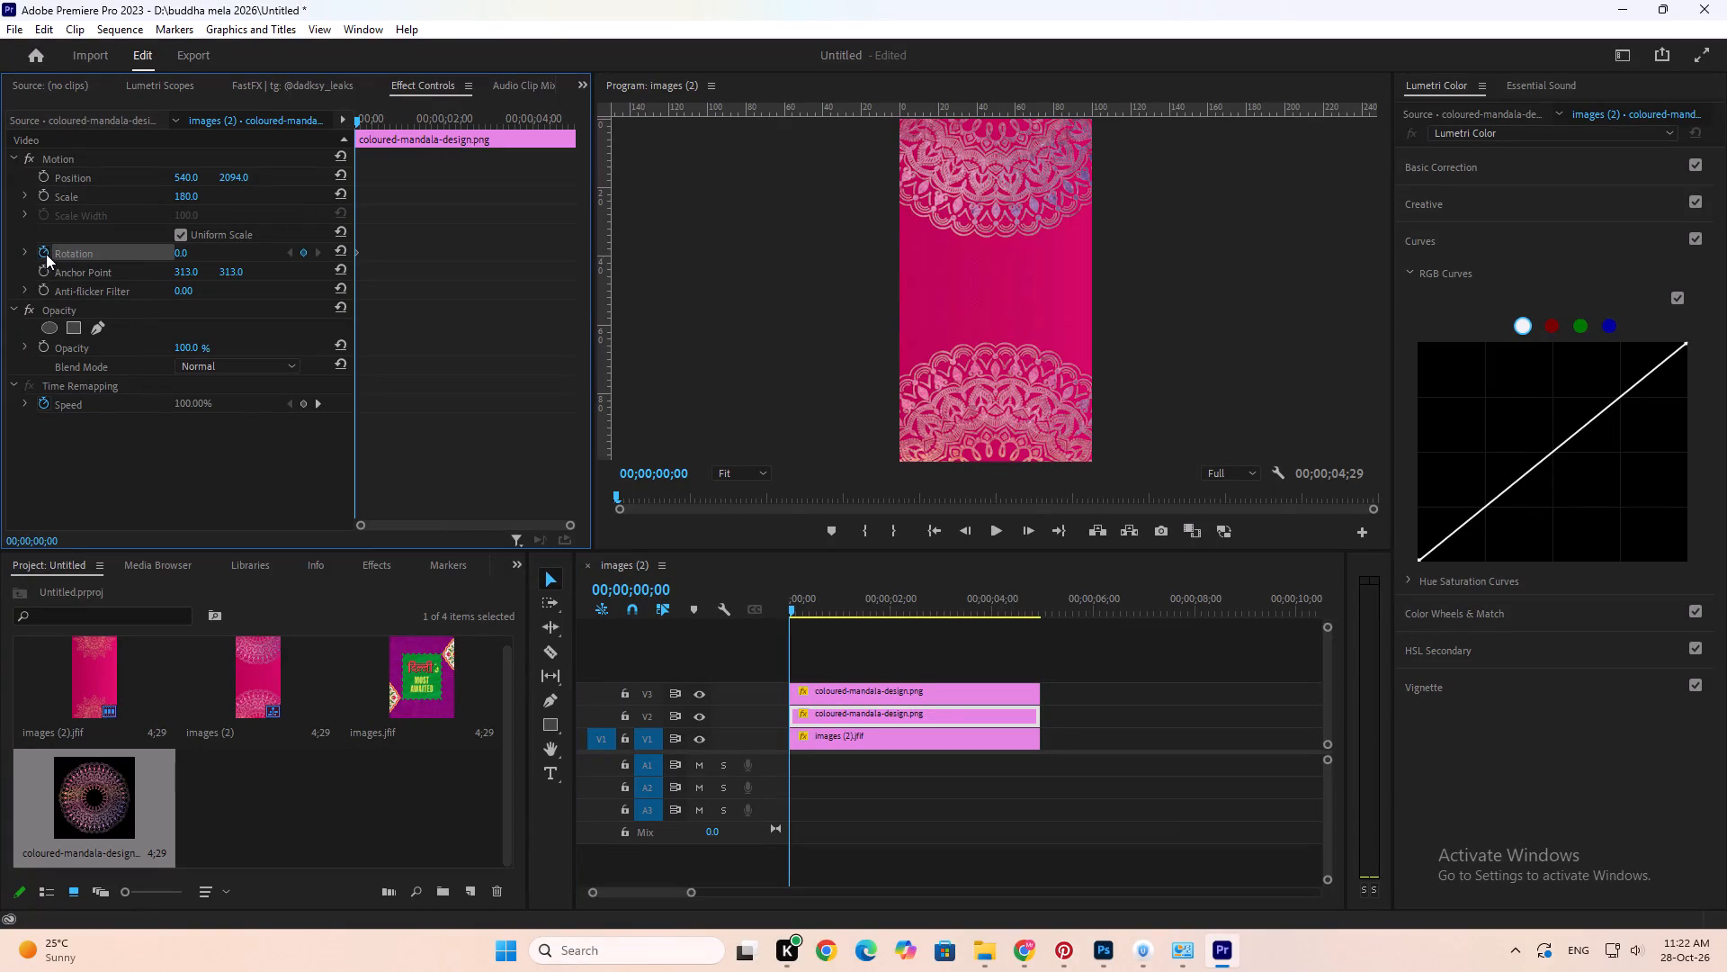
pyautogui.press('Down')
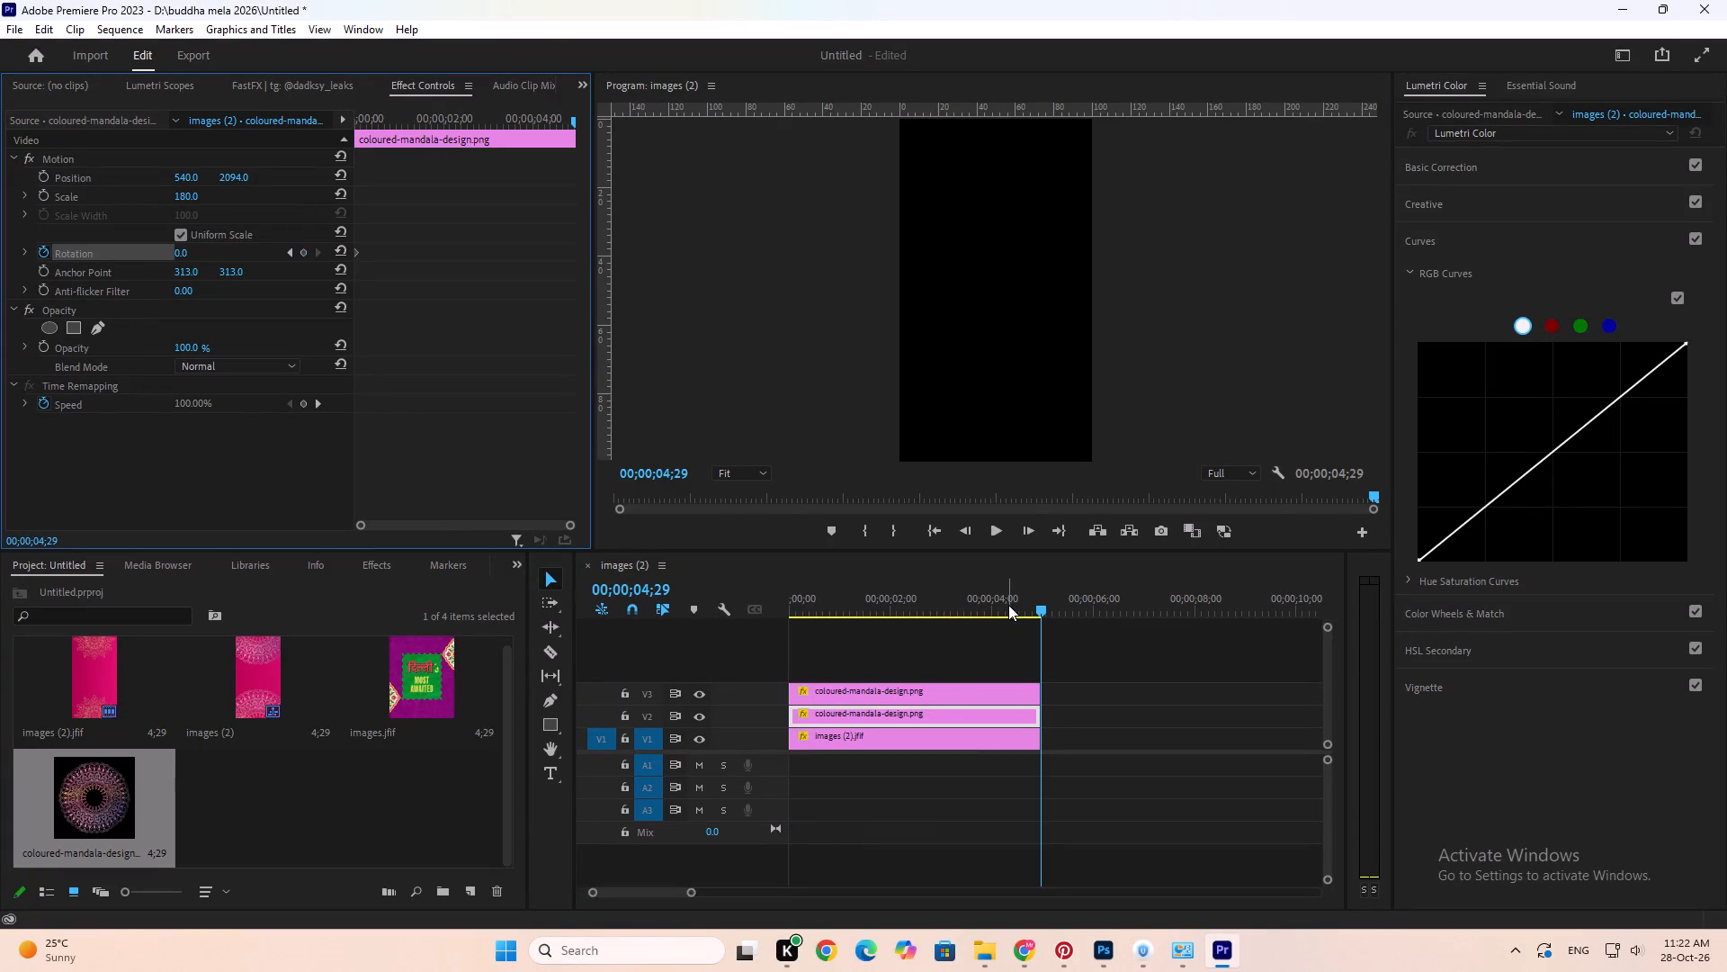
pyautogui.press('Left')
pyautogui.click(188, 250)
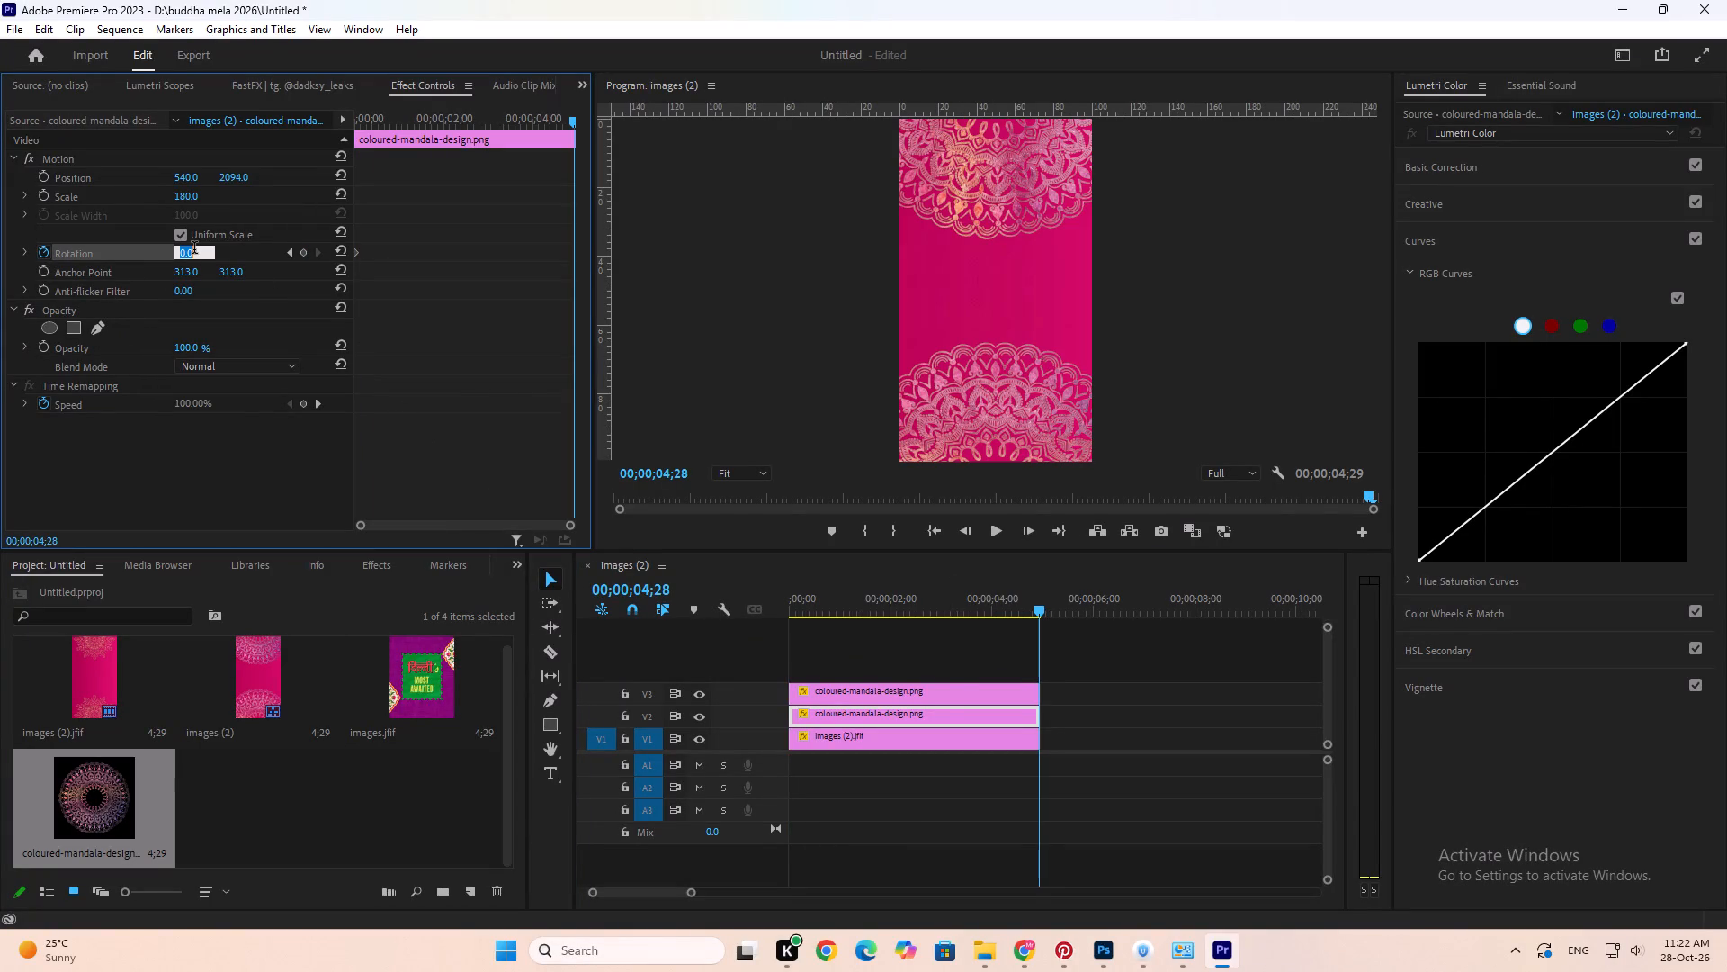
pyautogui.write('280')
pyautogui.press('Return')
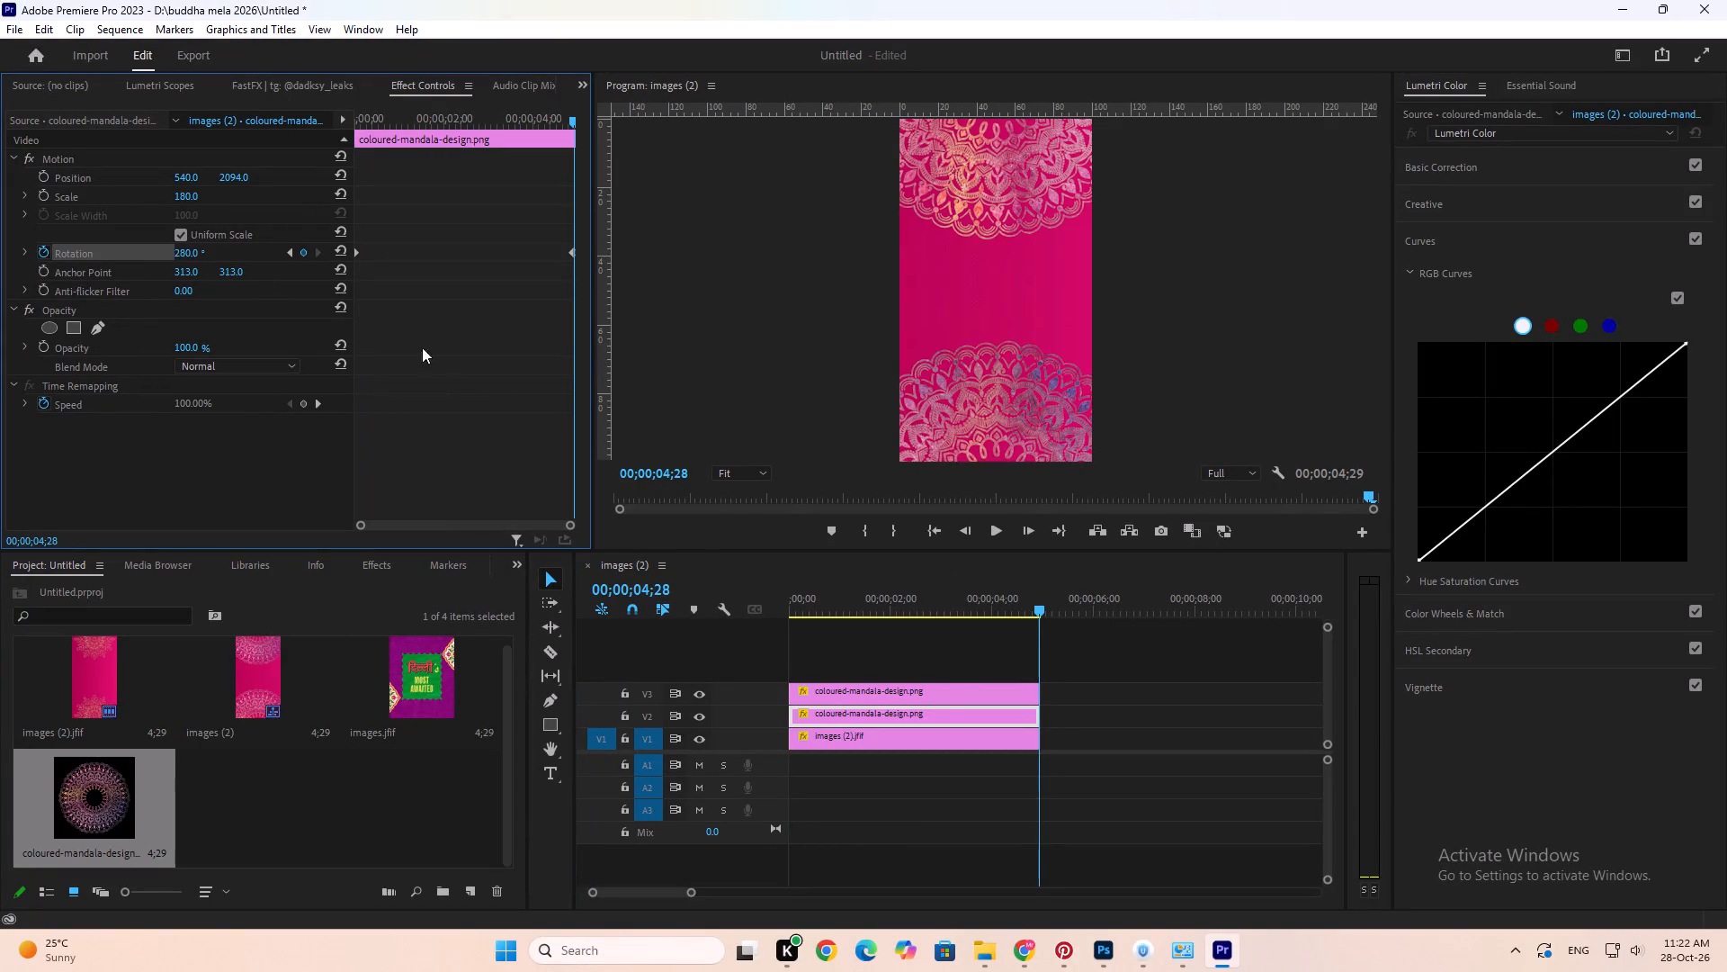
# Play the sequence twice from the start to review both mandalas rotating together.
pyautogui.moveTo(850, 598); pyautogui.dragTo(671, 582)
pyautogui.press('space')
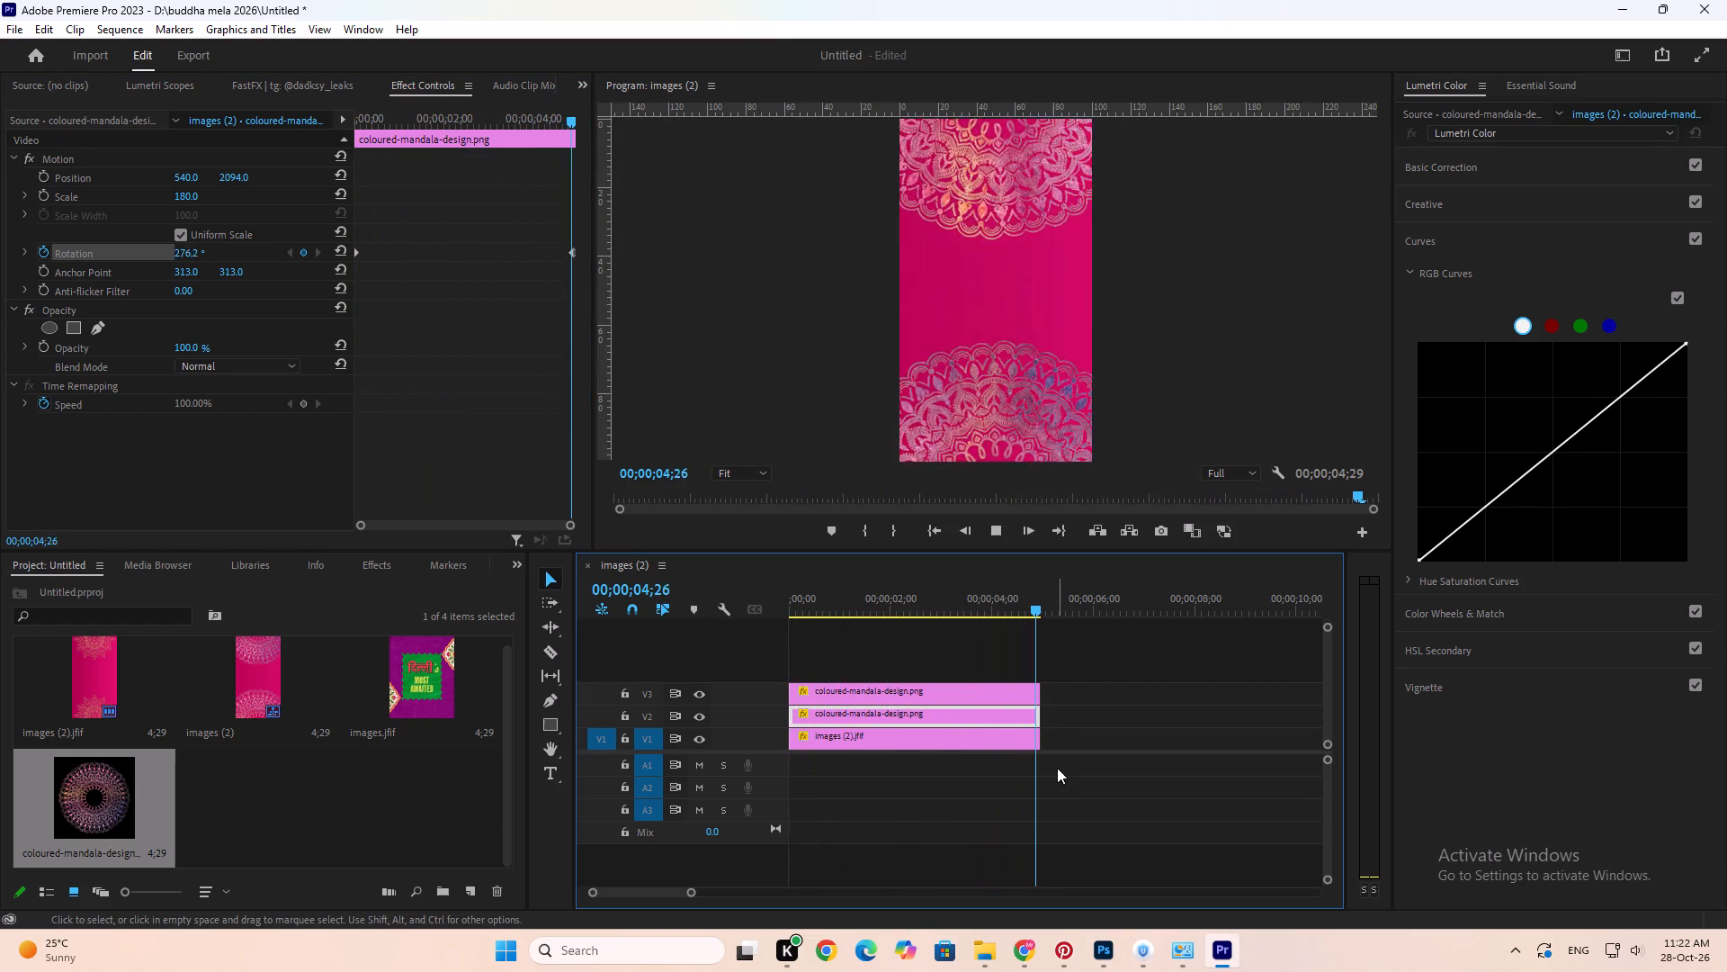
pyautogui.moveTo(942, 599); pyautogui.dragTo(512, 651)
pyautogui.press('space')
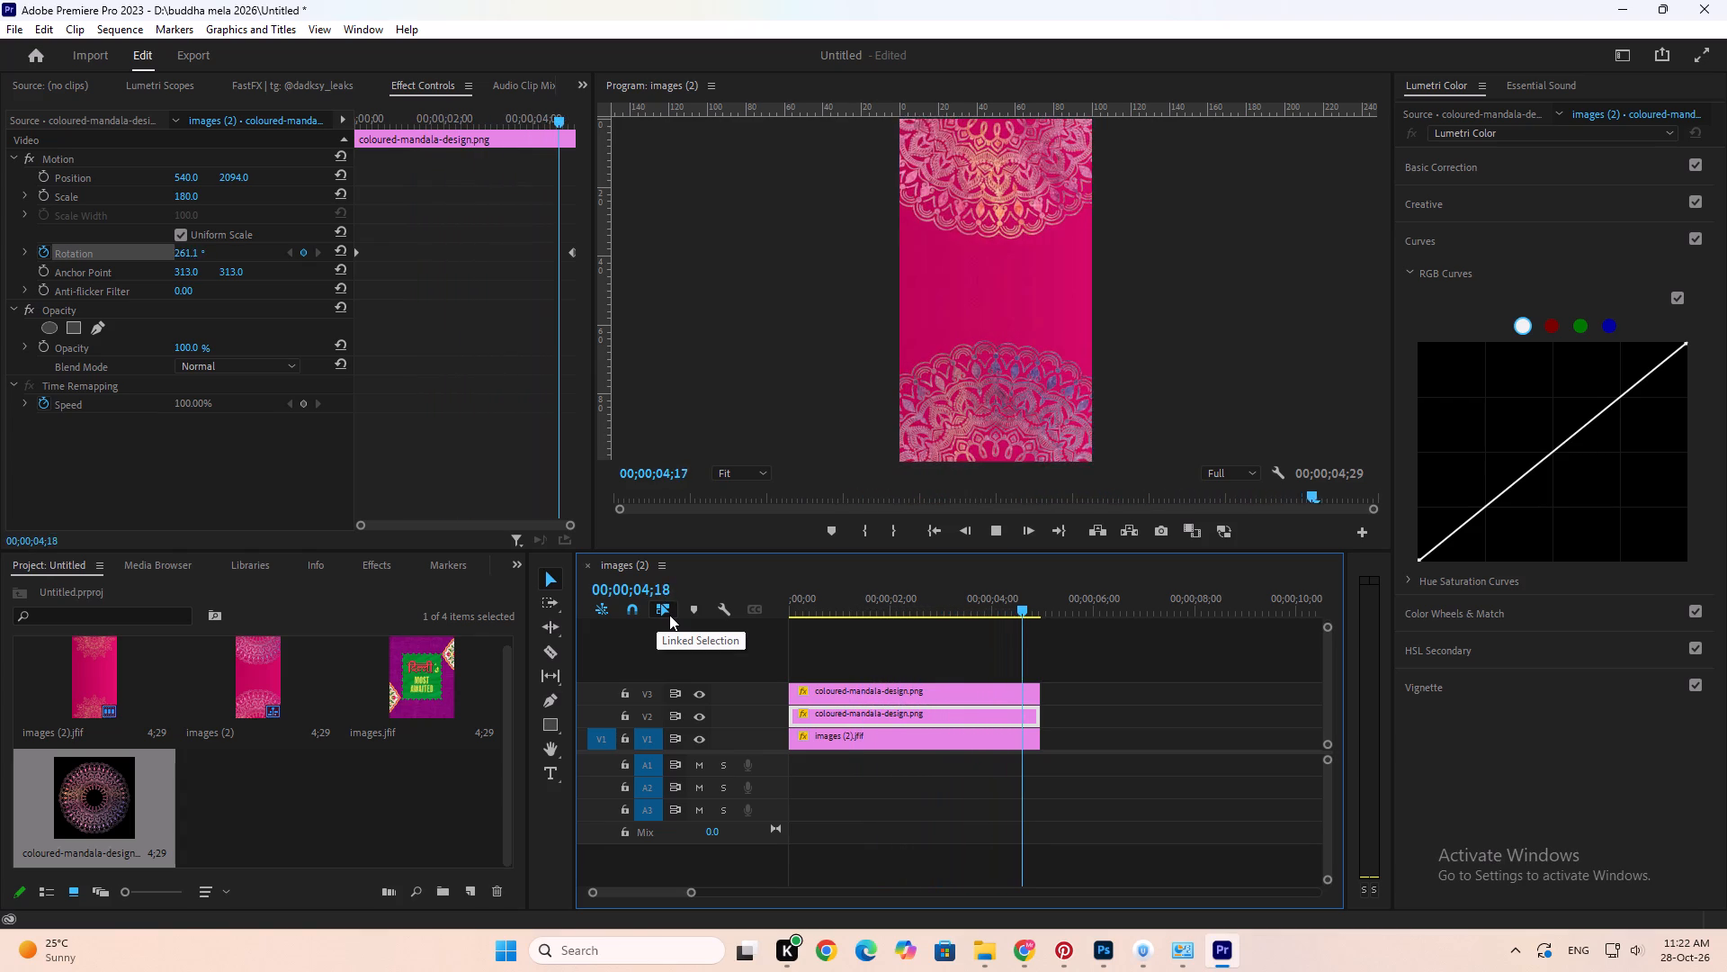
pyautogui.press('space')
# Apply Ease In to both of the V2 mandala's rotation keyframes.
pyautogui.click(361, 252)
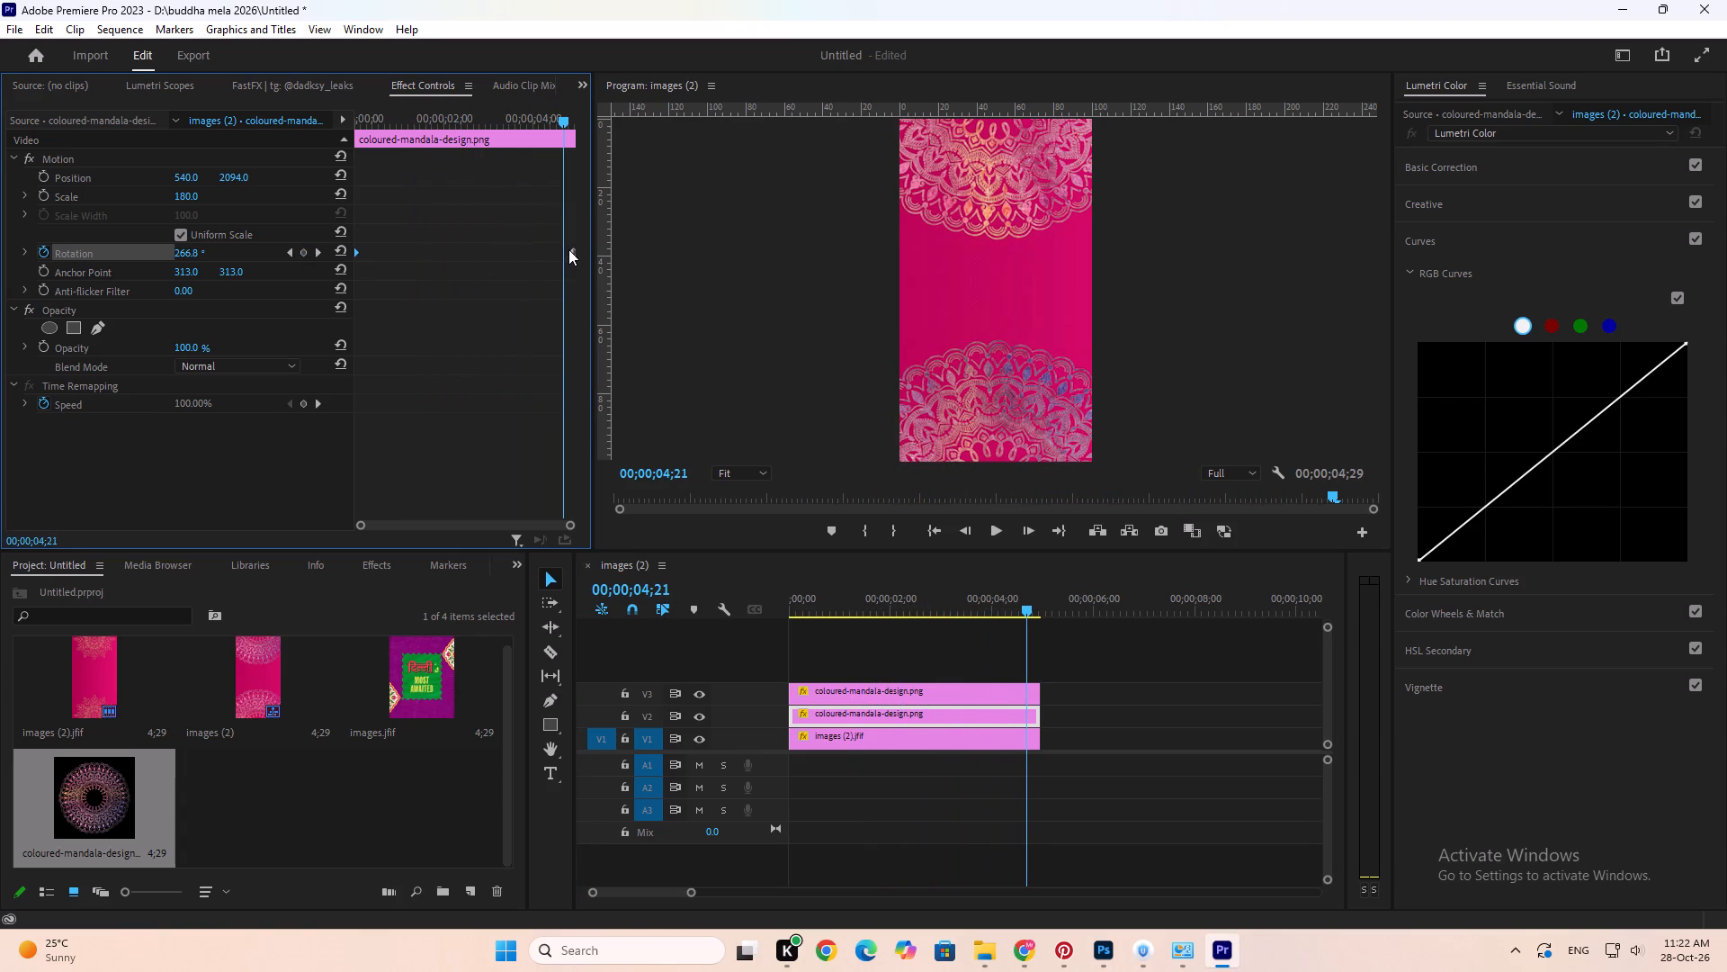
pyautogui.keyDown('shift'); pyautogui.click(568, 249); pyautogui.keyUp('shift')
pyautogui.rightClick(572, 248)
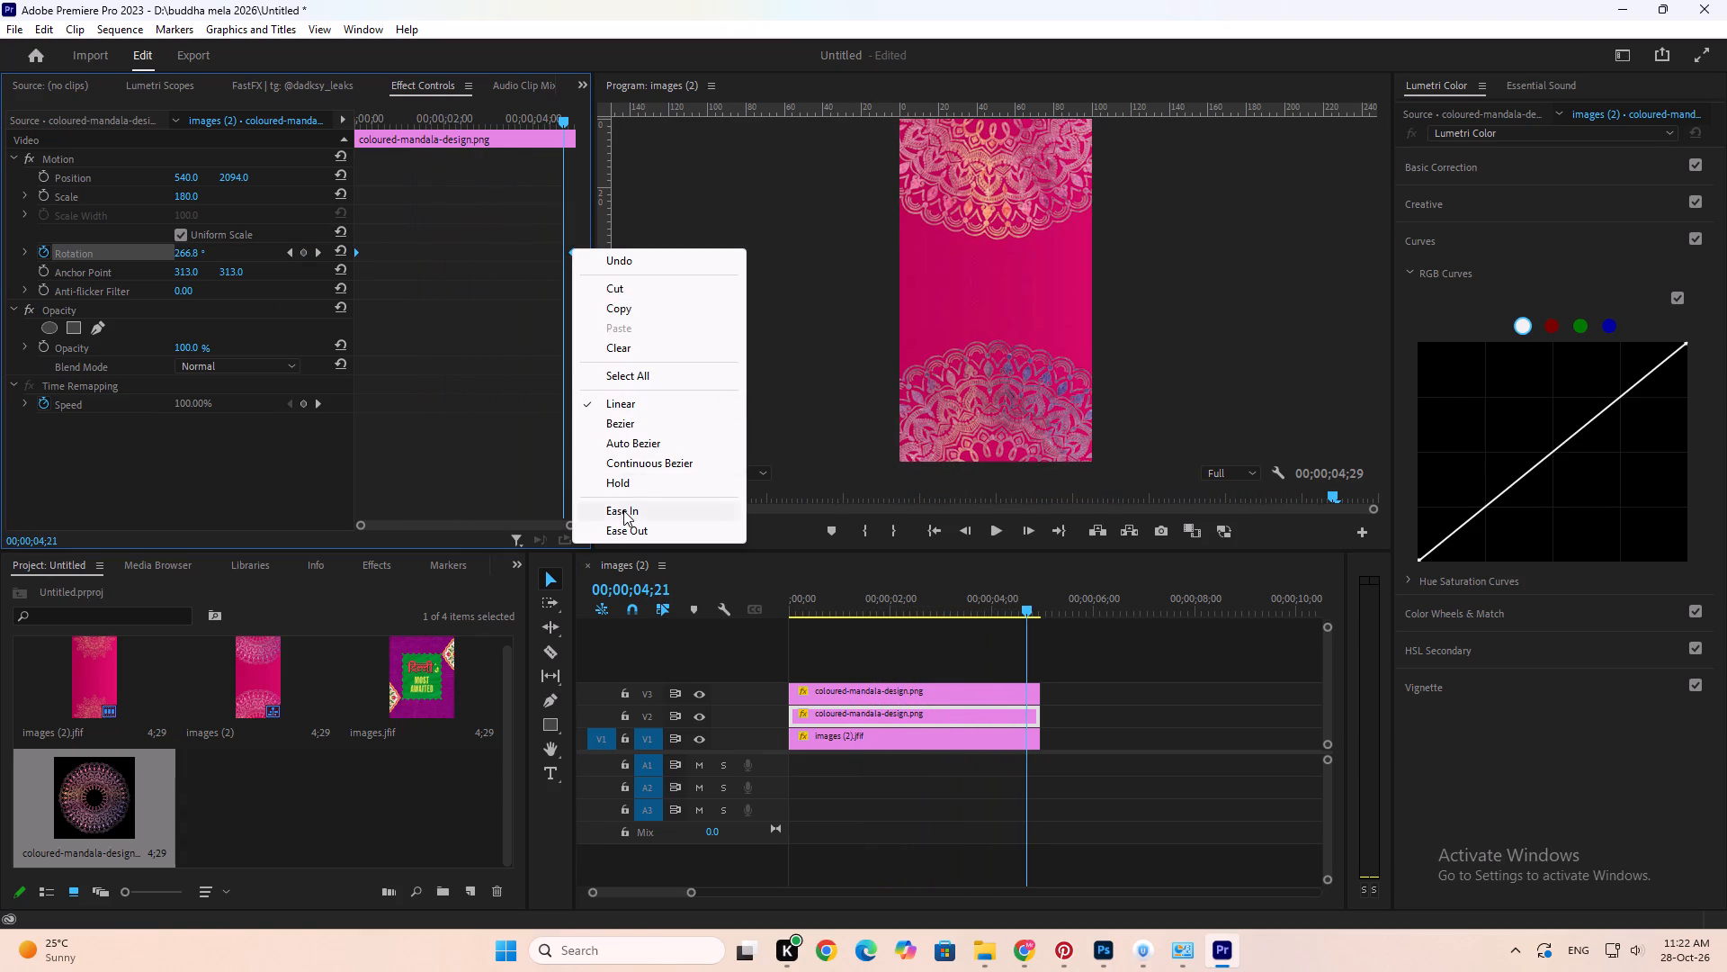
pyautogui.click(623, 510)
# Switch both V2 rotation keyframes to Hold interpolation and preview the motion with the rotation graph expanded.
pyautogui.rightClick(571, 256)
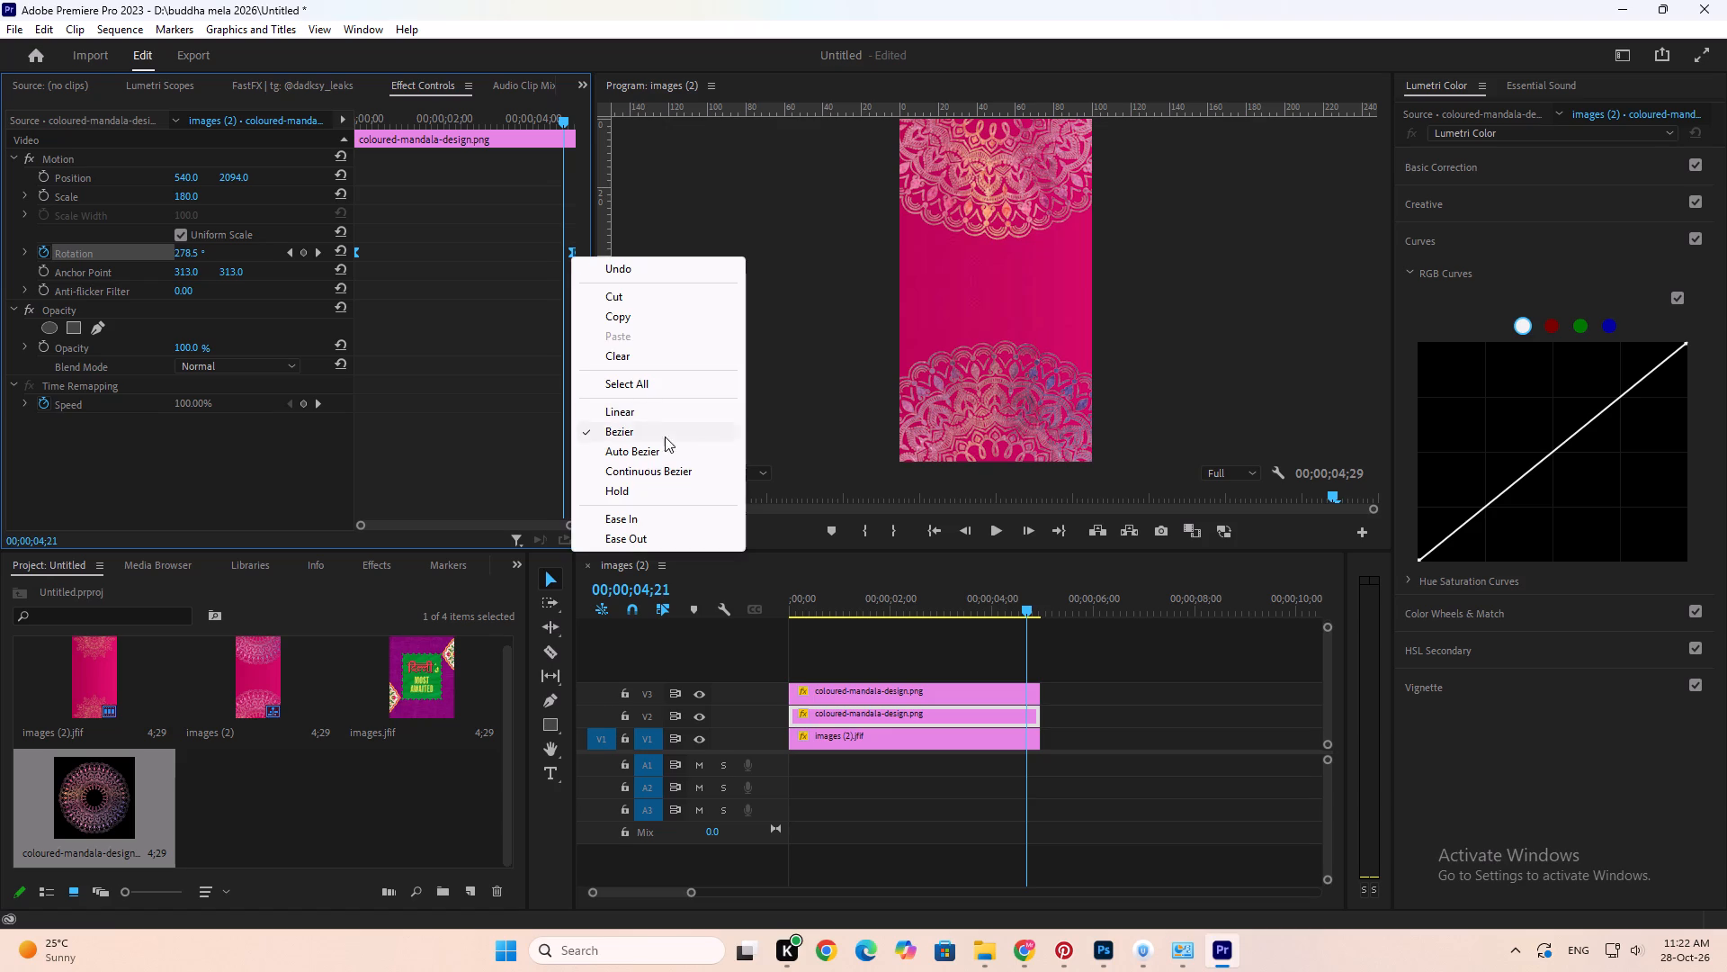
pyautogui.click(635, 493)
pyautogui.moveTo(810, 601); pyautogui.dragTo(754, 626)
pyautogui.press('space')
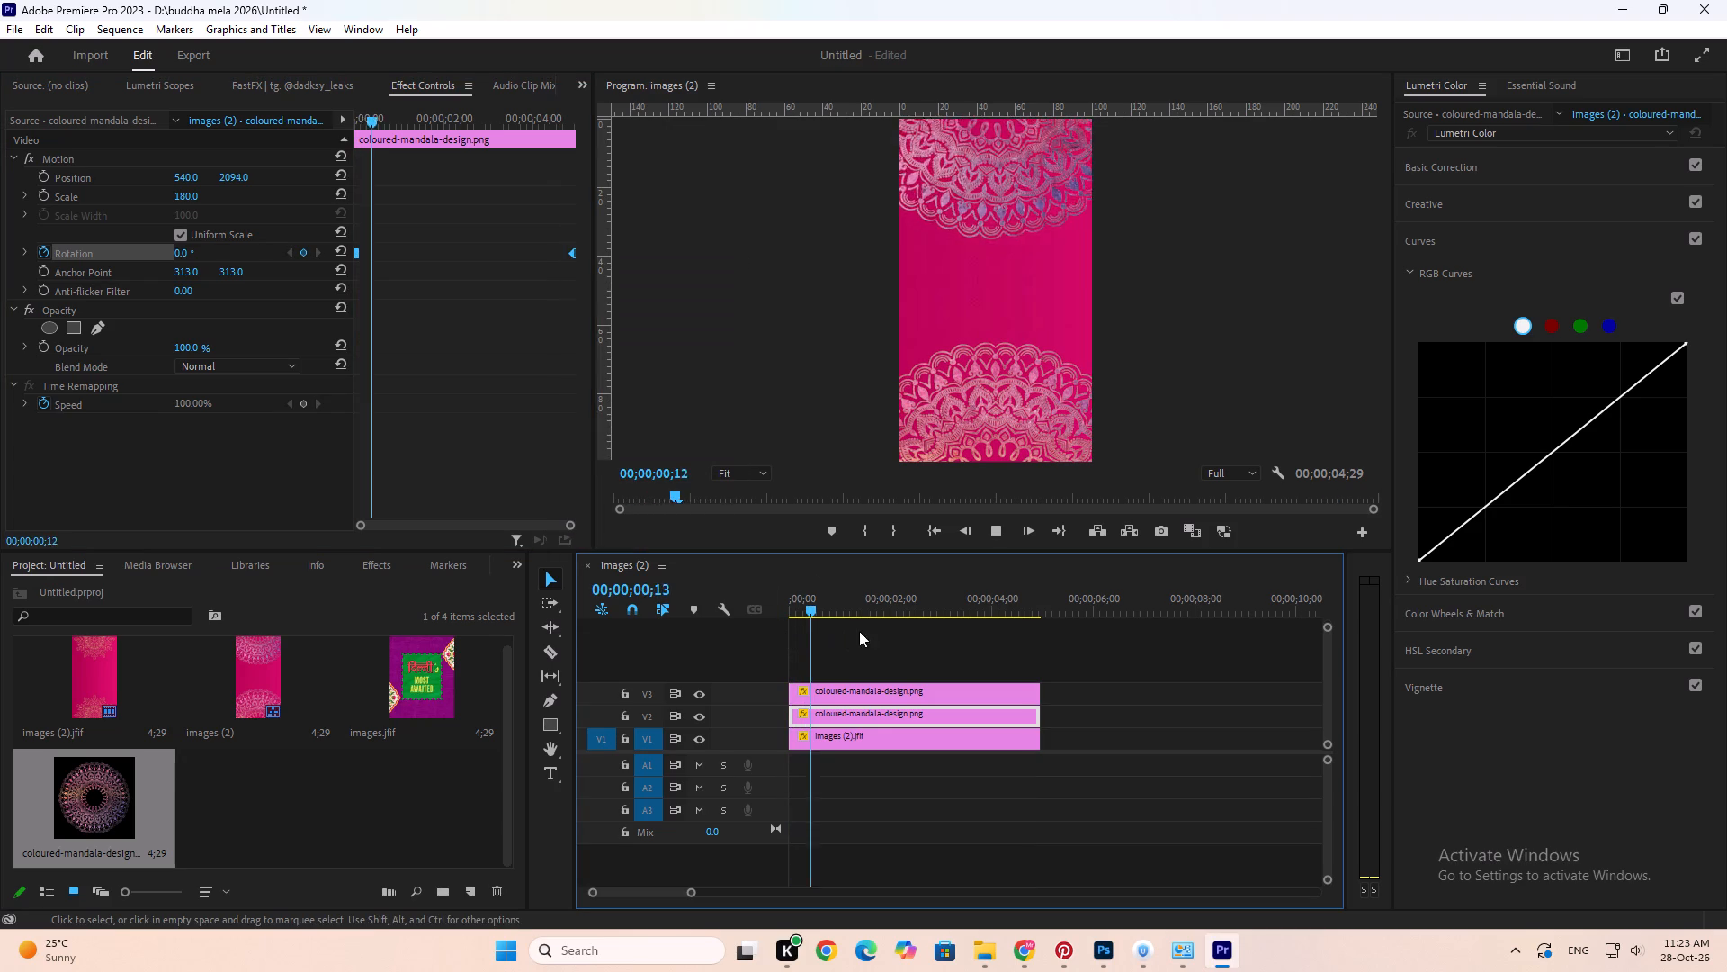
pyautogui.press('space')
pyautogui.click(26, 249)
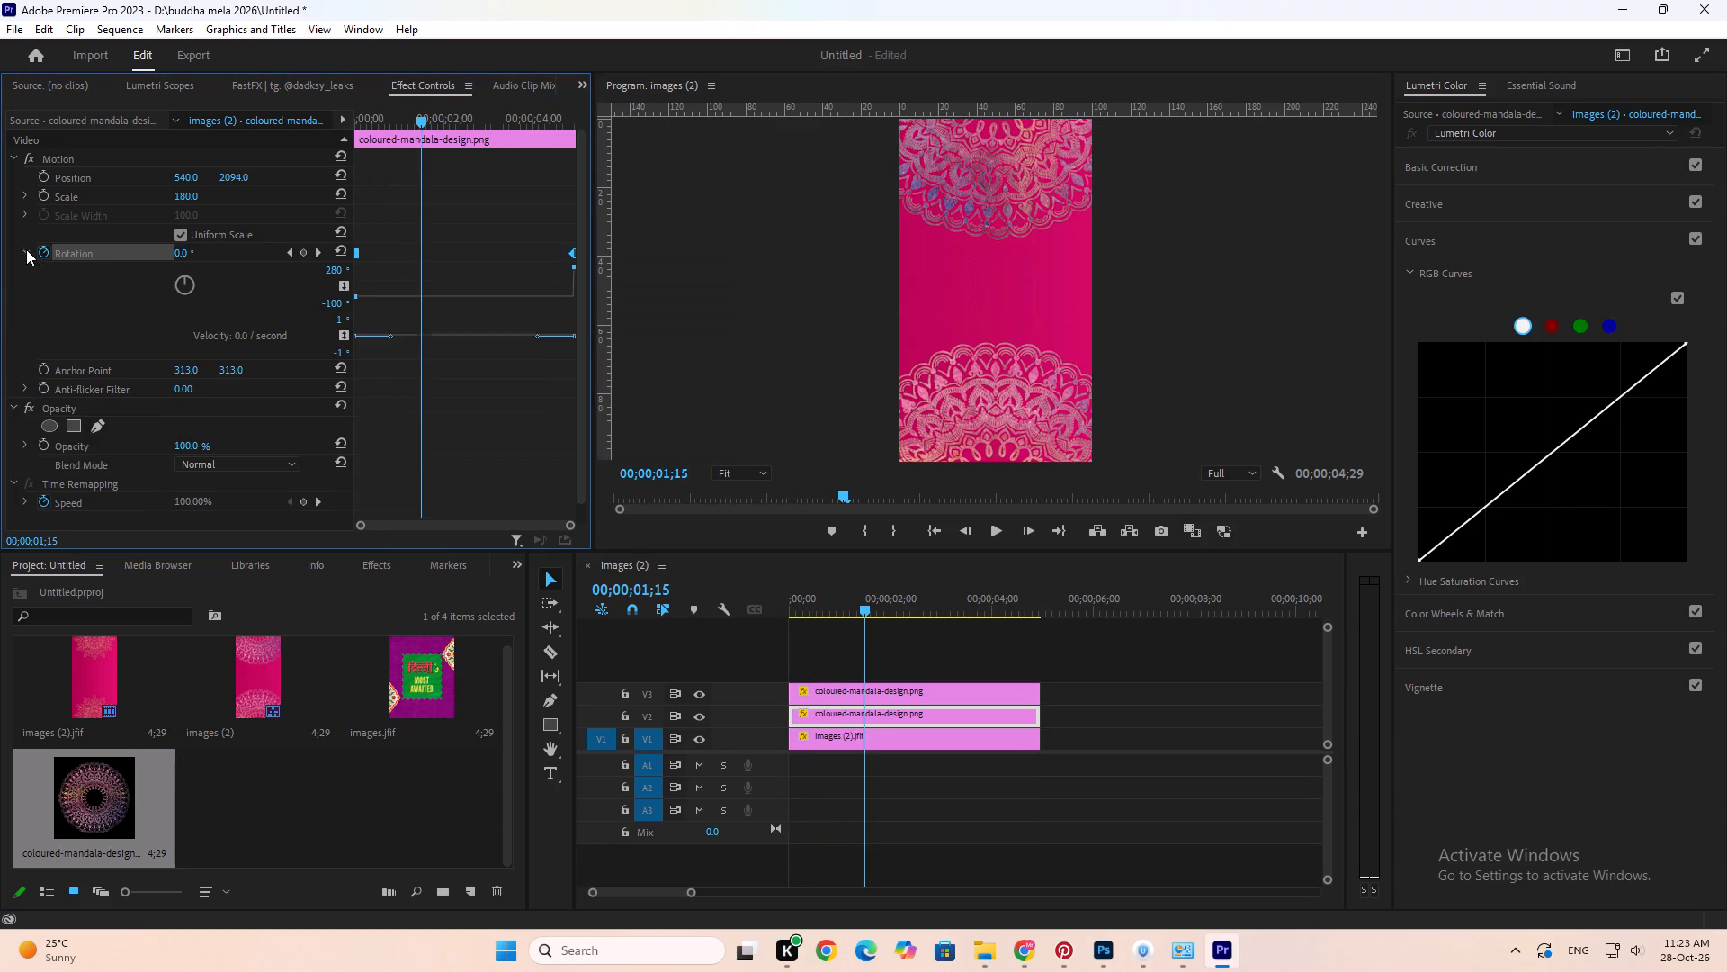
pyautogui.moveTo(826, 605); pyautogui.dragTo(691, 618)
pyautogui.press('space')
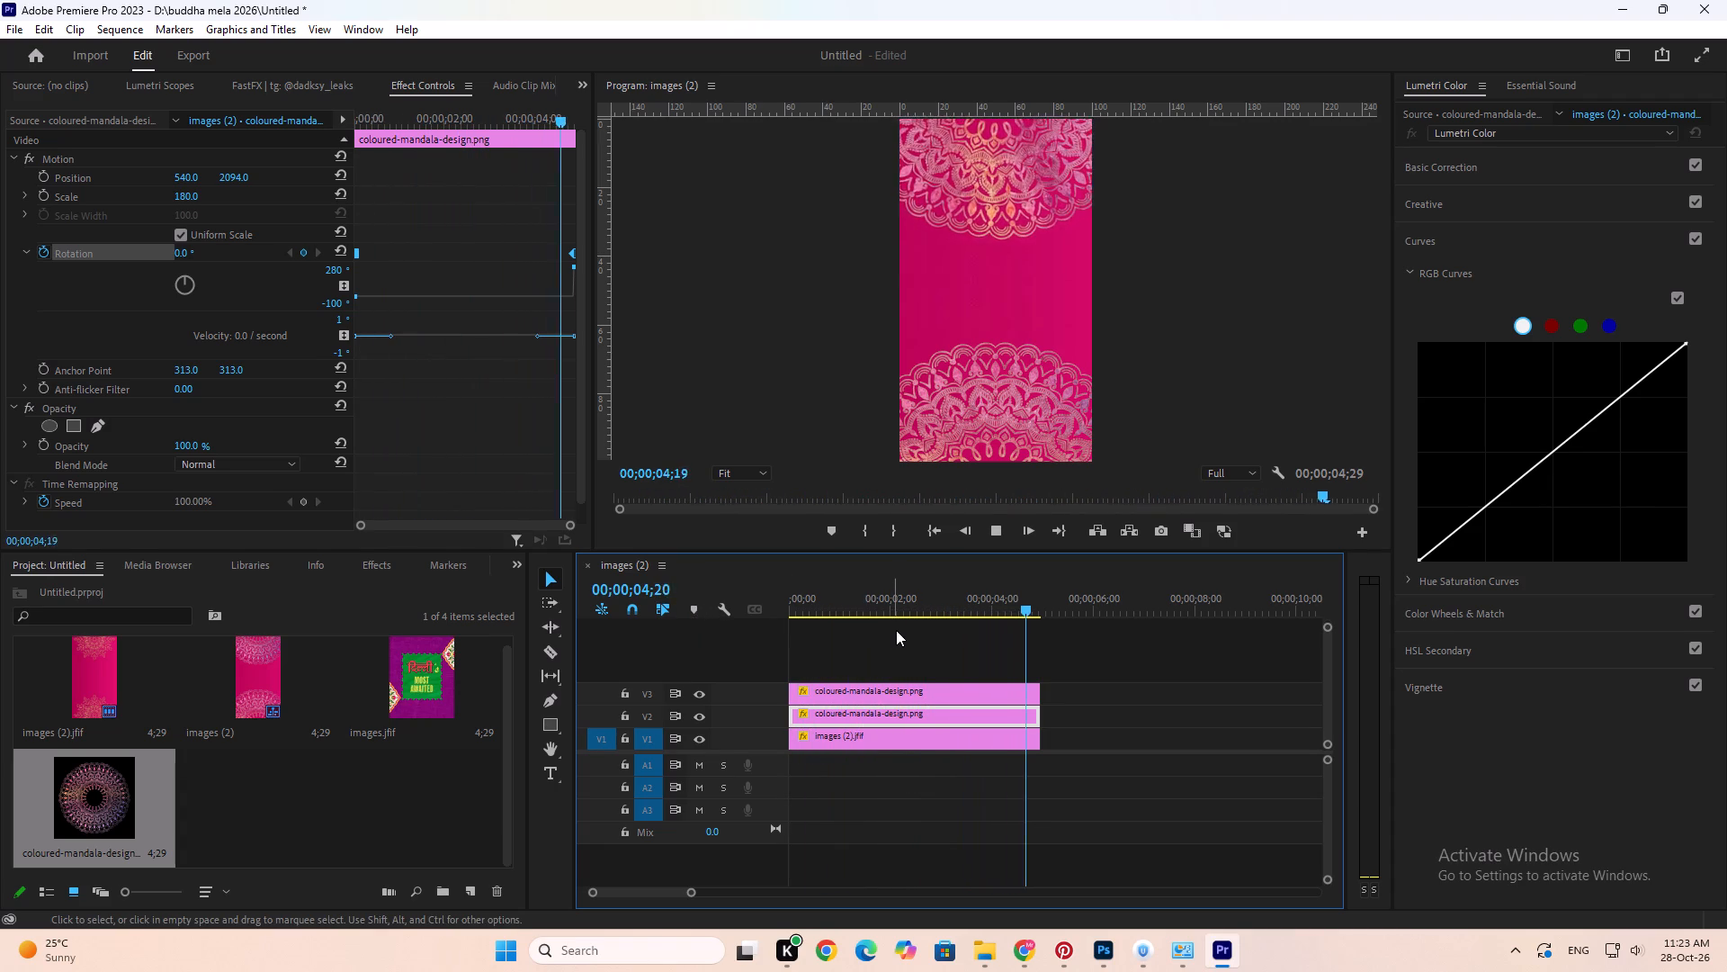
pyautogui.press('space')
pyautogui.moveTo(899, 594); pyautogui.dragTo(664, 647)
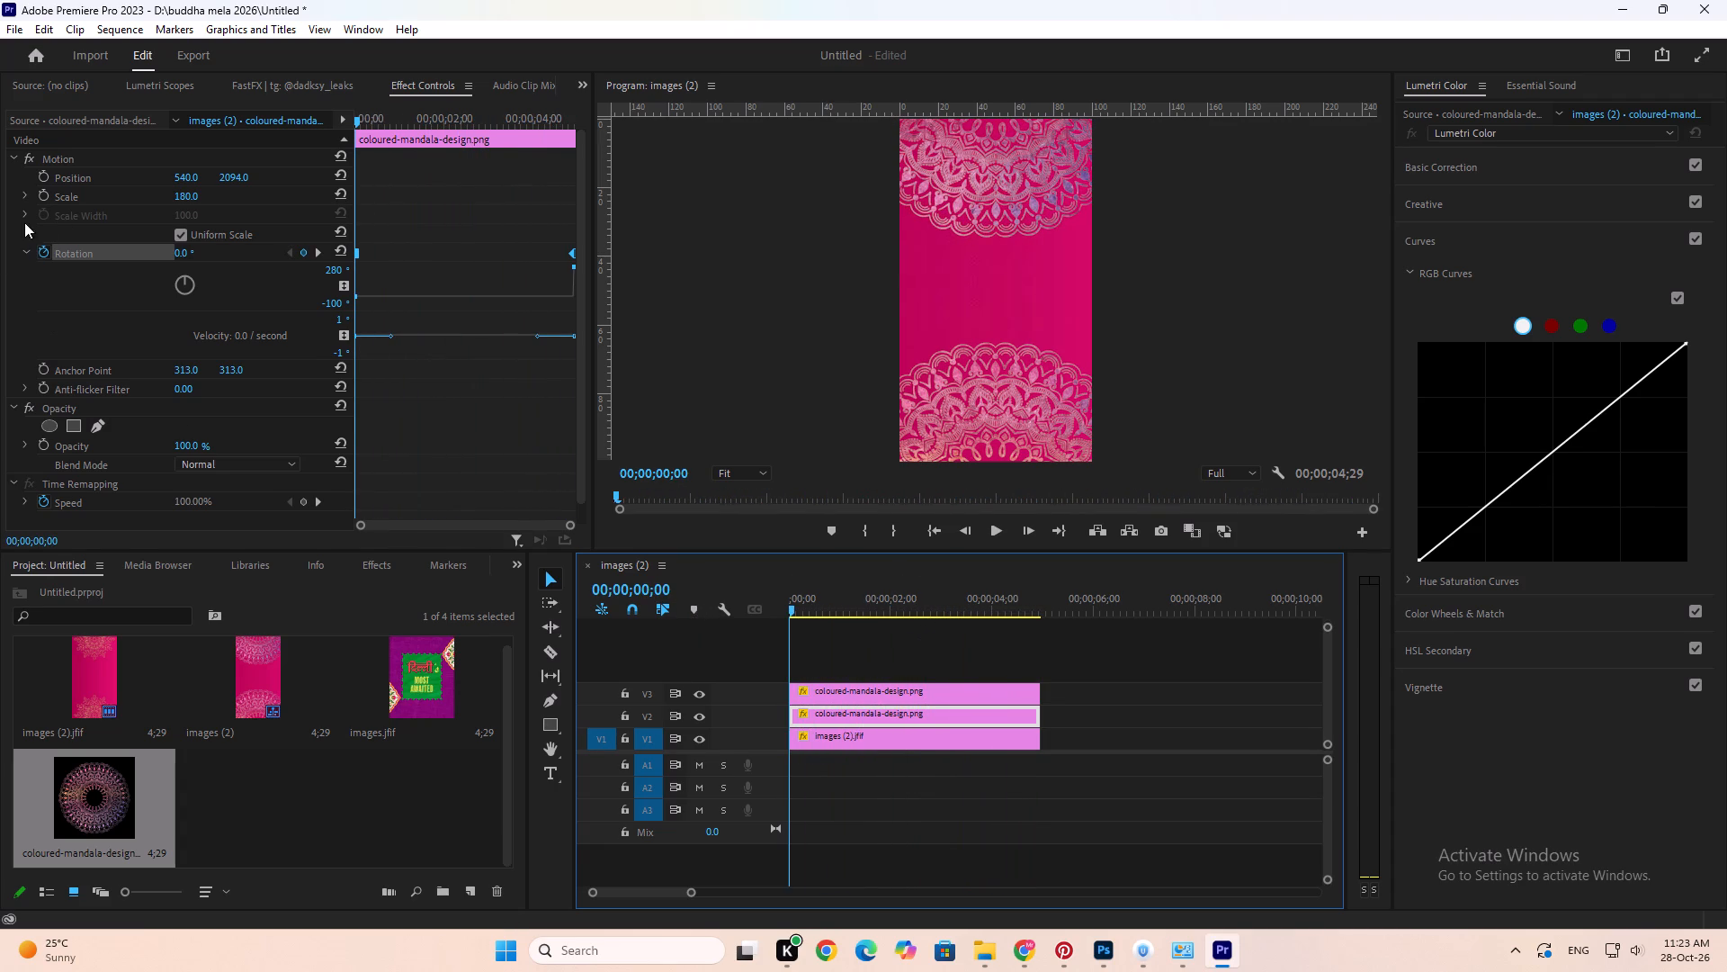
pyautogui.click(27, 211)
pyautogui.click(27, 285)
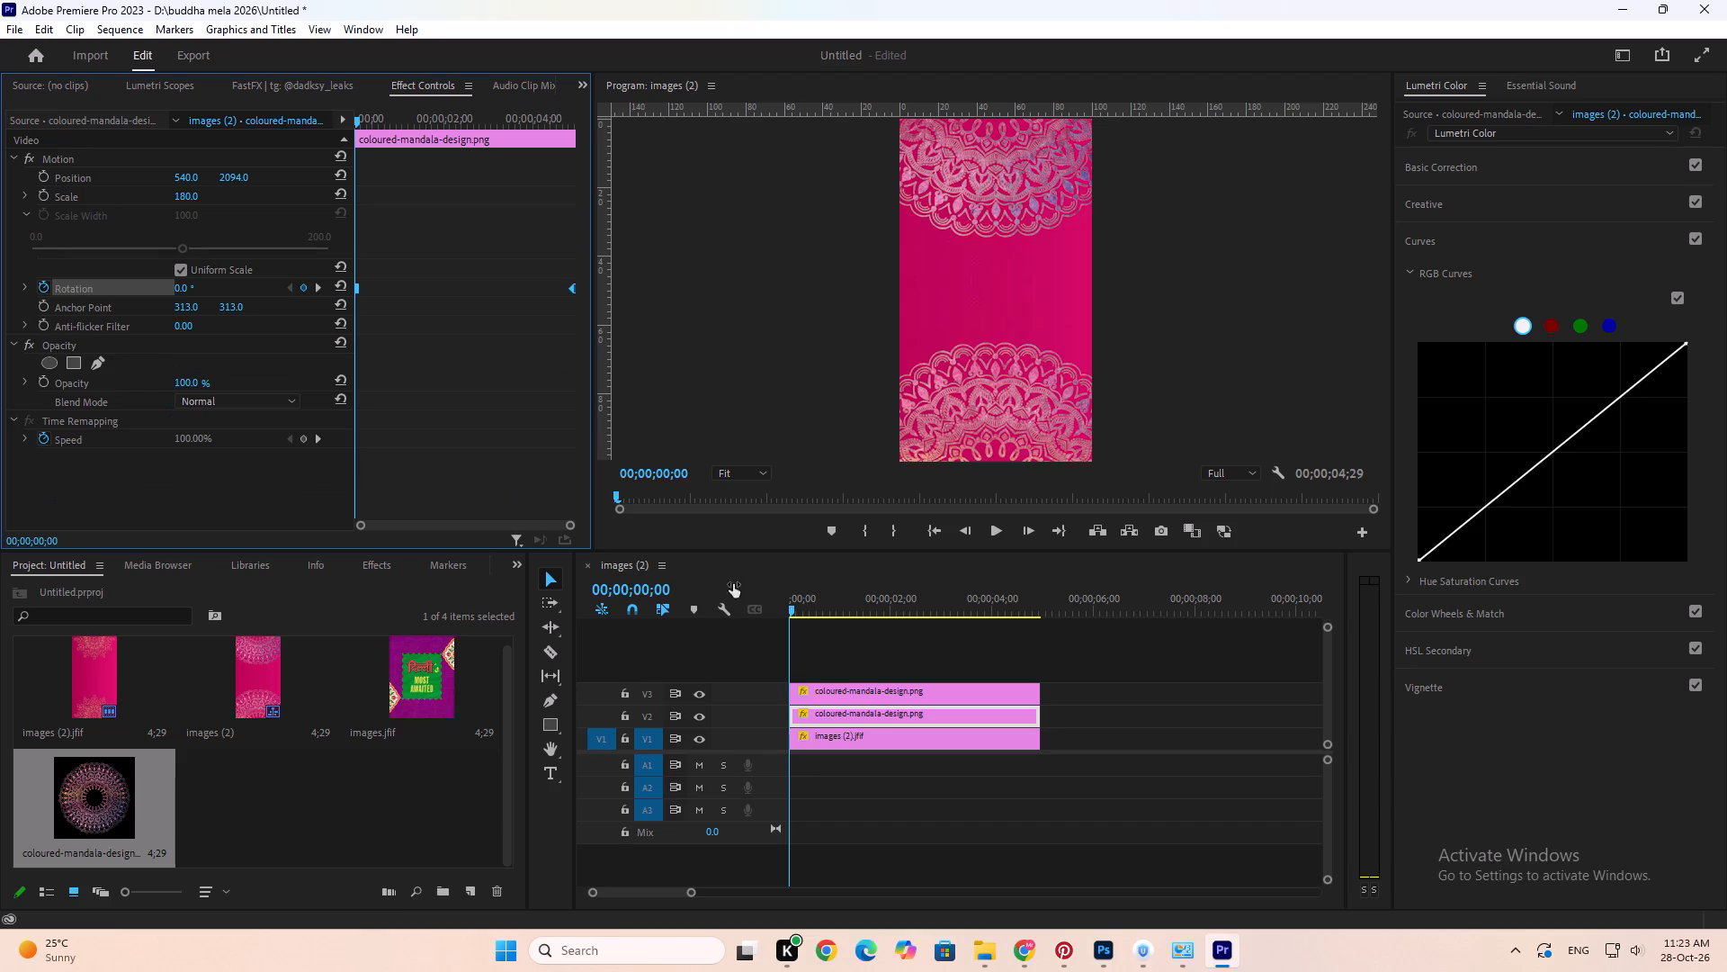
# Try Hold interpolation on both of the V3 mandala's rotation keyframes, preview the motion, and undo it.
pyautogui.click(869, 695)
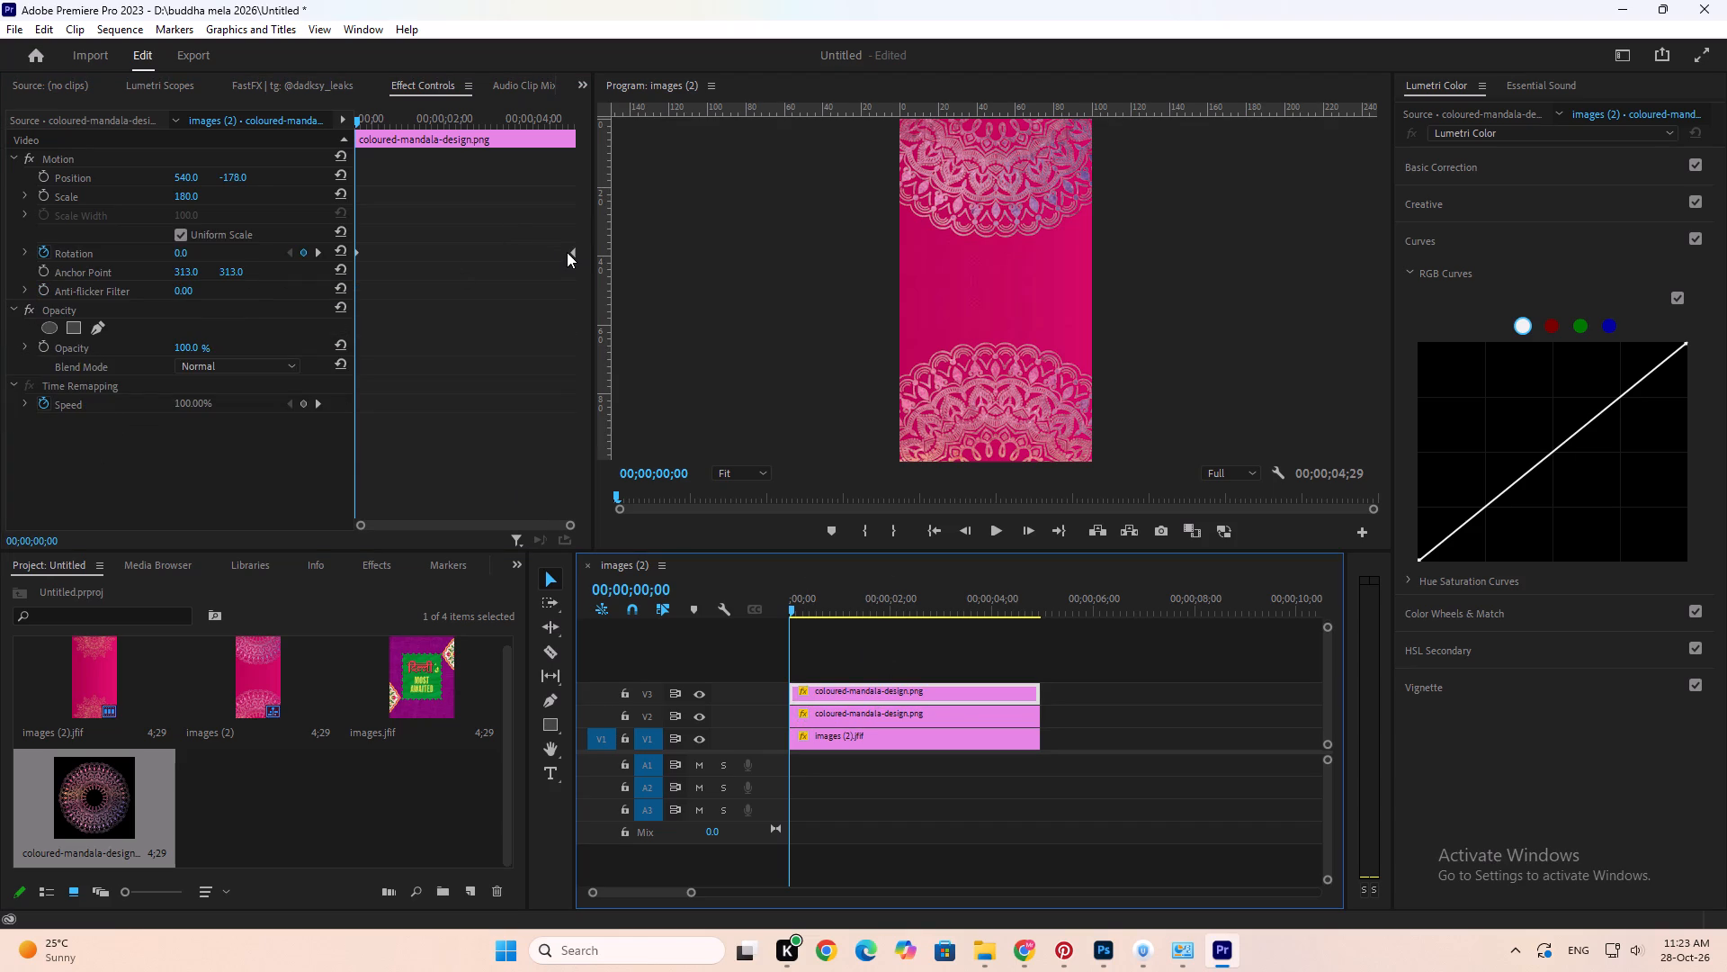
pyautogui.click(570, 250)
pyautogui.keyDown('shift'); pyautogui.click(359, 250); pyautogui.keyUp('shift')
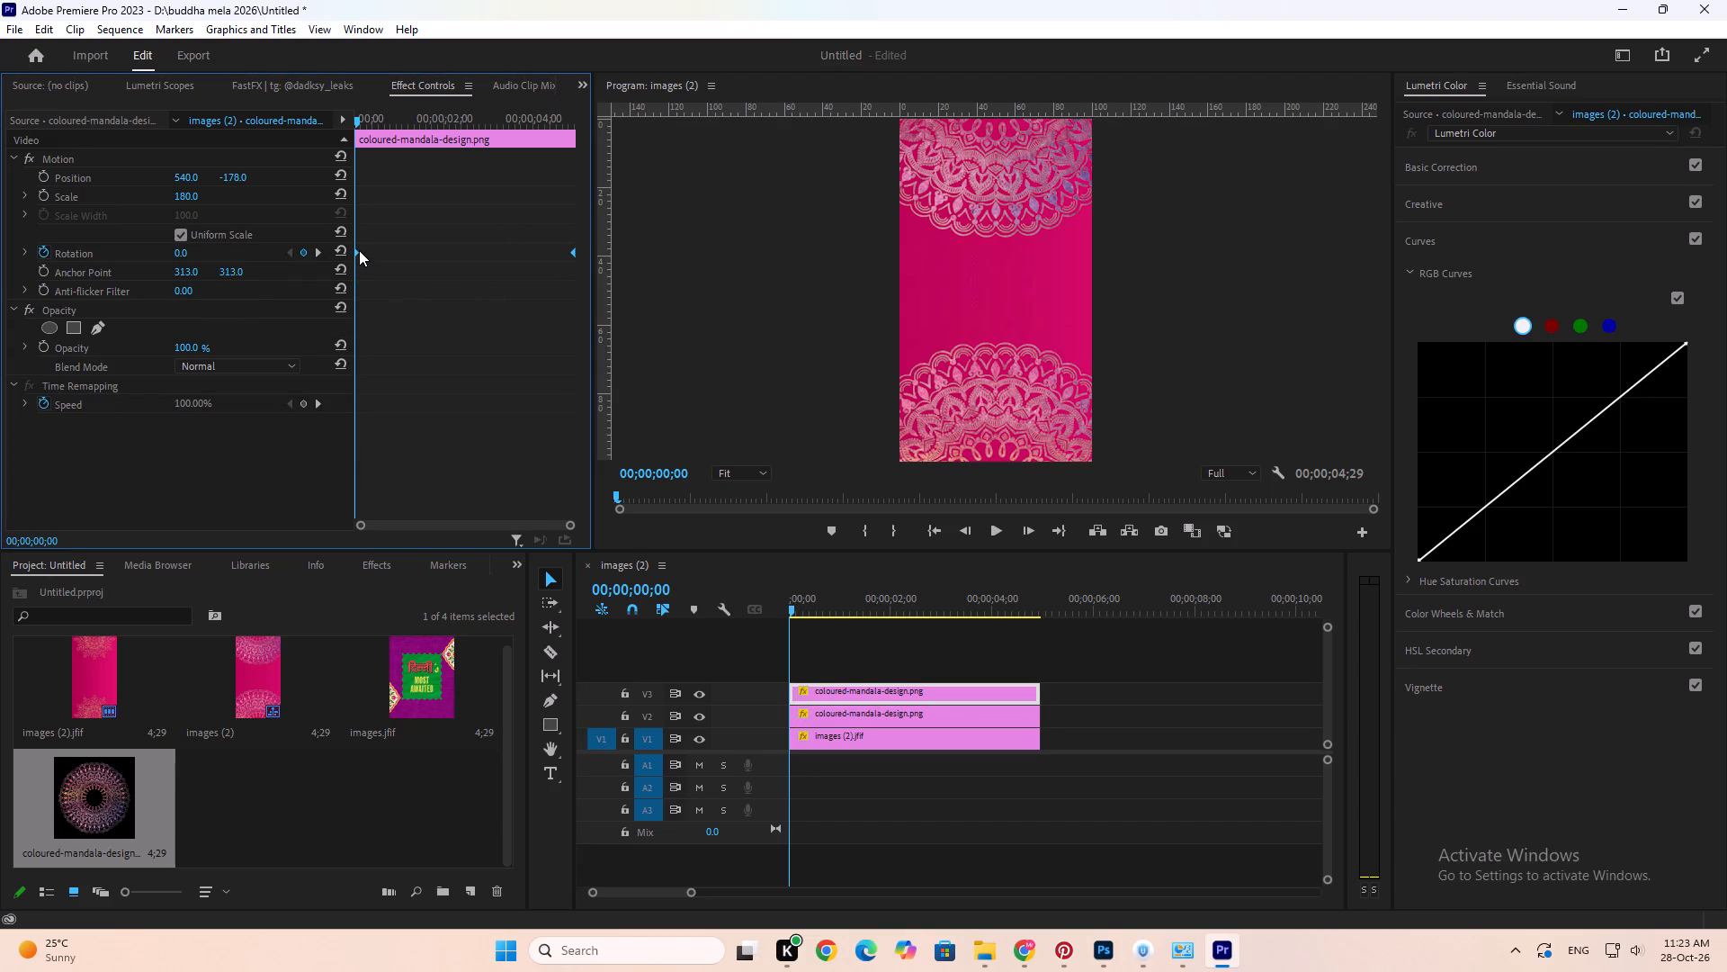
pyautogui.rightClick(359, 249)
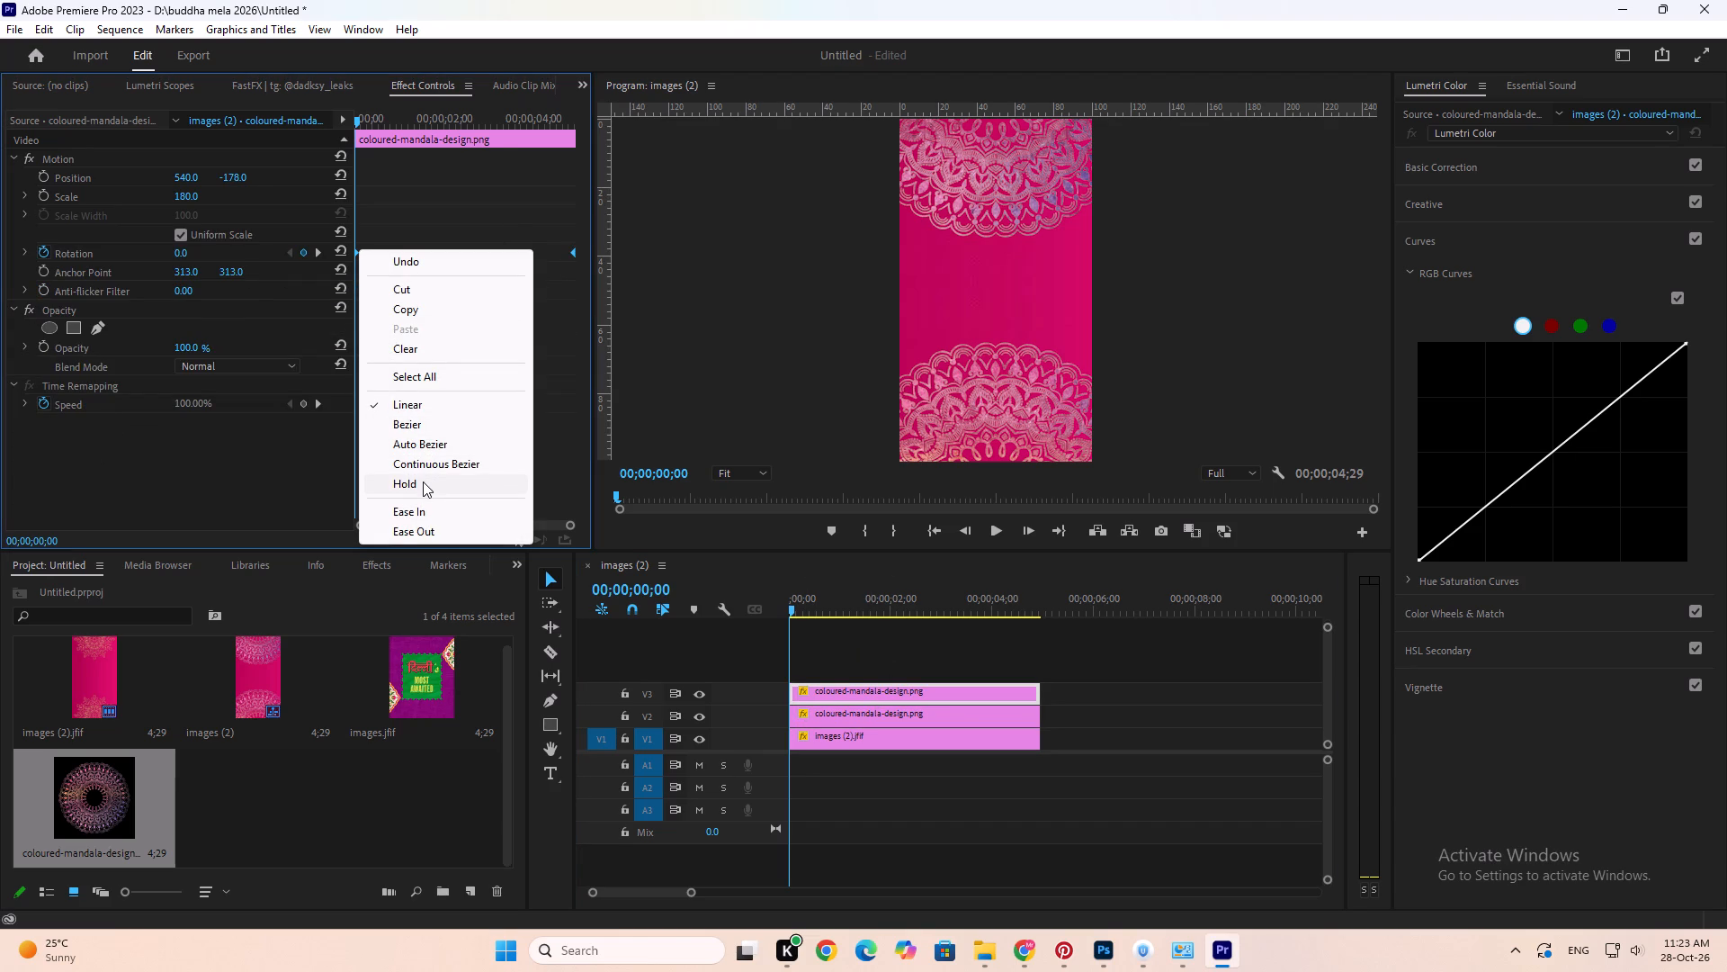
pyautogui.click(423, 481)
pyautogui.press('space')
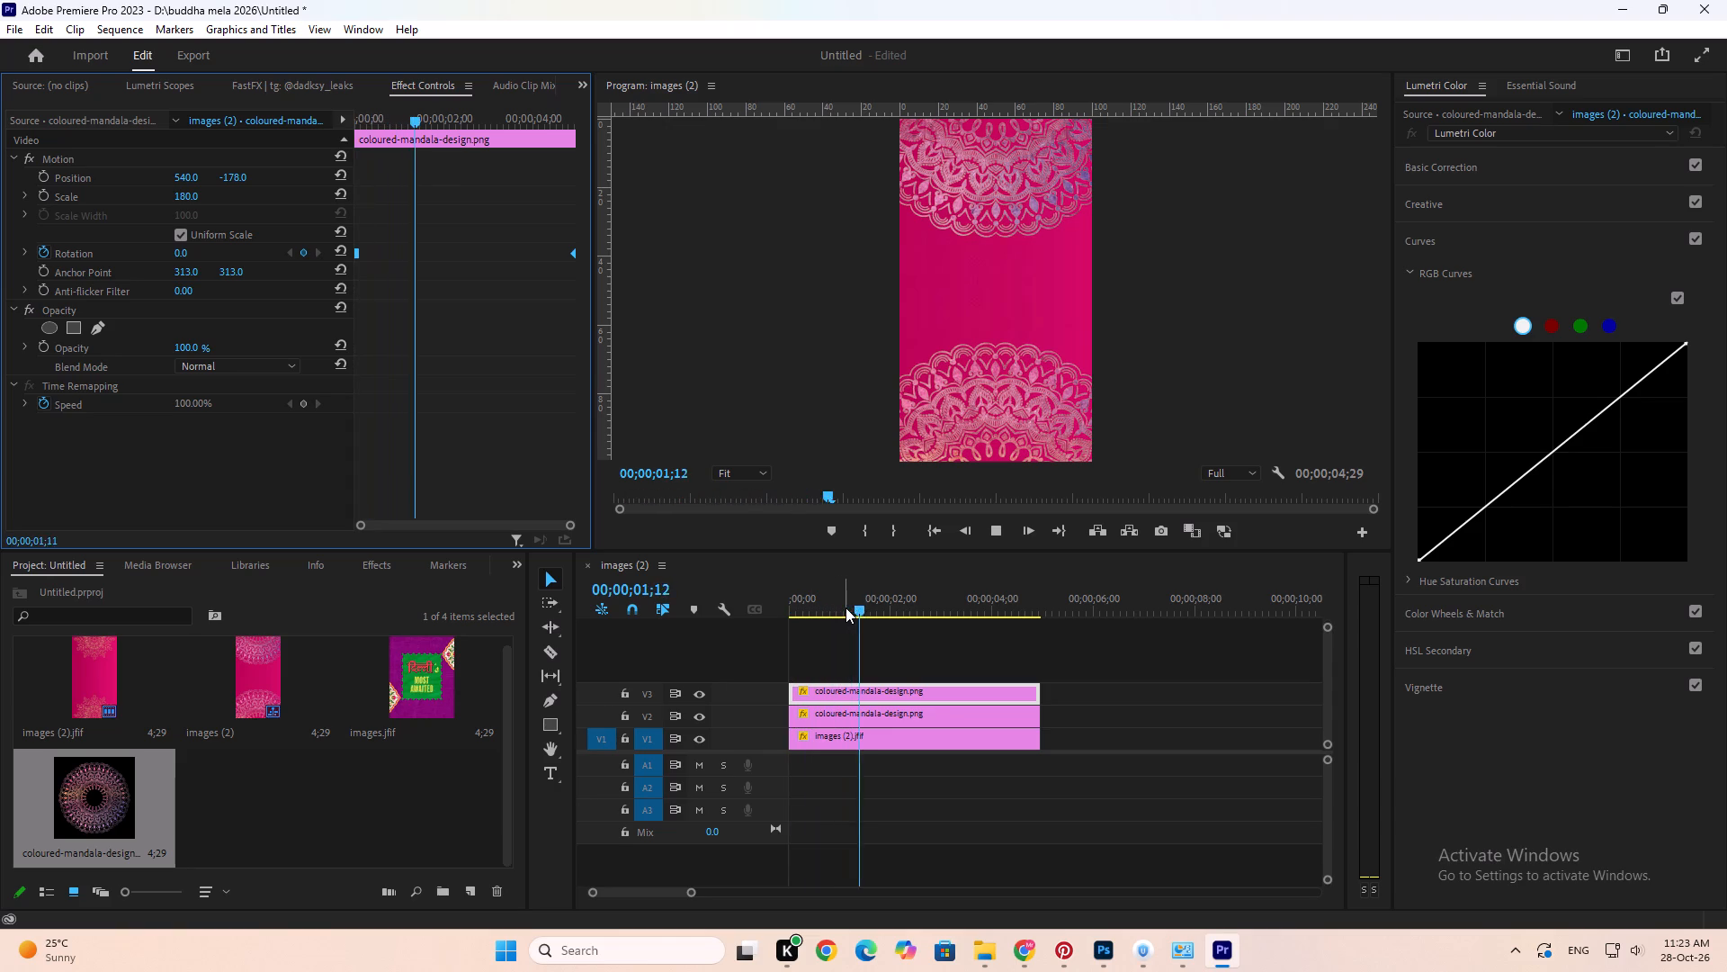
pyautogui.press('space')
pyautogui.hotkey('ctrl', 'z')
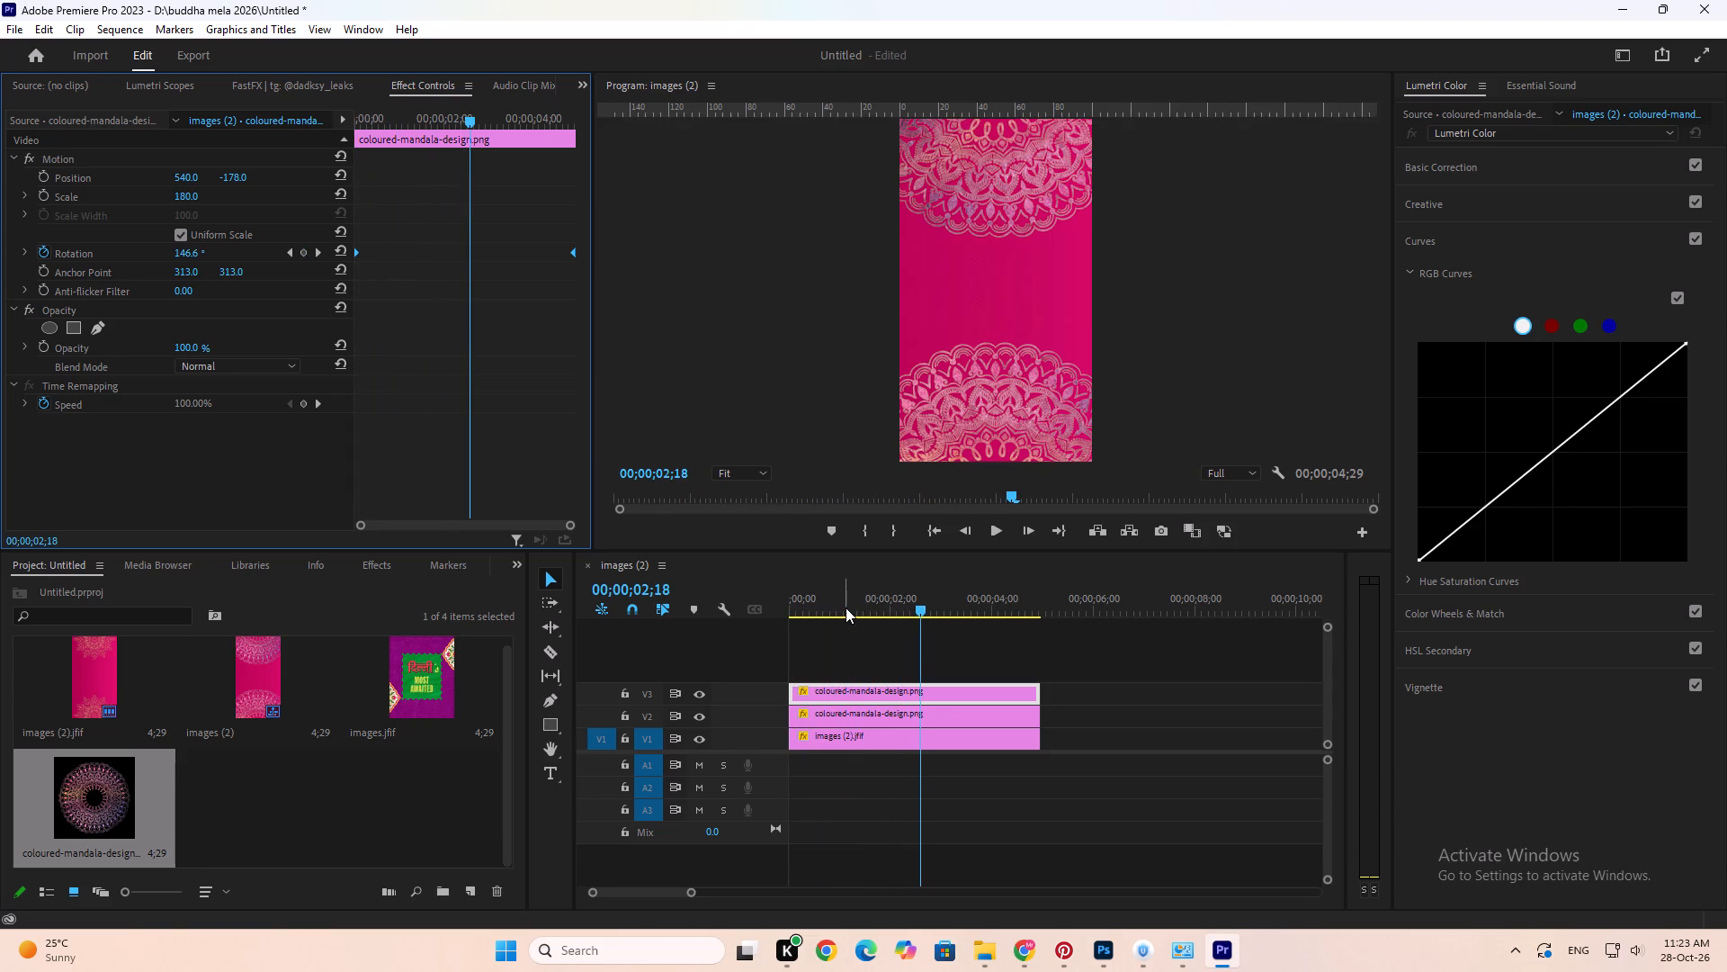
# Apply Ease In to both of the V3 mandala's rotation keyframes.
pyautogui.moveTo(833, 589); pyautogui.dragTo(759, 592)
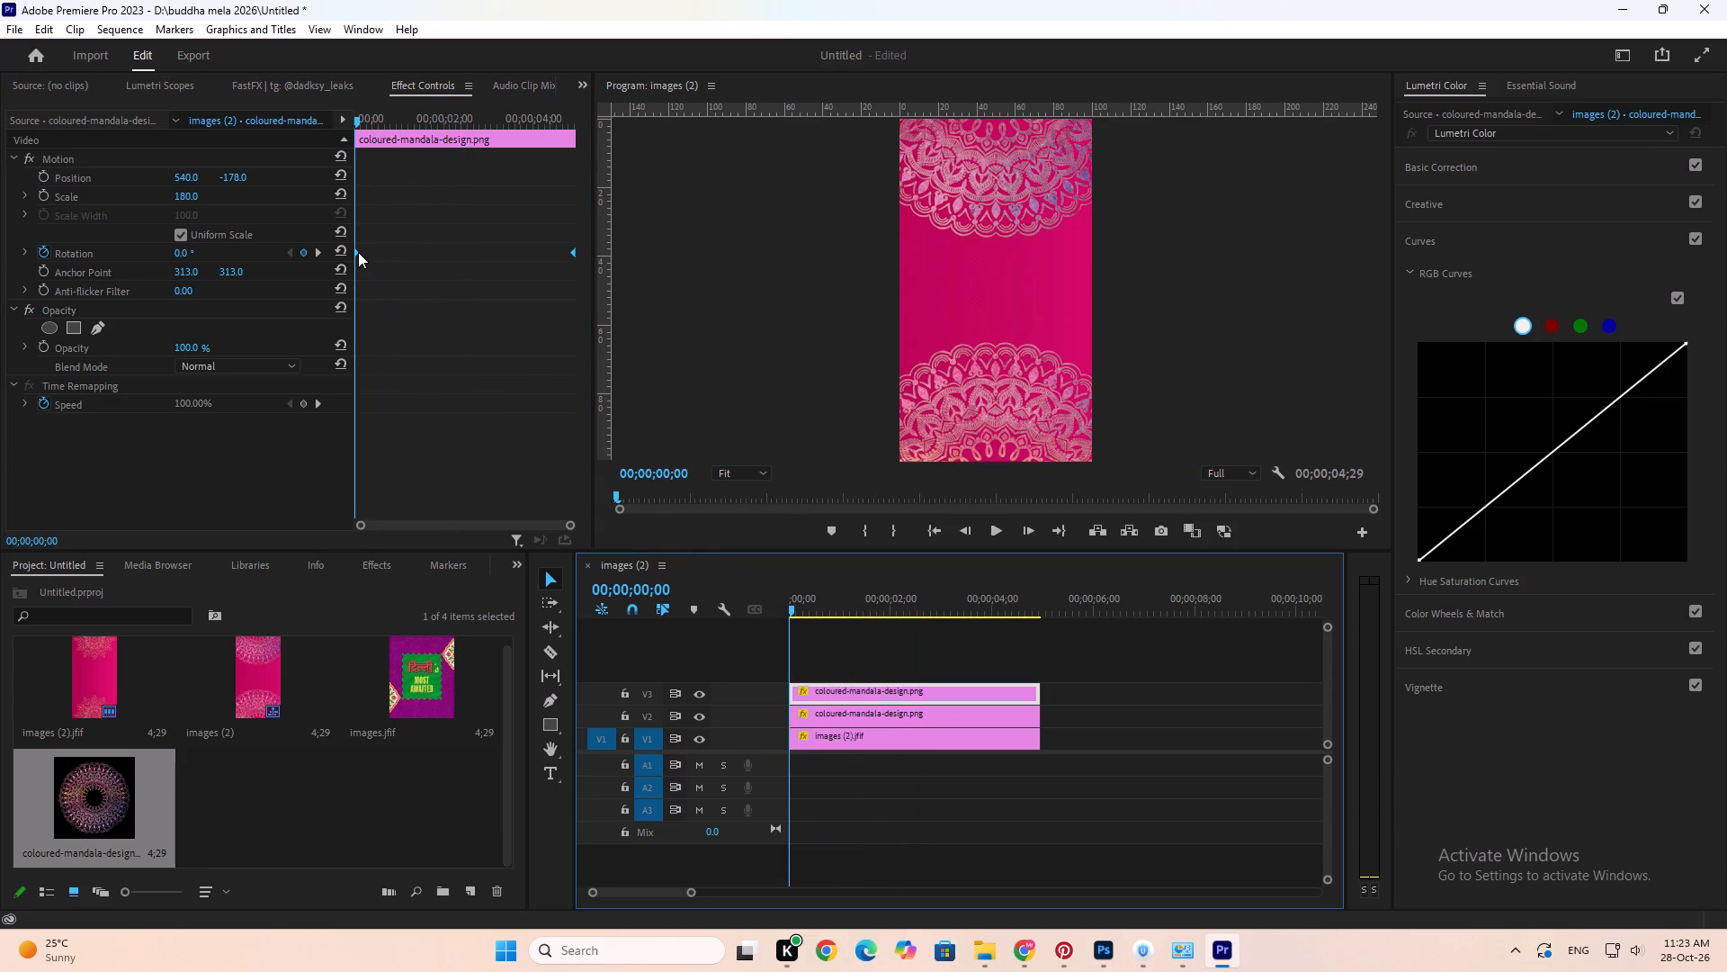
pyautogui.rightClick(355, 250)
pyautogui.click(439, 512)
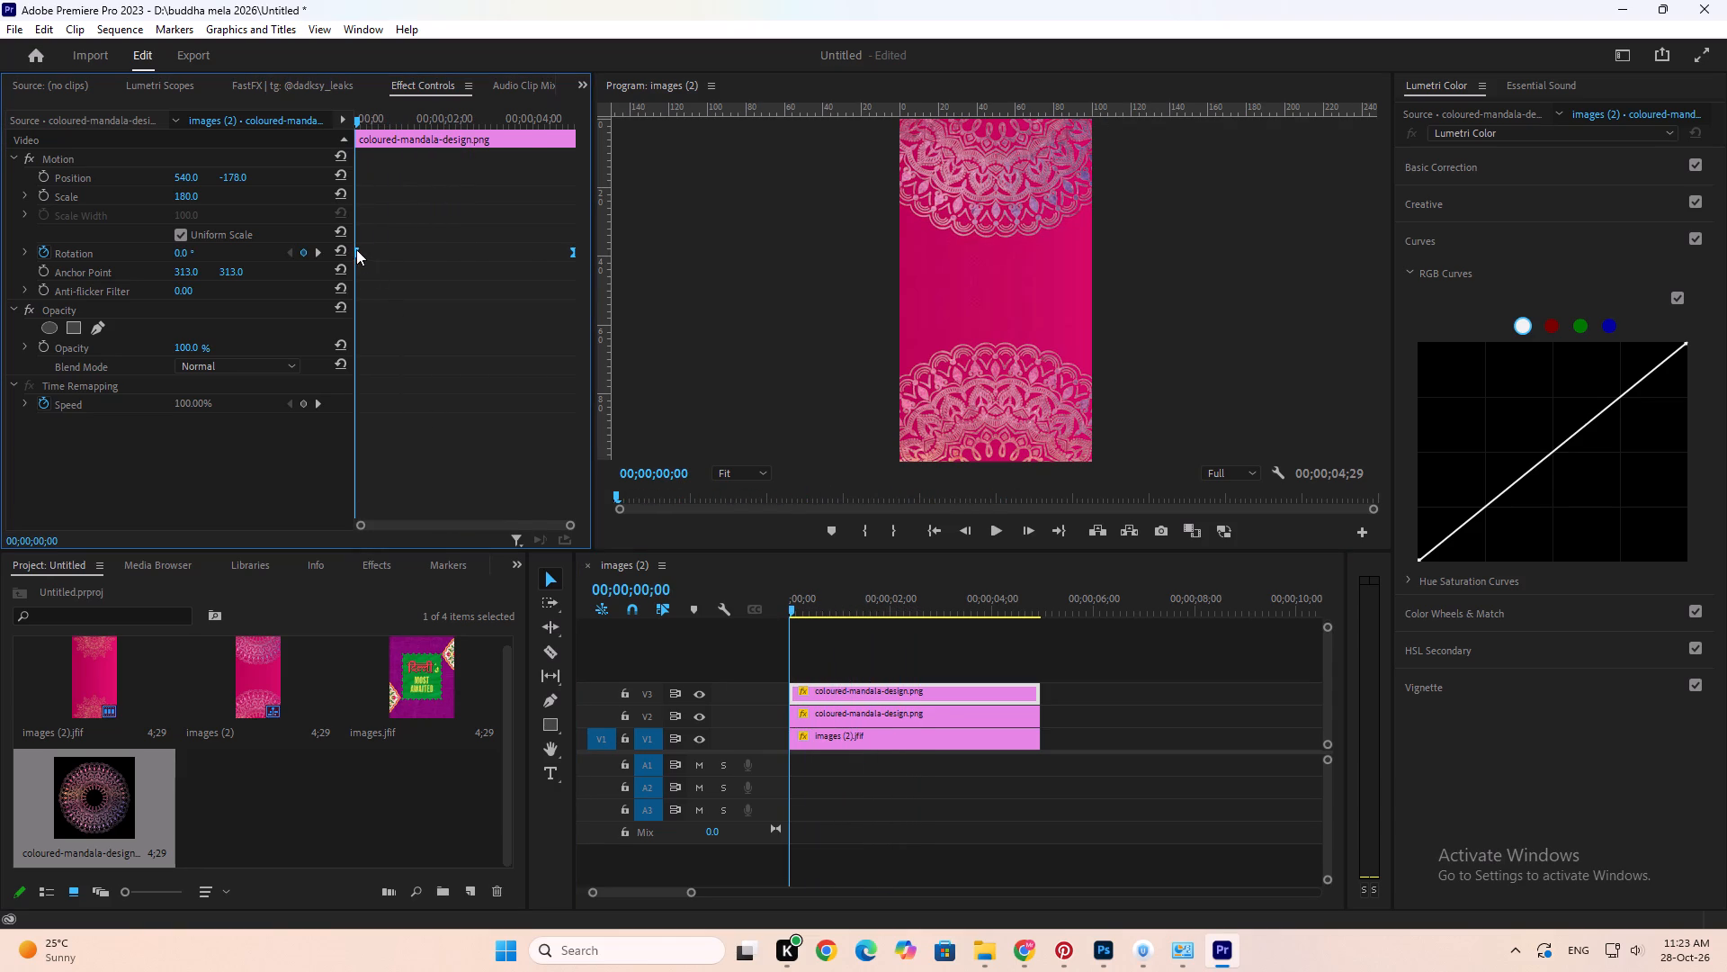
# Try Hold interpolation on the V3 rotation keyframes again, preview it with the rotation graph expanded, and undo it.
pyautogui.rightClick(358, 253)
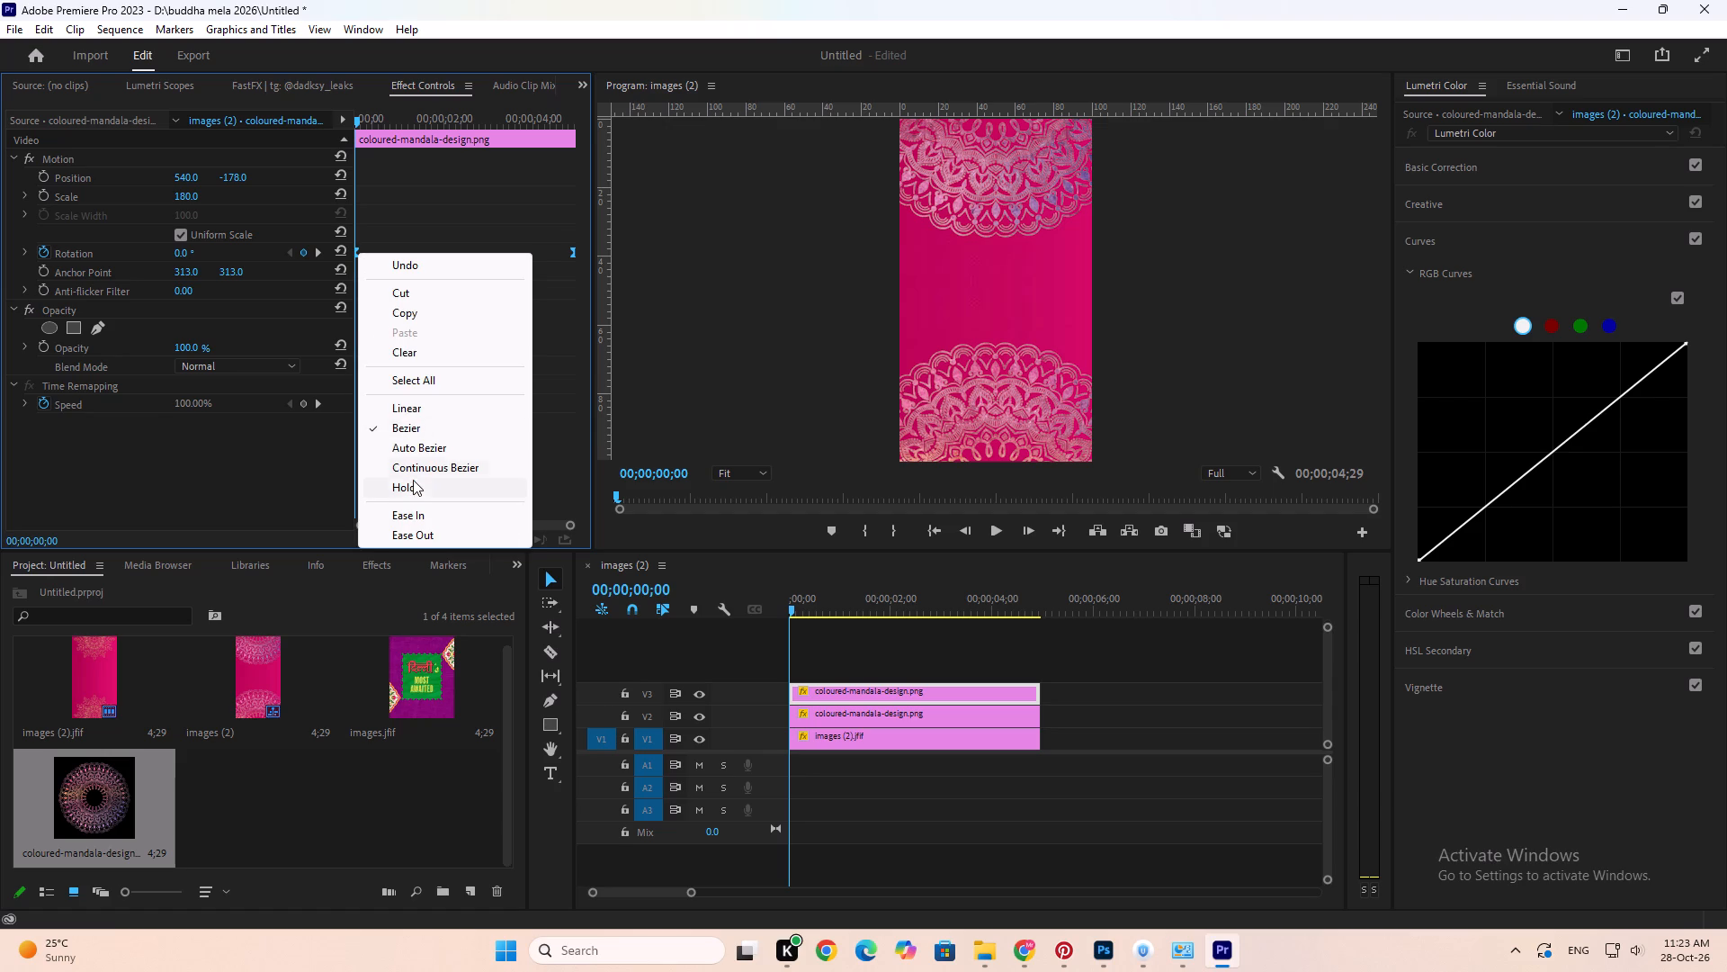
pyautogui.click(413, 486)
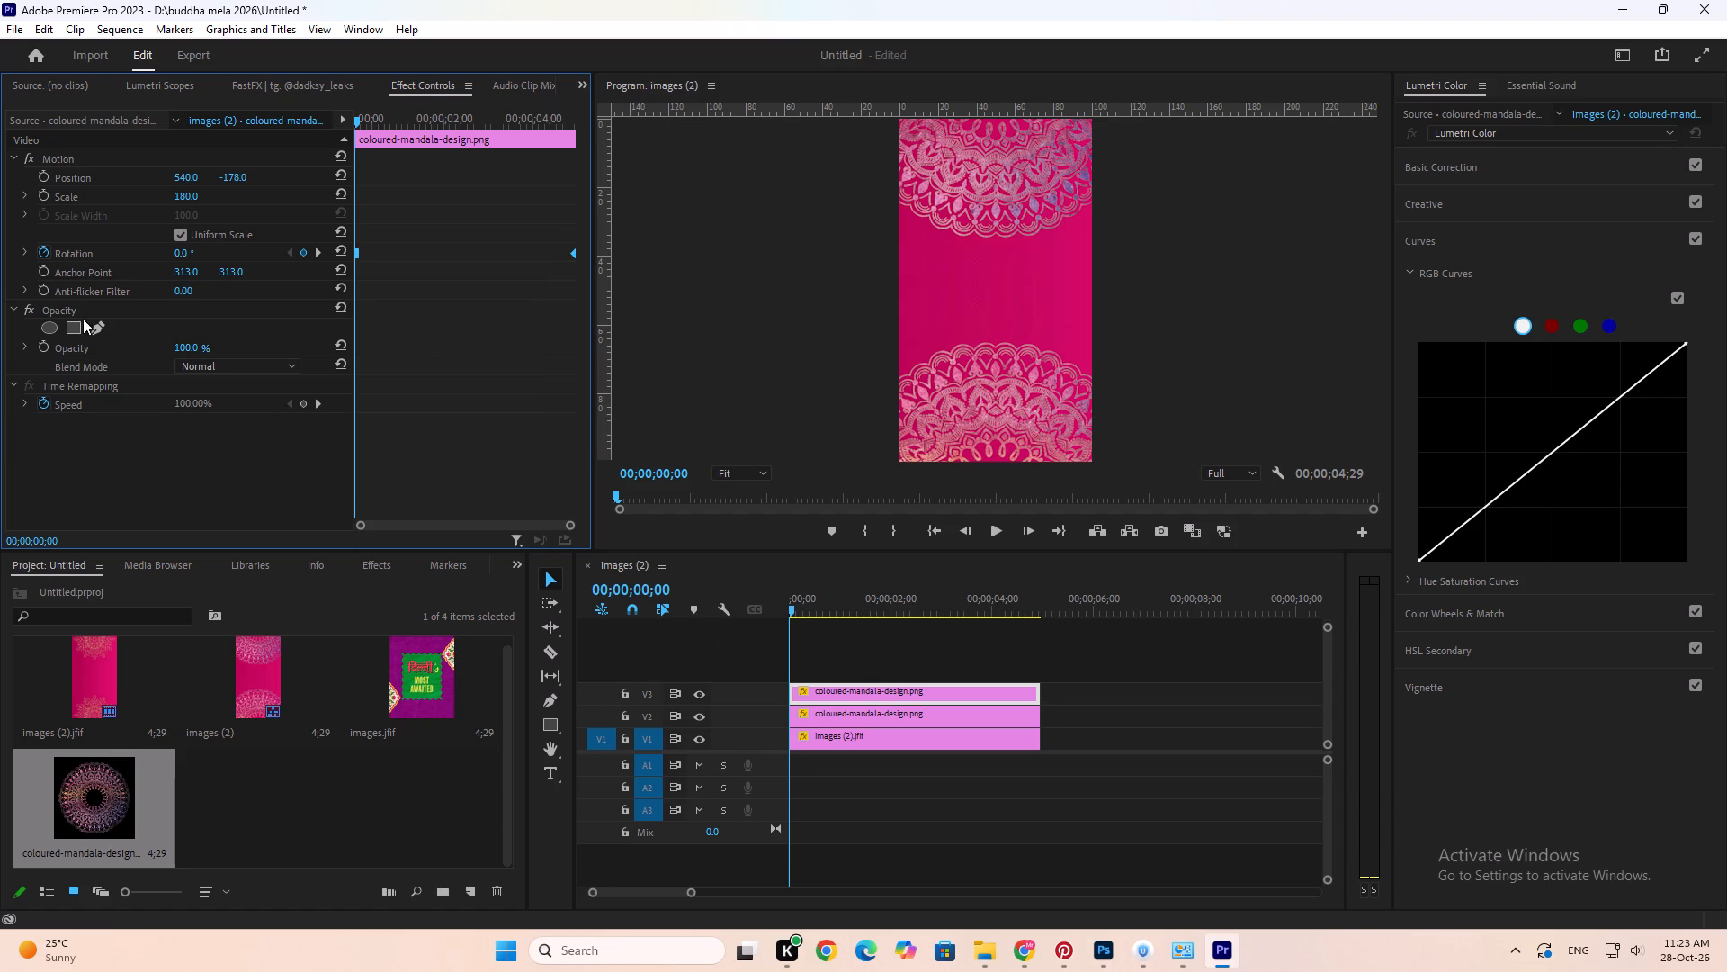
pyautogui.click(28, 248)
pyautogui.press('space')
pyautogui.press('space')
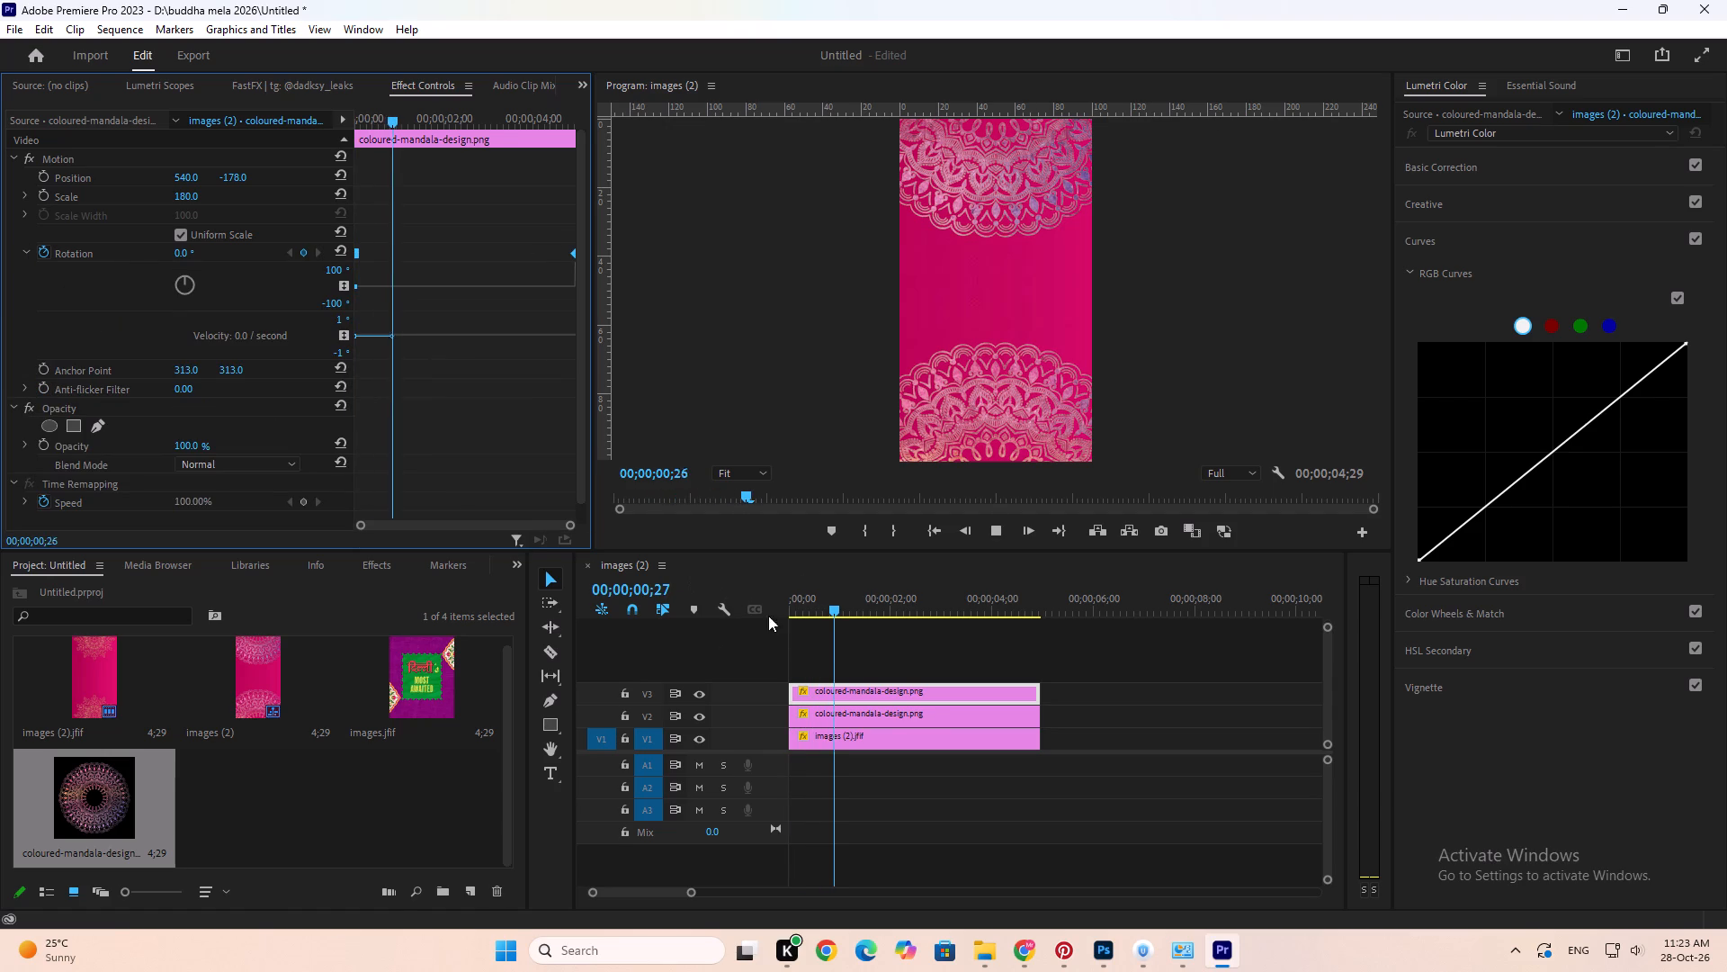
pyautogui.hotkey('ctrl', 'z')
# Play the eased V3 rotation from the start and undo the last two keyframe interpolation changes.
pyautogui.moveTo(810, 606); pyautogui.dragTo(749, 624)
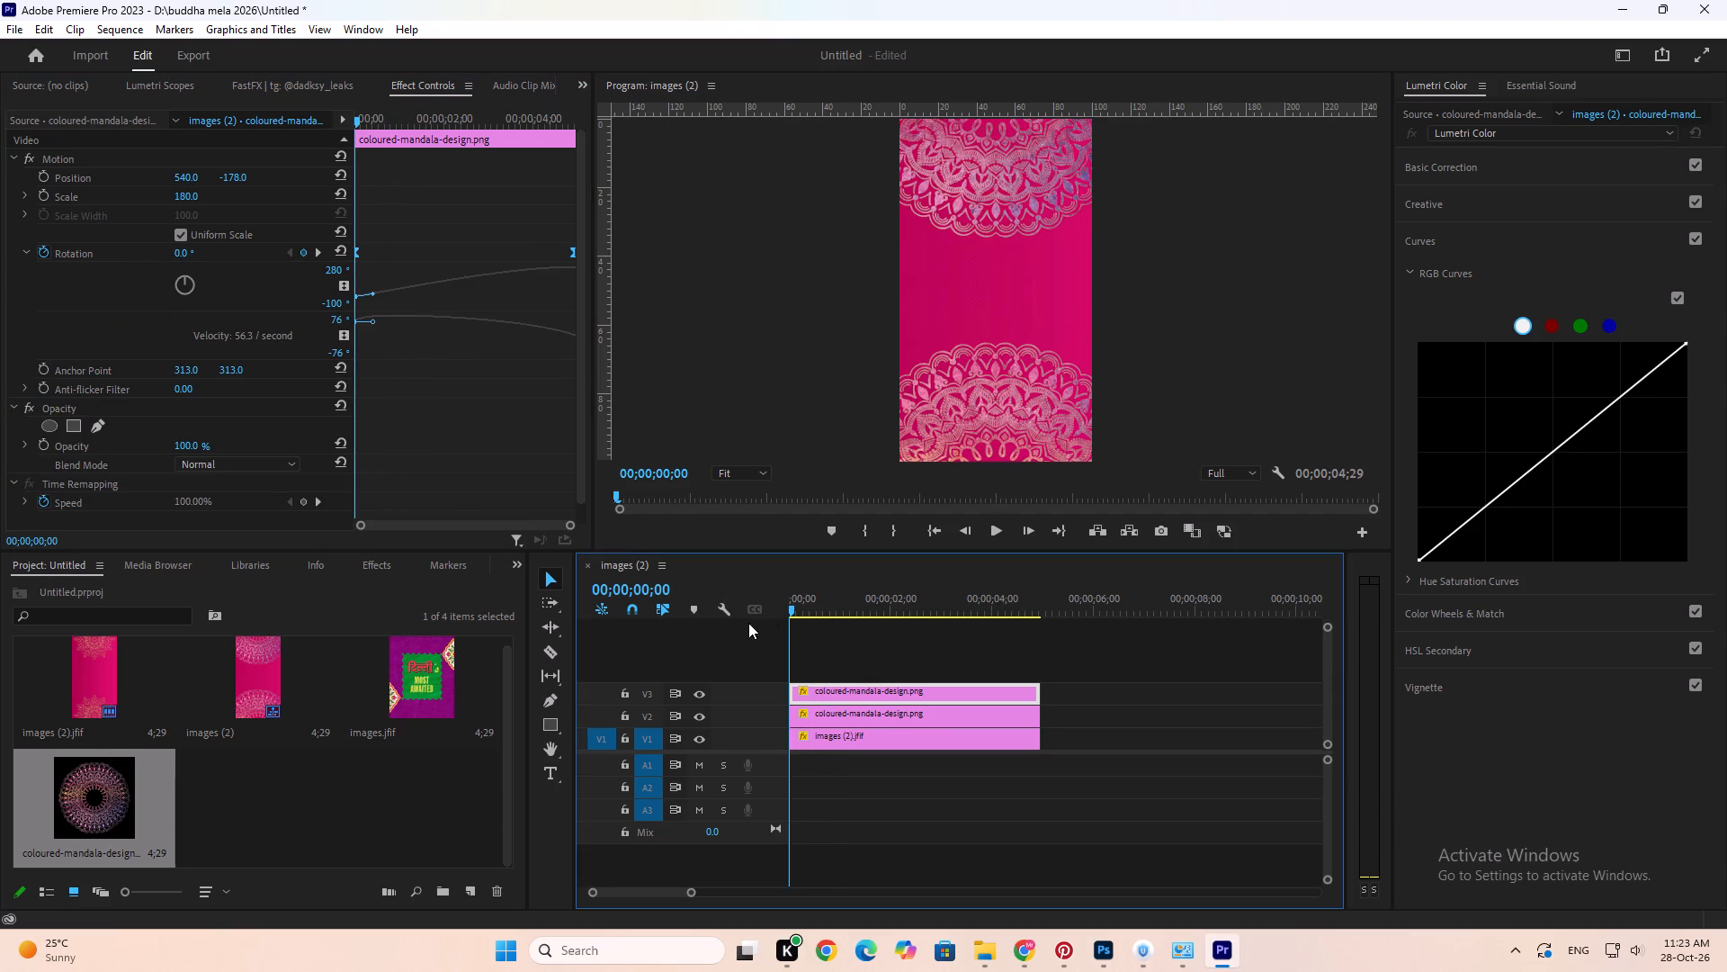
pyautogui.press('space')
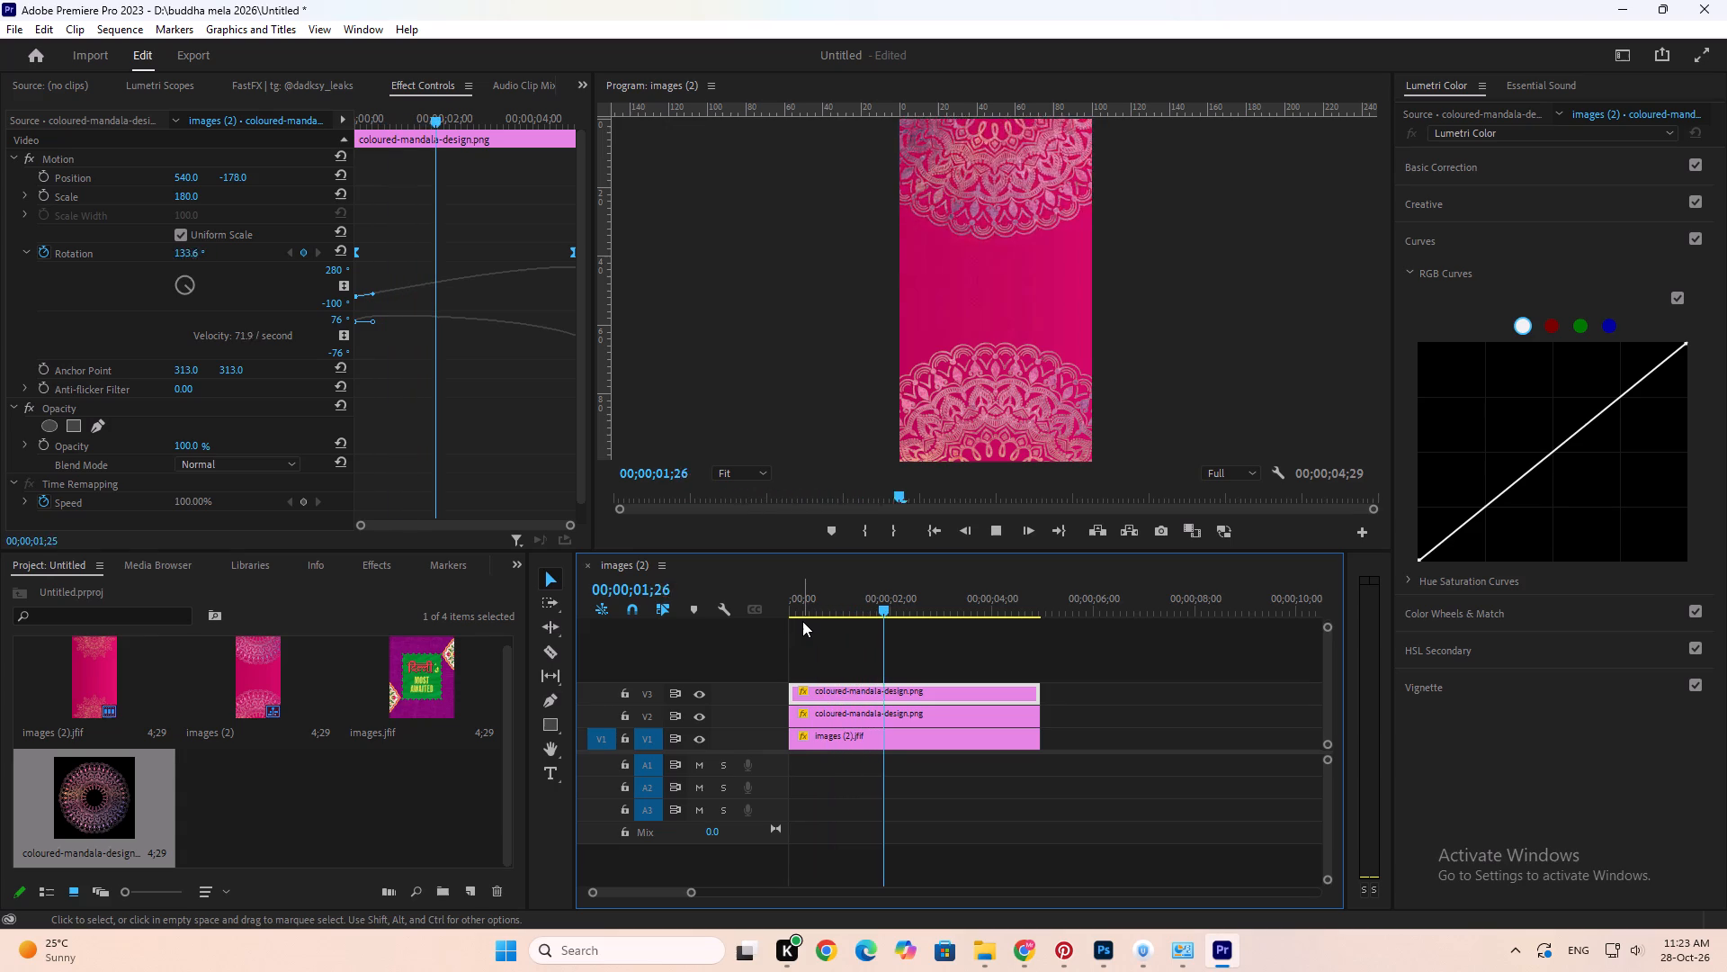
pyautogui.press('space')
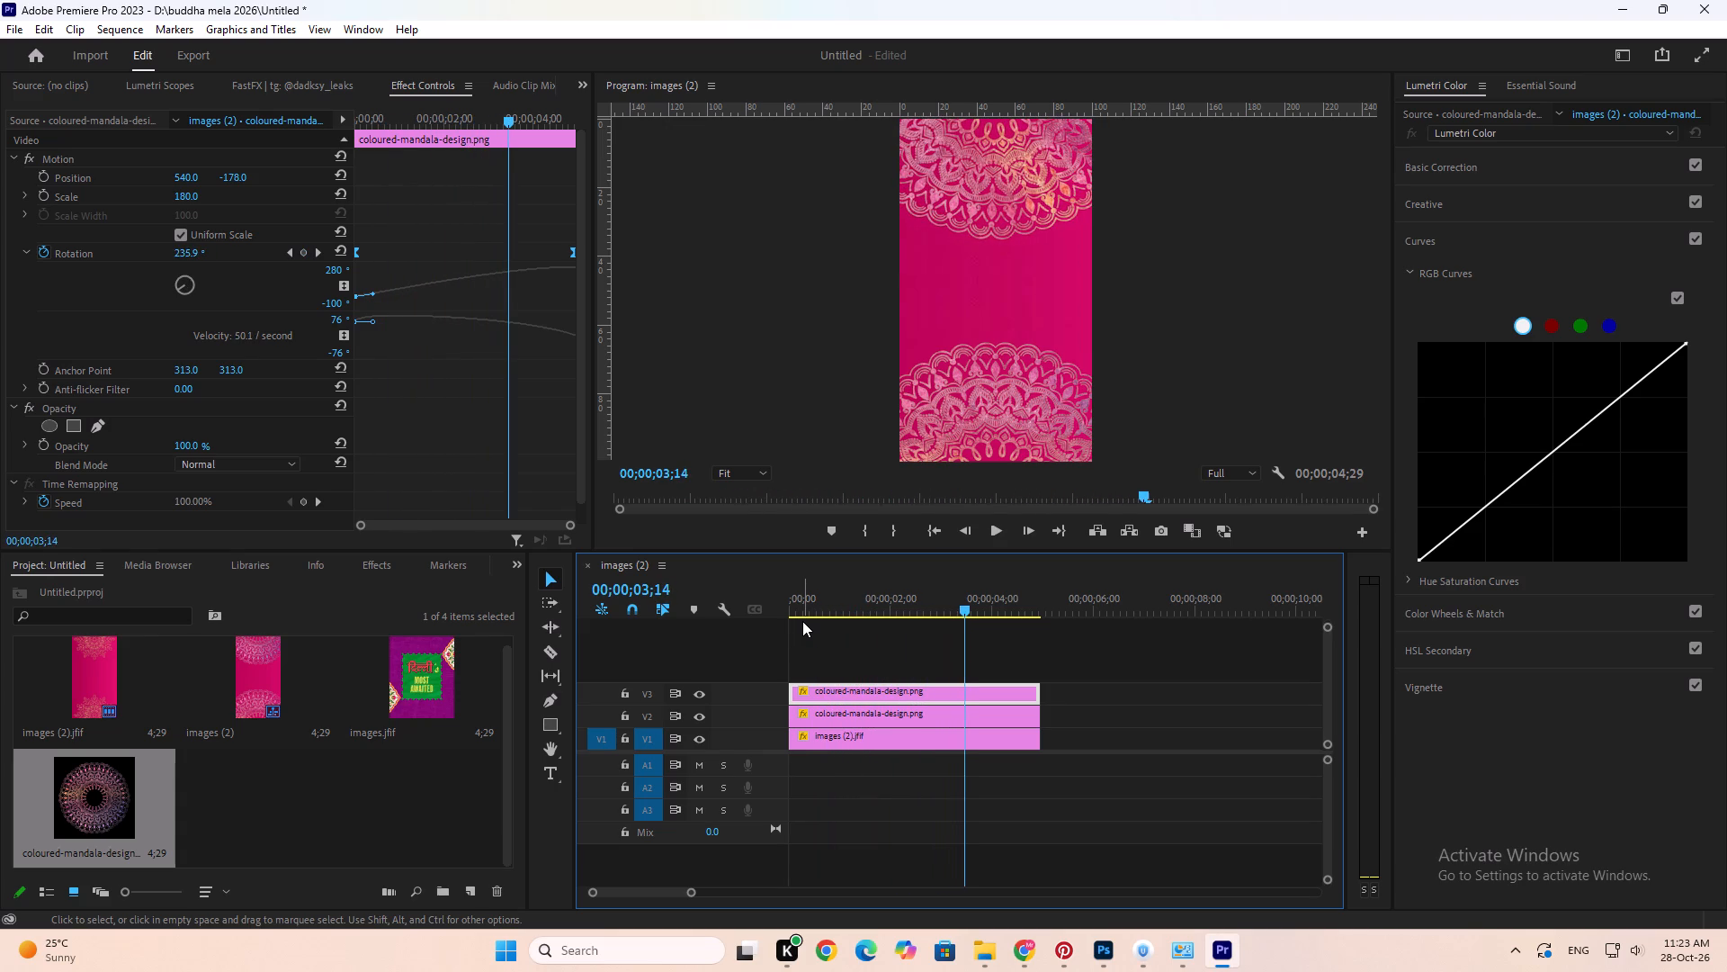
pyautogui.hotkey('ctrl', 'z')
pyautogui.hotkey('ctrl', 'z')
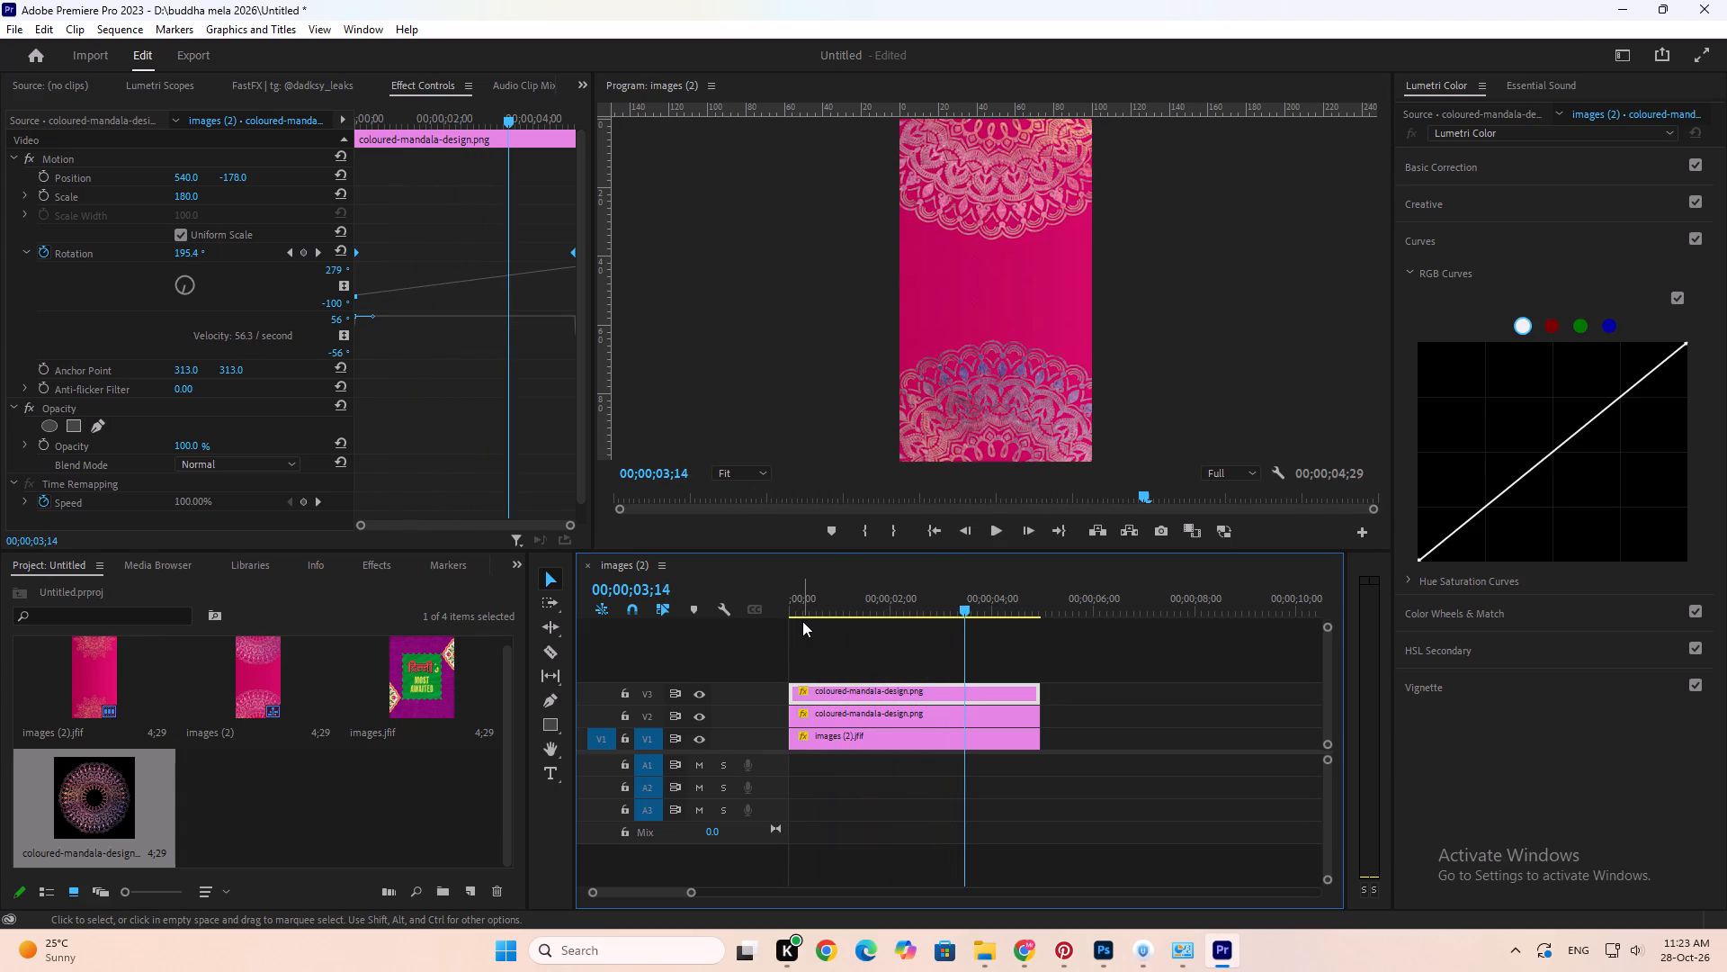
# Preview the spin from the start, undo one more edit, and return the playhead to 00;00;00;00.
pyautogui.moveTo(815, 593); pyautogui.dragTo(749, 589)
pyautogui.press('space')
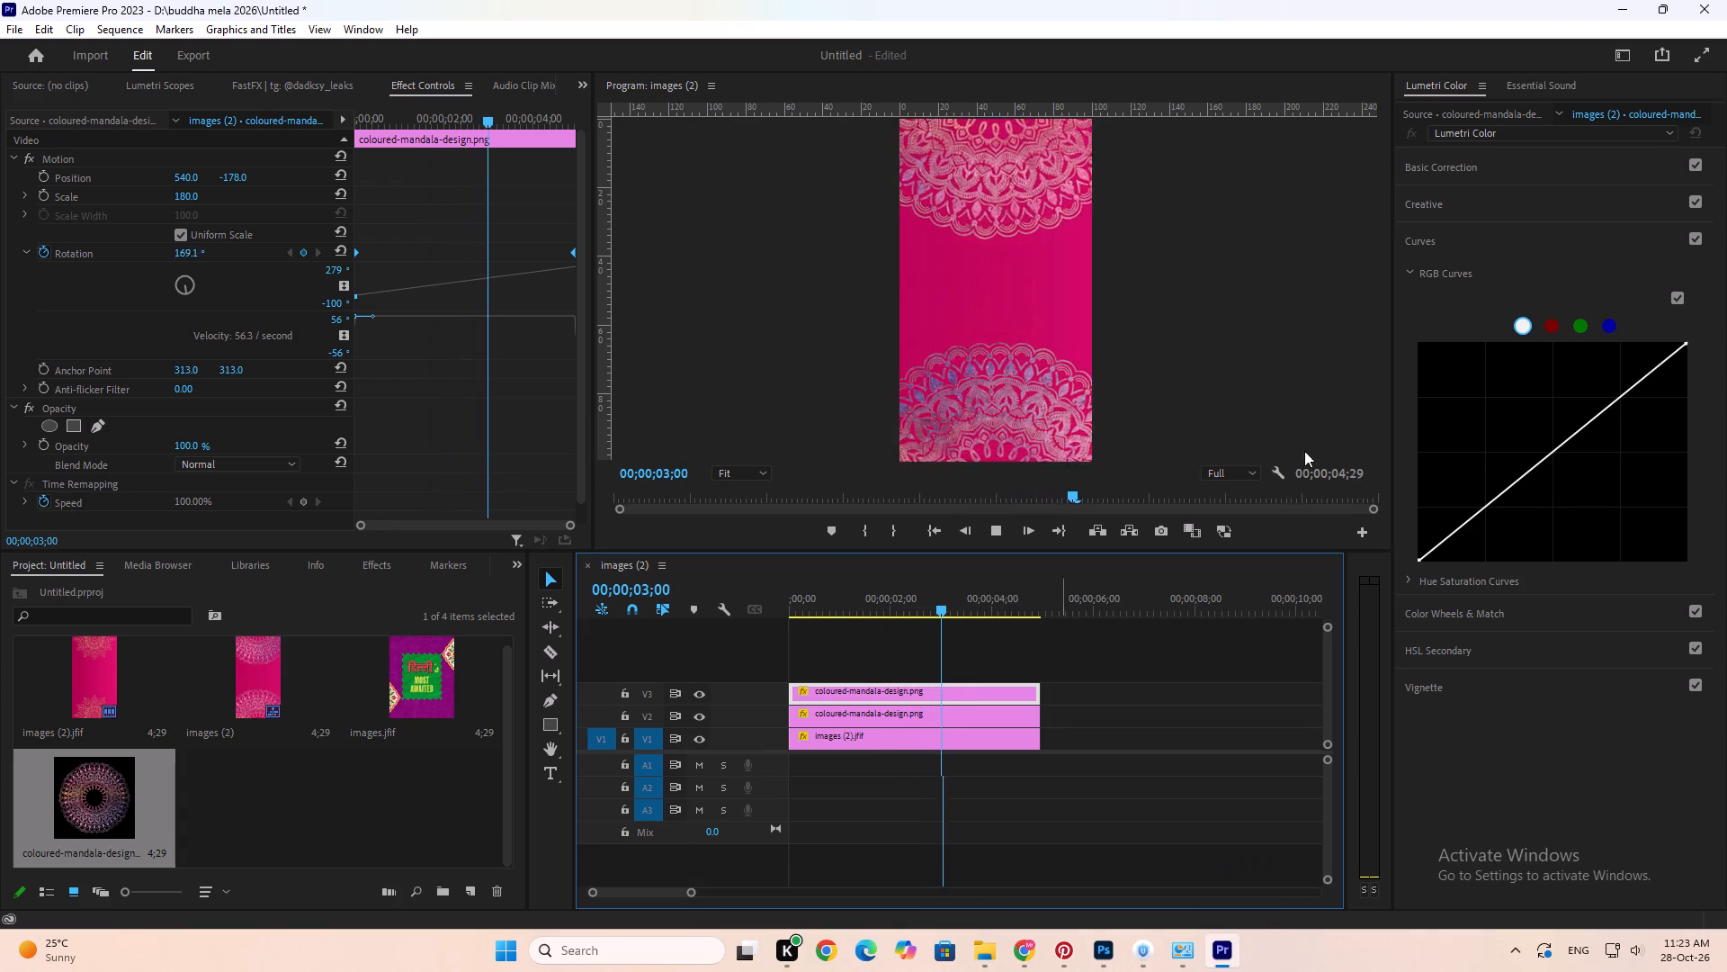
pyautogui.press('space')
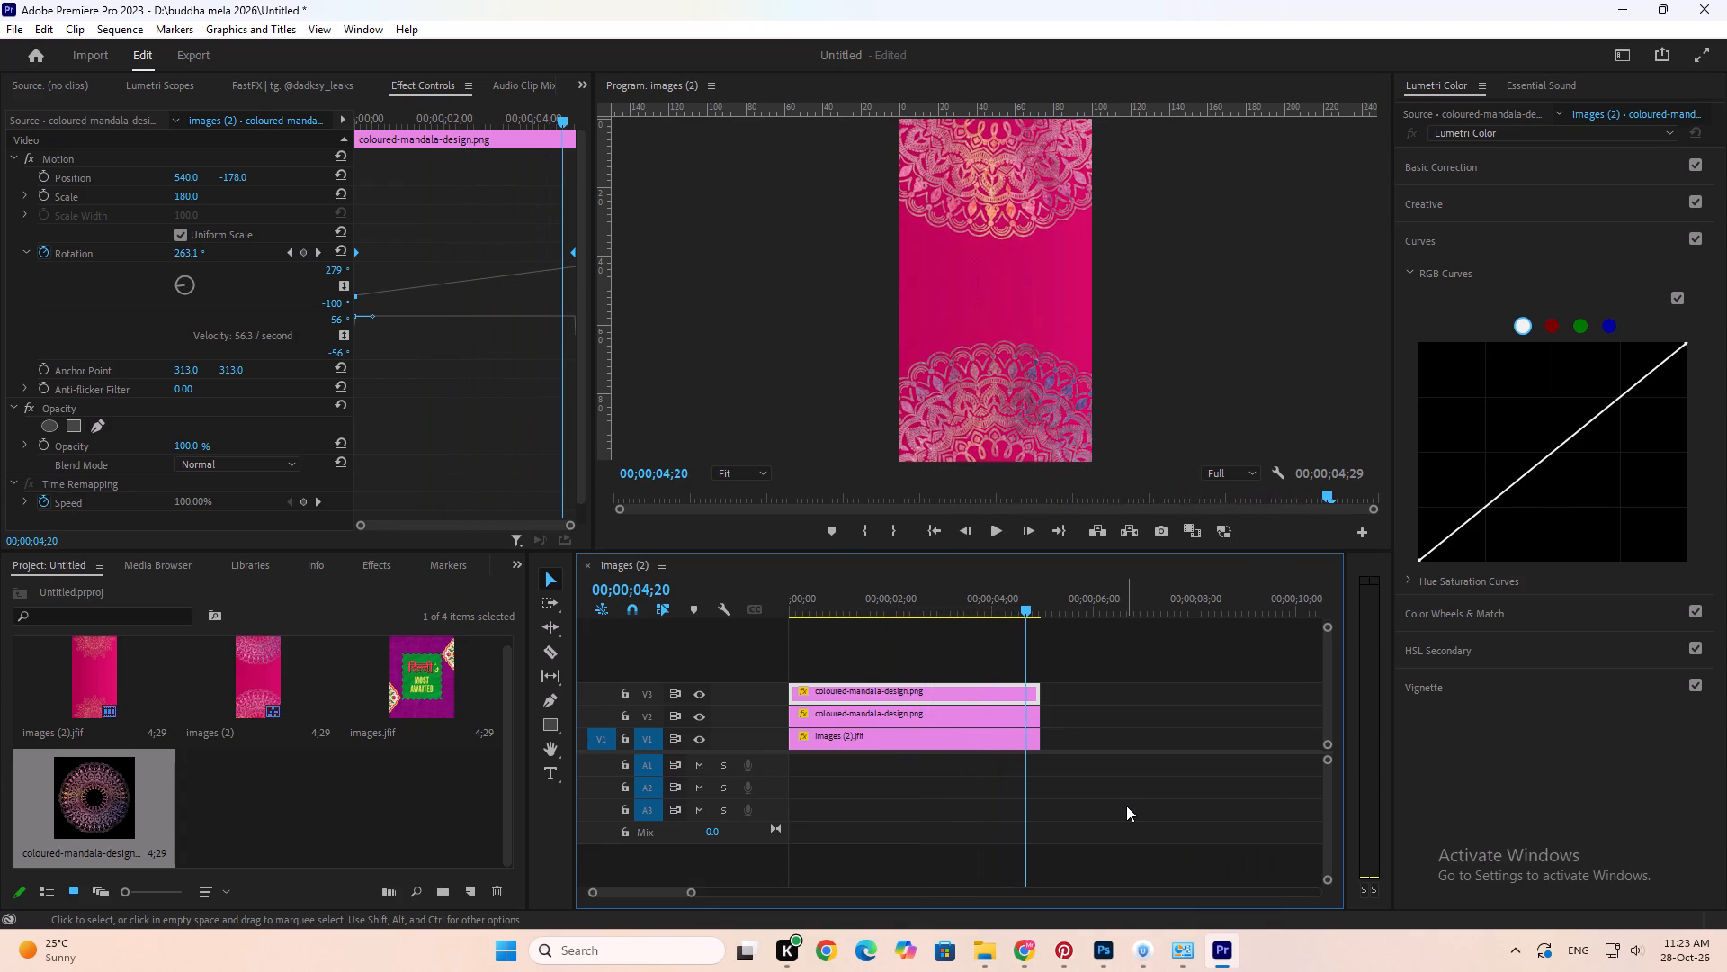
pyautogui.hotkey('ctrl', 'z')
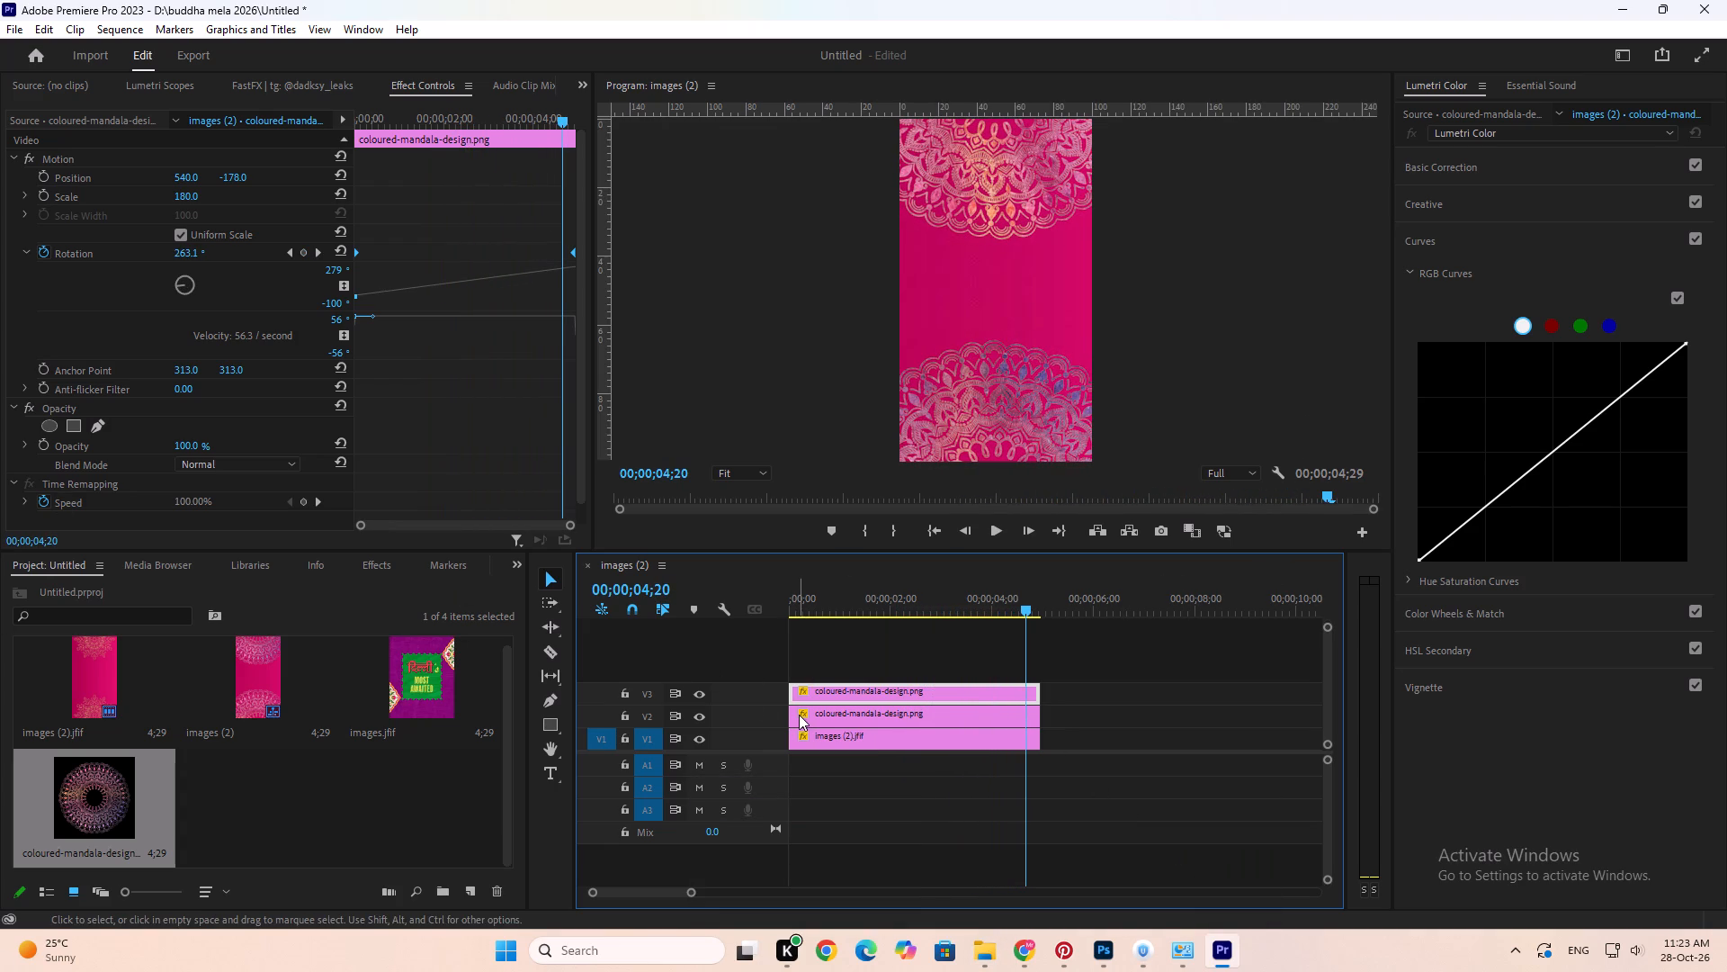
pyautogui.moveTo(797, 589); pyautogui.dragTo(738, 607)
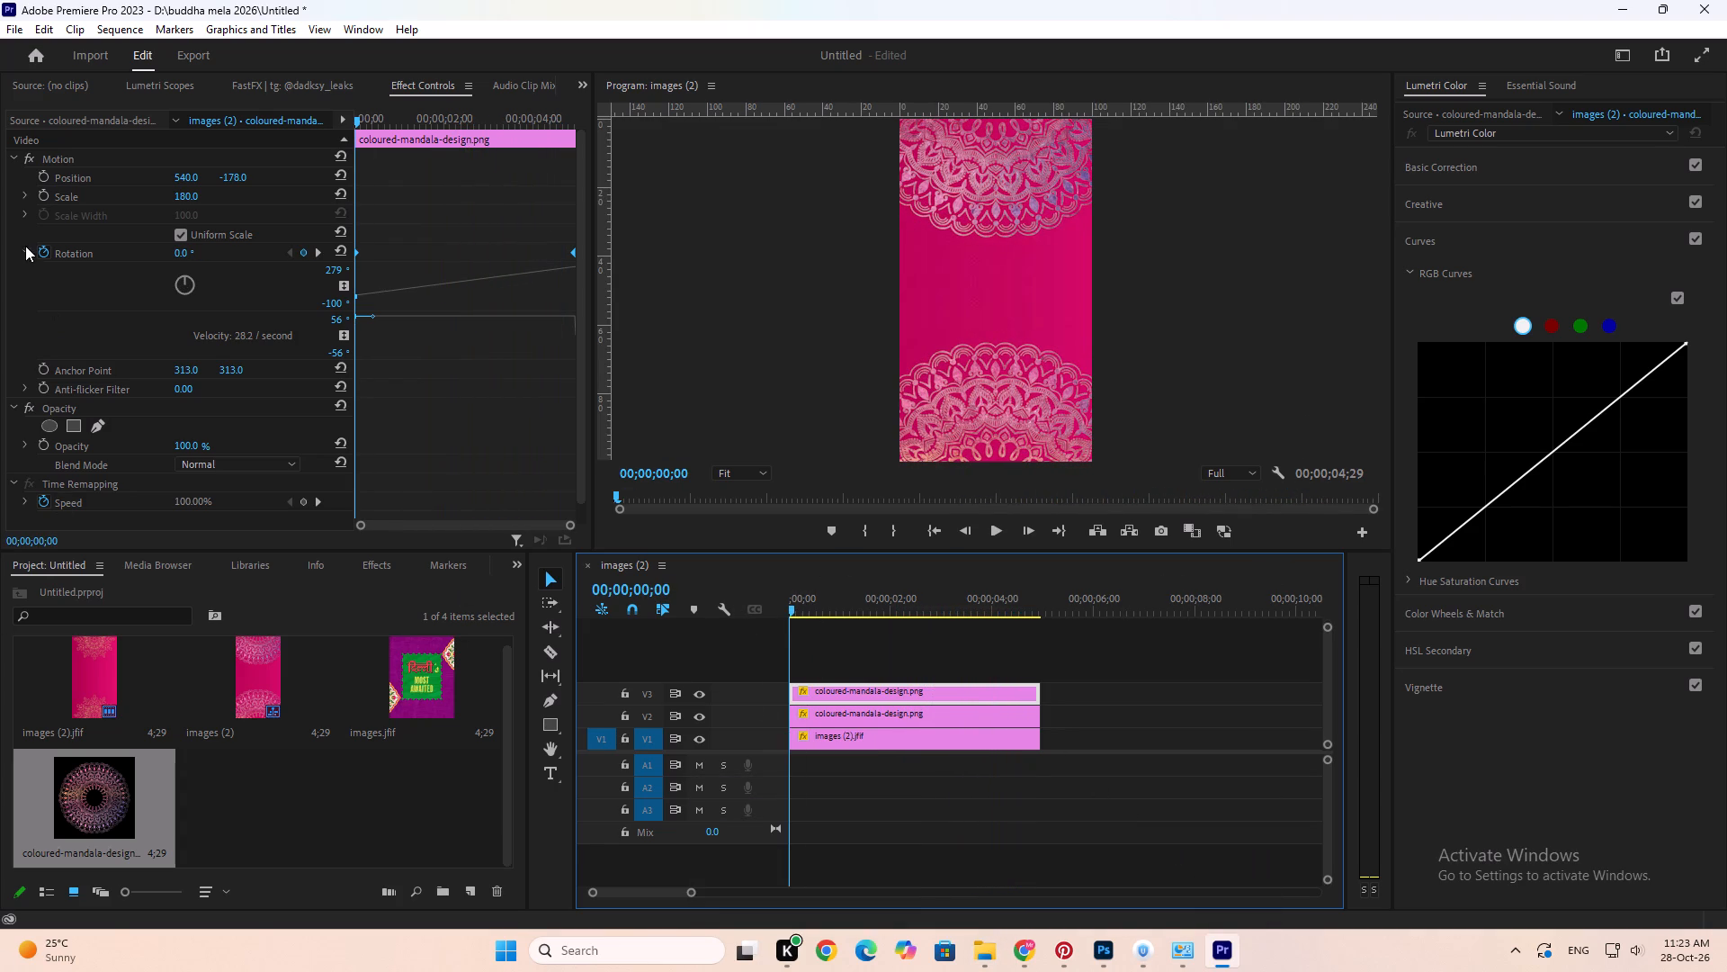
# Collapse the V3 rotation graph, preview the mandala spin through the sequence, and return the playhead to 00;00;00;00.
pyautogui.click(25, 246)
pyautogui.click(882, 789)
pyautogui.press('space')
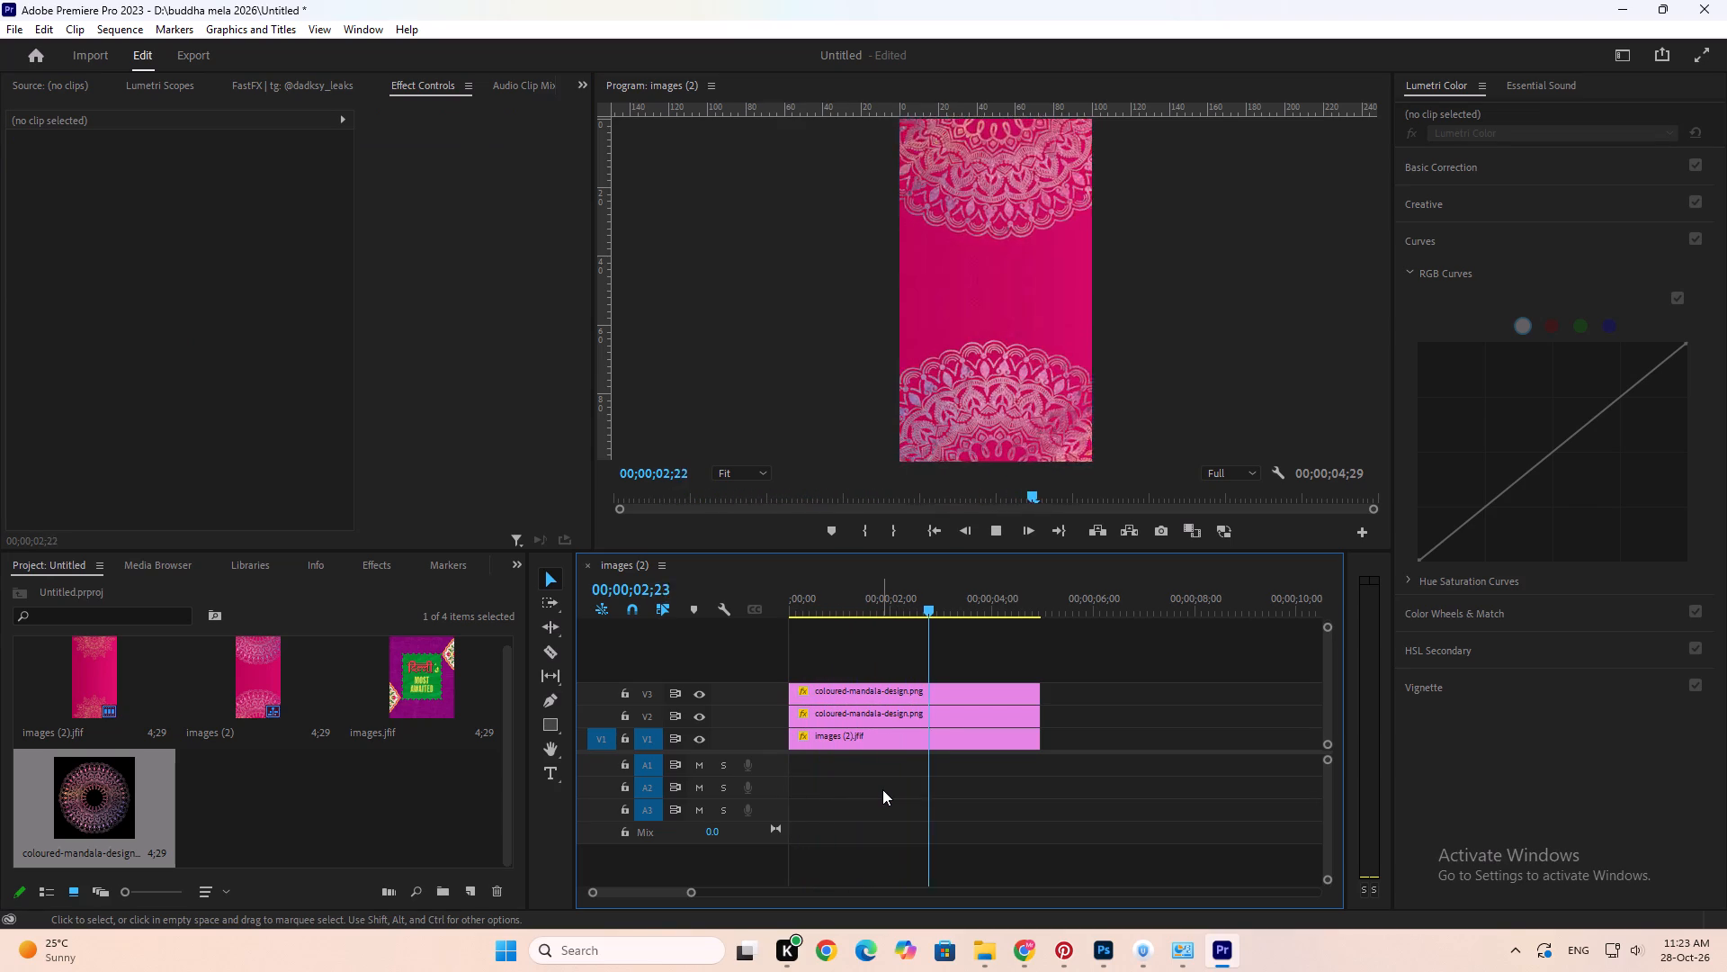
pyautogui.press('space')
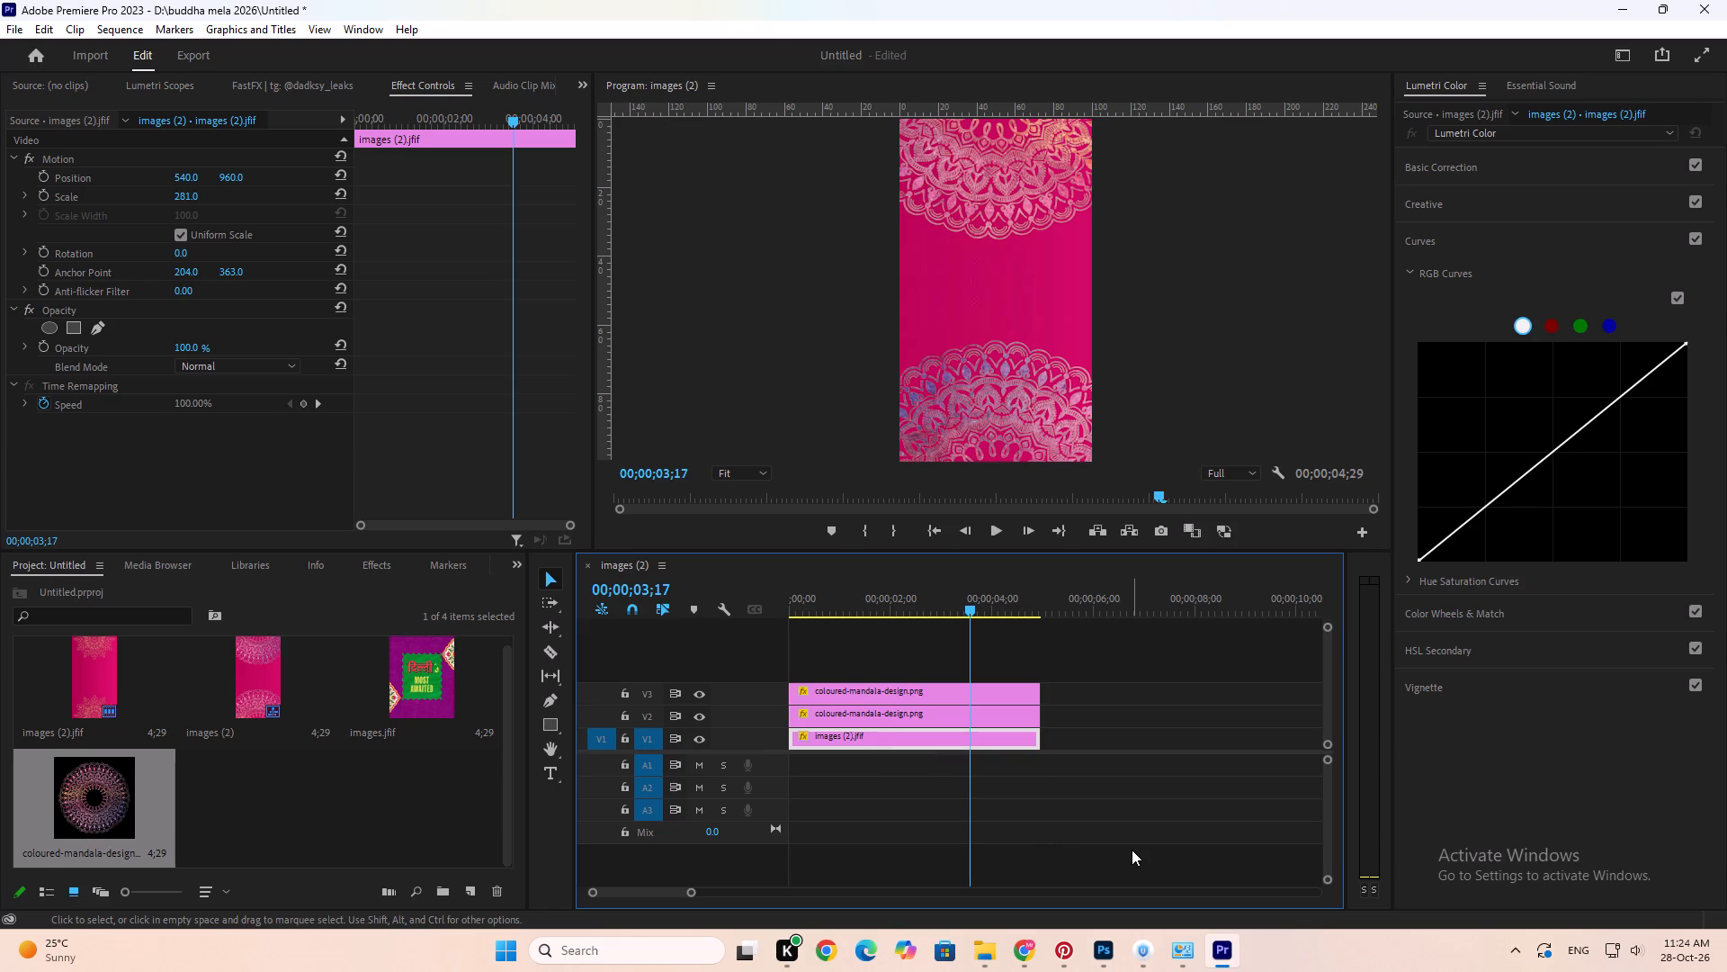
pyautogui.moveTo(982, 606); pyautogui.dragTo(1007, 605)
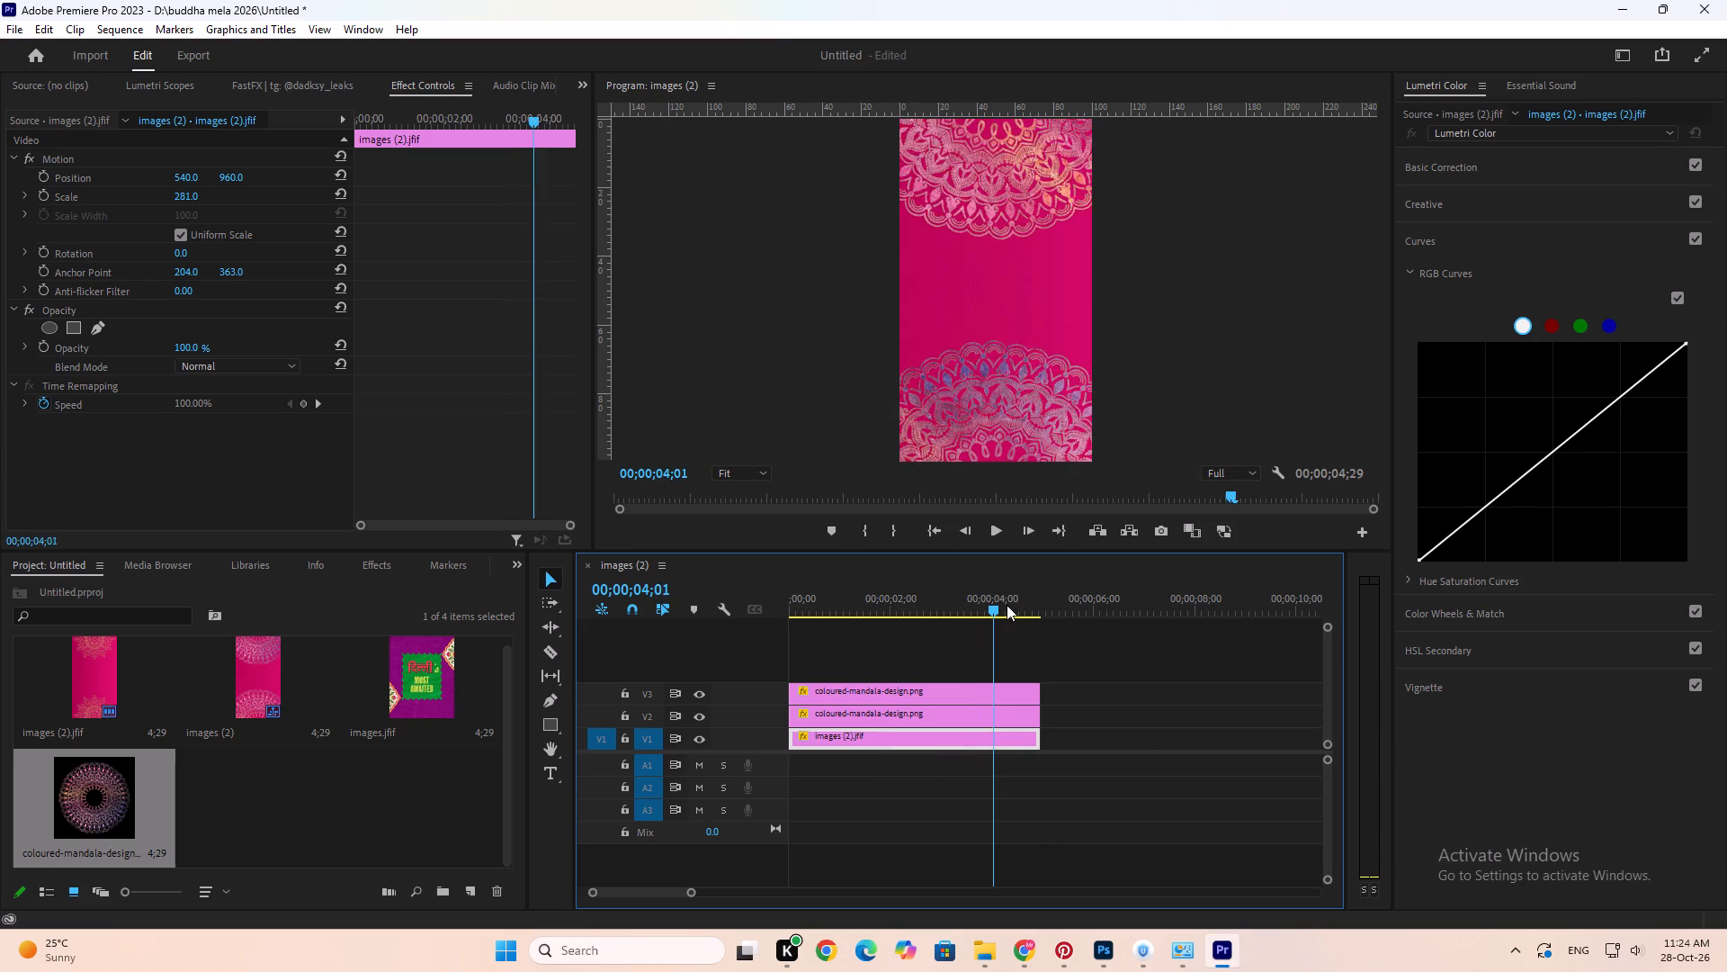
pyautogui.moveTo(1007, 605); pyautogui.dragTo(733, 608)
pyautogui.press('space')
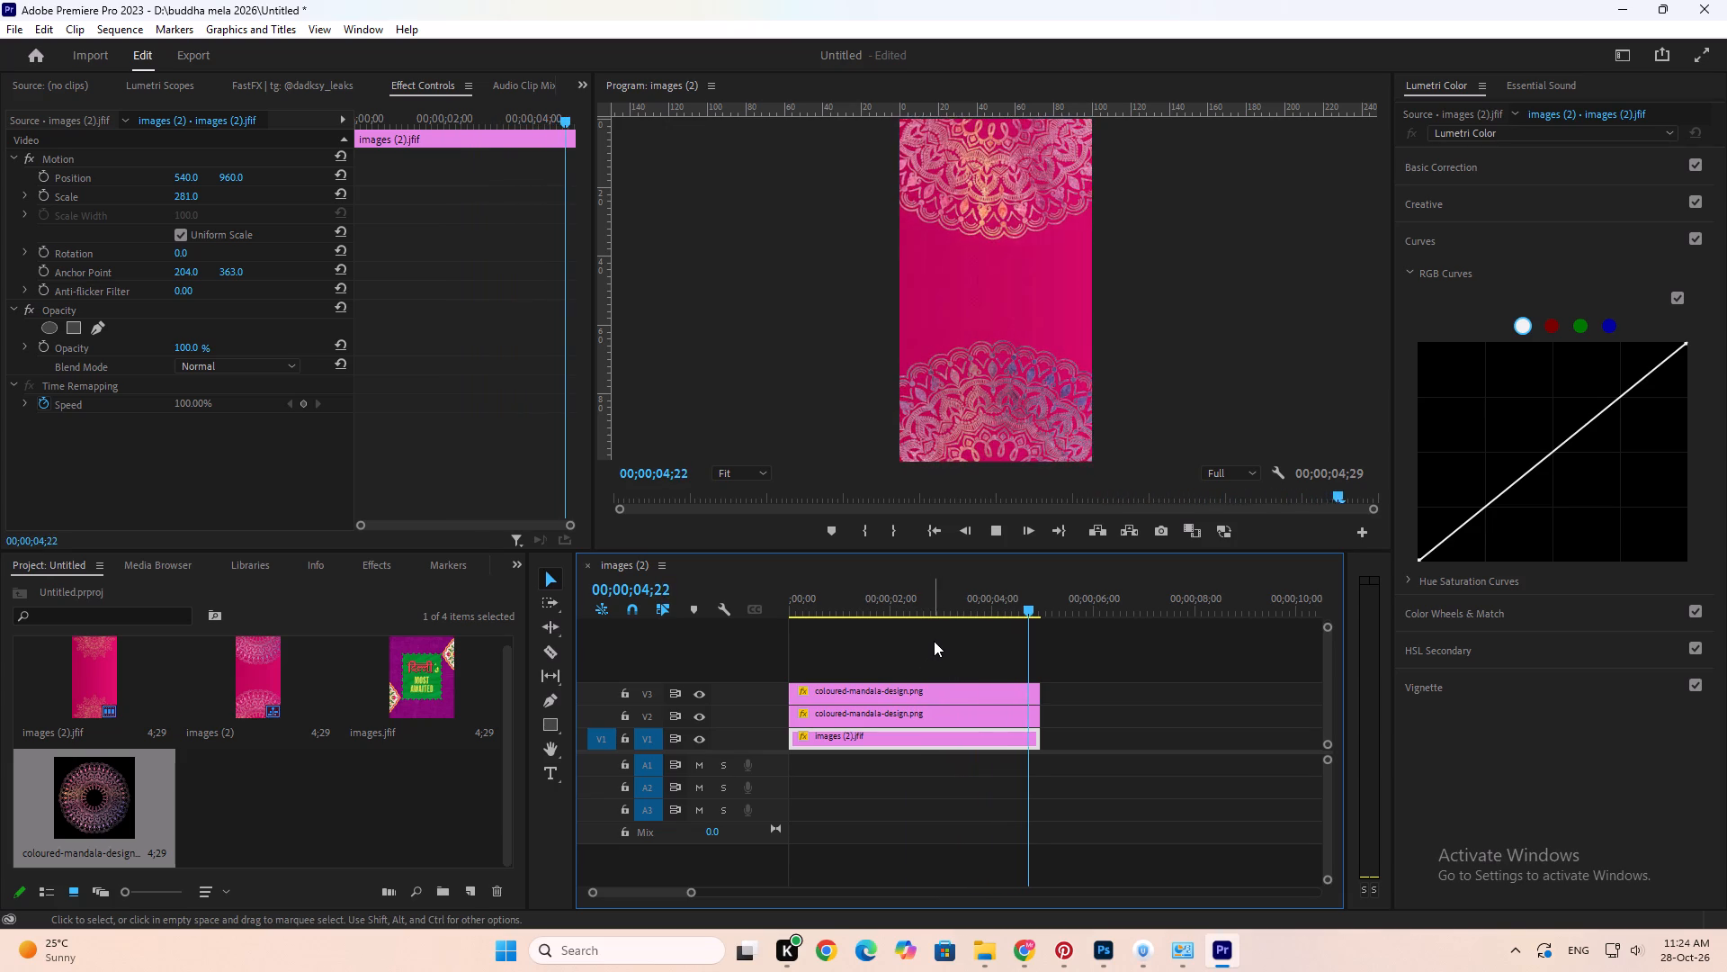
pyautogui.press('space')
pyautogui.moveTo(967, 614); pyautogui.dragTo(725, 625)
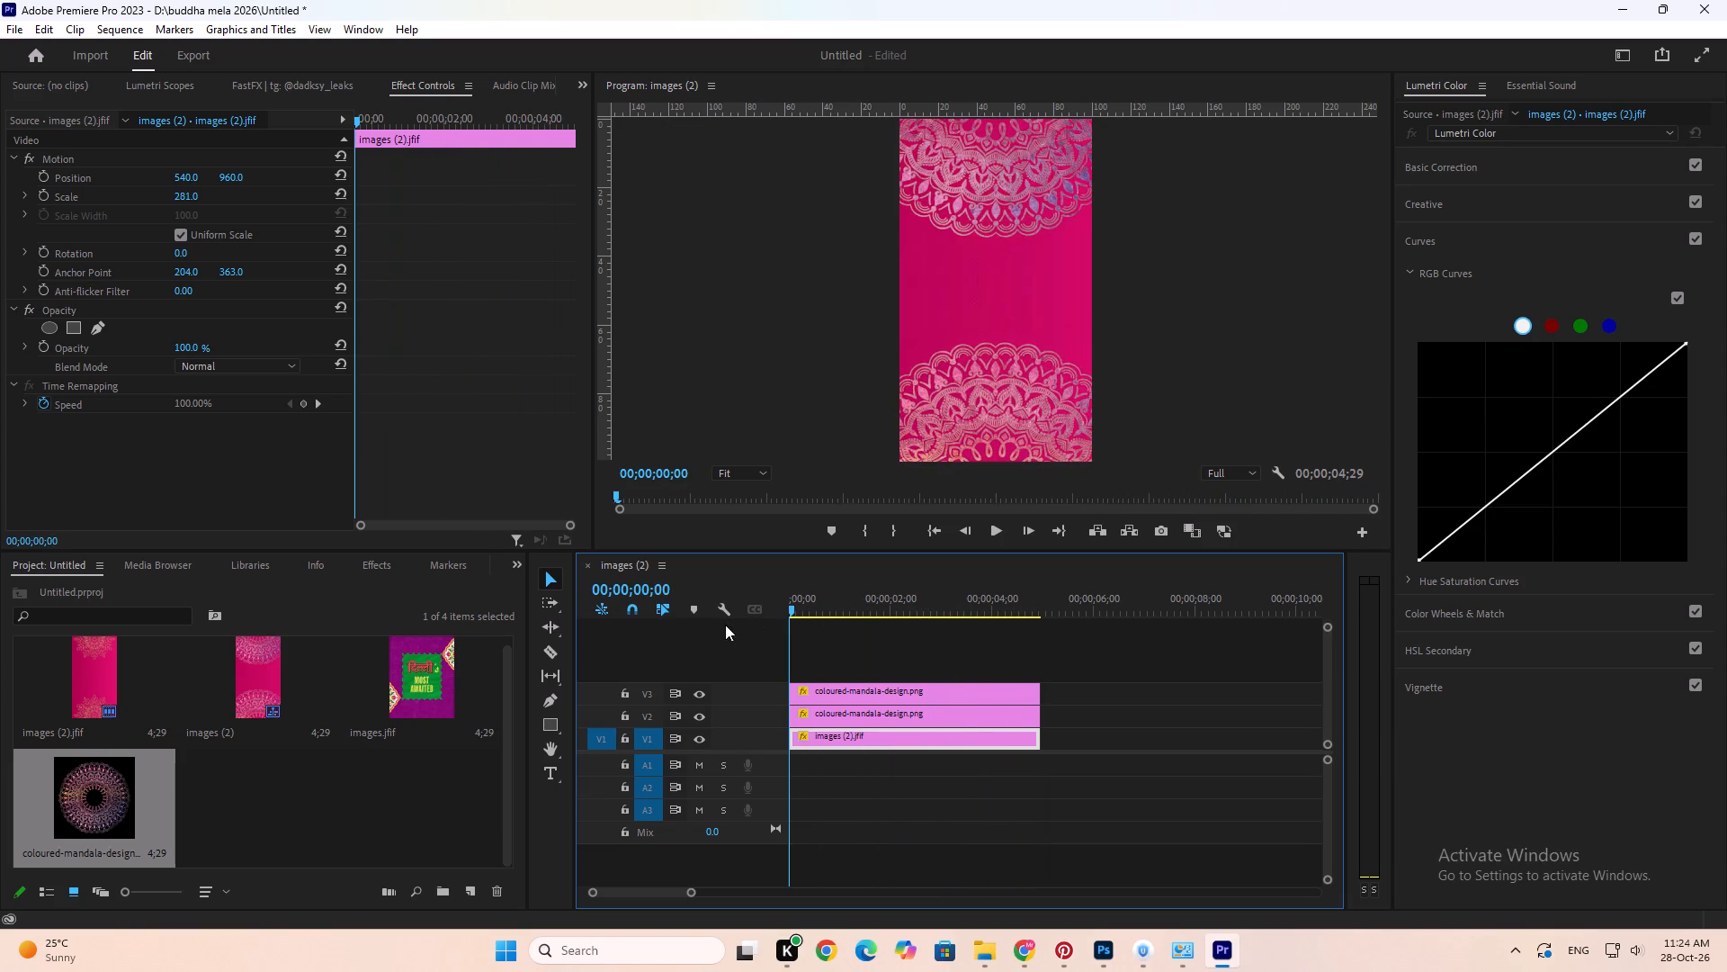
pyautogui.moveTo(725, 625); pyautogui.dragTo(723, 625)
pyautogui.press('space')
pyautogui.press('space')
pyautogui.moveTo(814, 595); pyautogui.dragTo(724, 626)
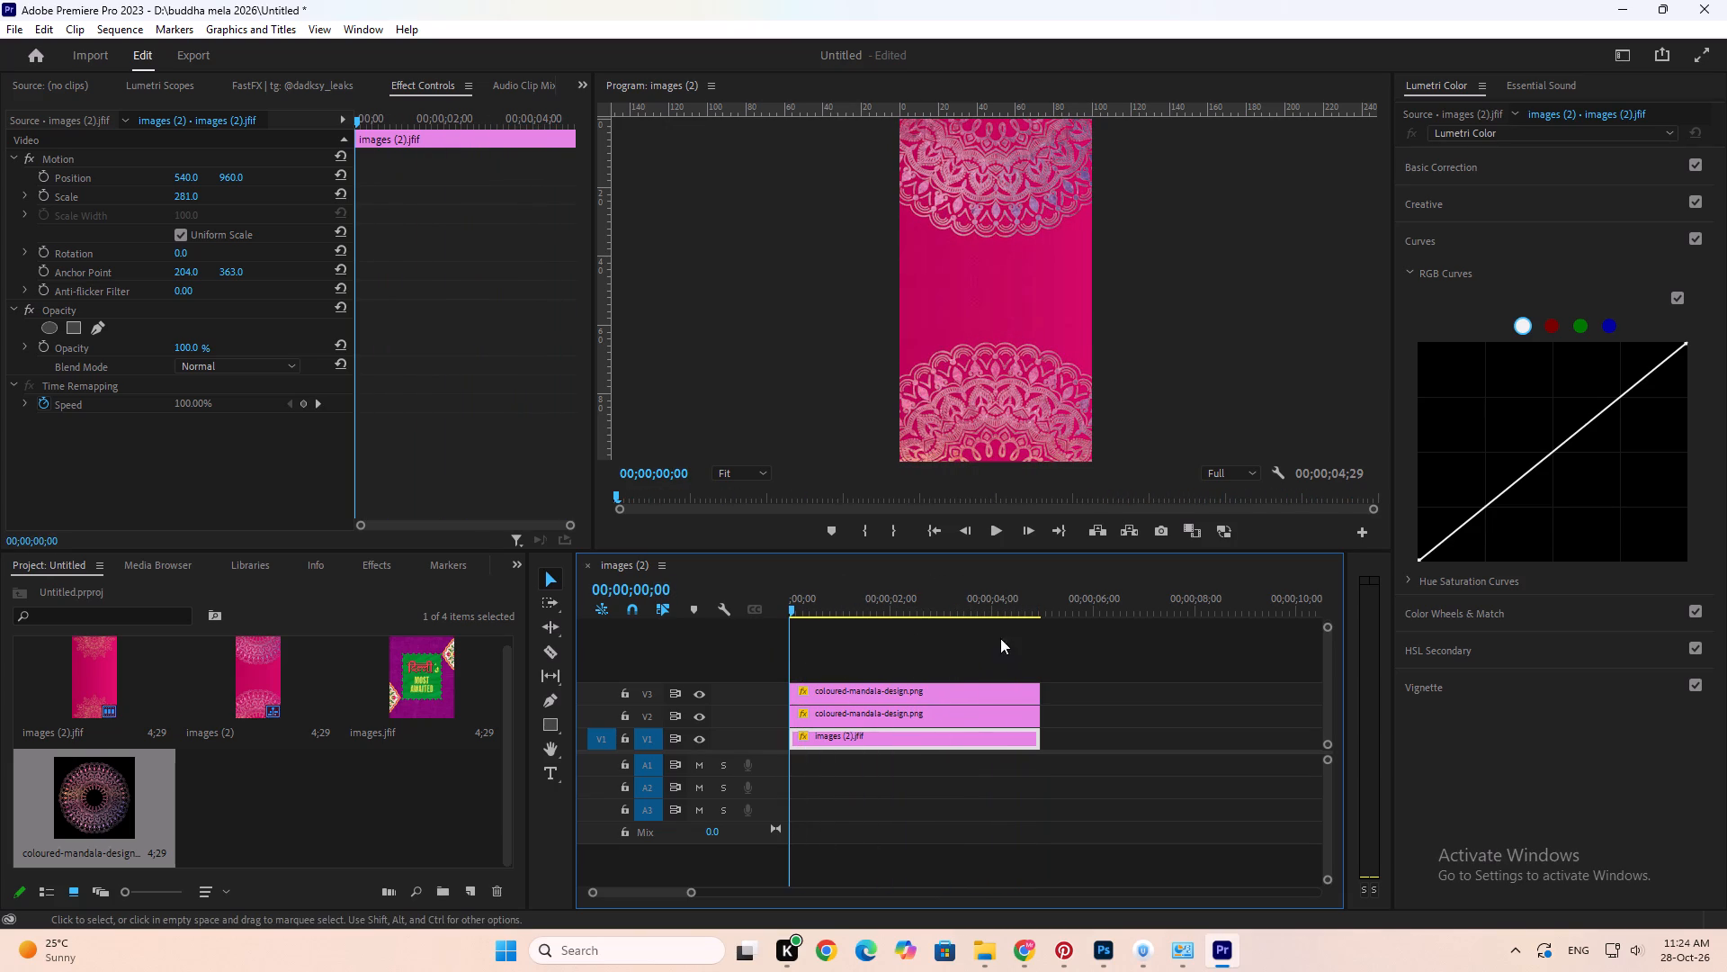
# Extend all three clips on V1, V2 and V3 together to 00;00;06;10 and briefly preview from the start.
pyautogui.moveTo(1001, 638); pyautogui.dragTo(974, 788)
pyautogui.moveTo(1041, 716); pyautogui.dragTo(1110, 729)
pyautogui.moveTo(830, 601); pyautogui.dragTo(709, 622)
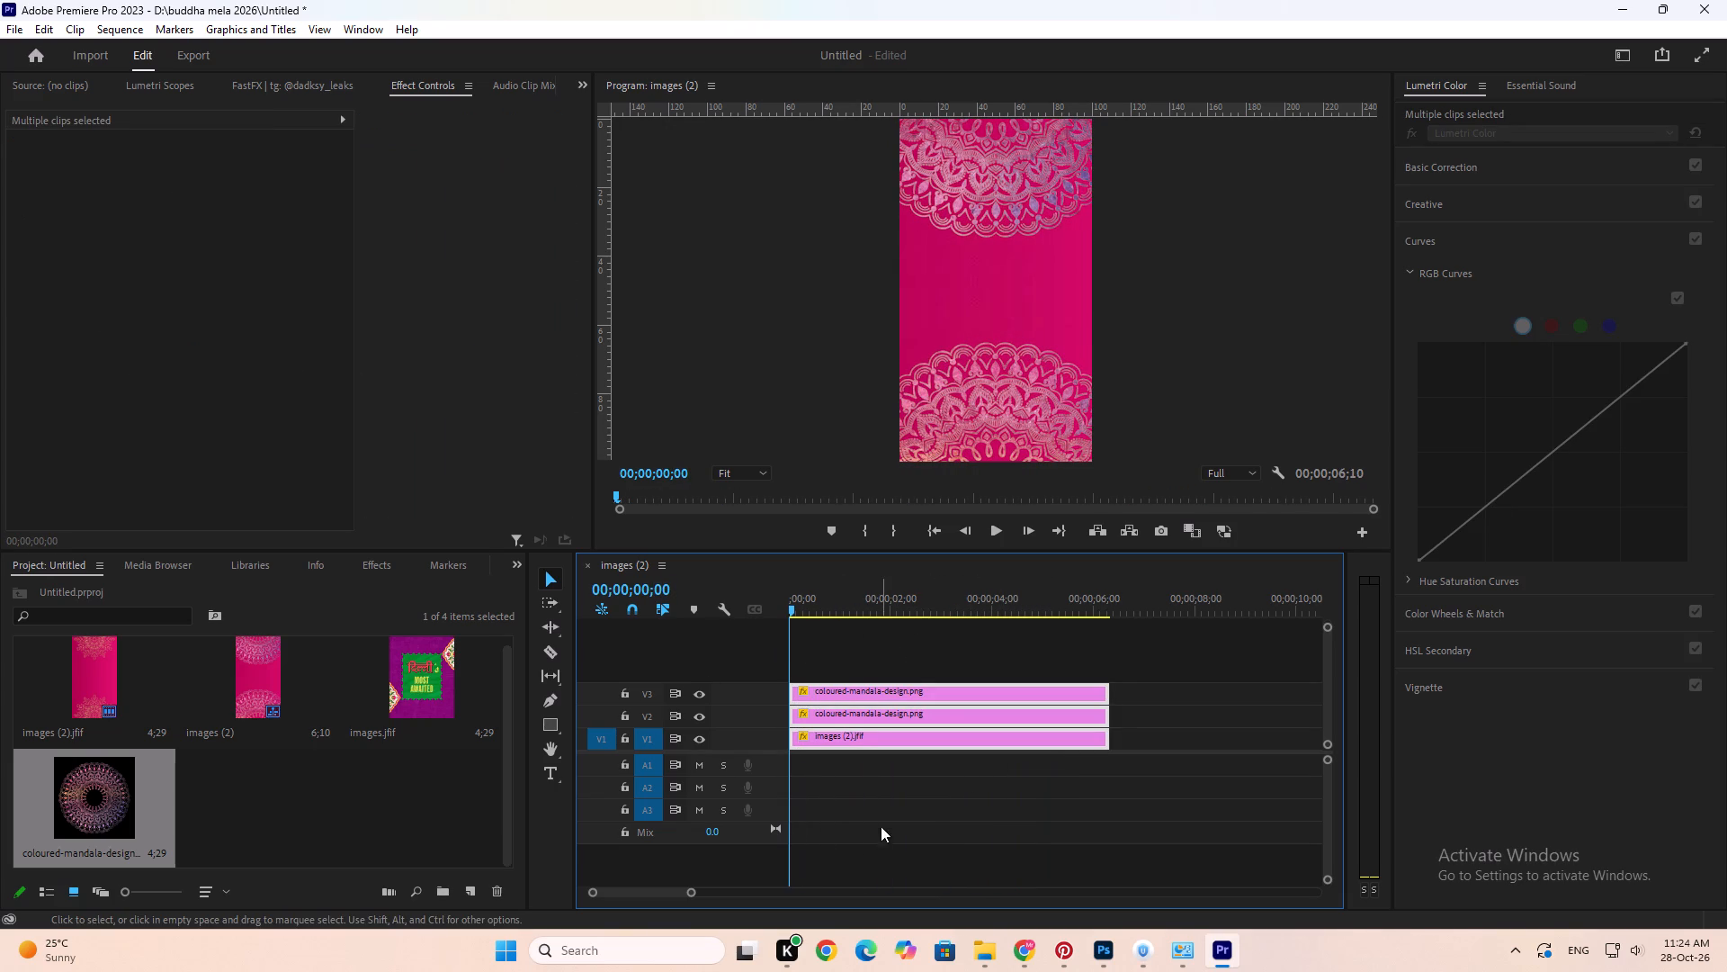
pyautogui.click(899, 831)
pyautogui.press('space')
pyautogui.press('space')
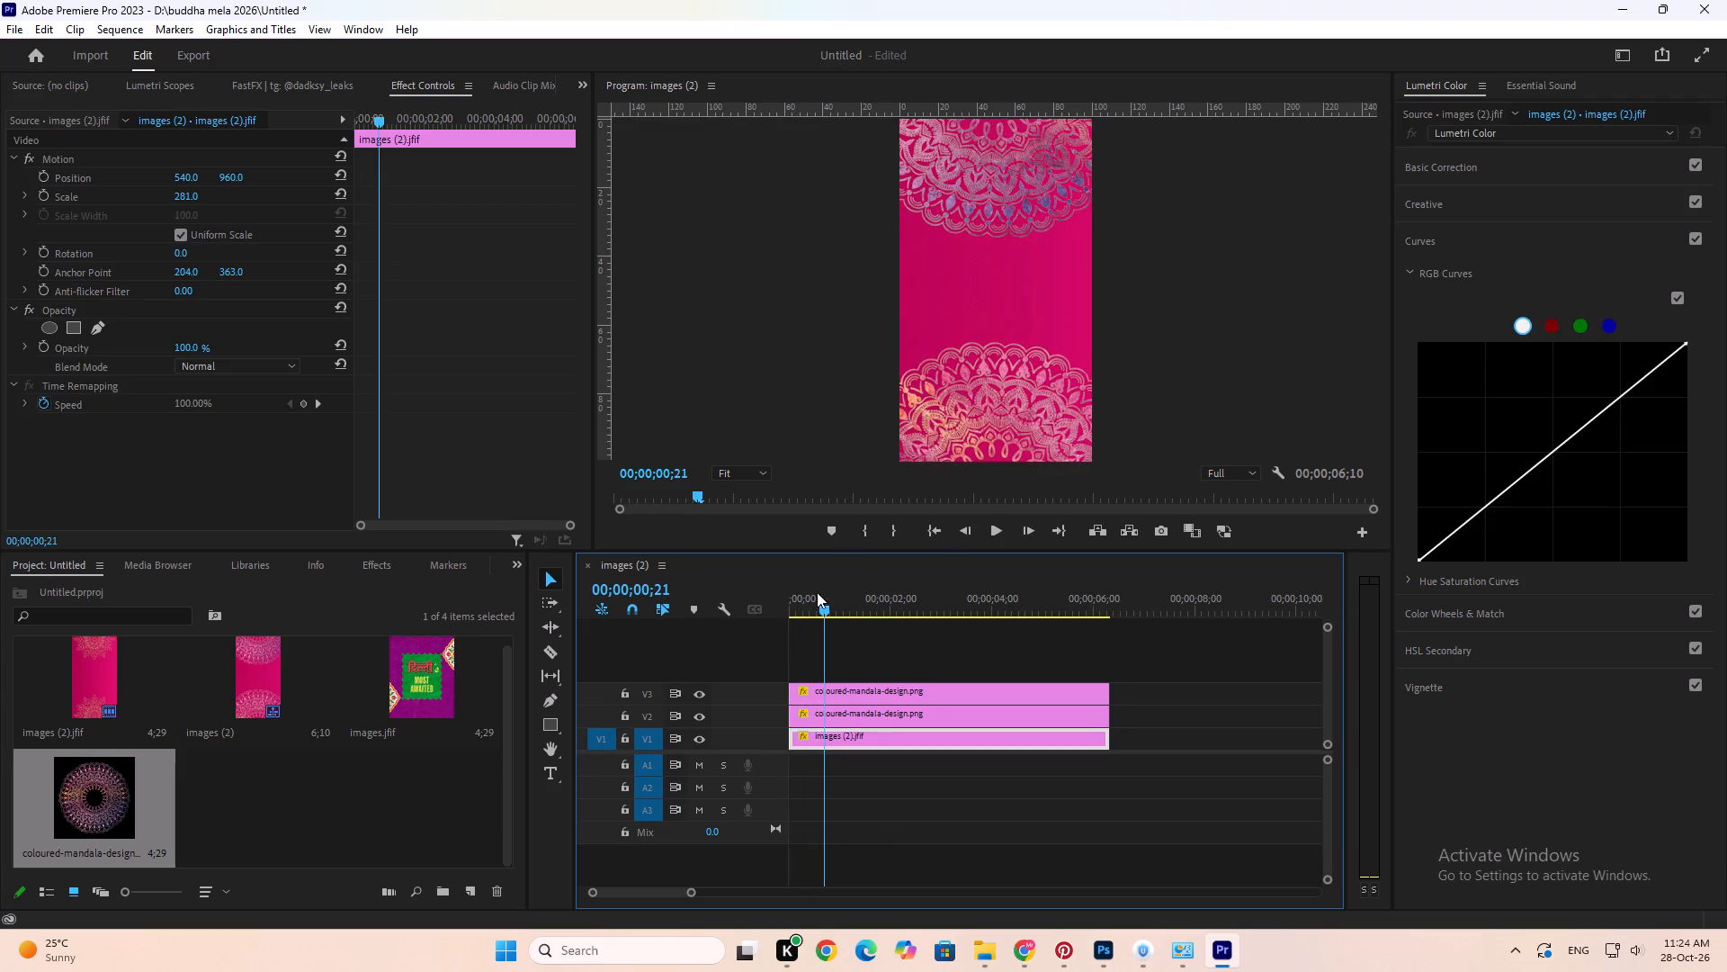
pyautogui.moveTo(817, 592); pyautogui.dragTo(759, 609)
# Select the V3 mandala clip and start a search in the effects library.
pyautogui.click(819, 695)
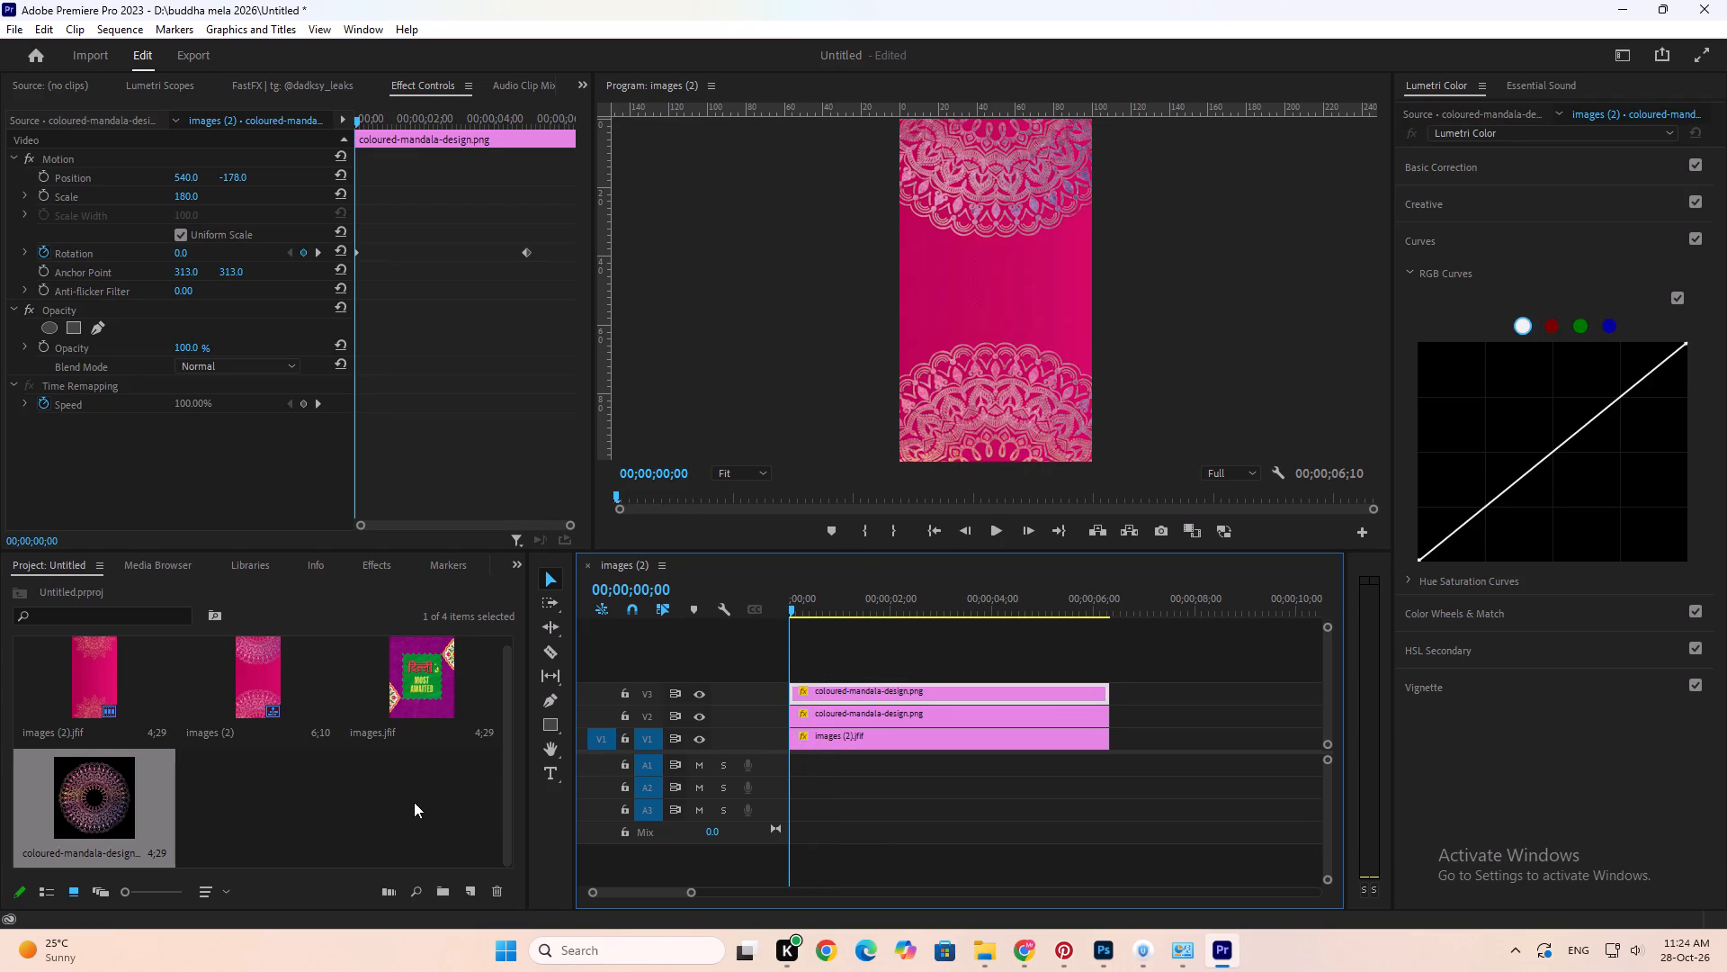
pyautogui.click(416, 789)
pyautogui.click(516, 569)
pyautogui.click(556, 667)
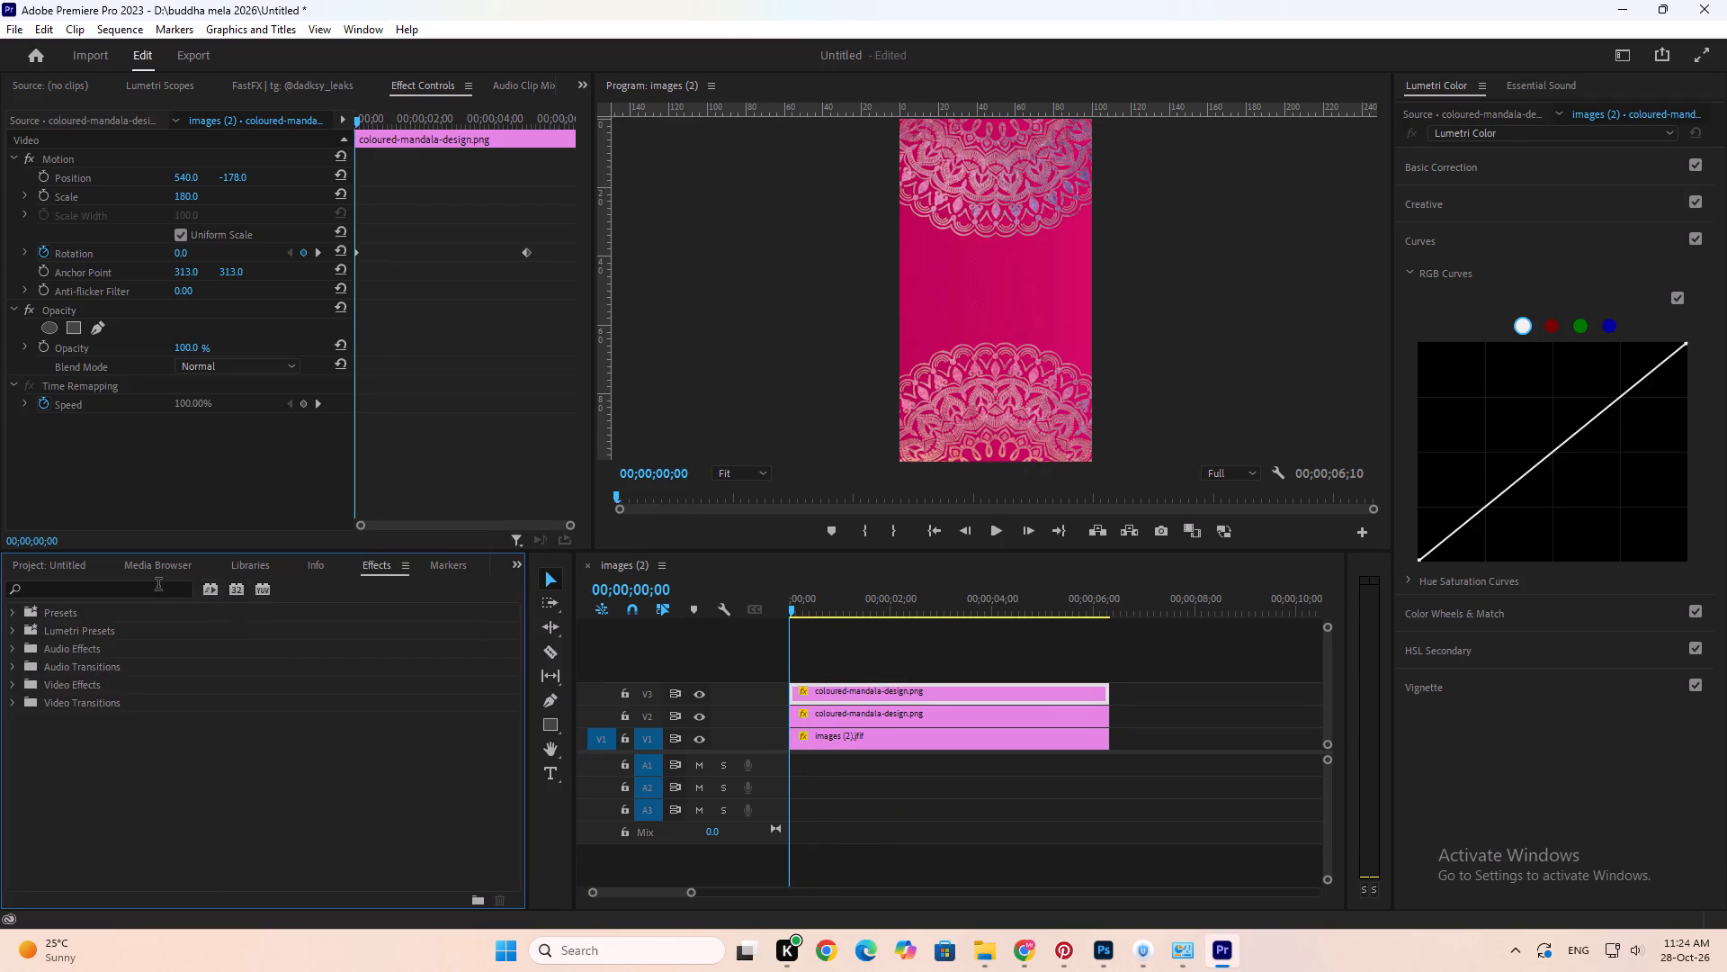
pyautogui.click(114, 589)
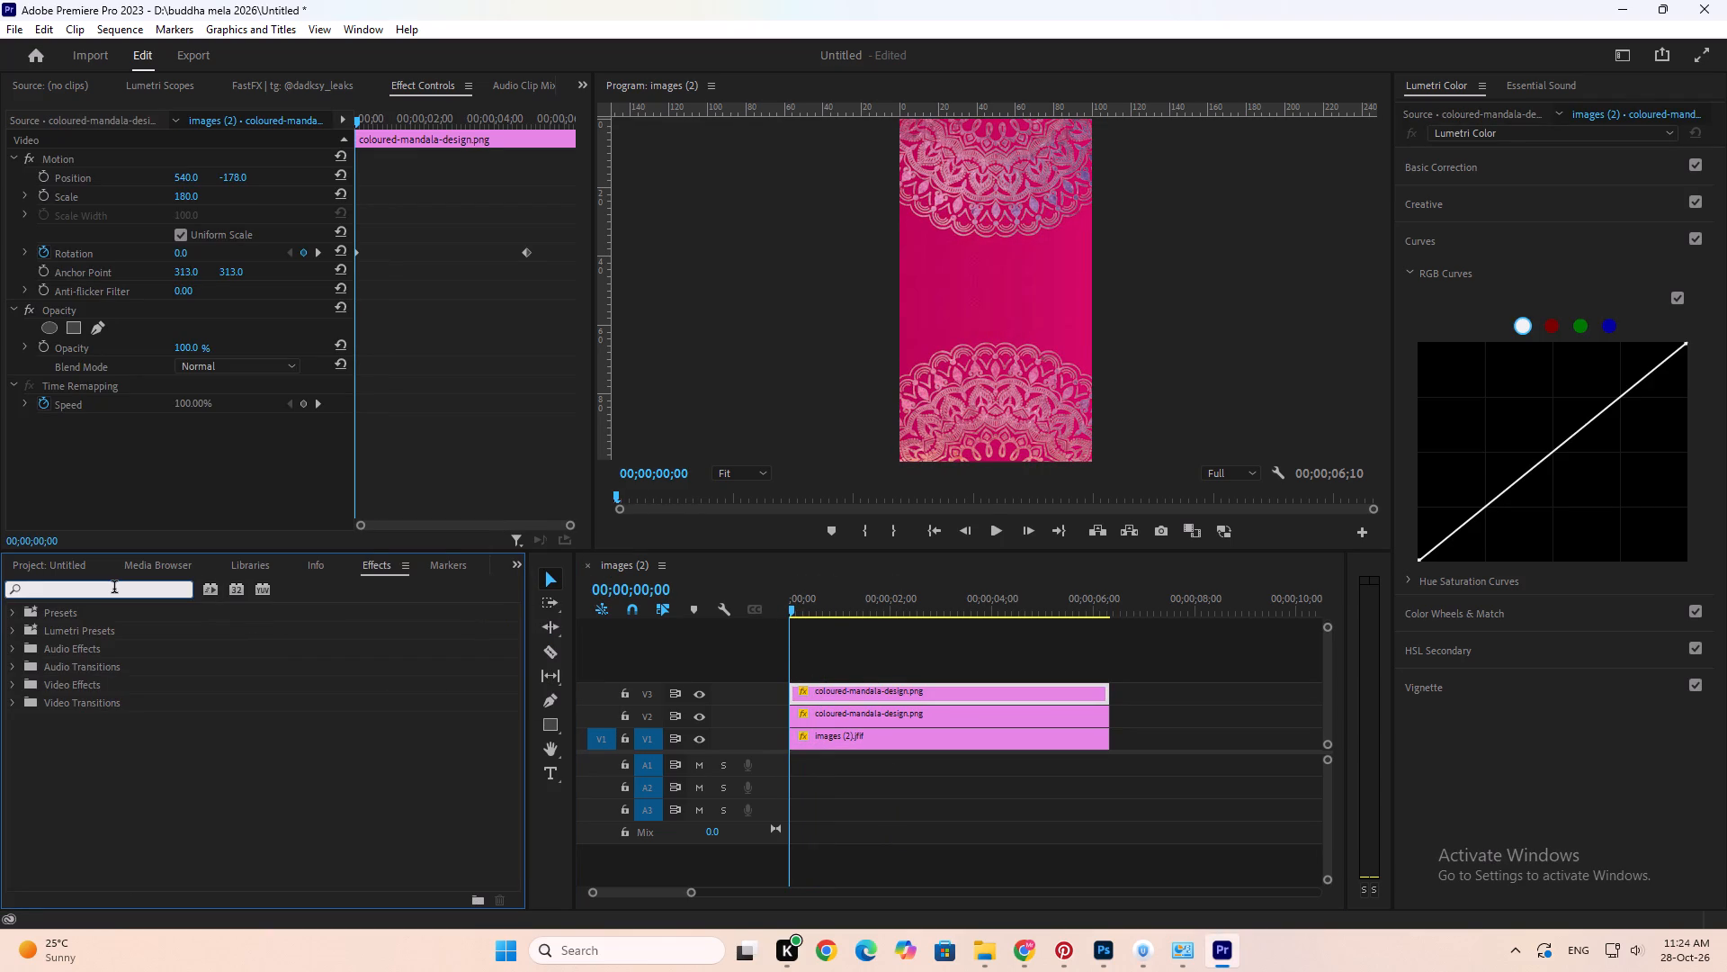
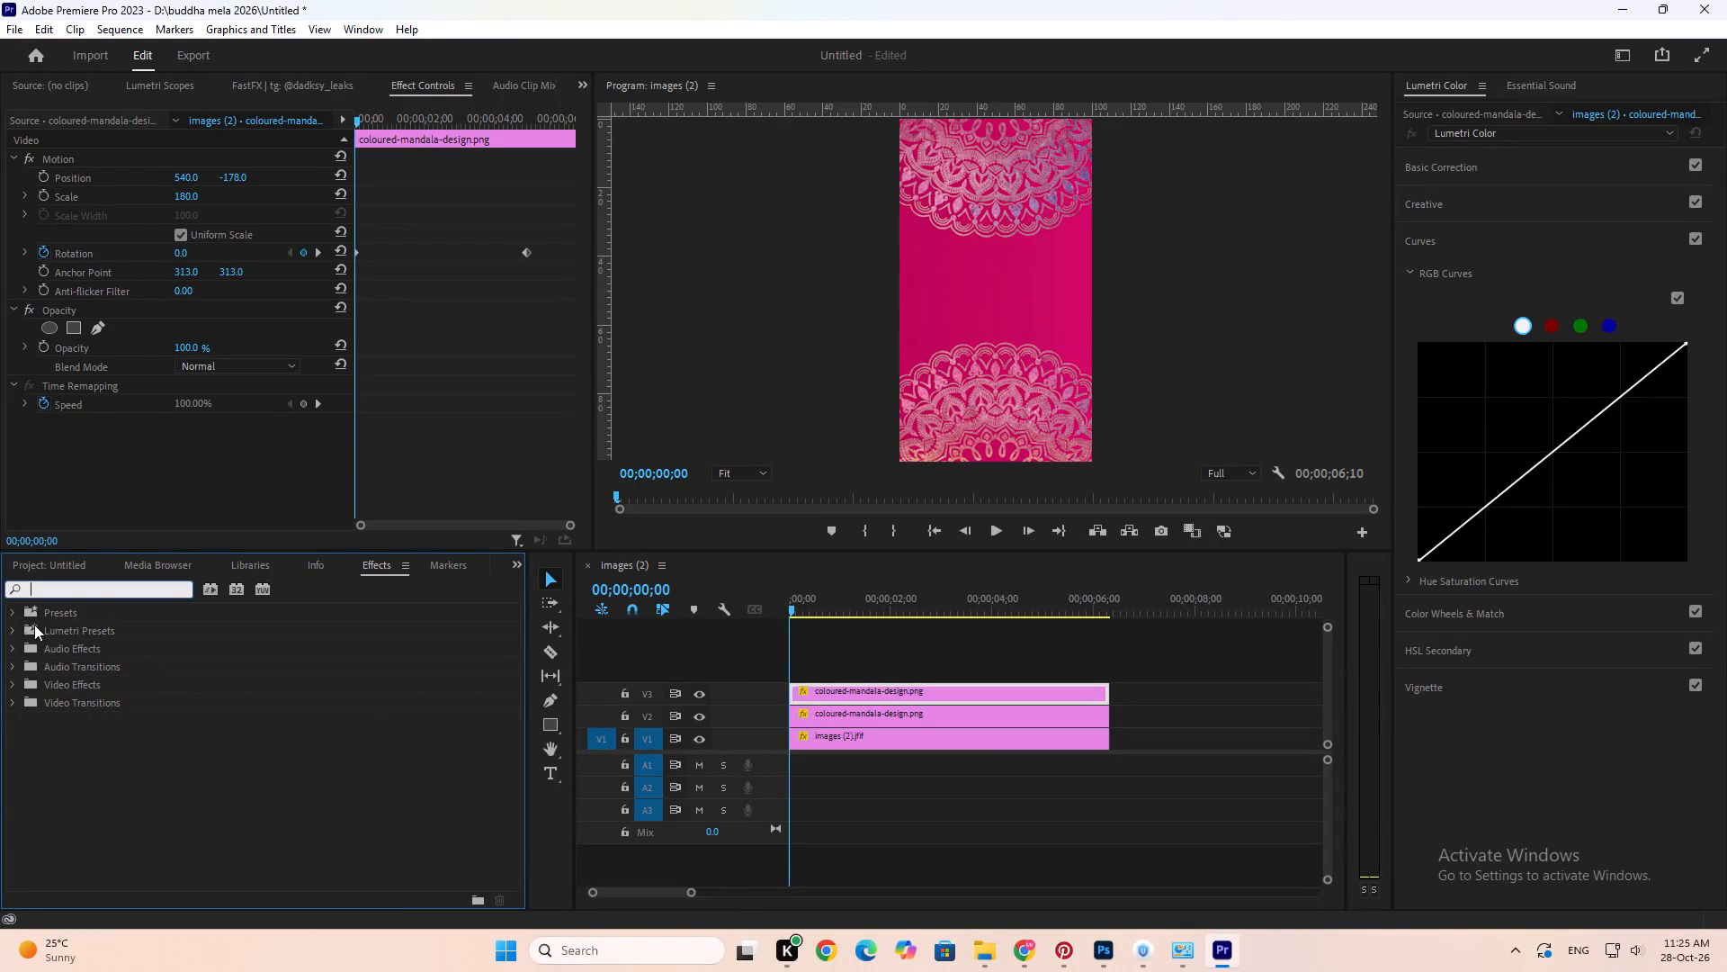
# Search the effects for flash and apply the FI: Flash Impacts transition to the start of the V3 mandala clip.
pyautogui.click(56, 581)
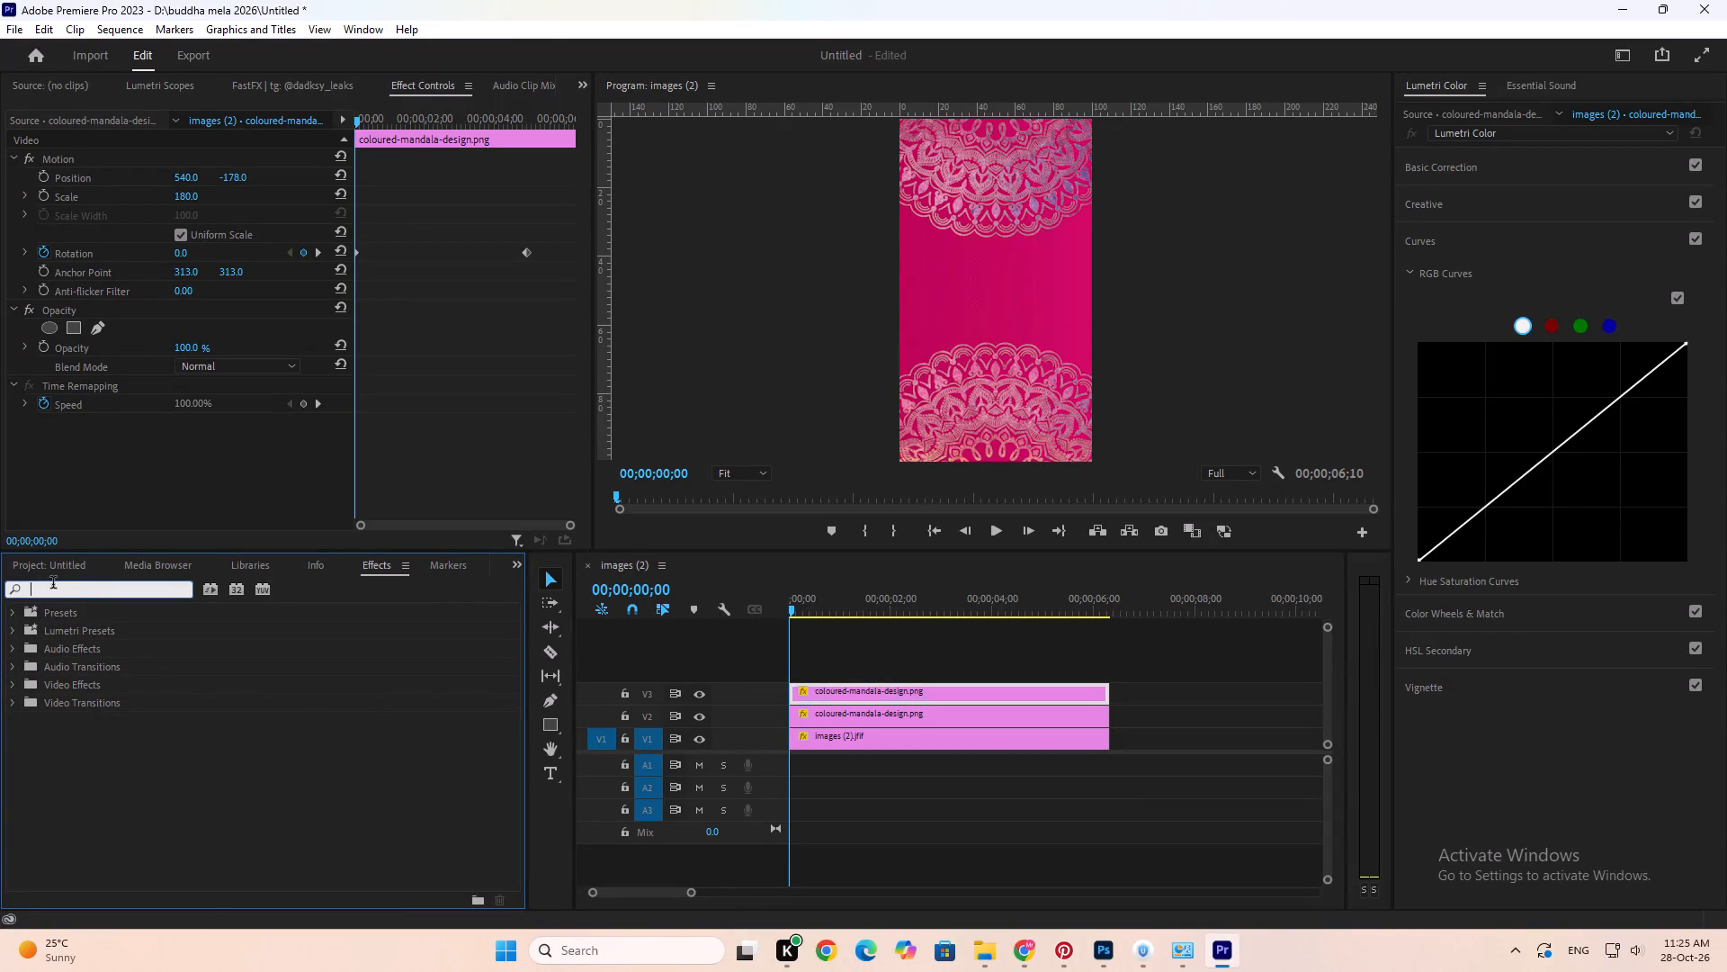
pyautogui.click(54, 582)
pyautogui.write('flas')
pyautogui.press('h')
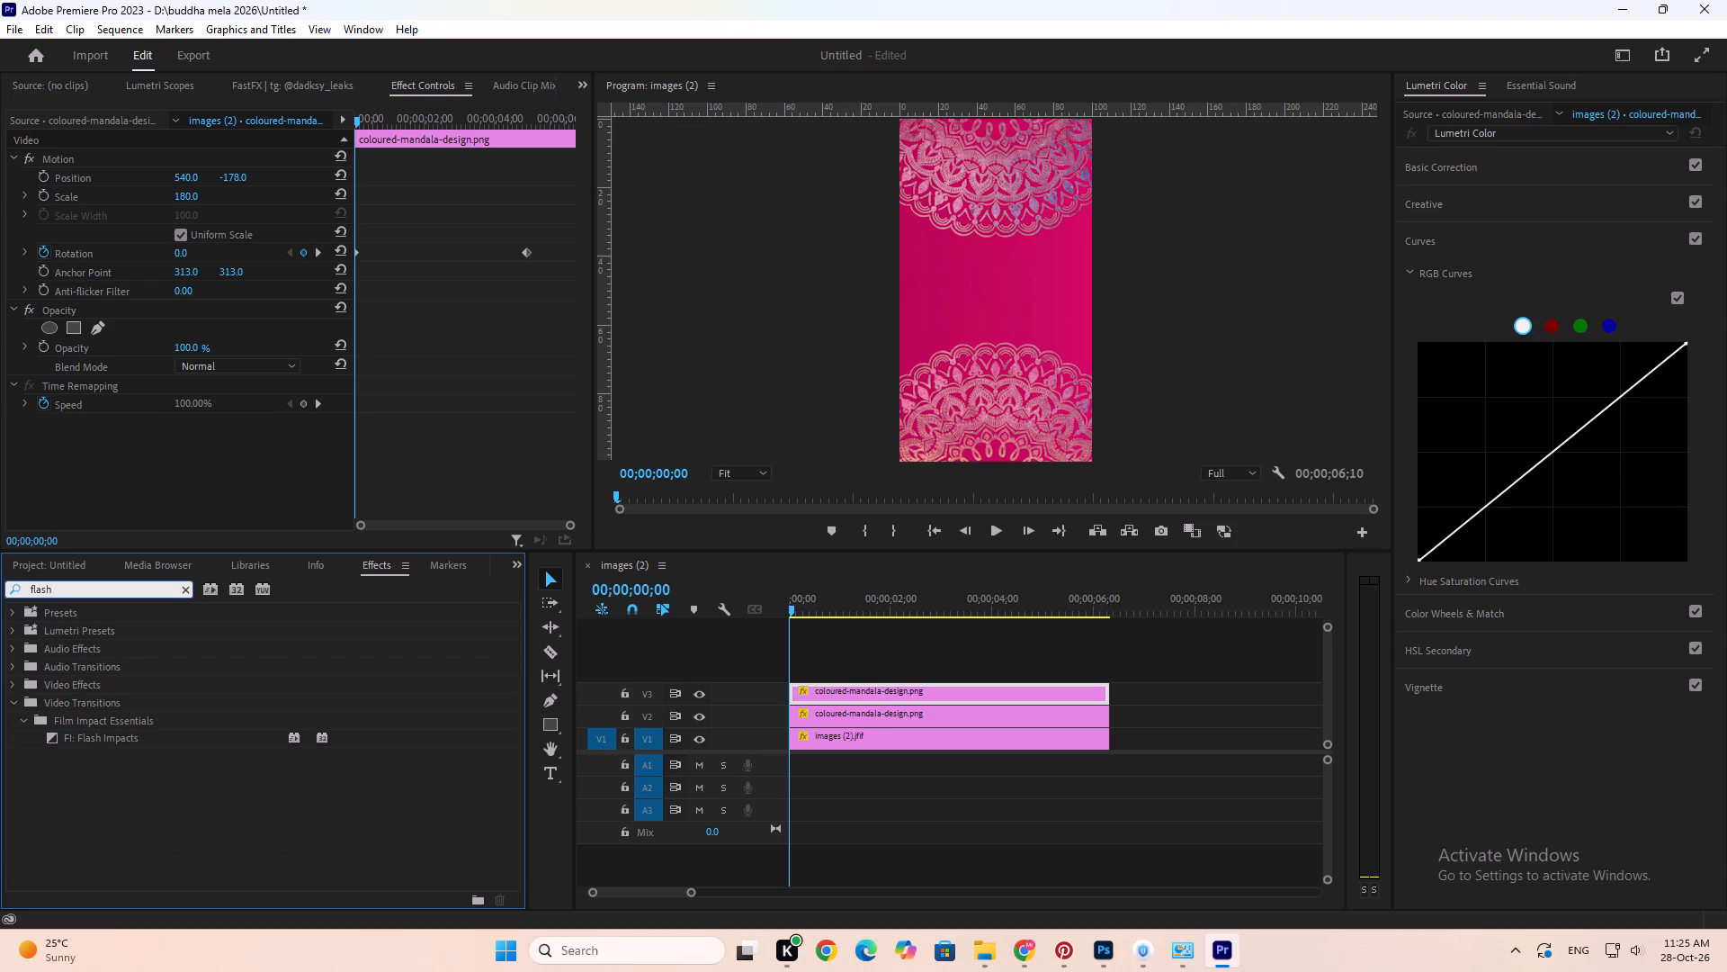
pyautogui.moveTo(95, 735); pyautogui.dragTo(148, 778)
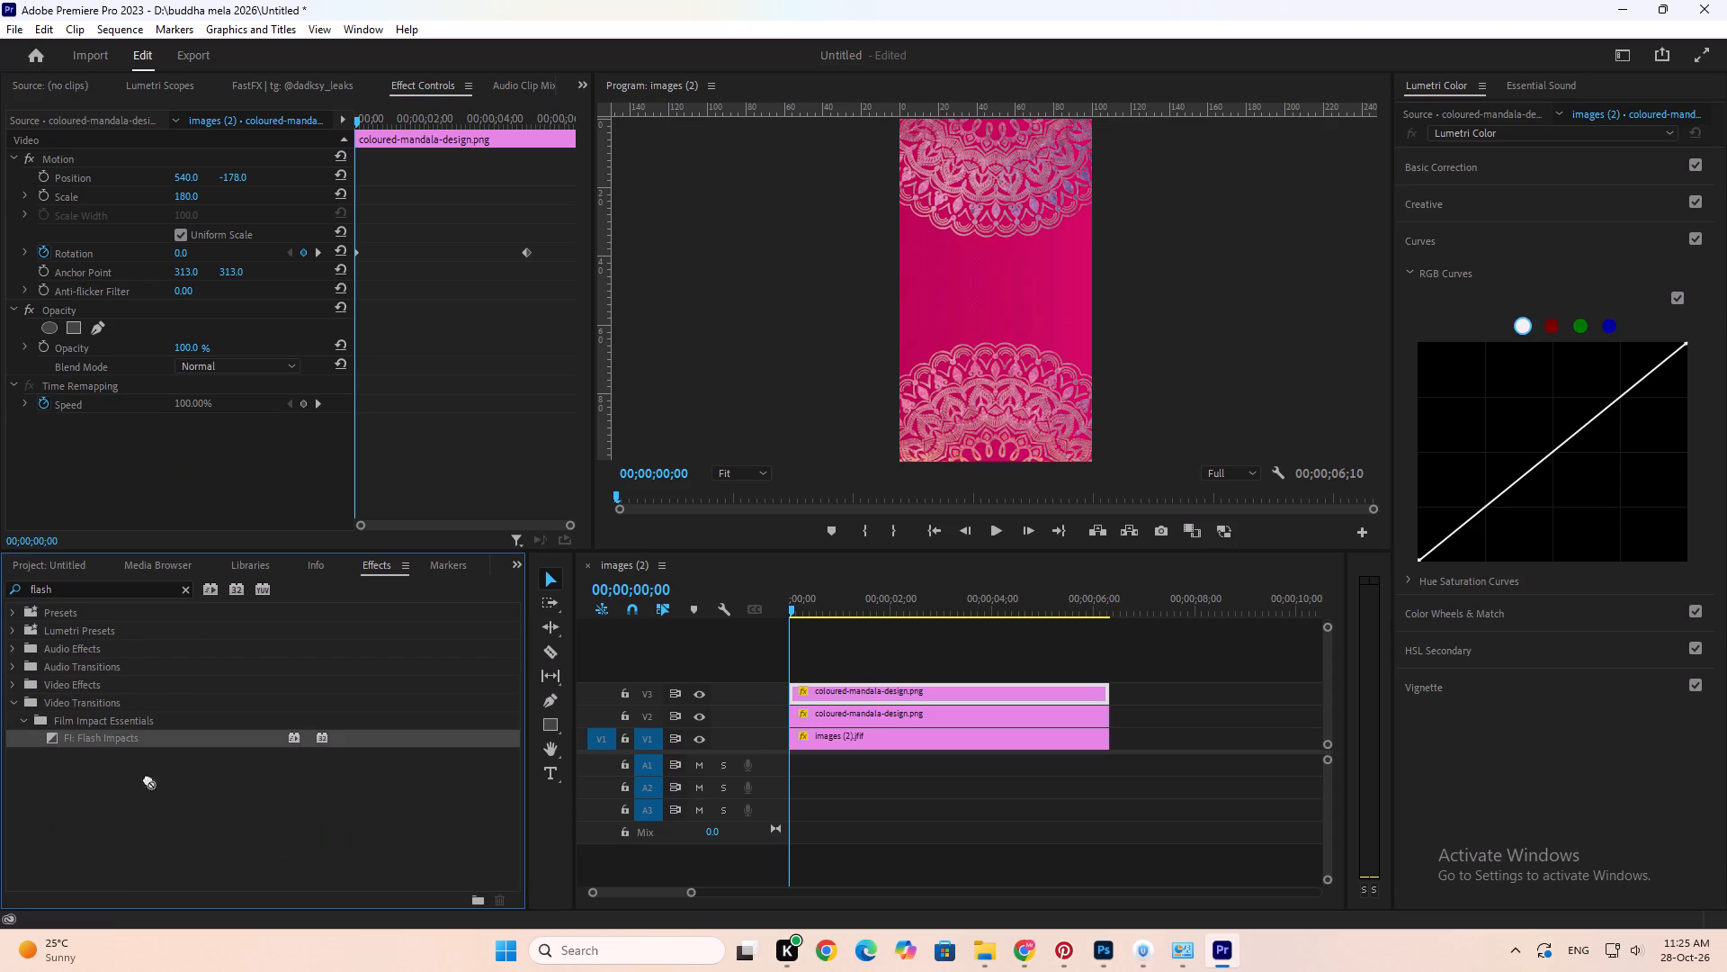
pyautogui.moveTo(148, 778); pyautogui.dragTo(802, 693)
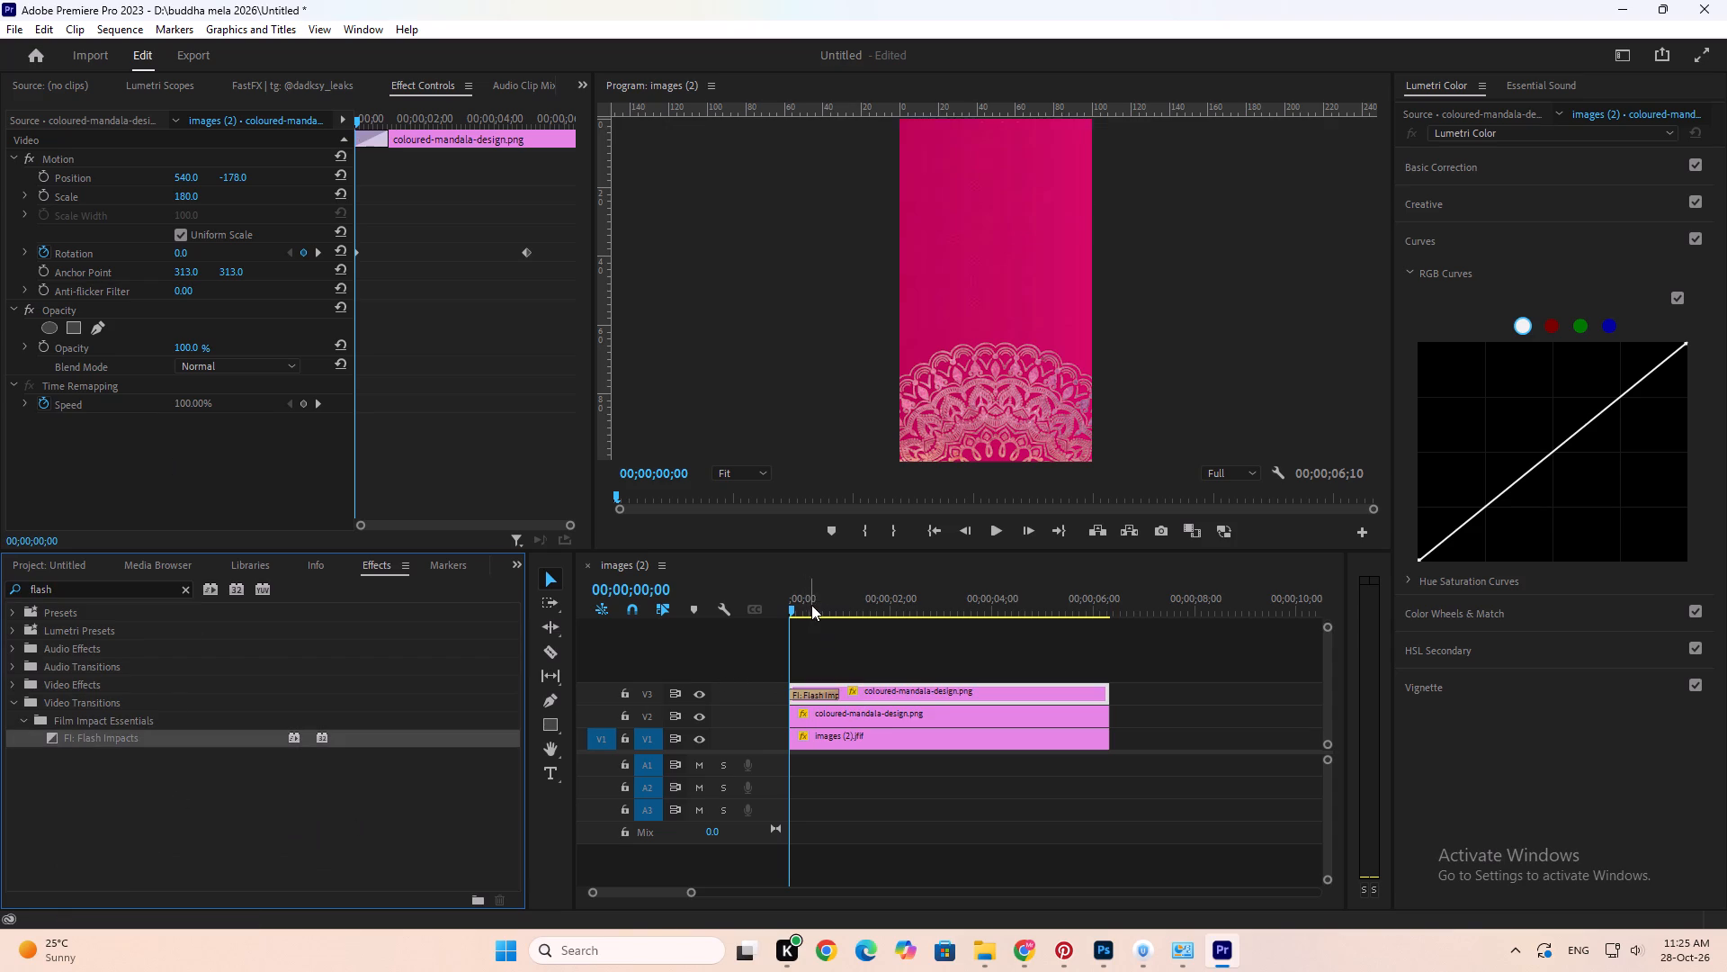
# Preview the V3 flash transition twice from the start of the sequence and return the playhead to 00;00;00;00.
pyautogui.moveTo(809, 598); pyautogui.dragTo(764, 616)
pyautogui.press('space')
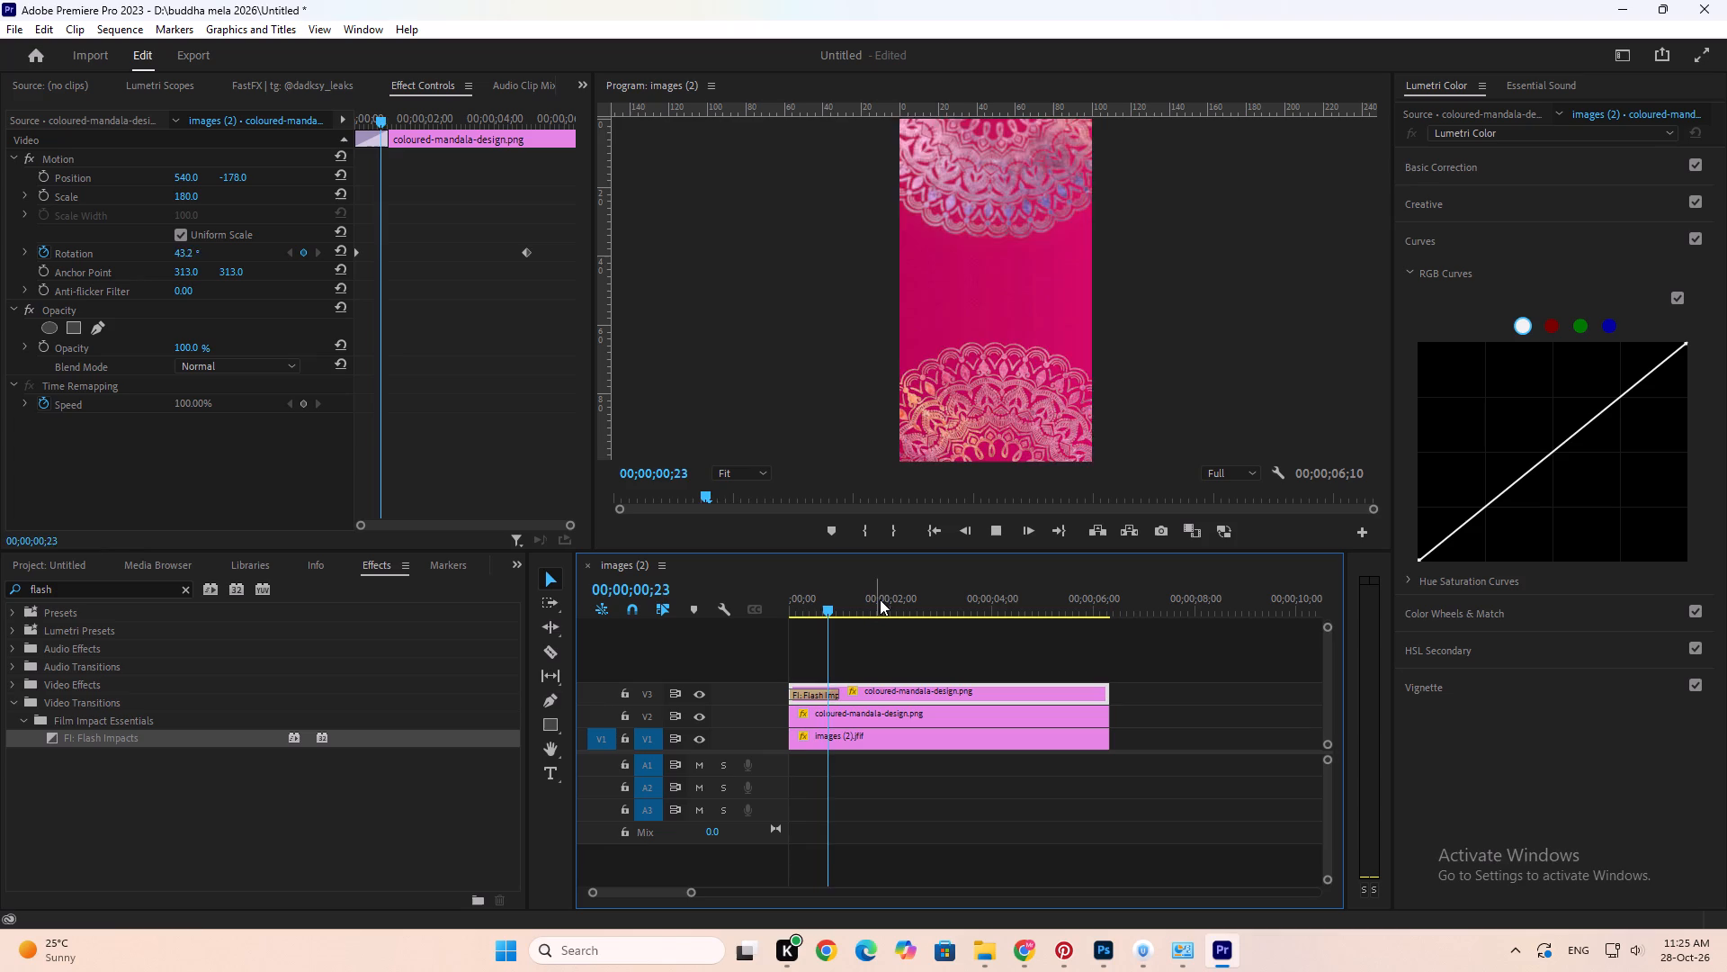
pyautogui.press('space')
pyautogui.moveTo(851, 596); pyautogui.dragTo(777, 608)
pyautogui.press('space')
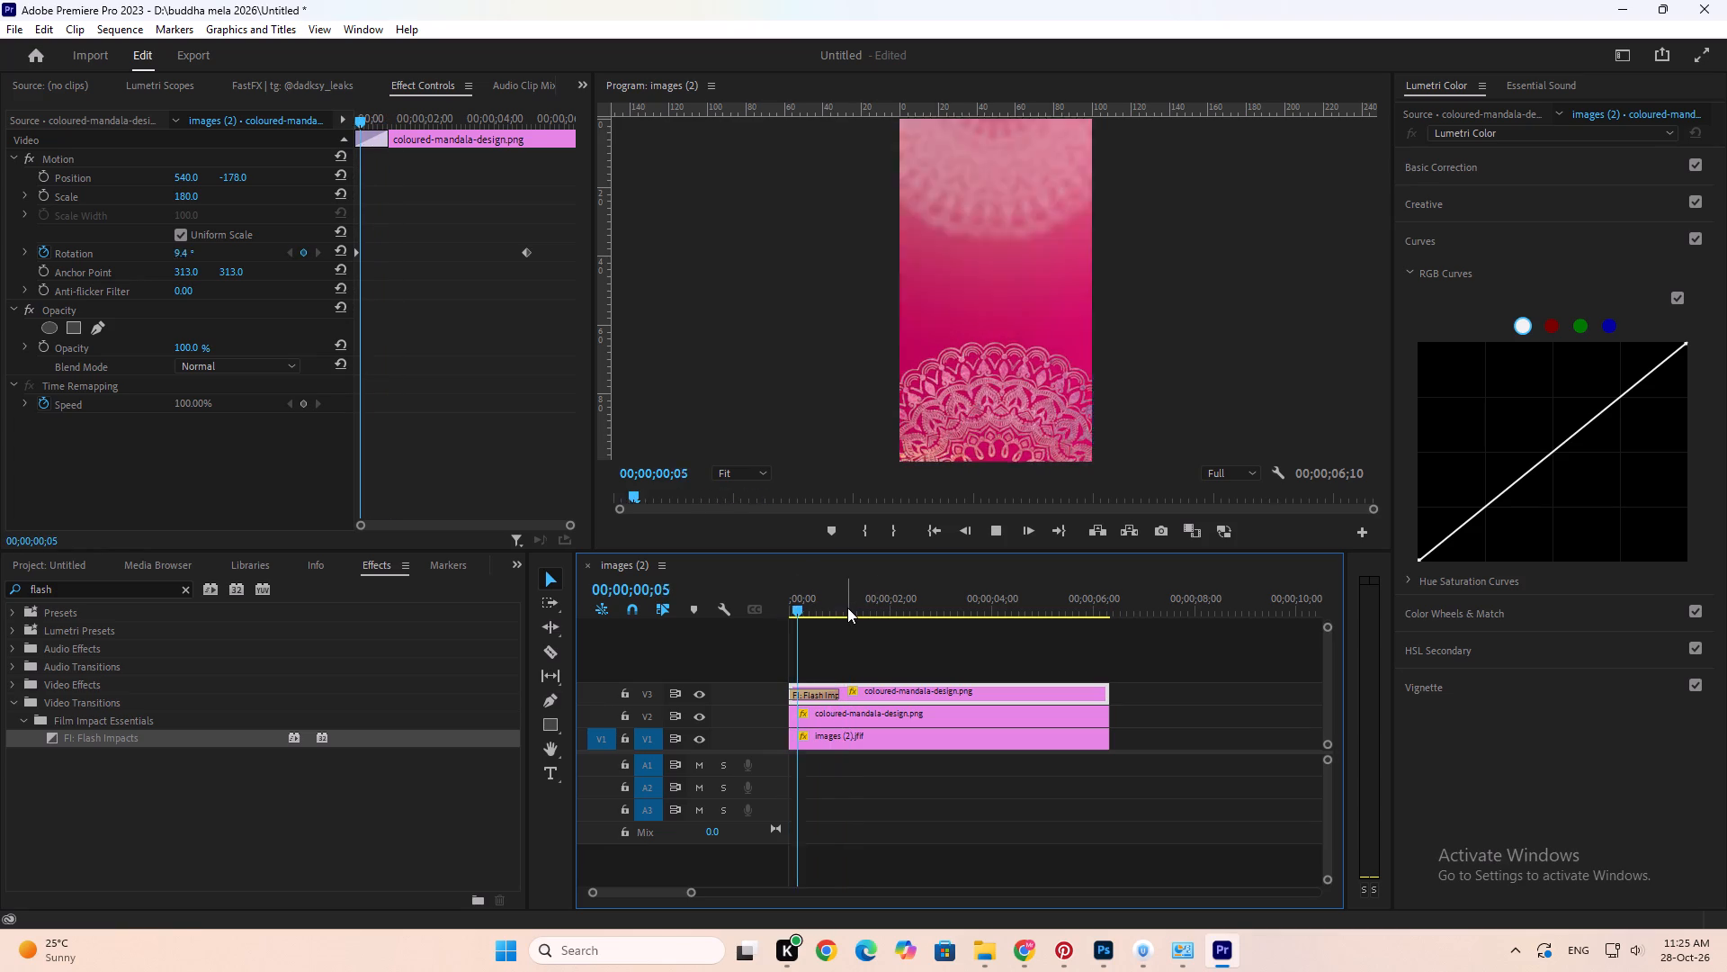
pyautogui.press('space')
pyautogui.moveTo(834, 598); pyautogui.dragTo(774, 617)
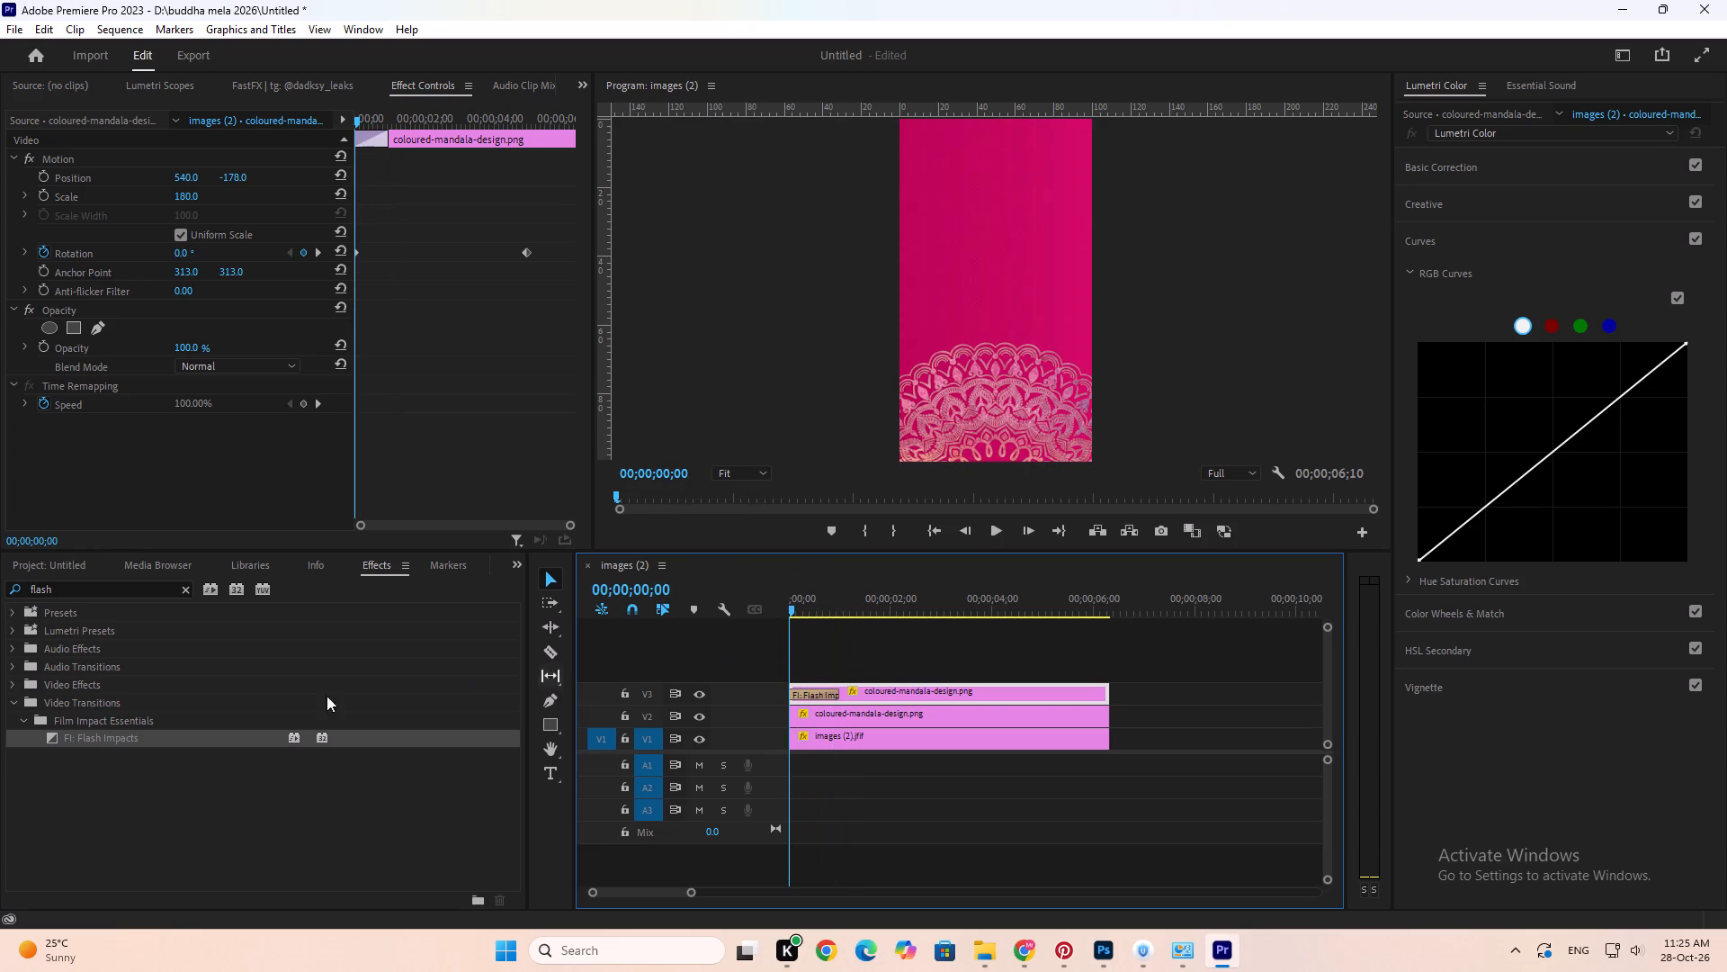
# Apply FI: Flash Impacts to the start of the V2 mandala clip and preview up to 00;00;02;07.
pyautogui.moveTo(85, 738); pyautogui.dragTo(795, 720)
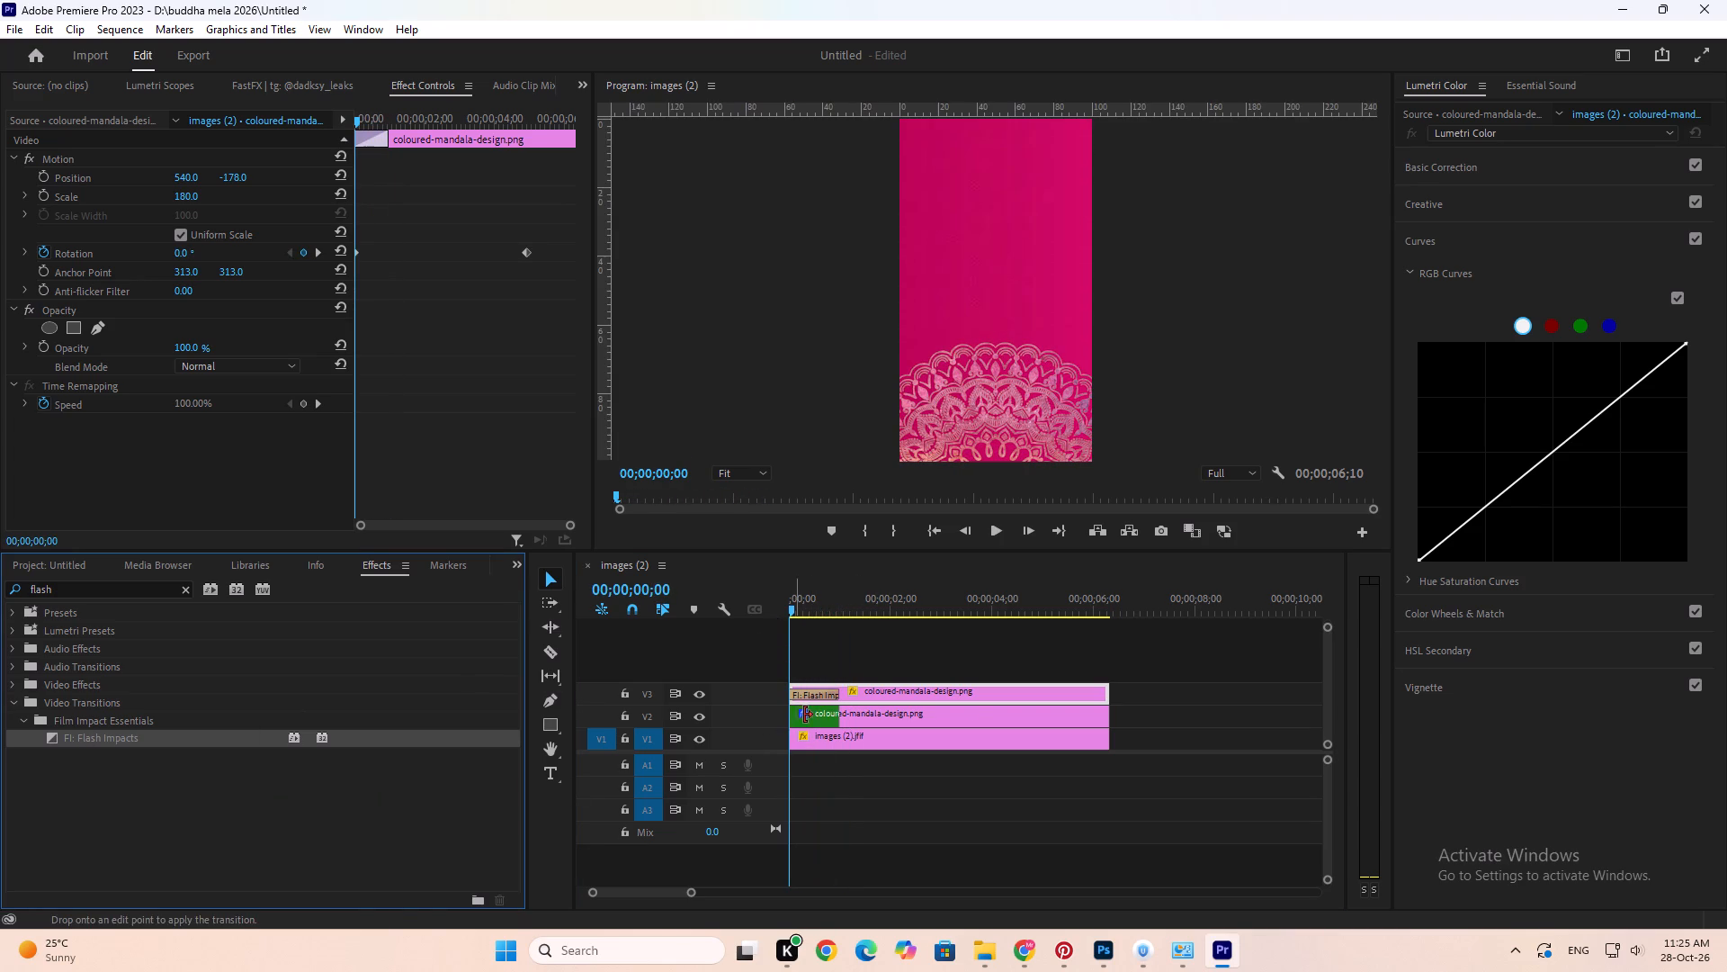
pyautogui.press('space')
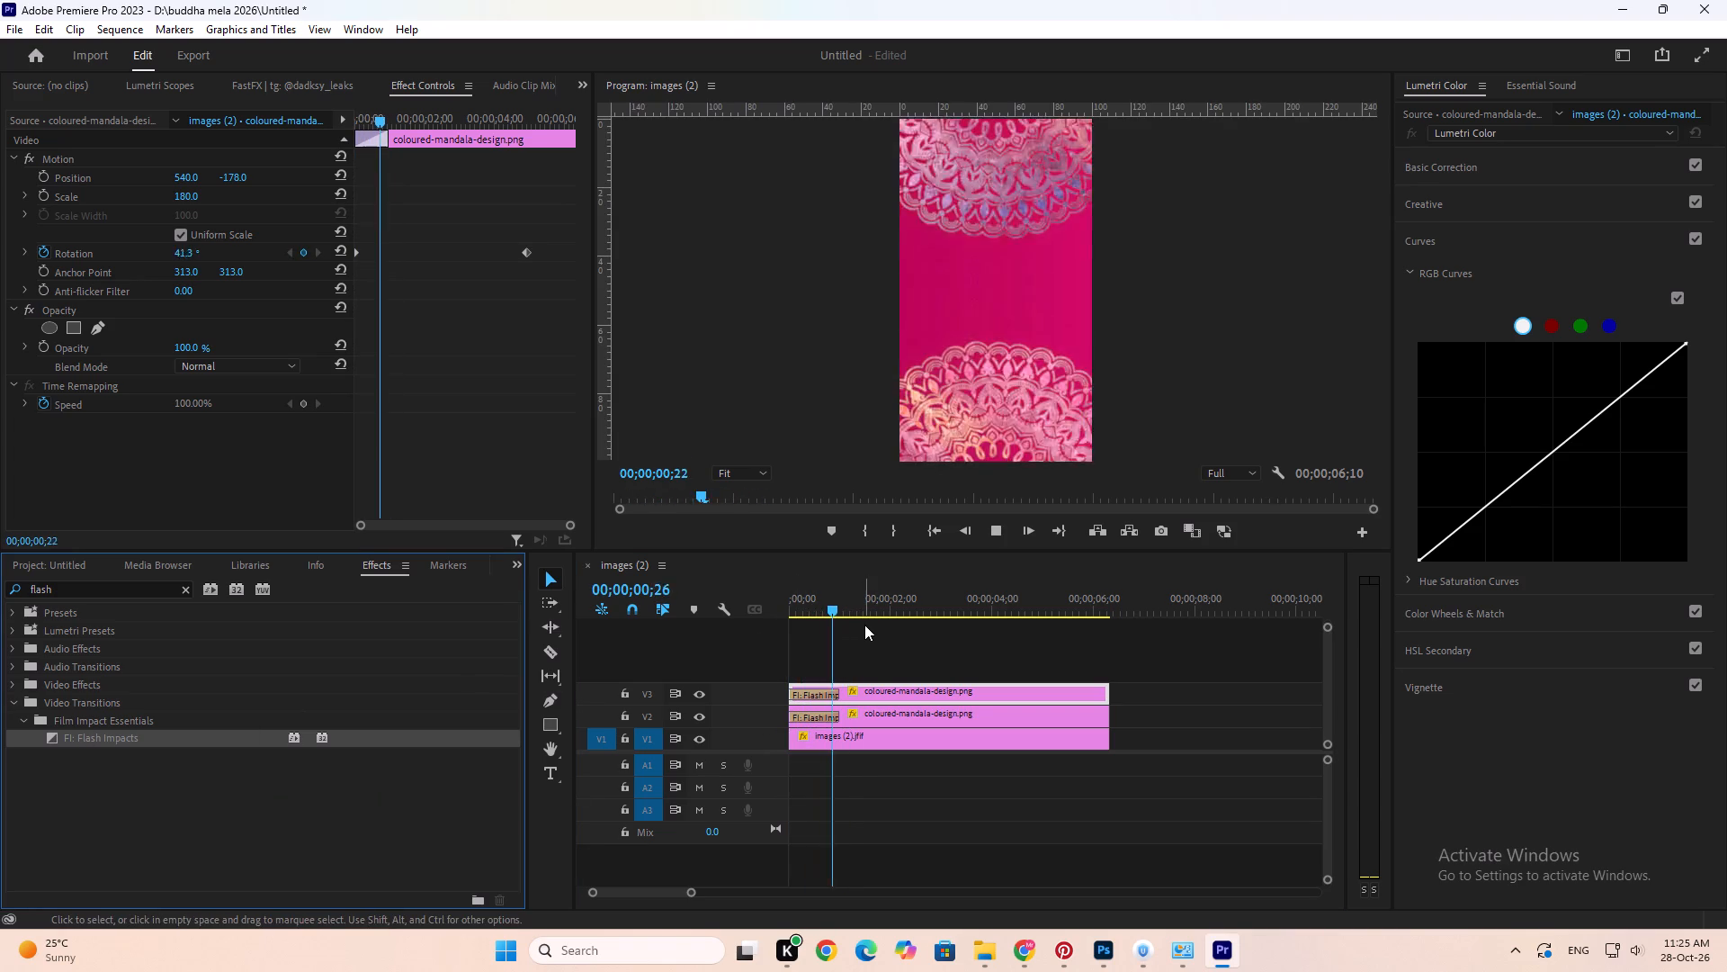
pyautogui.press('space')
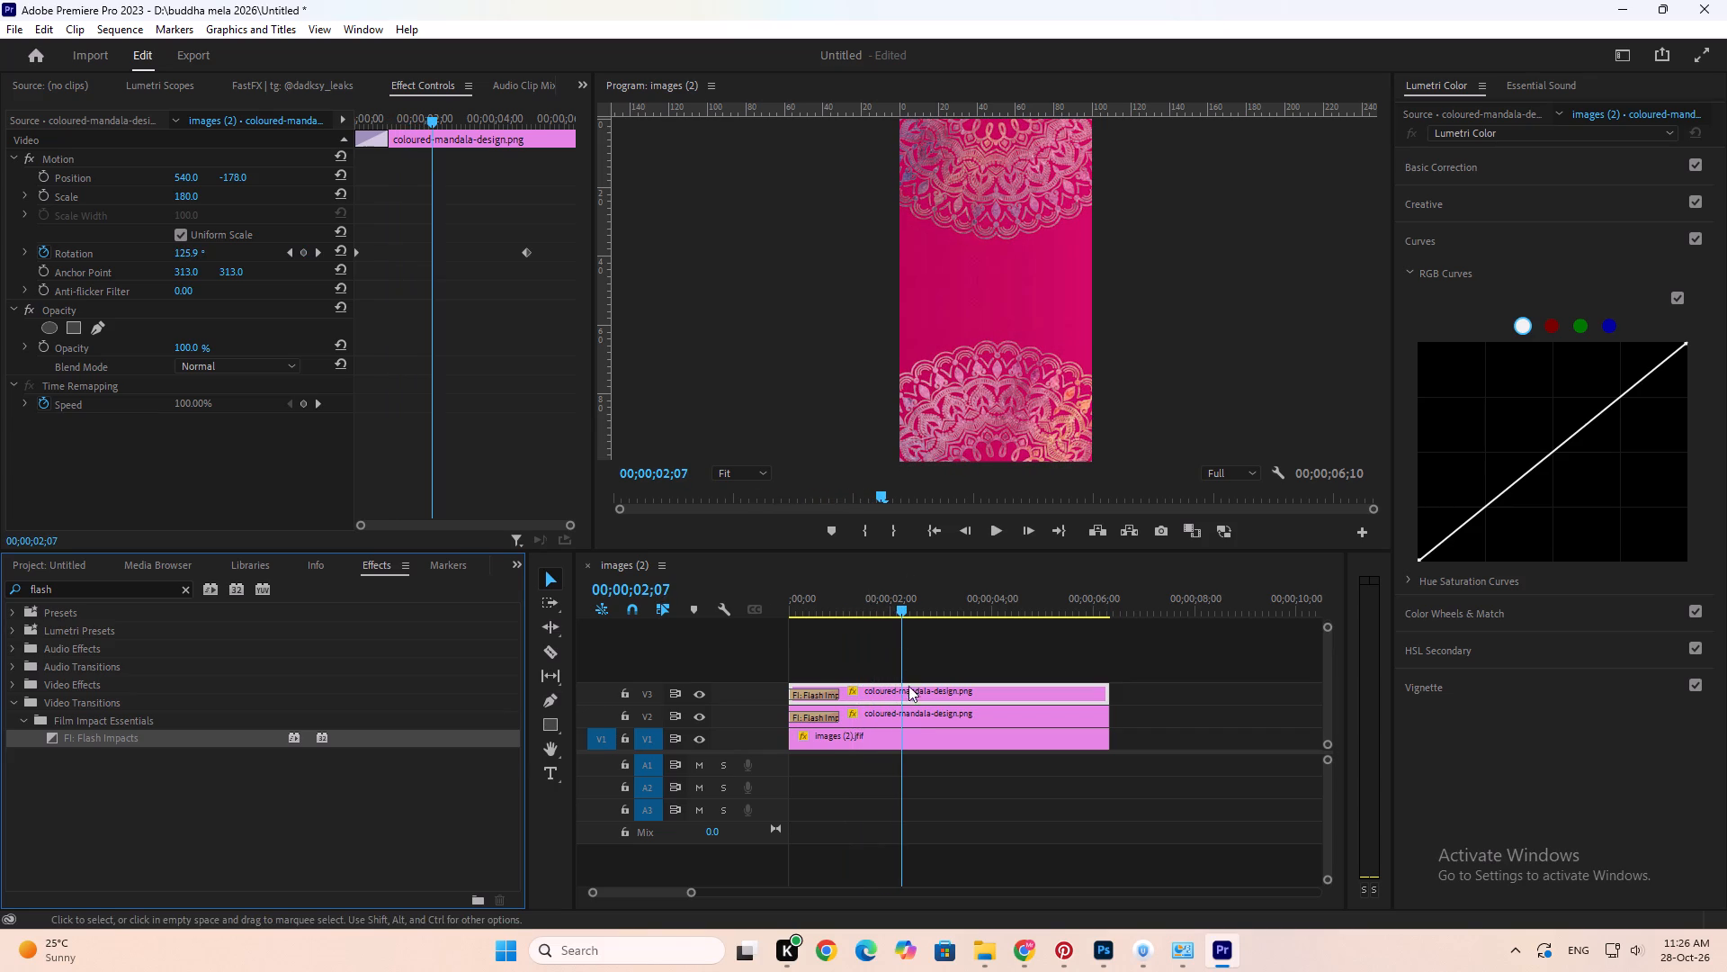
# Add a sequence marker and clip markers on the V2 and V3 mandala clips at 00;00;02;07.
pyautogui.keyDown('shift'); pyautogui.click(917, 710); pyautogui.keyUp('shift')
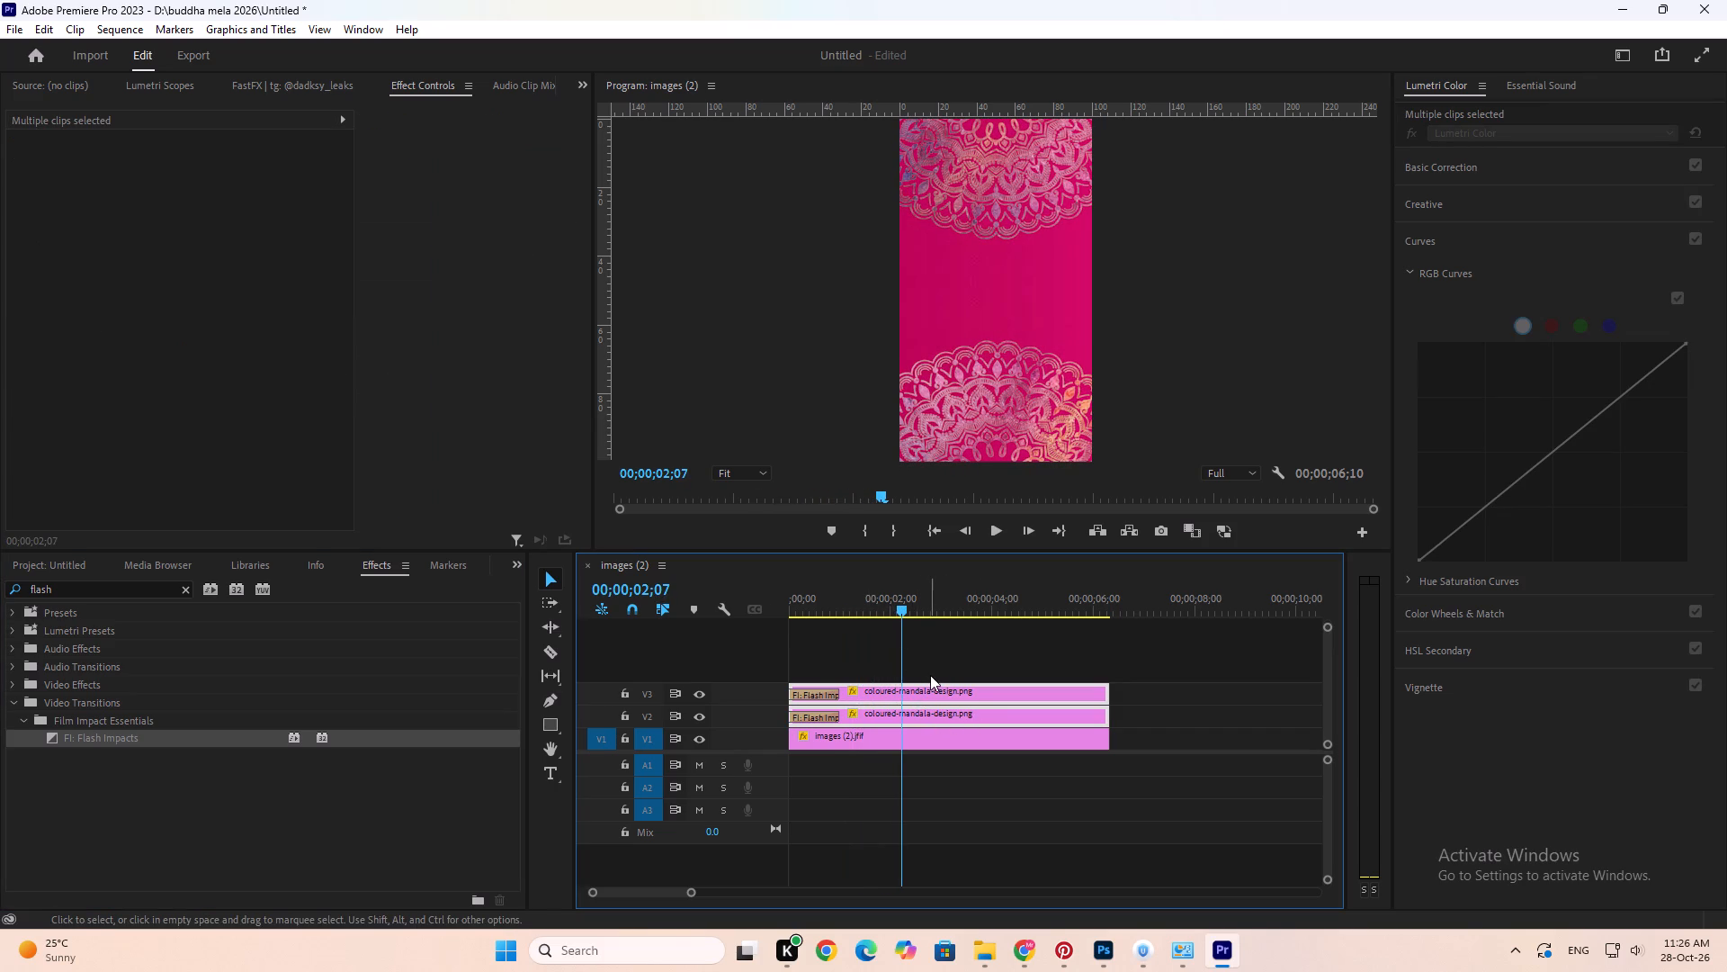
pyautogui.press('m')
pyautogui.click(919, 714)
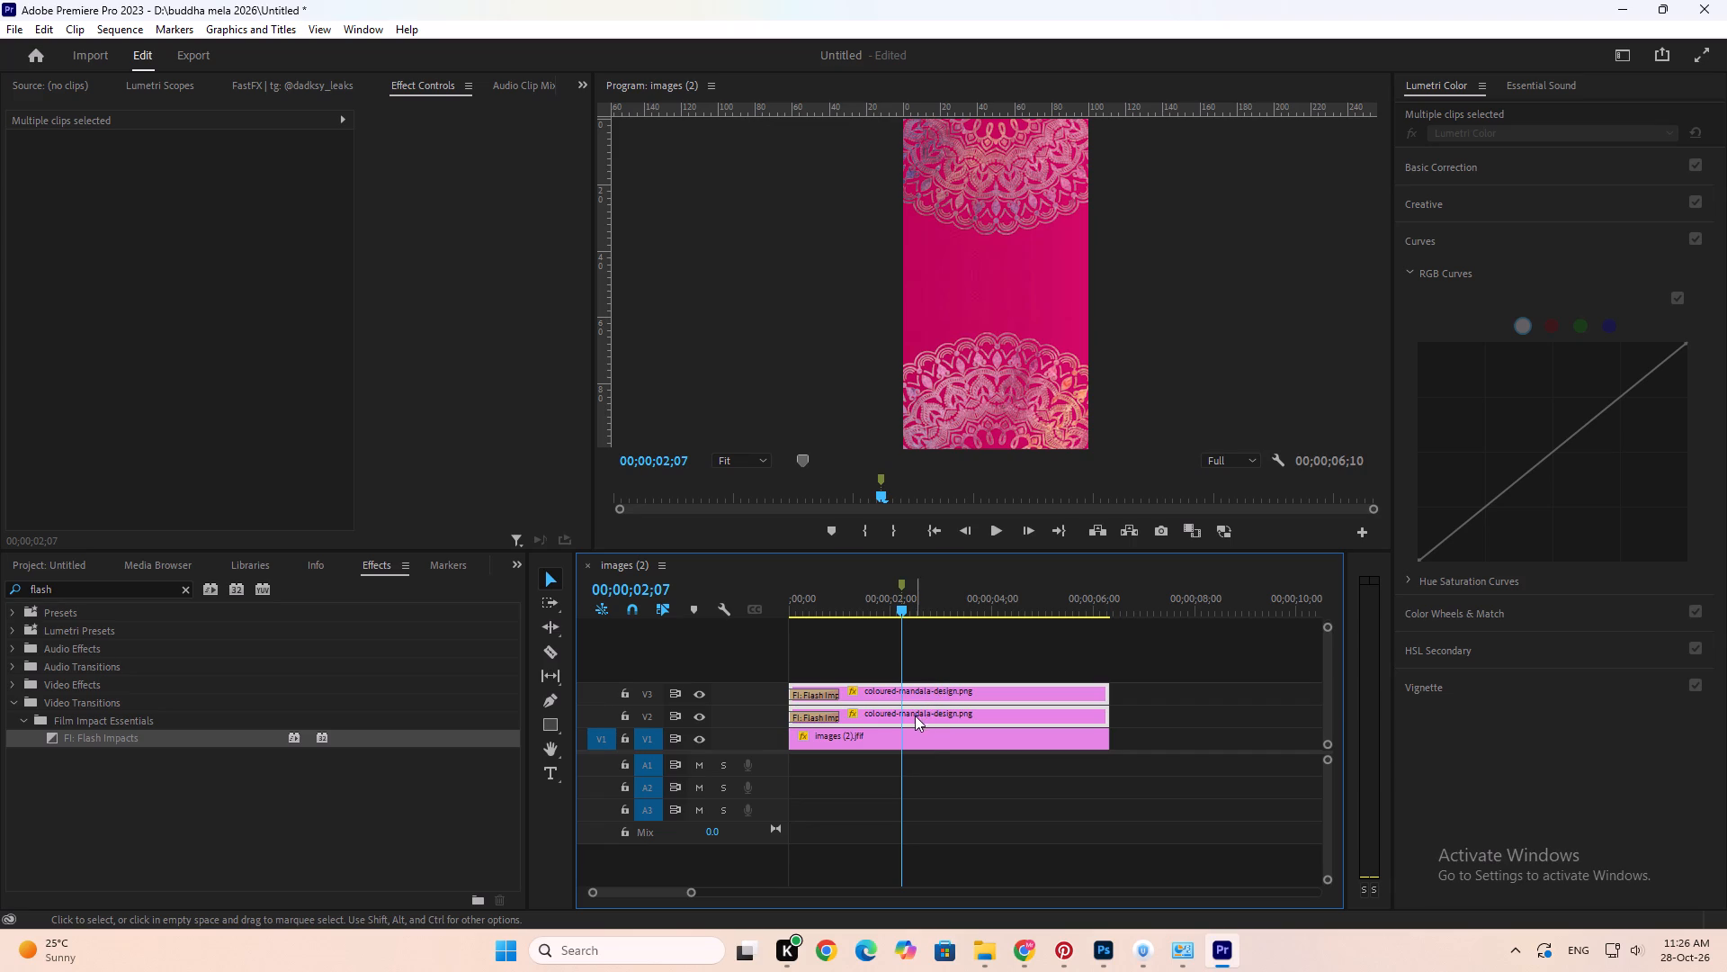
pyautogui.click(928, 756)
pyautogui.click(919, 716)
pyautogui.press('m')
# Enable opacity keyframing on the V2 mandala clip with a 0% keyframe at 00;00;02;07.
pyautogui.click(923, 696)
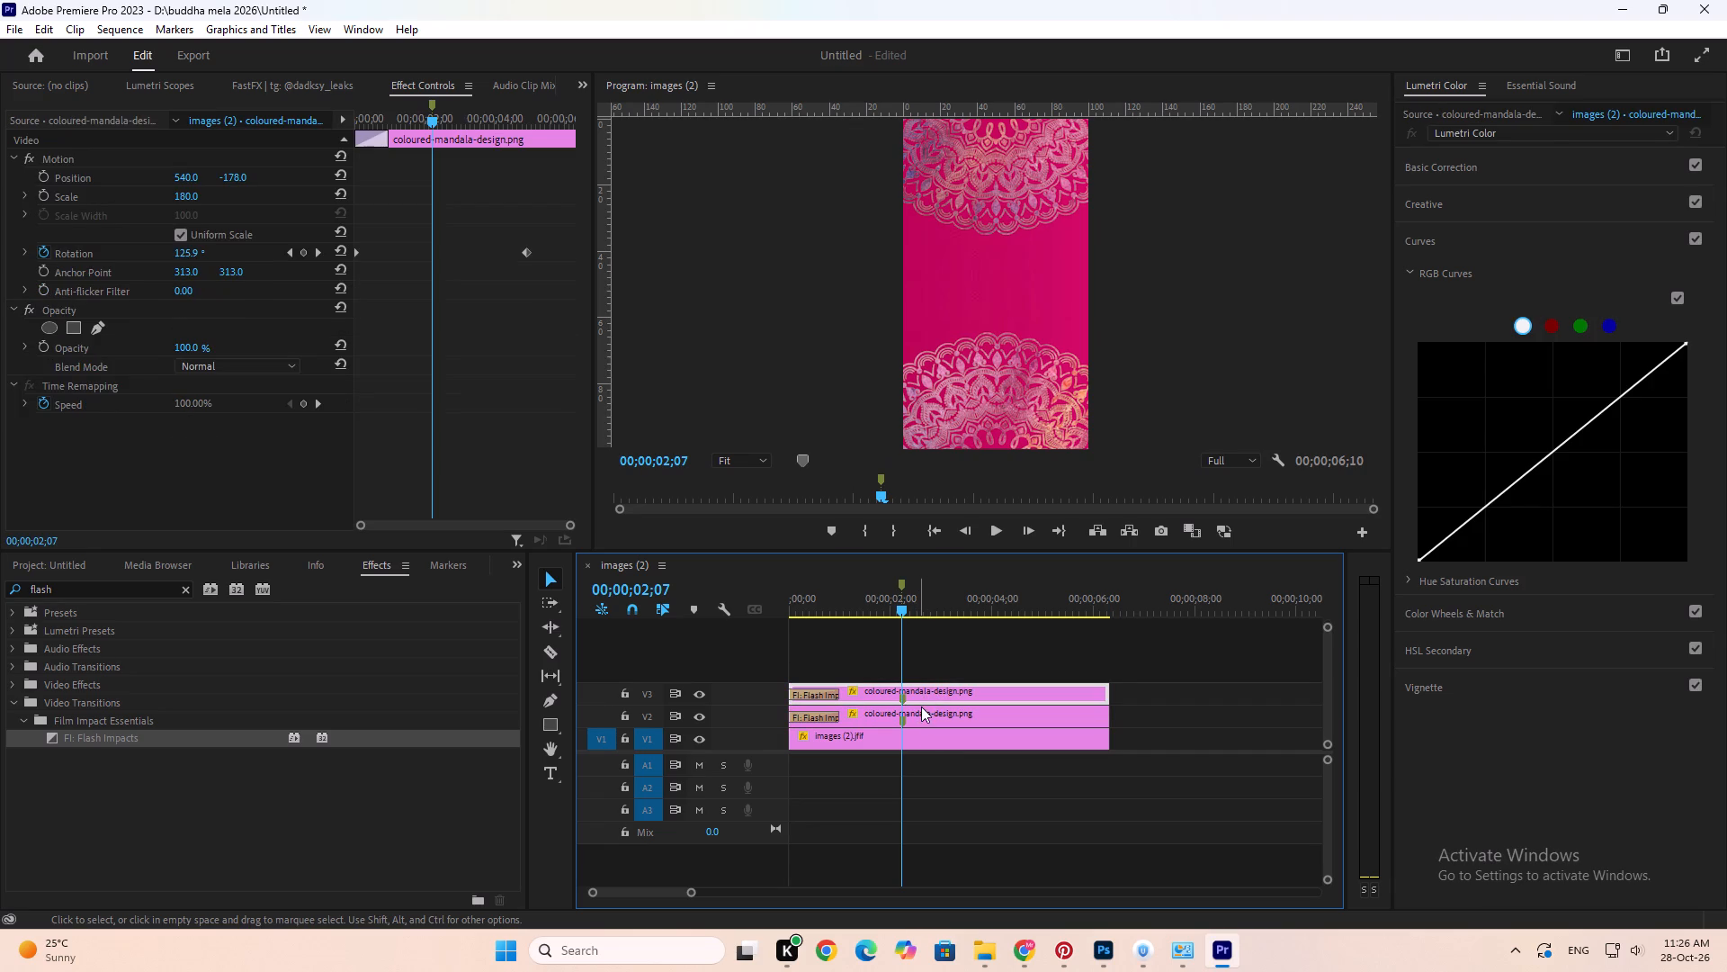
pyautogui.click(922, 718)
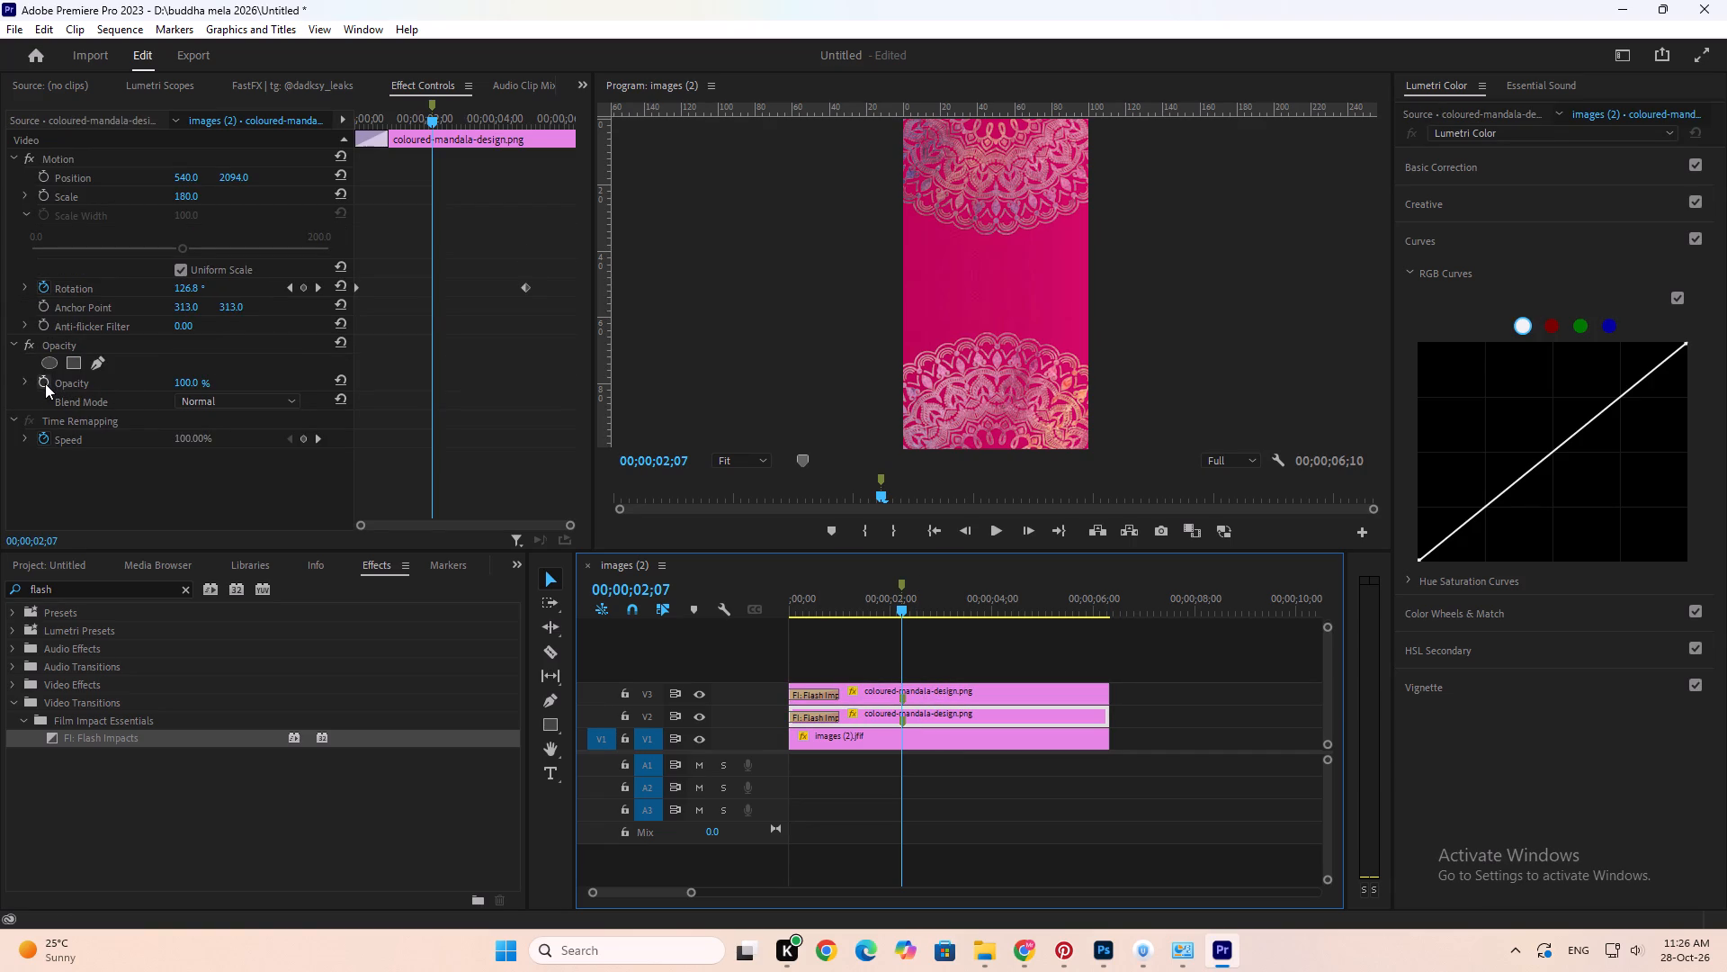
pyautogui.click(45, 383)
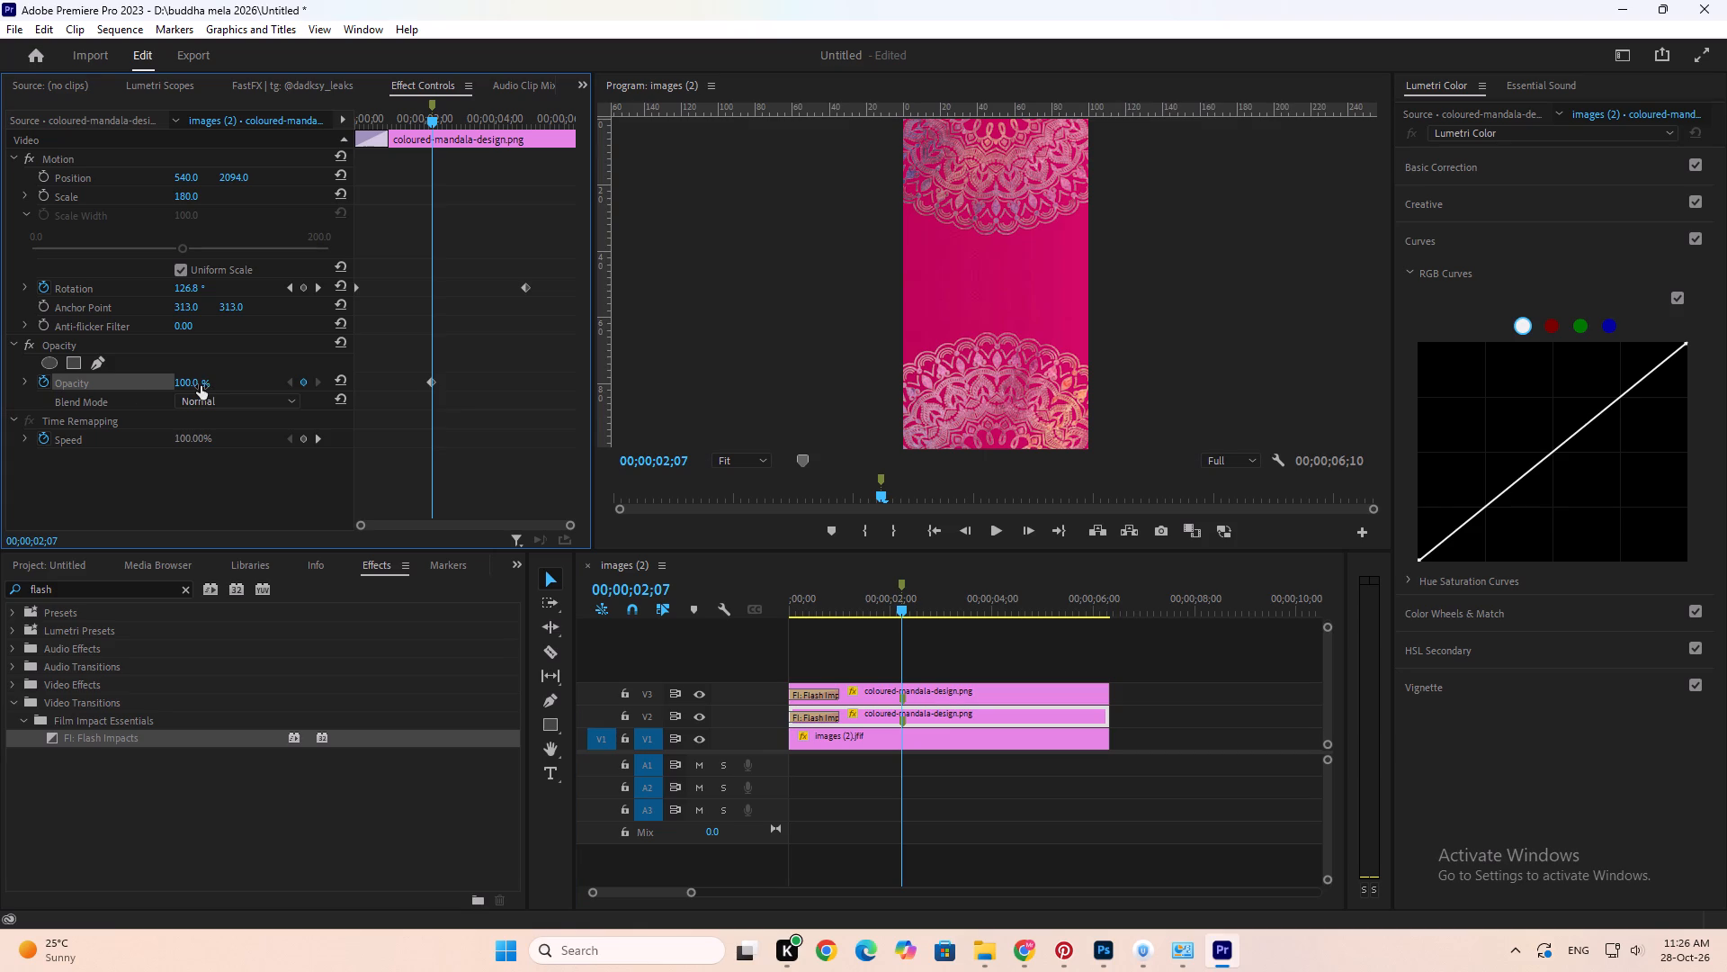
pyautogui.click(201, 386)
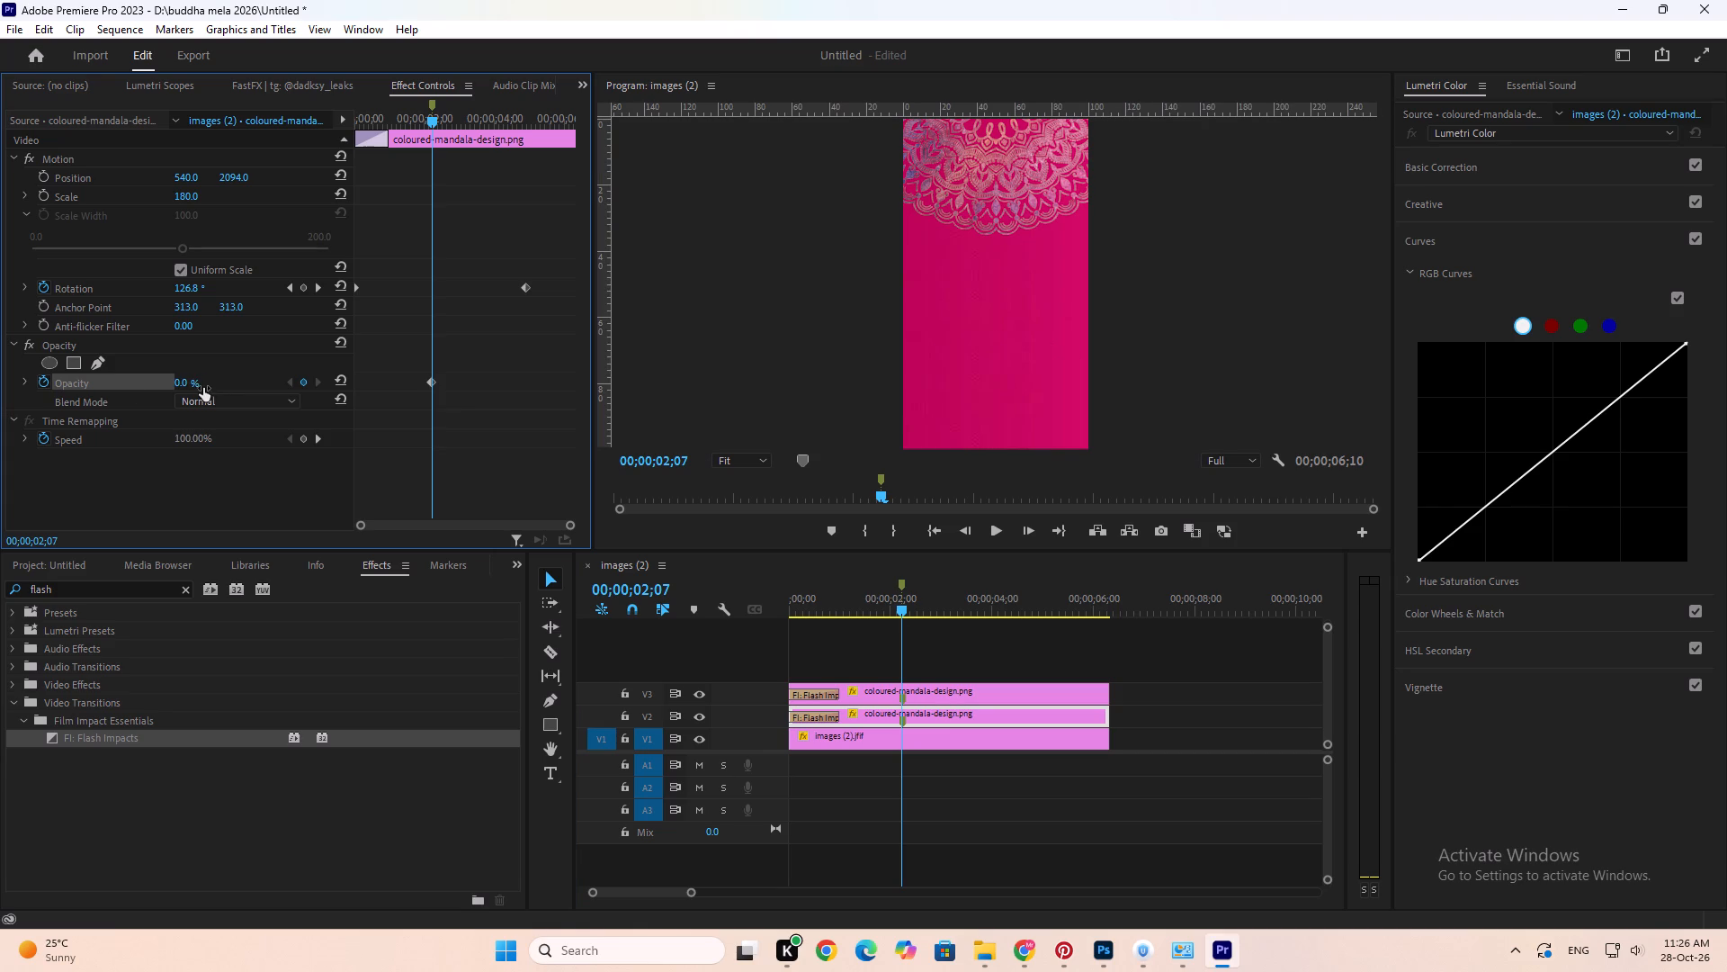
pyautogui.click(191, 384)
pyautogui.click(238, 452)
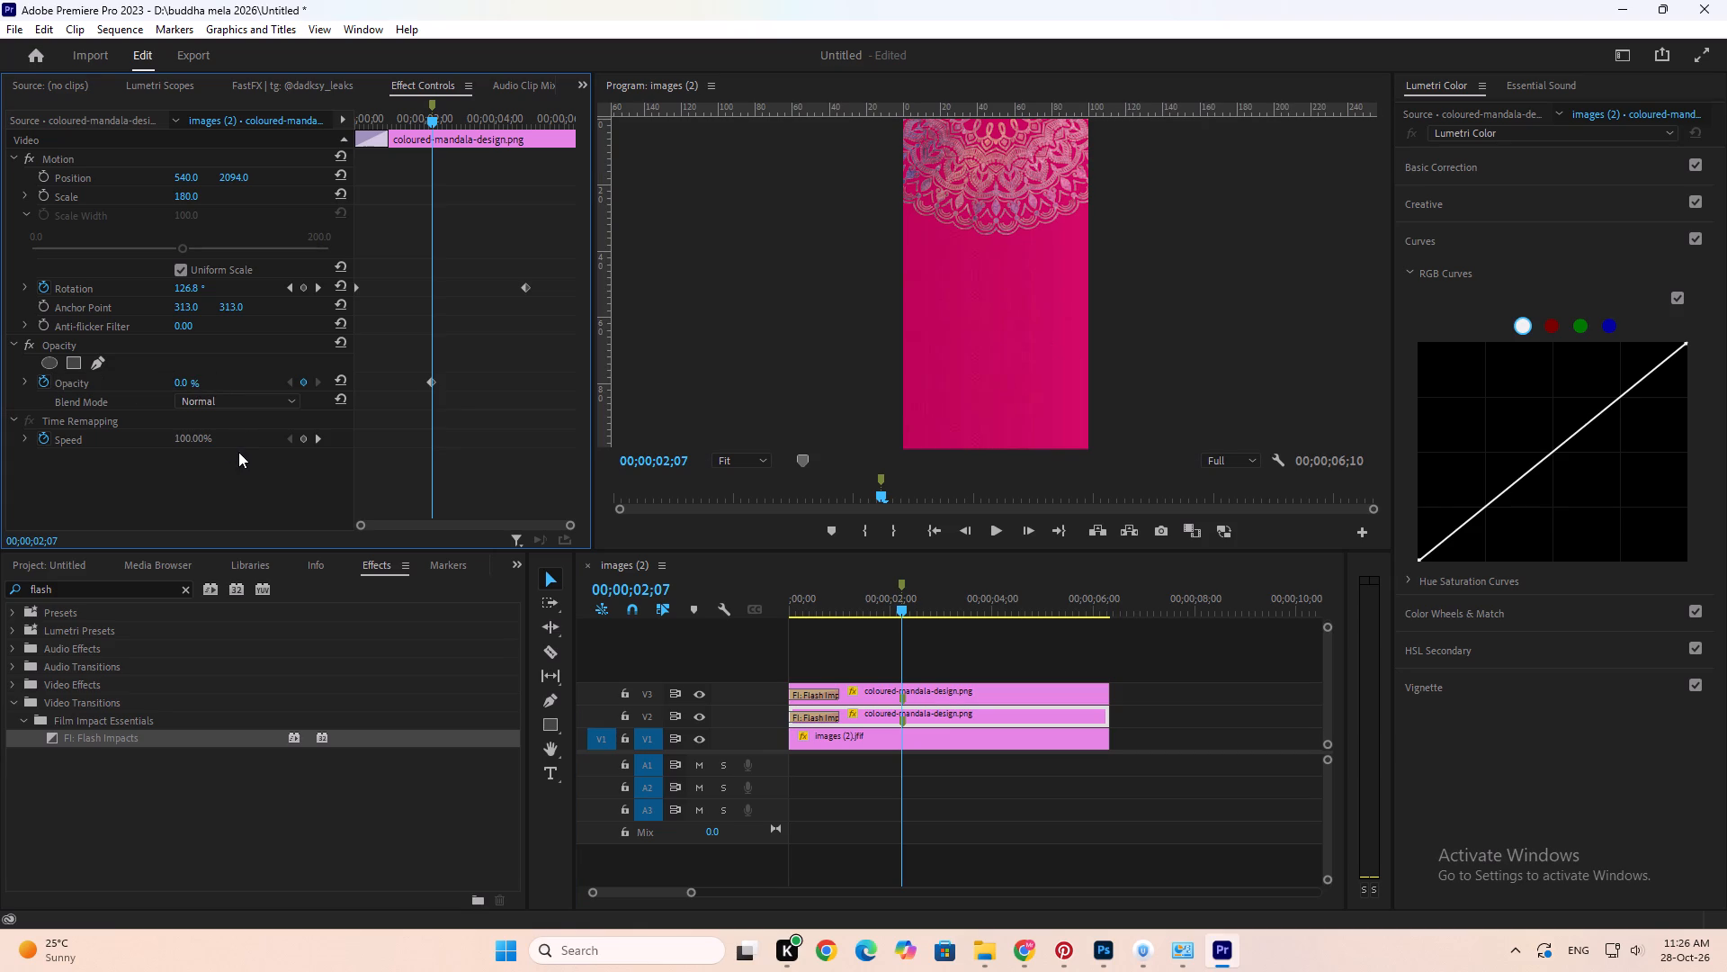
# Keyframe the V2 mandala's opacity at 100% on 00;00;02;08 and 0% on 00;00;02;09.
pyautogui.press('Right')
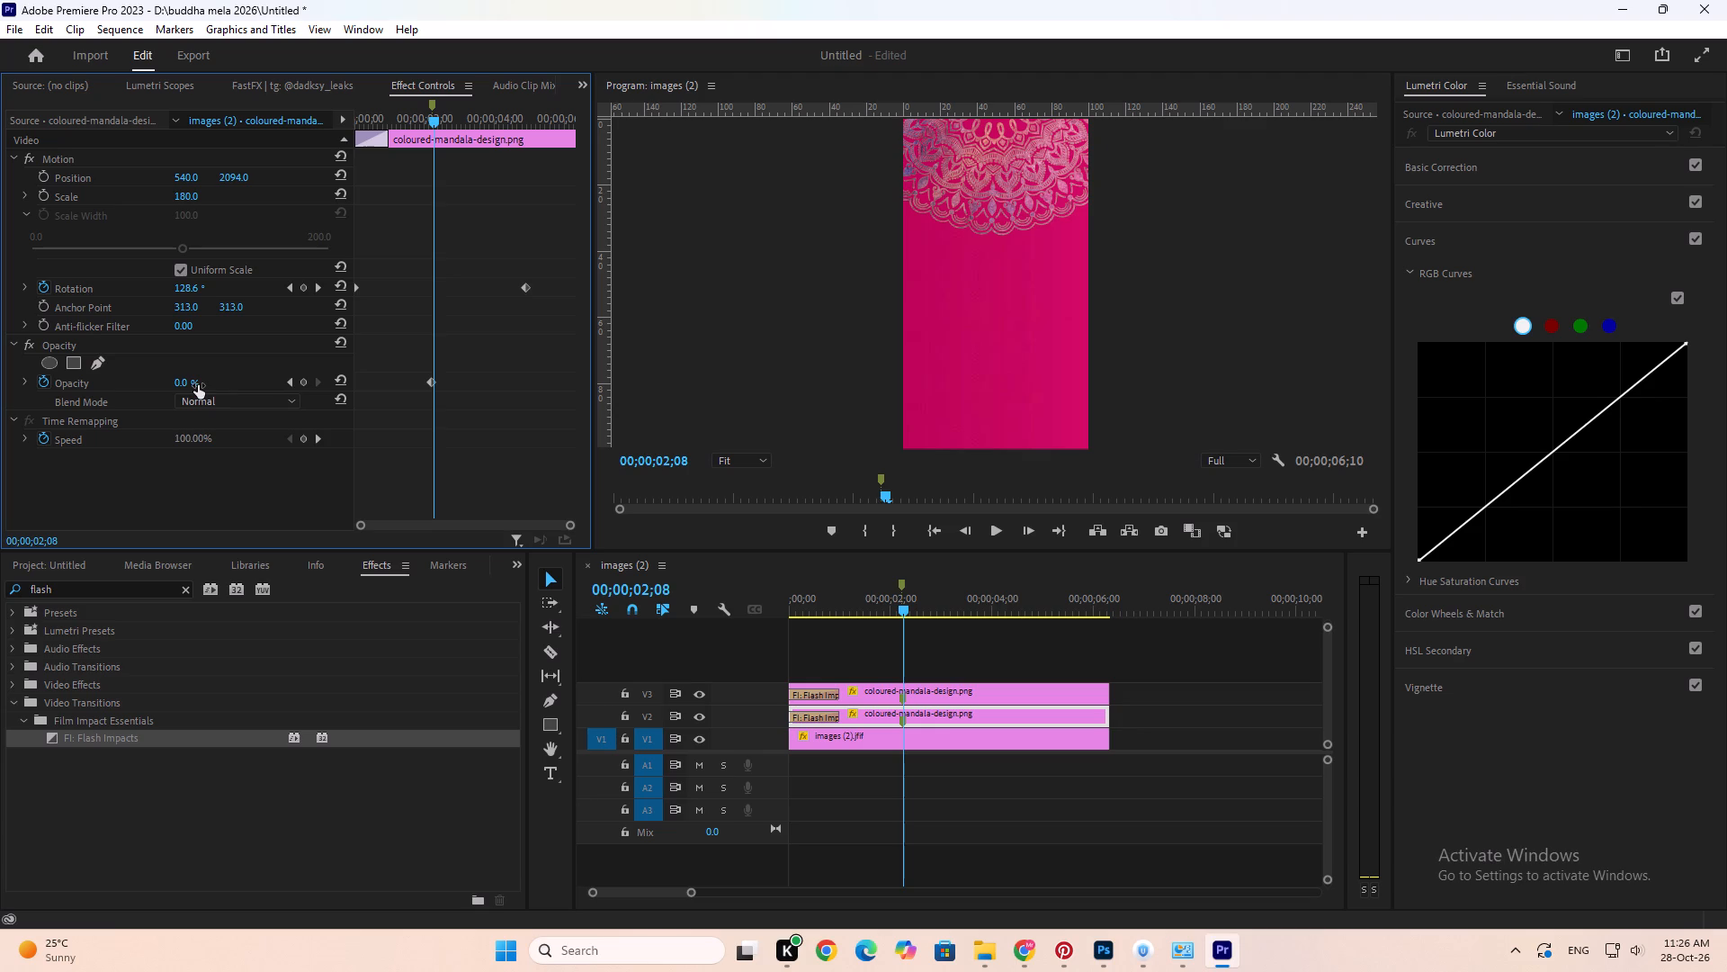
pyautogui.press('Left')
pyautogui.press('Right')
pyautogui.click(195, 379)
pyautogui.write('100')
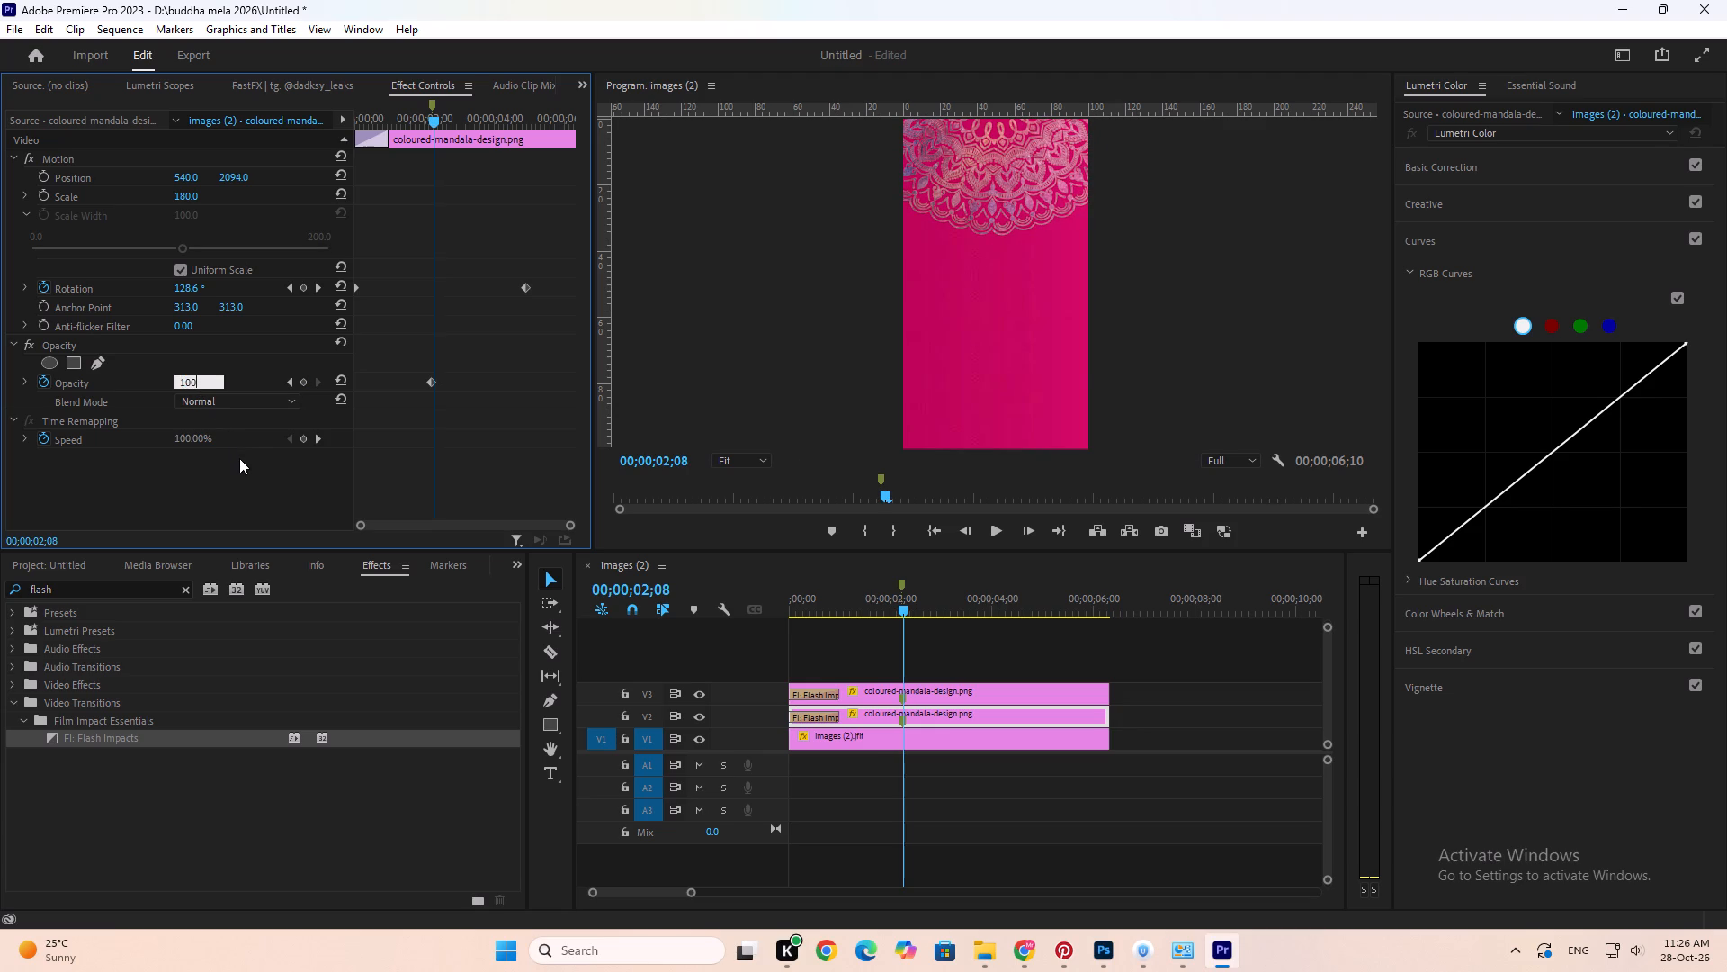
pyautogui.click(239, 458)
pyautogui.press('Right')
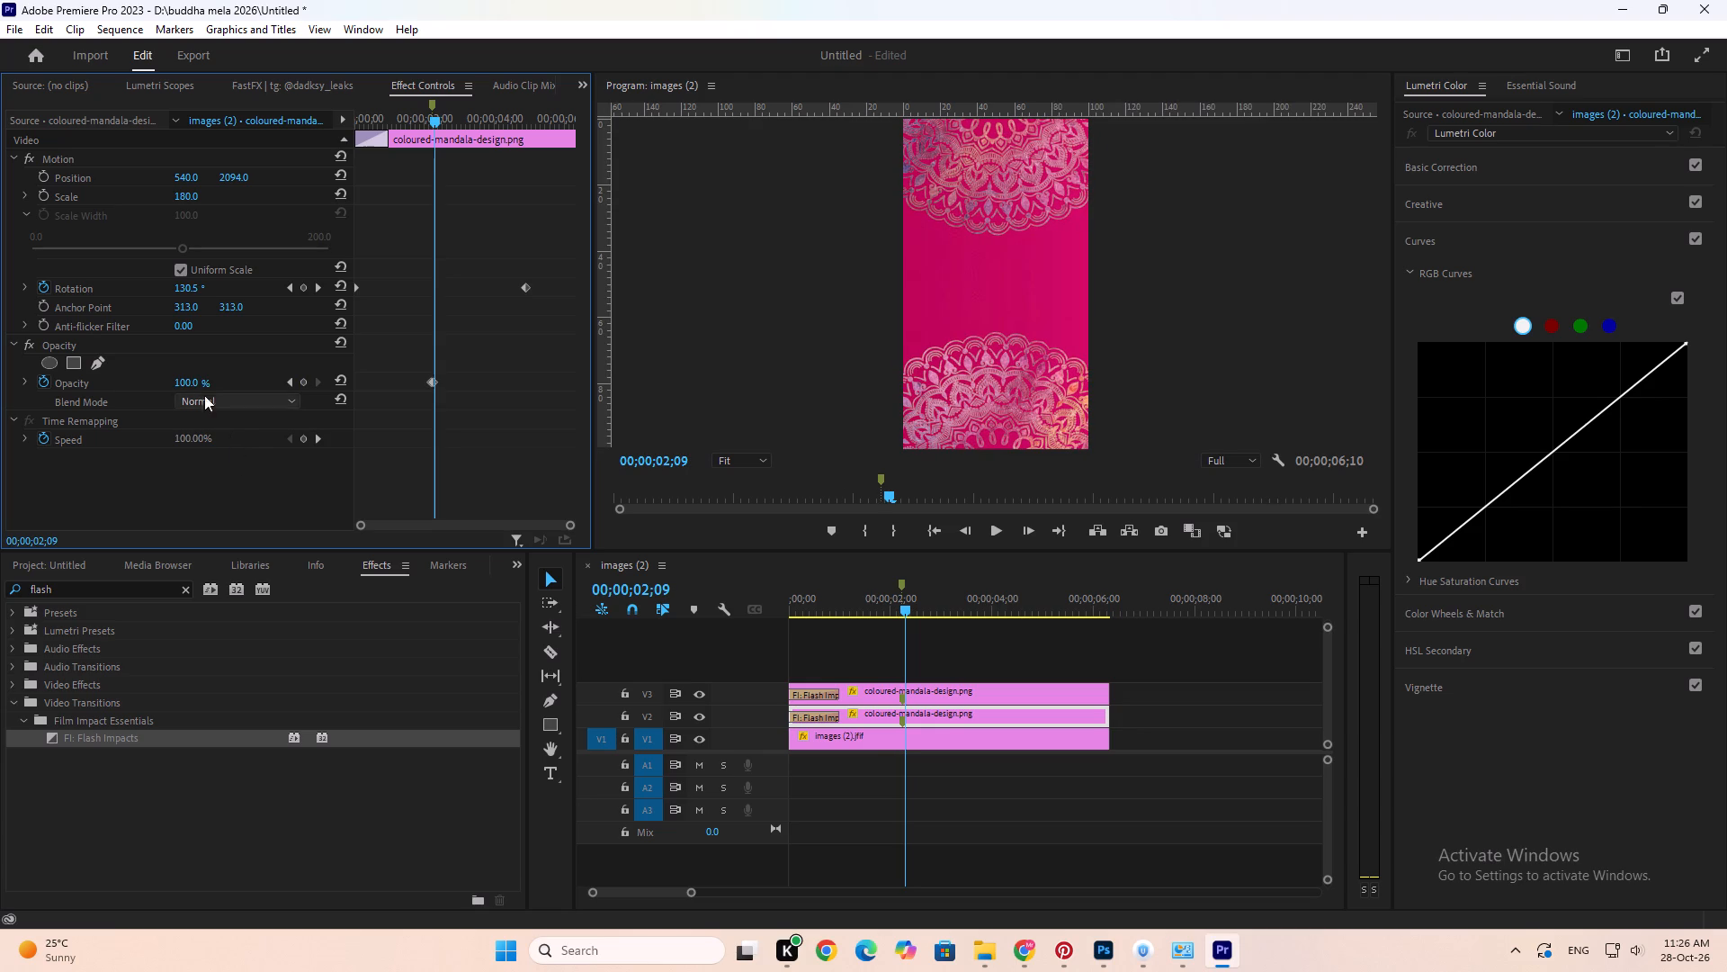
pyautogui.click(194, 382)
pyautogui.press('0')
pyautogui.press('Return')
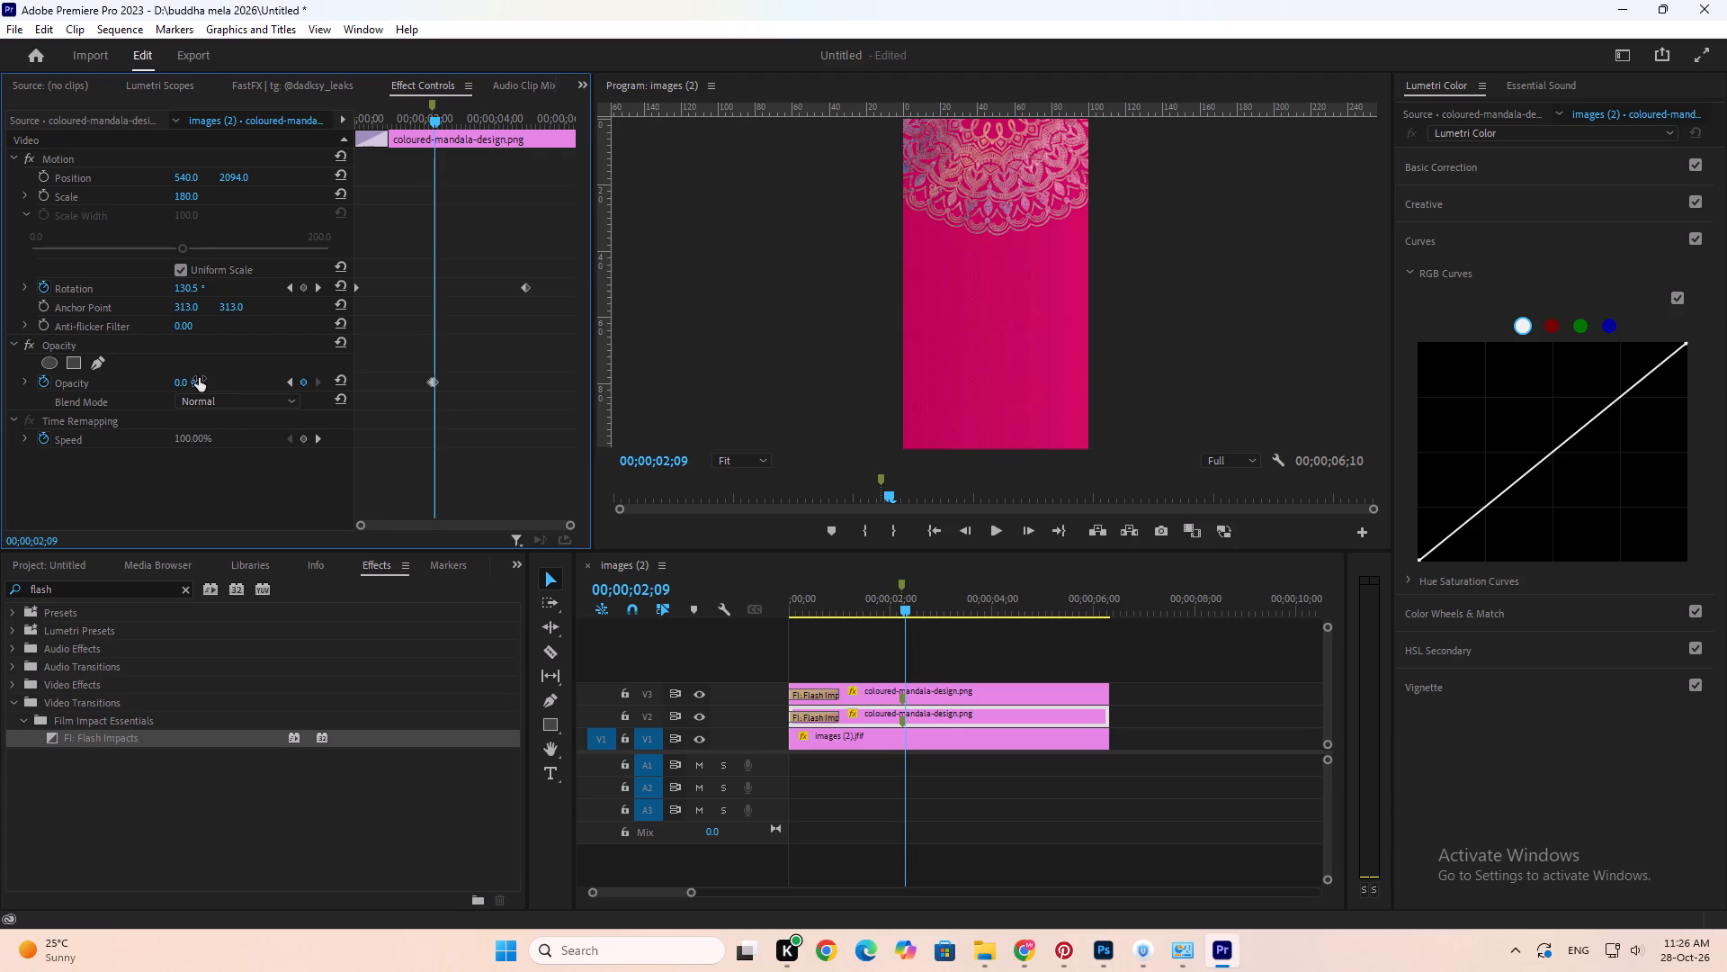
# Continue the V2 opacity flicker with 100% at 00;00;02;10 and 0% at 00;00;02;11.
pyautogui.press('Right')
pyautogui.moveTo(183, 385); pyautogui.dragTo(411, 402)
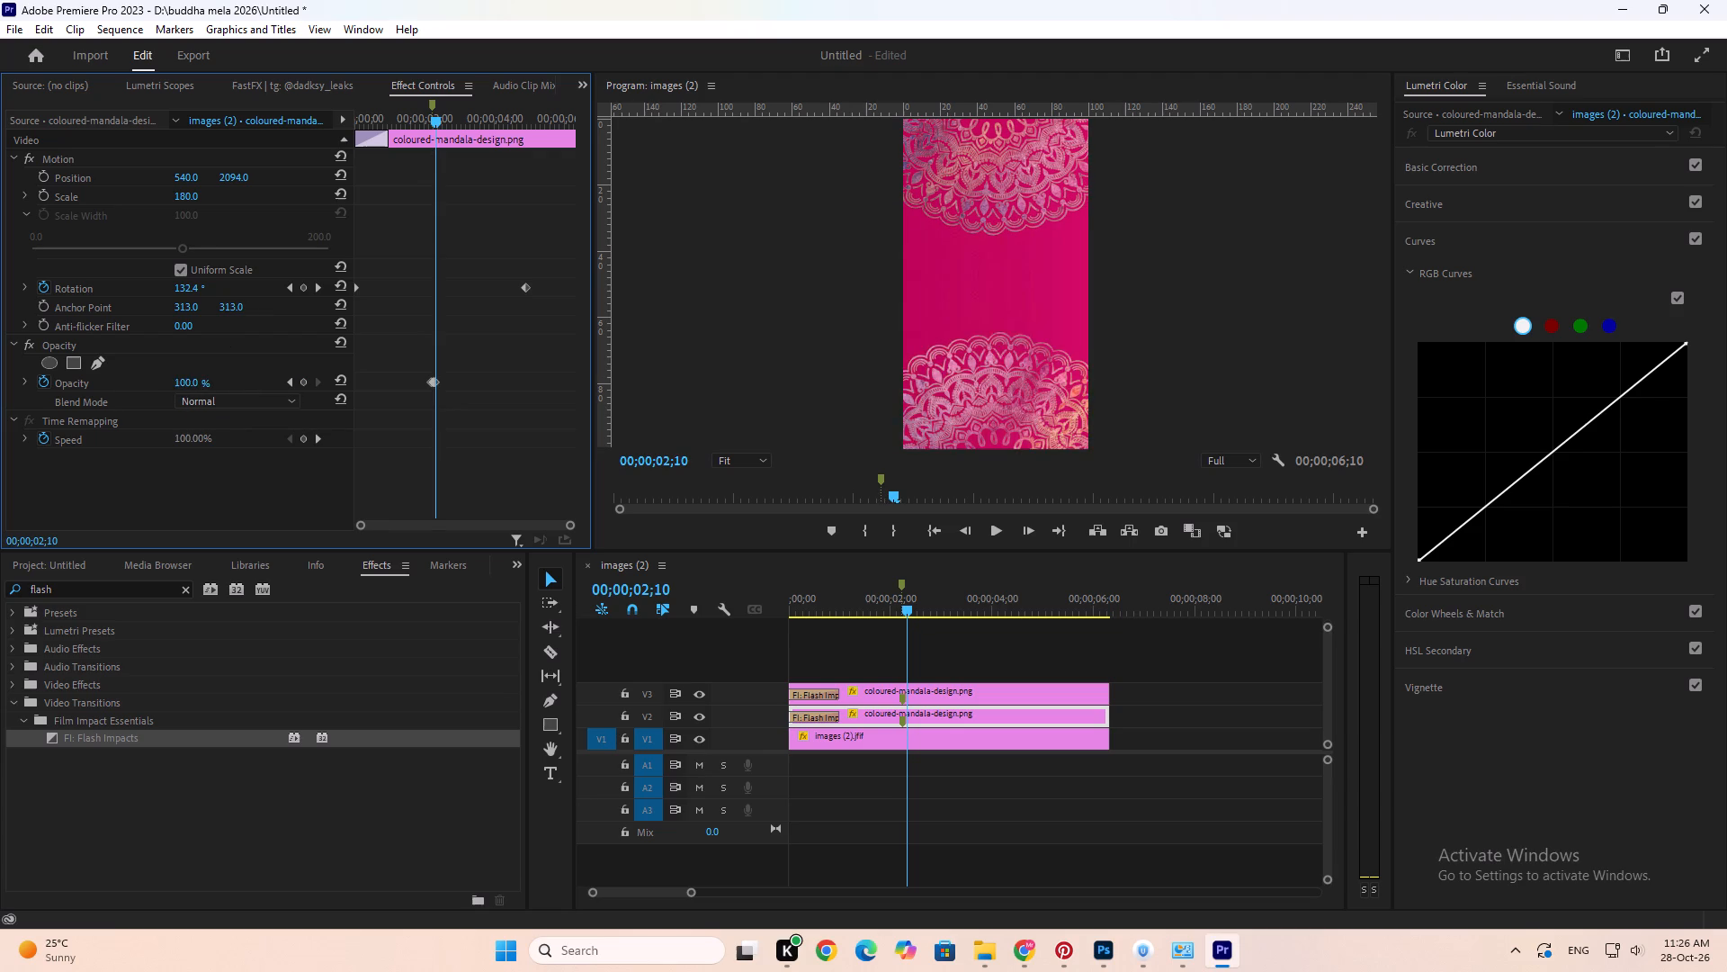
pyautogui.moveTo(411, 402); pyautogui.dragTo(527, 406)
pyautogui.moveTo(186, 381); pyautogui.dragTo(338, 354)
pyautogui.moveTo(338, 354); pyautogui.dragTo(396, 344)
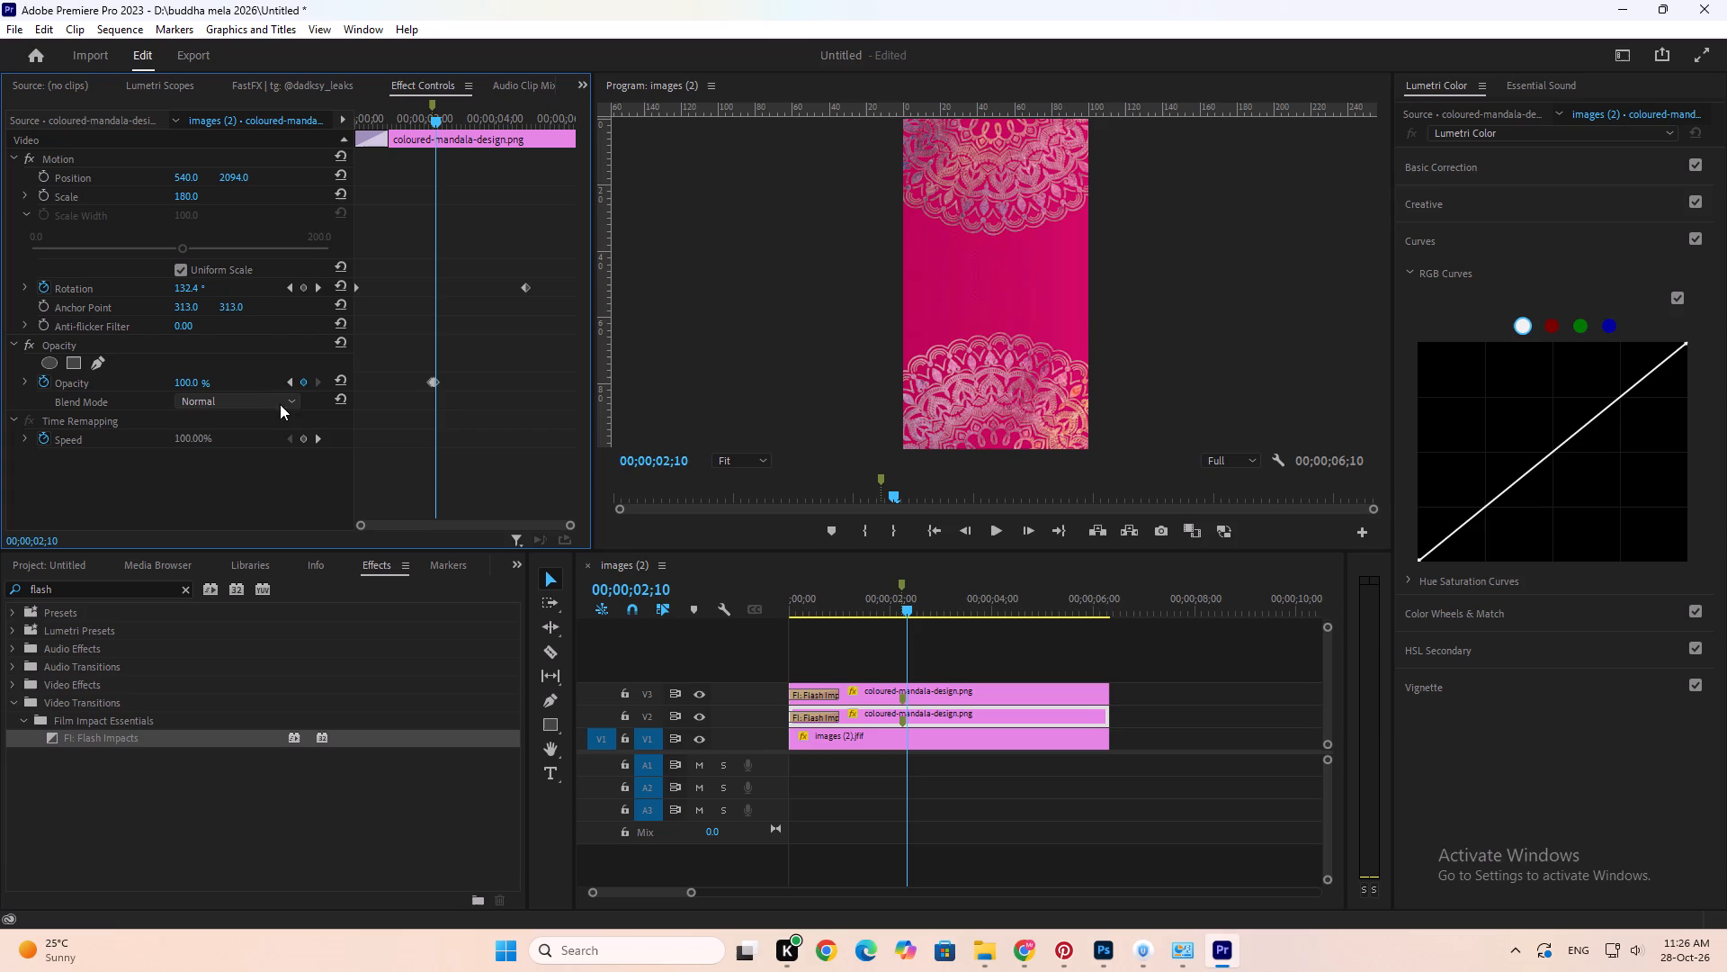
pyautogui.press('Left')
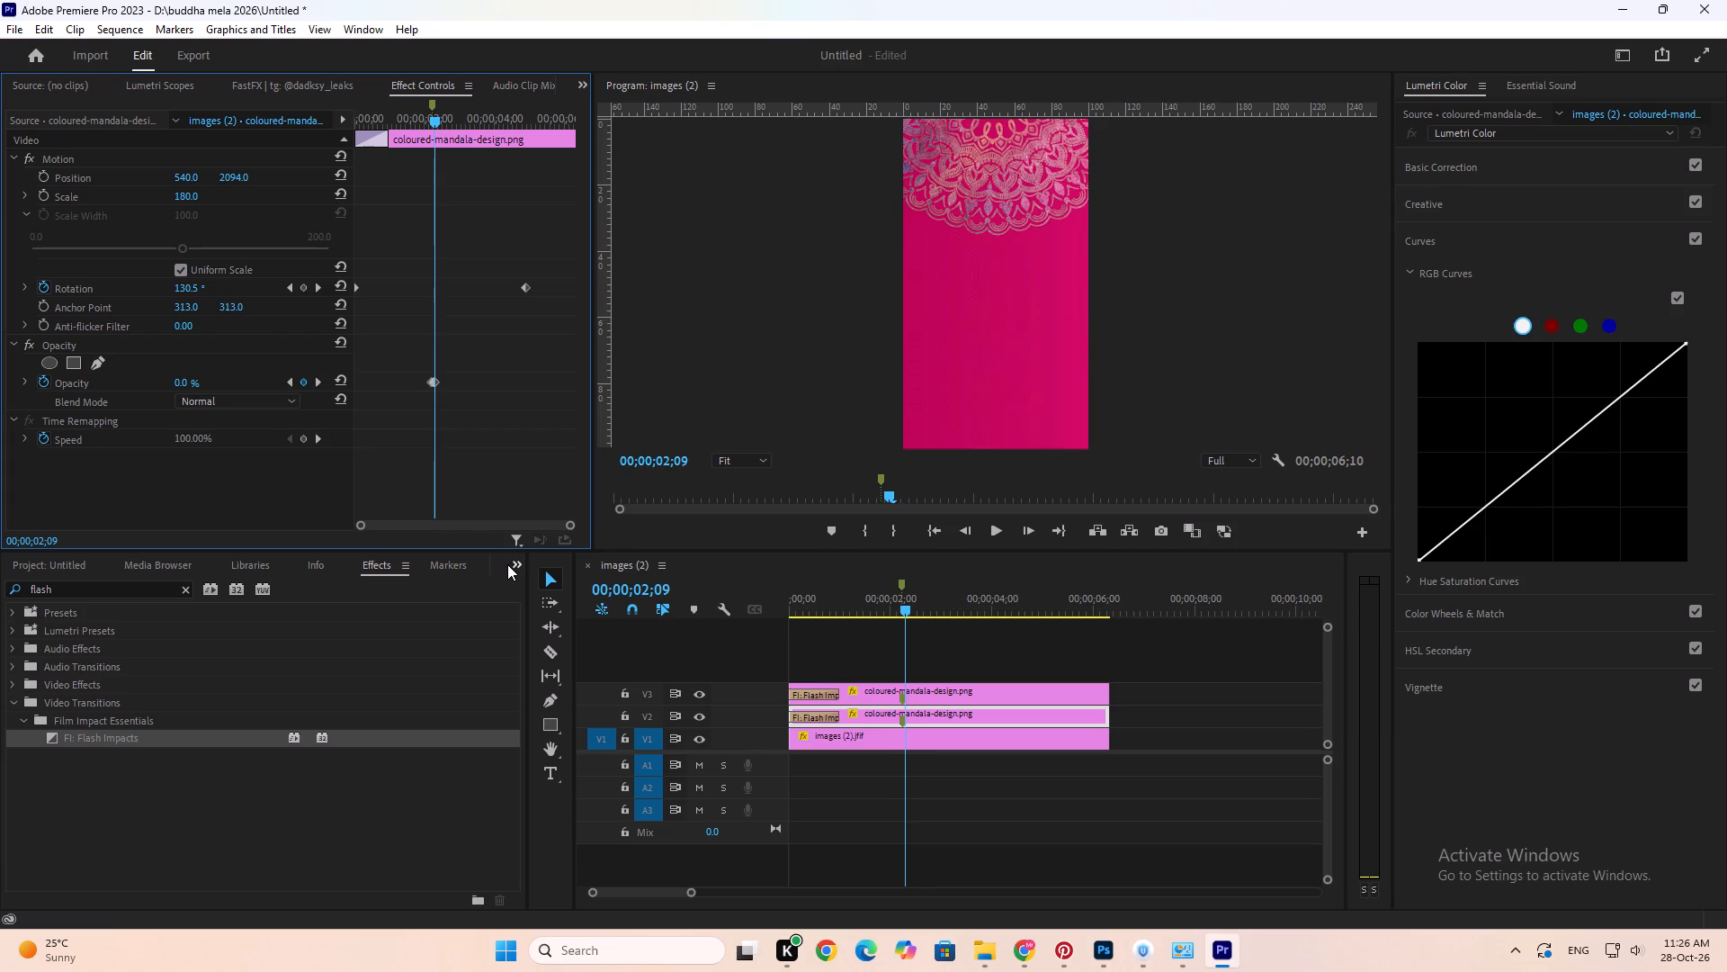
pyautogui.press('Right')
pyautogui.press('Right')
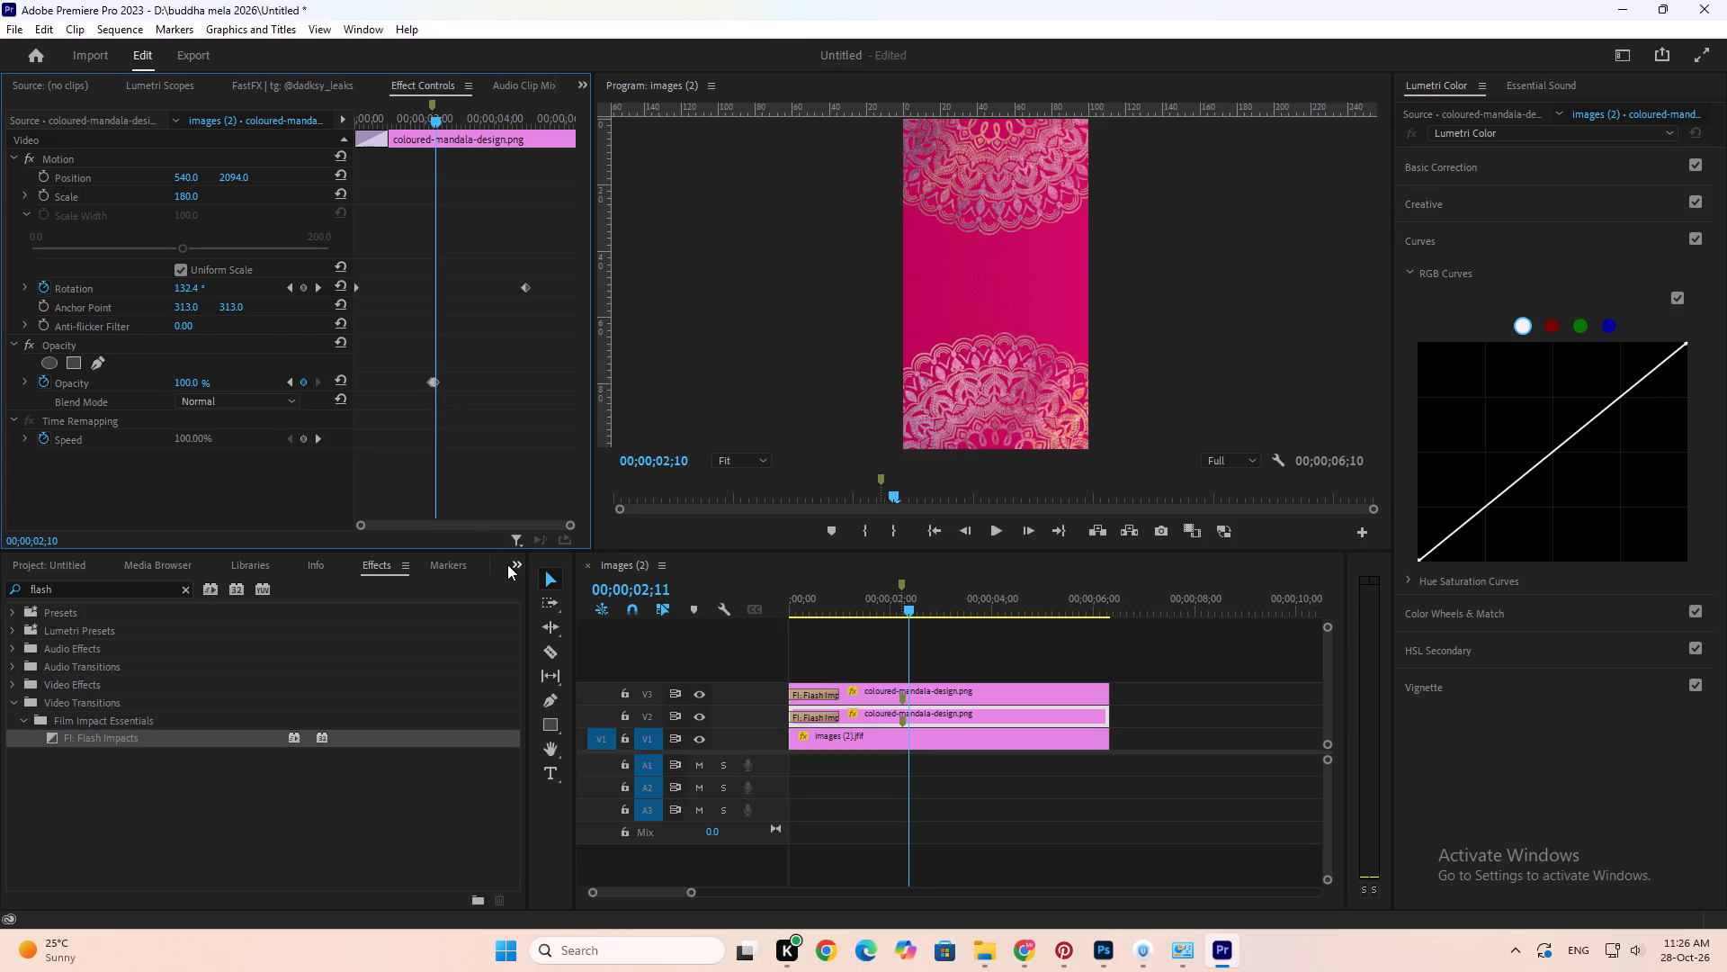
pyautogui.moveTo(190, 382); pyautogui.dragTo(33, 399)
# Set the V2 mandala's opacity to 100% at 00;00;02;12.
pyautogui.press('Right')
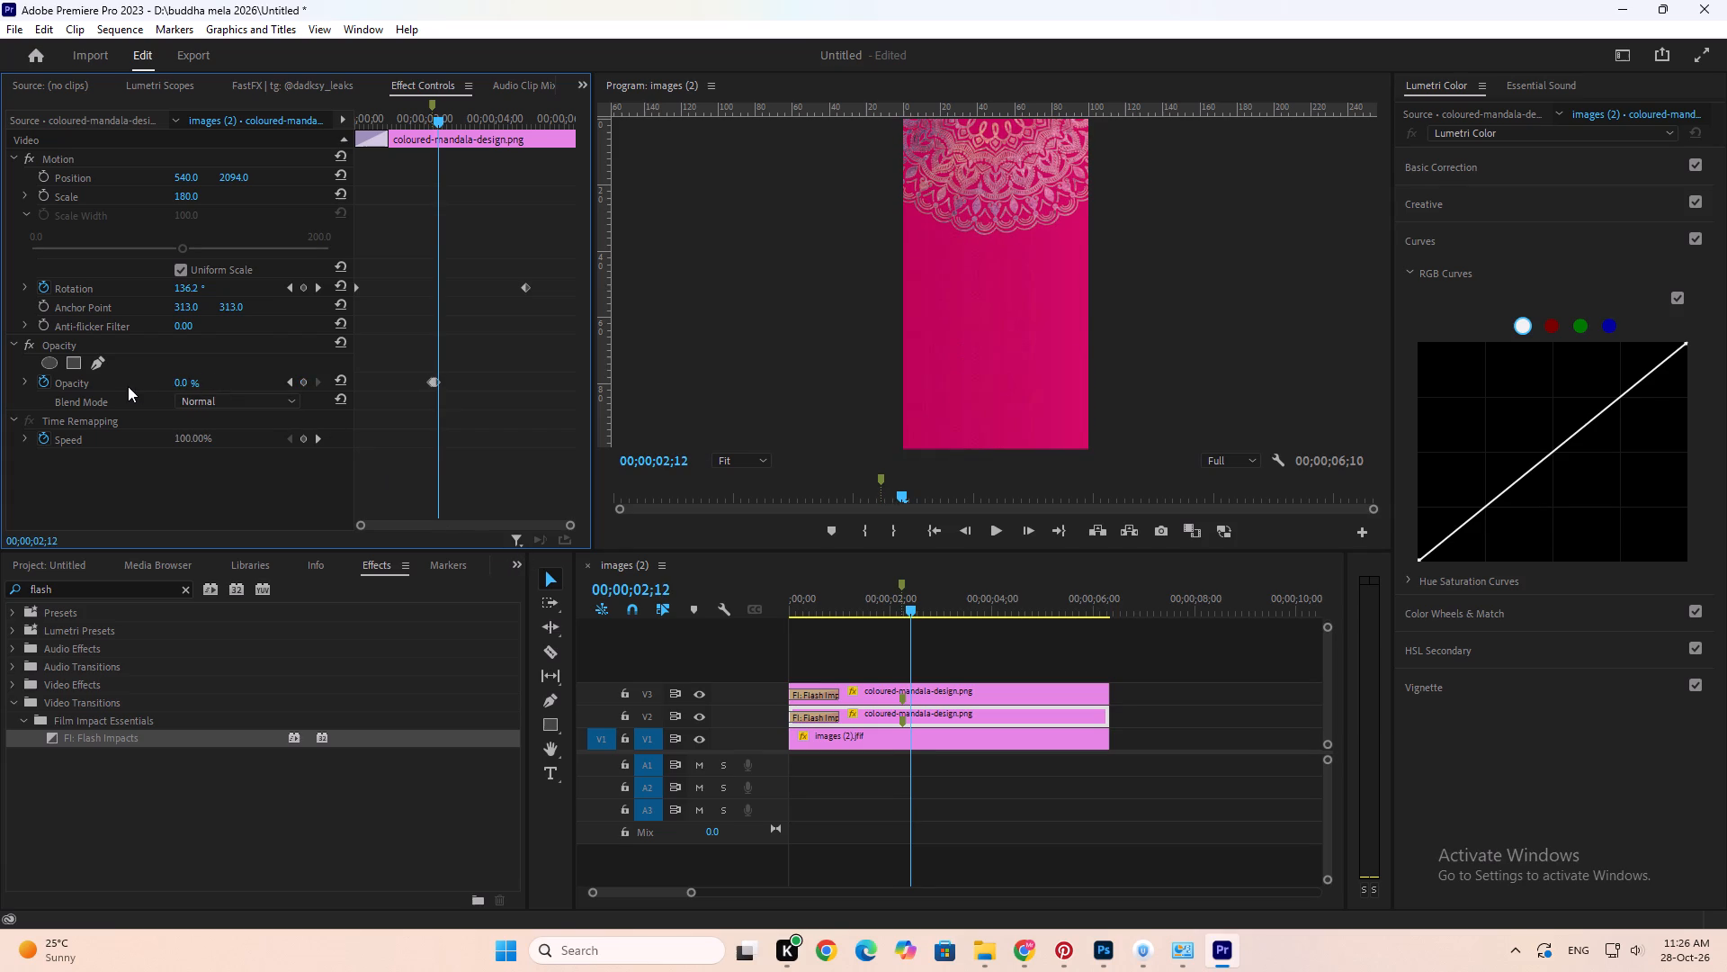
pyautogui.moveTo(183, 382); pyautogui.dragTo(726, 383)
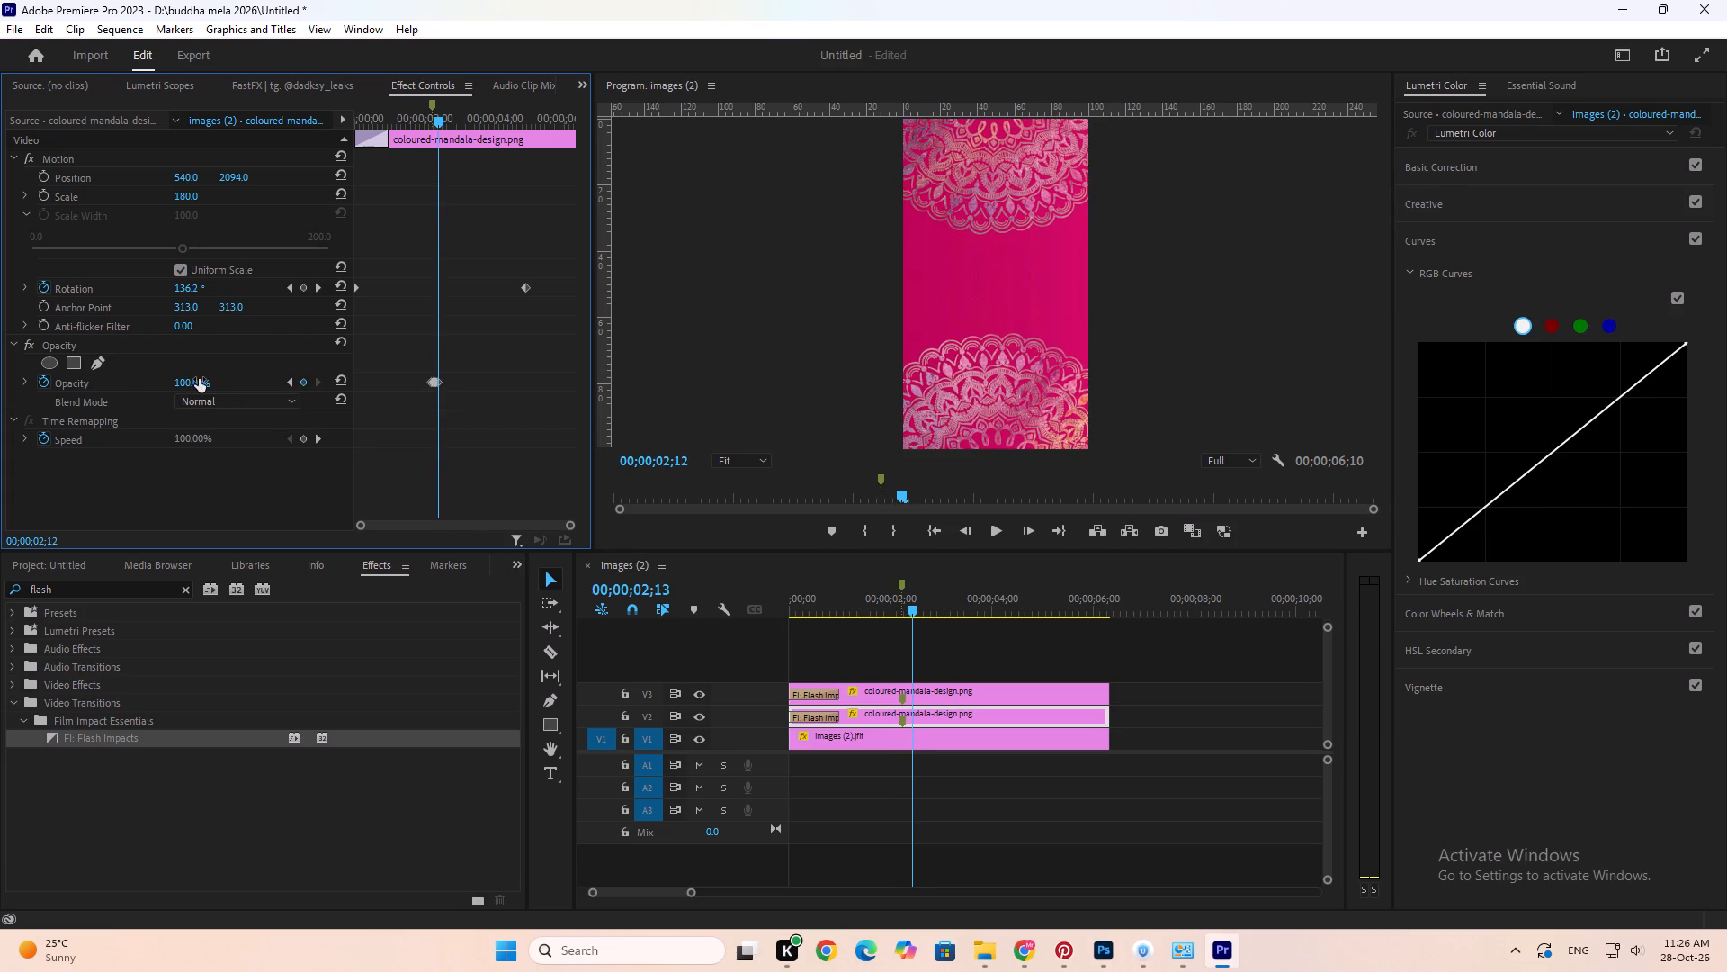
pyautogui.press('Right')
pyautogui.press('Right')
# Step back through the V2 flicker frames and set opacity to 0% at 00;00;02;12 and 100% at 00;00;02;13.
pyautogui.press('Left')
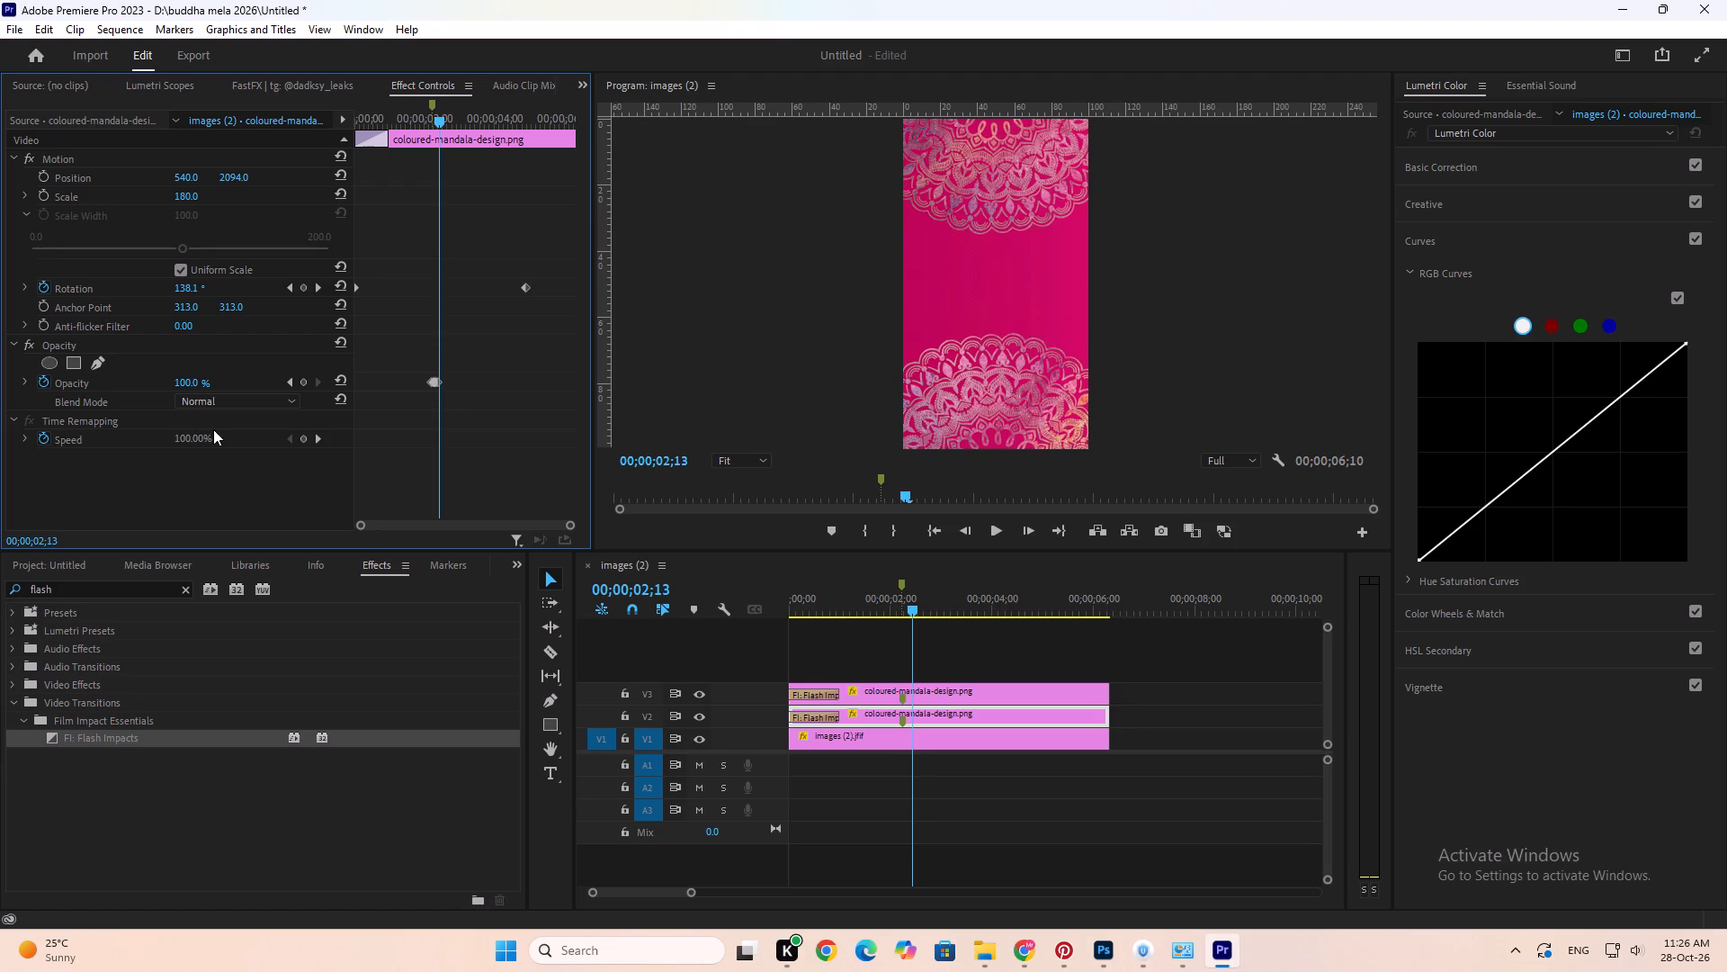
pyautogui.press('Left')
pyautogui.press('Left')
pyautogui.press('Right')
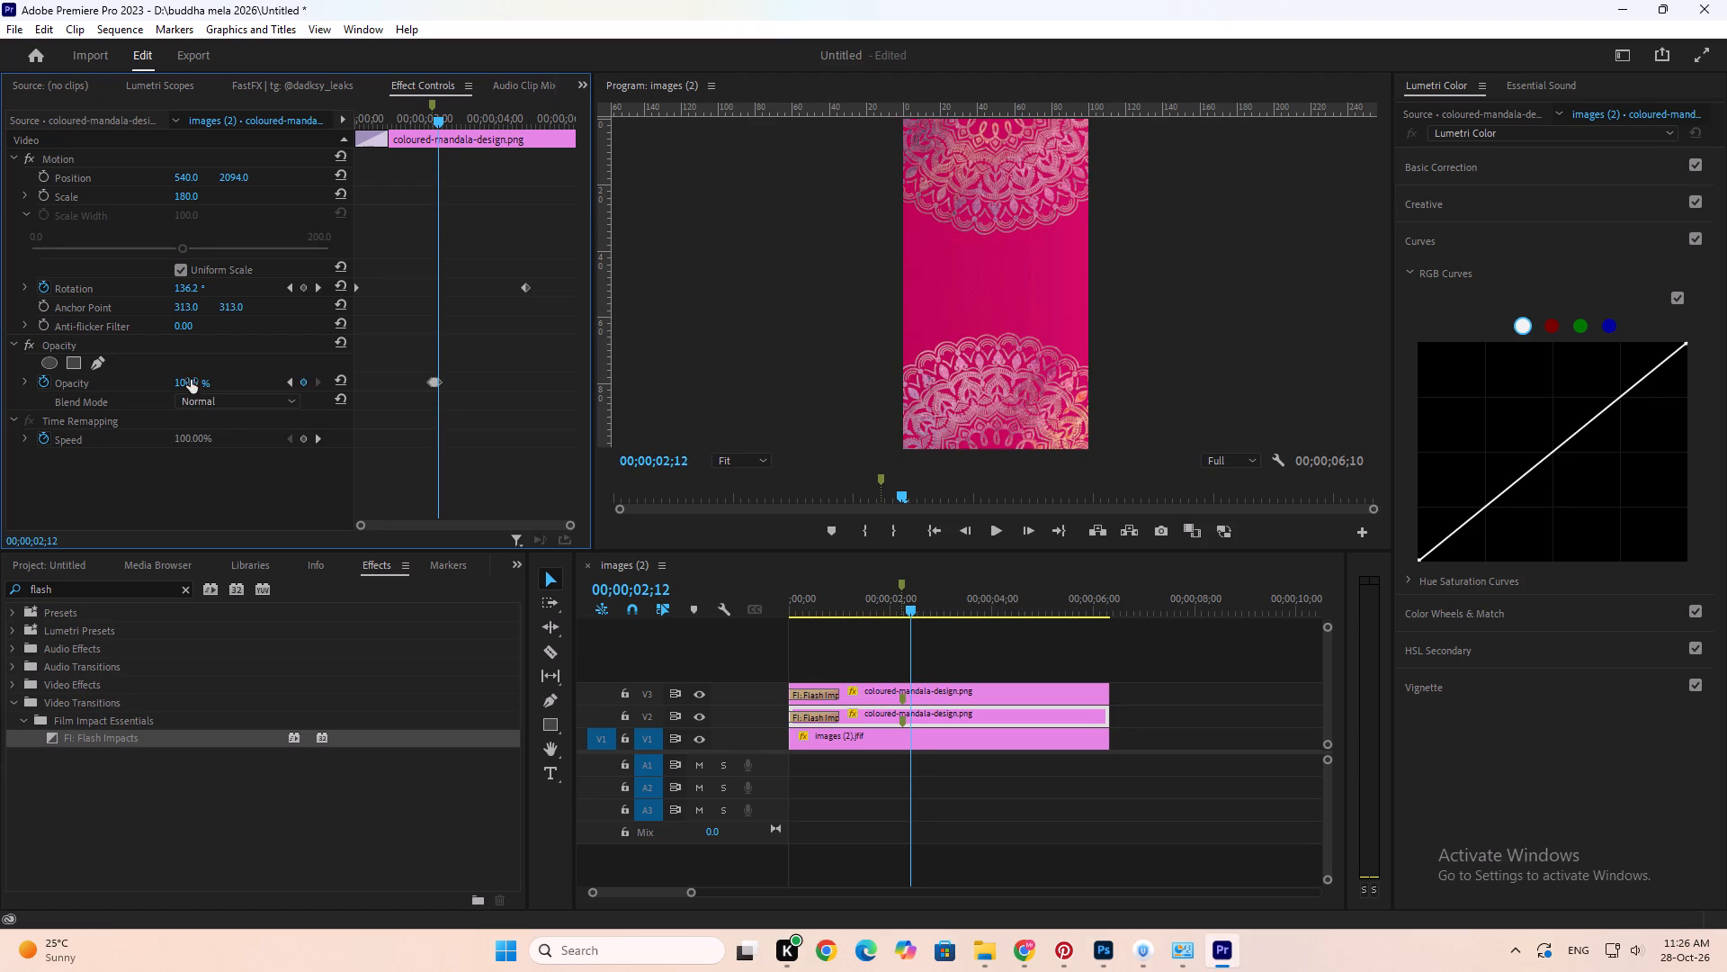
pyautogui.moveTo(191, 380); pyautogui.dragTo(7, 404)
pyautogui.press('Right')
pyautogui.moveTo(182, 383); pyautogui.dragTo(756, 397)
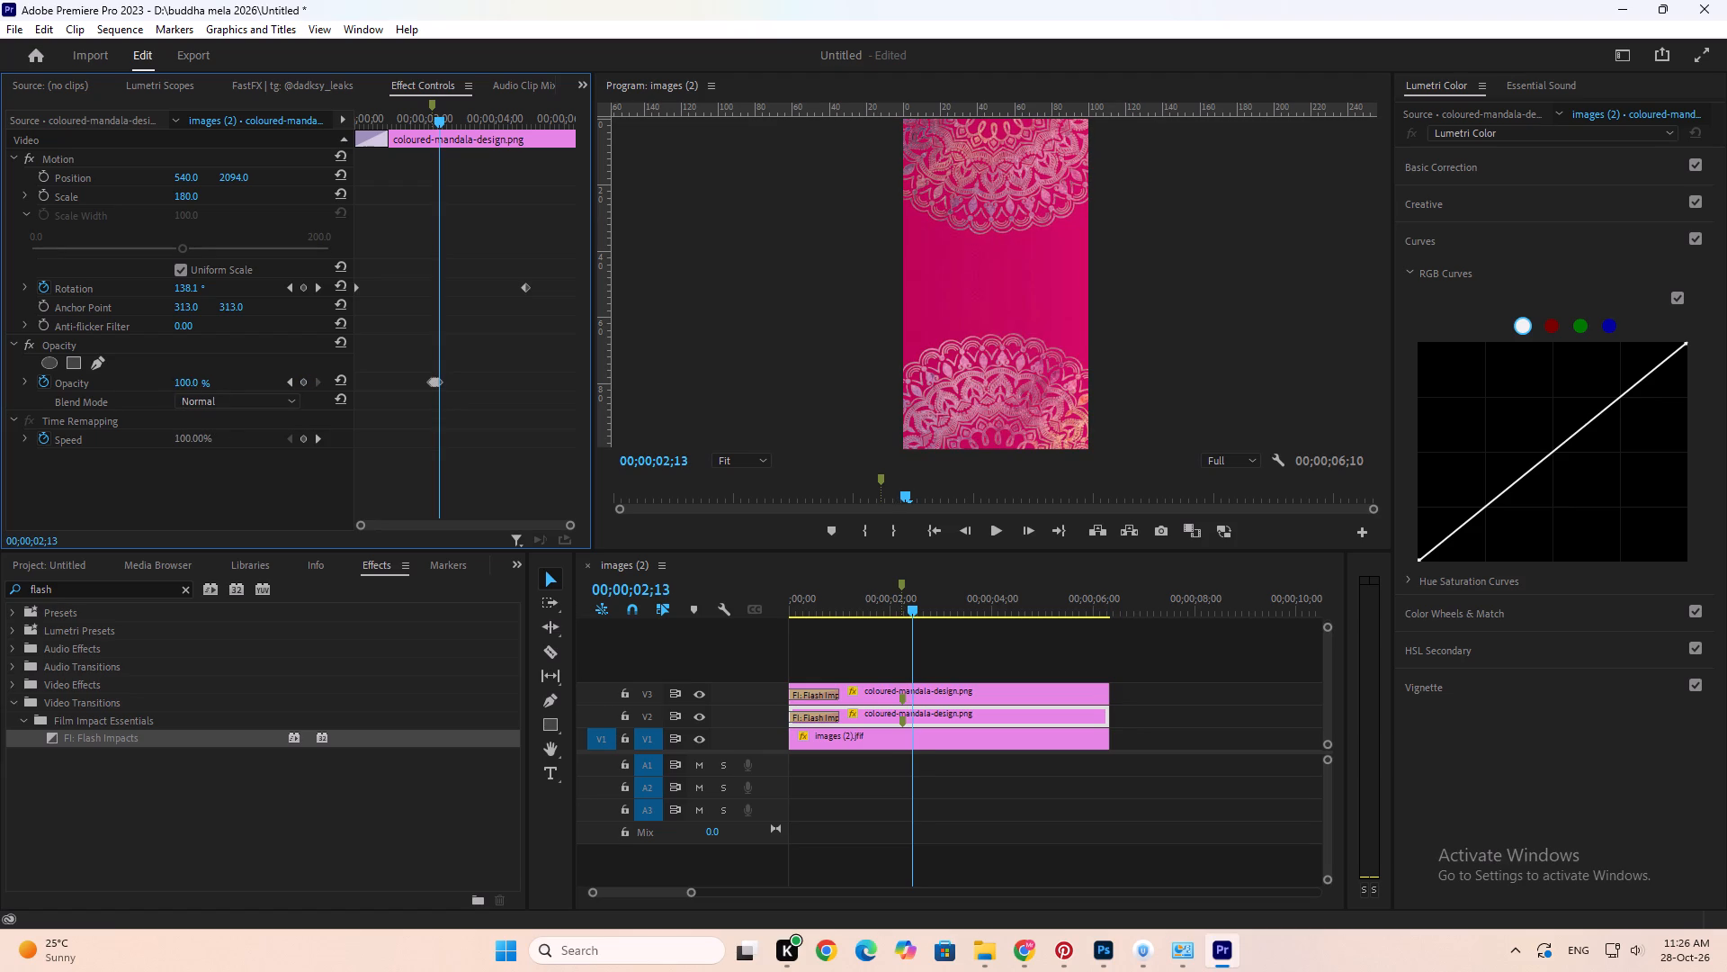
pyautogui.moveTo(756, 397); pyautogui.dragTo(780, 397)
pyautogui.press('Right')
pyautogui.press('Left')
# Set the V2 mandala's opacity to 0% at 00;00;02;13 and 100% at 00;00;02;14, and preview the flicker.
pyautogui.press('Left')
pyautogui.press('Right')
pyautogui.moveTo(197, 385); pyautogui.dragTo(133, 402)
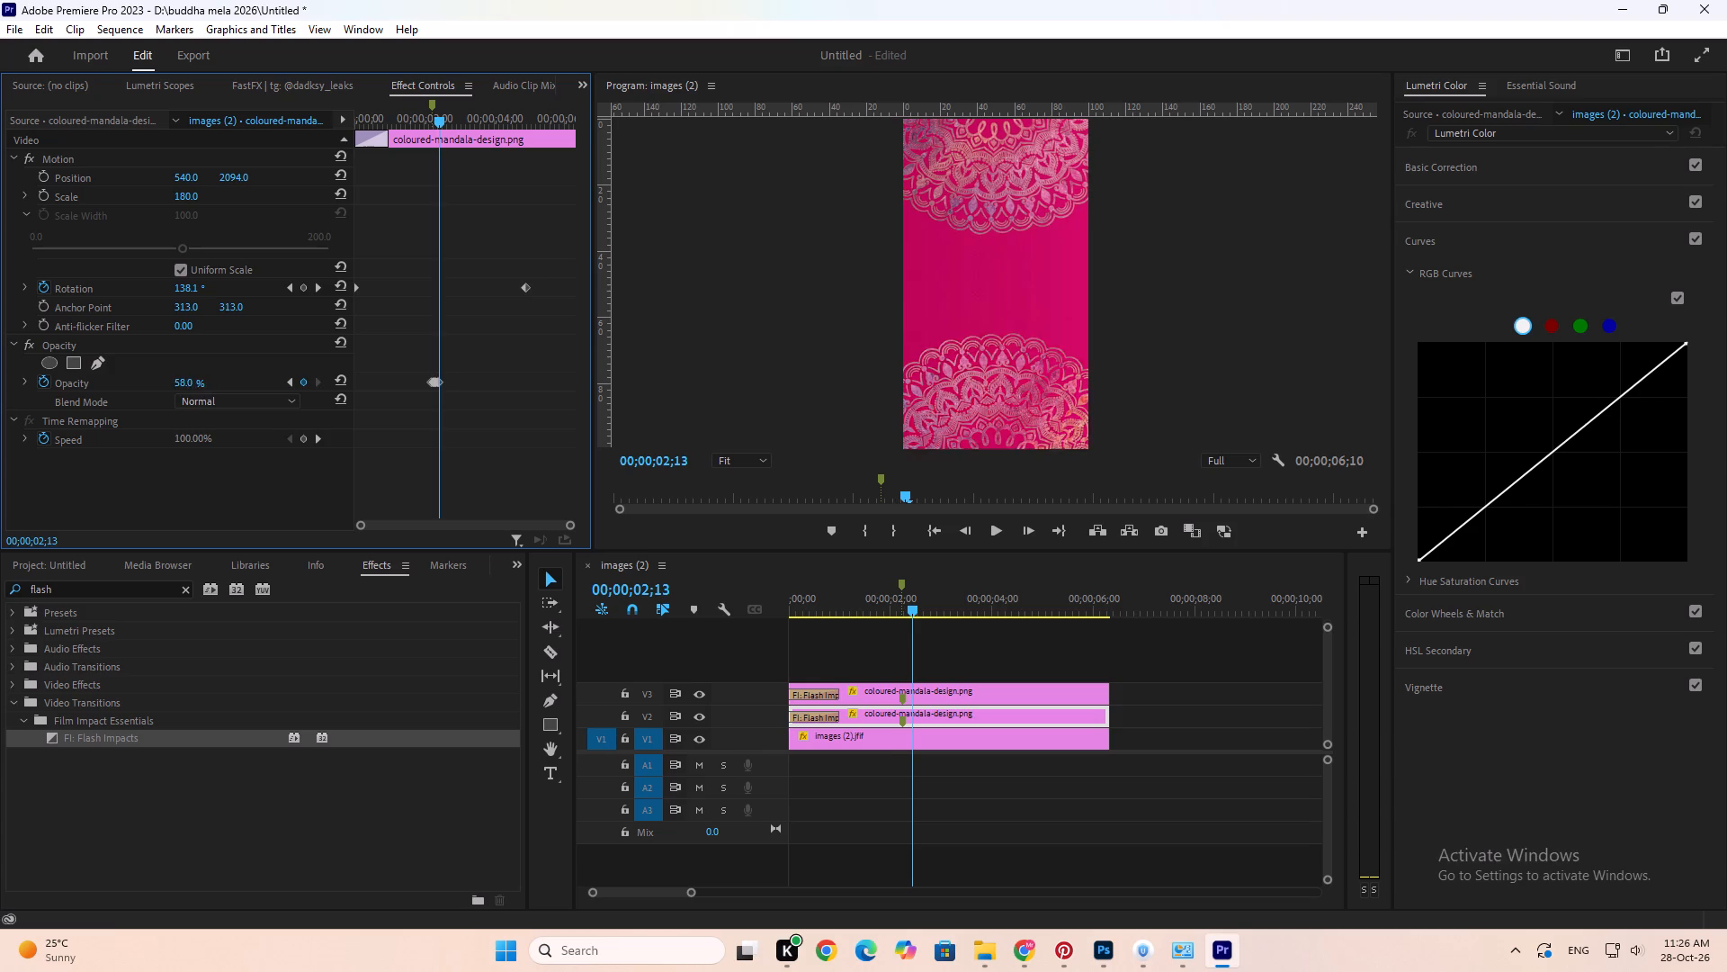
pyautogui.moveTo(133, 402); pyautogui.dragTo(13, 416)
pyautogui.press('Right')
pyautogui.moveTo(189, 378); pyautogui.dragTo(207, 381)
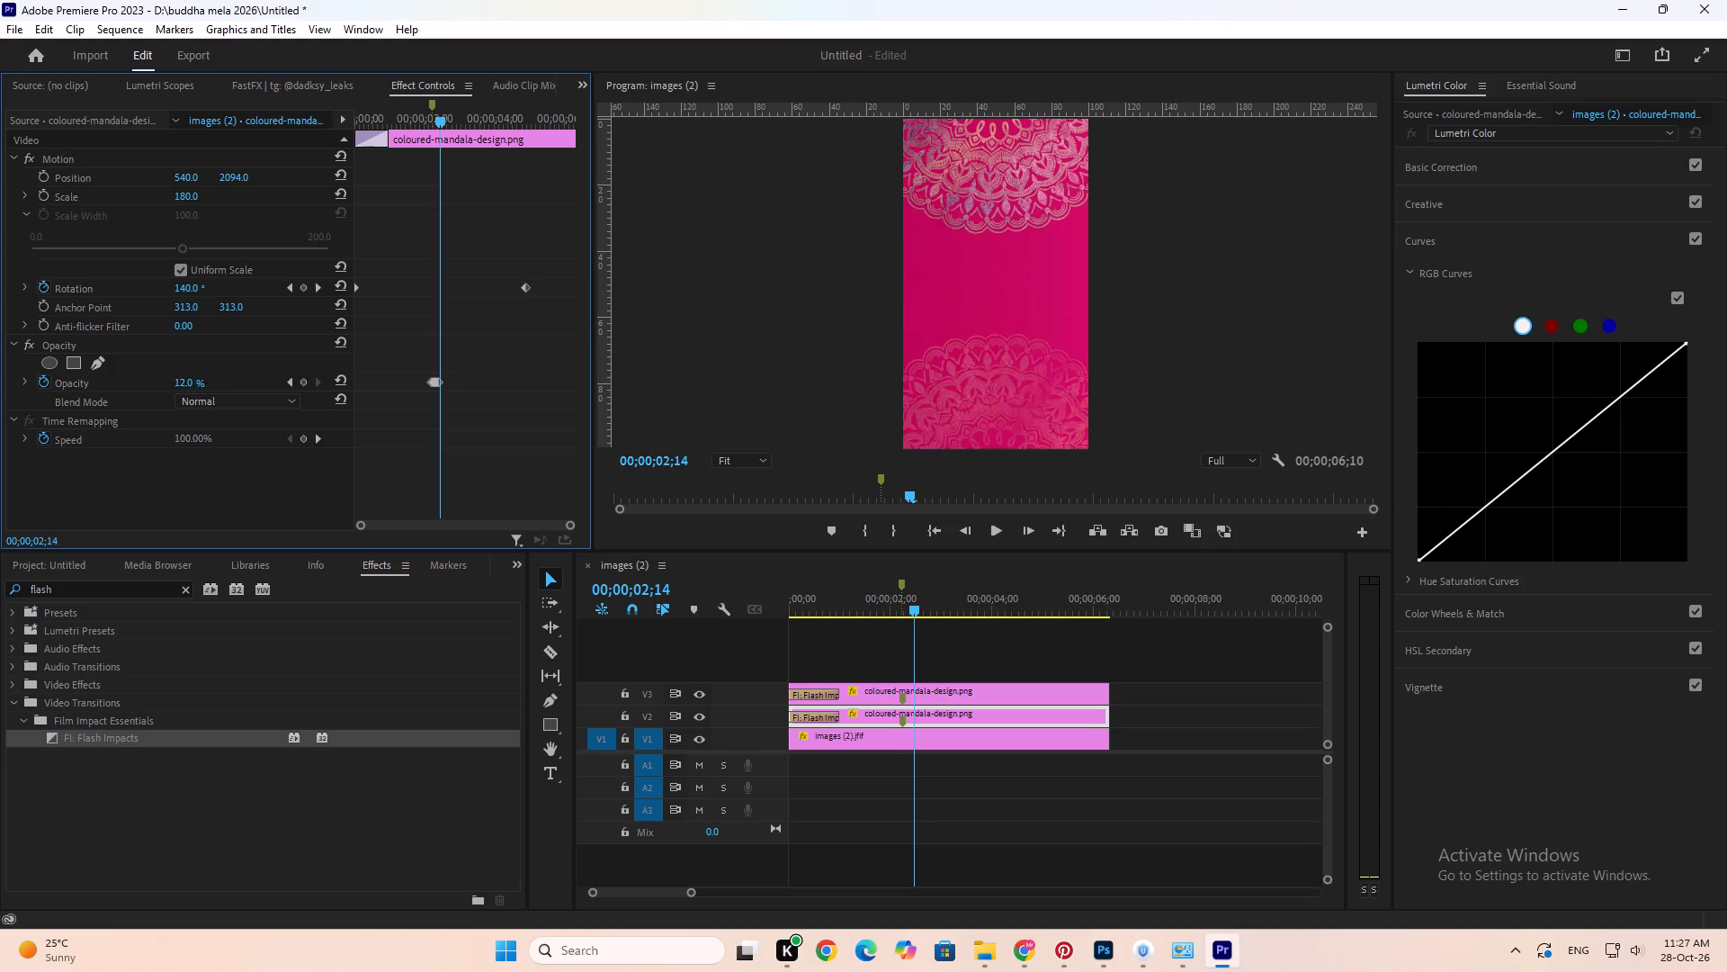
pyautogui.moveTo(207, 381); pyautogui.dragTo(754, 436)
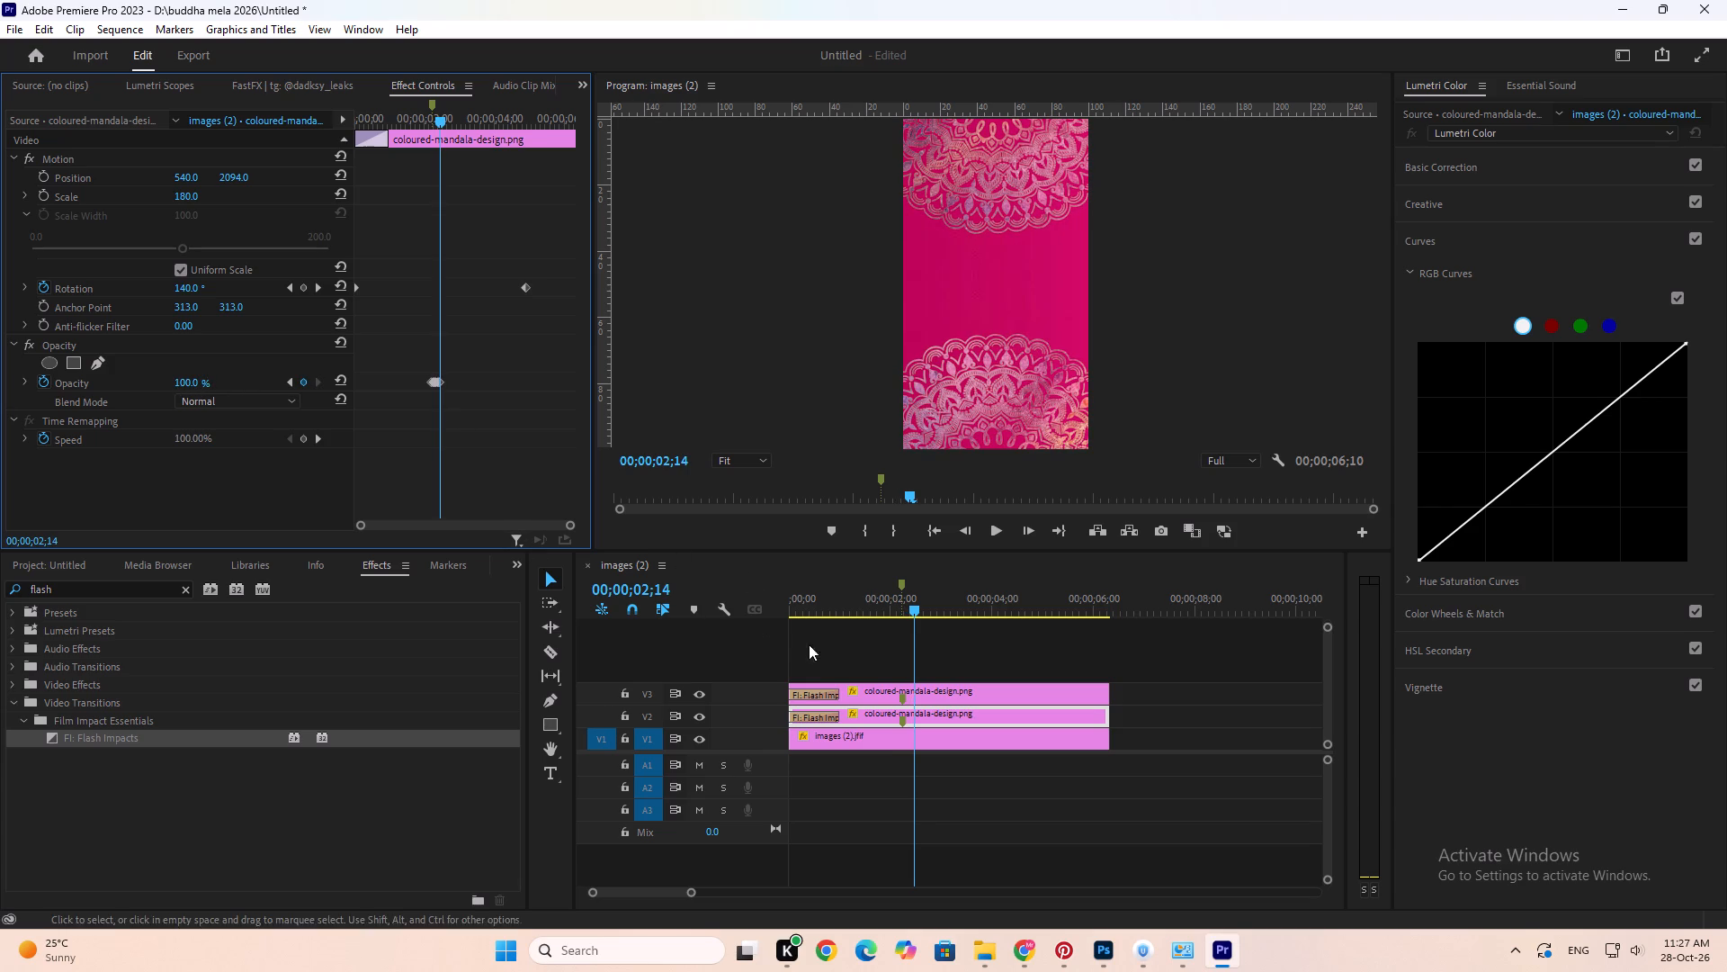
pyautogui.moveTo(892, 599); pyautogui.dragTo(900, 599)
pyautogui.press('space')
pyautogui.click(901, 600)
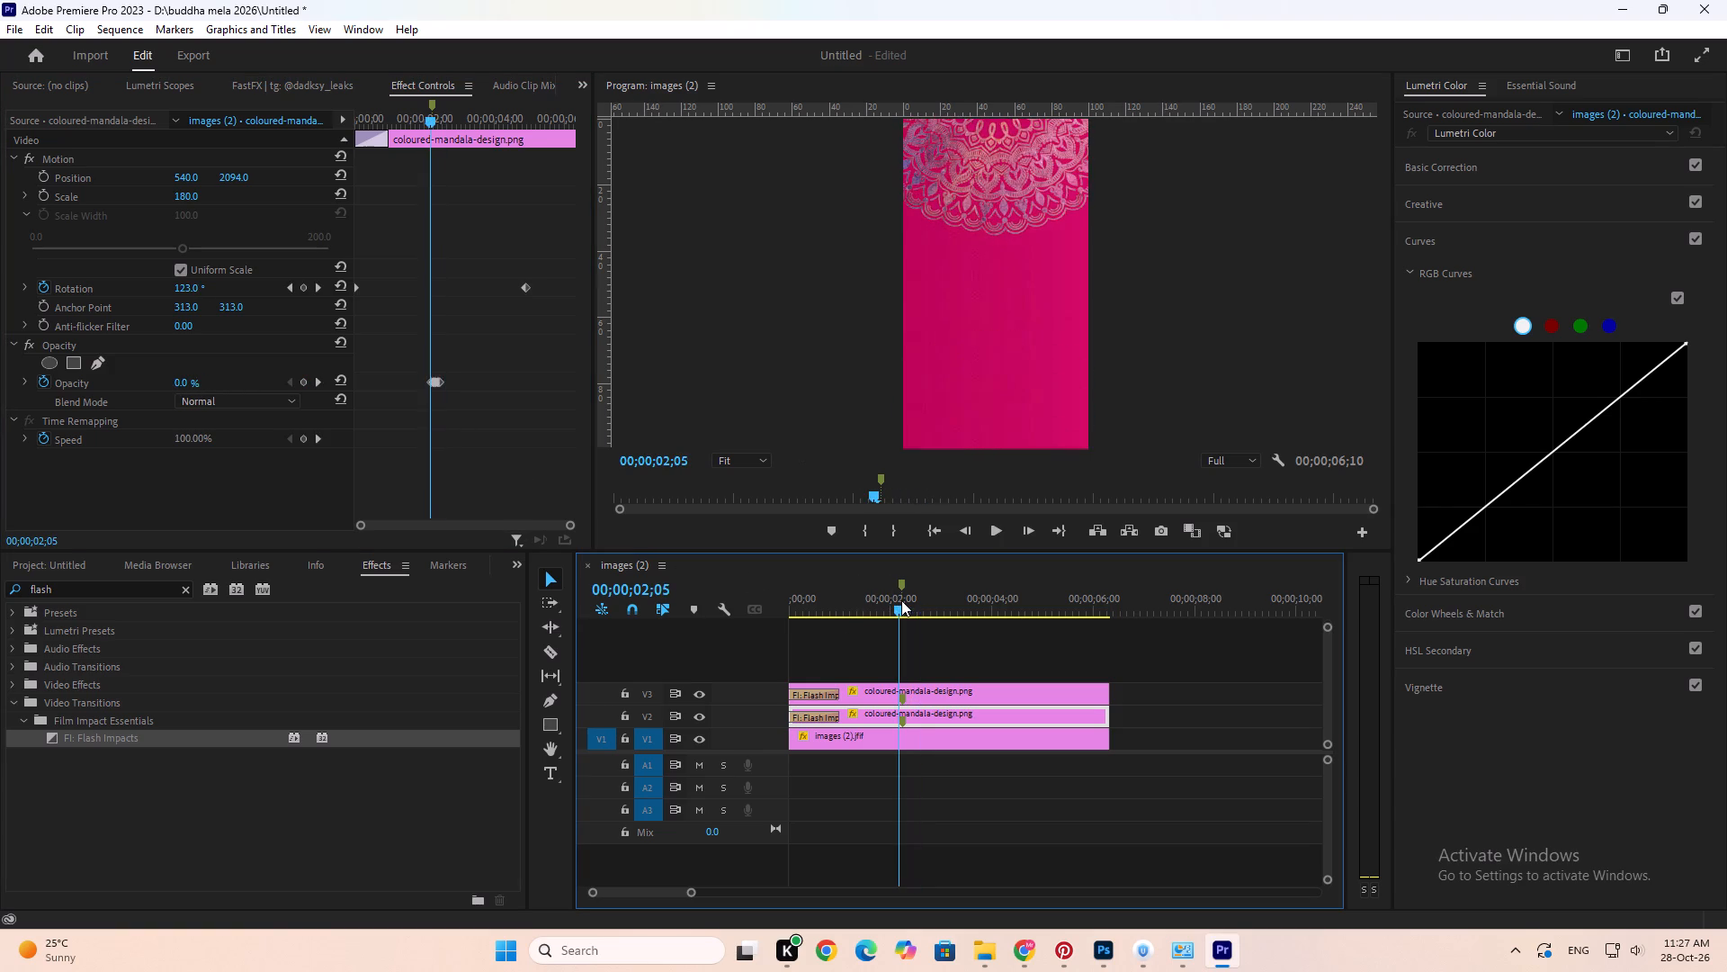
pyautogui.press('space')
pyautogui.click(901, 600)
# Copy all the V2 mandala's opacity flicker keyframes and paste them at 00;00;02;15.
pyautogui.click(470, 398)
pyautogui.press('=')
pyautogui.press('=')
pyautogui.press('=')
pyautogui.press('=')
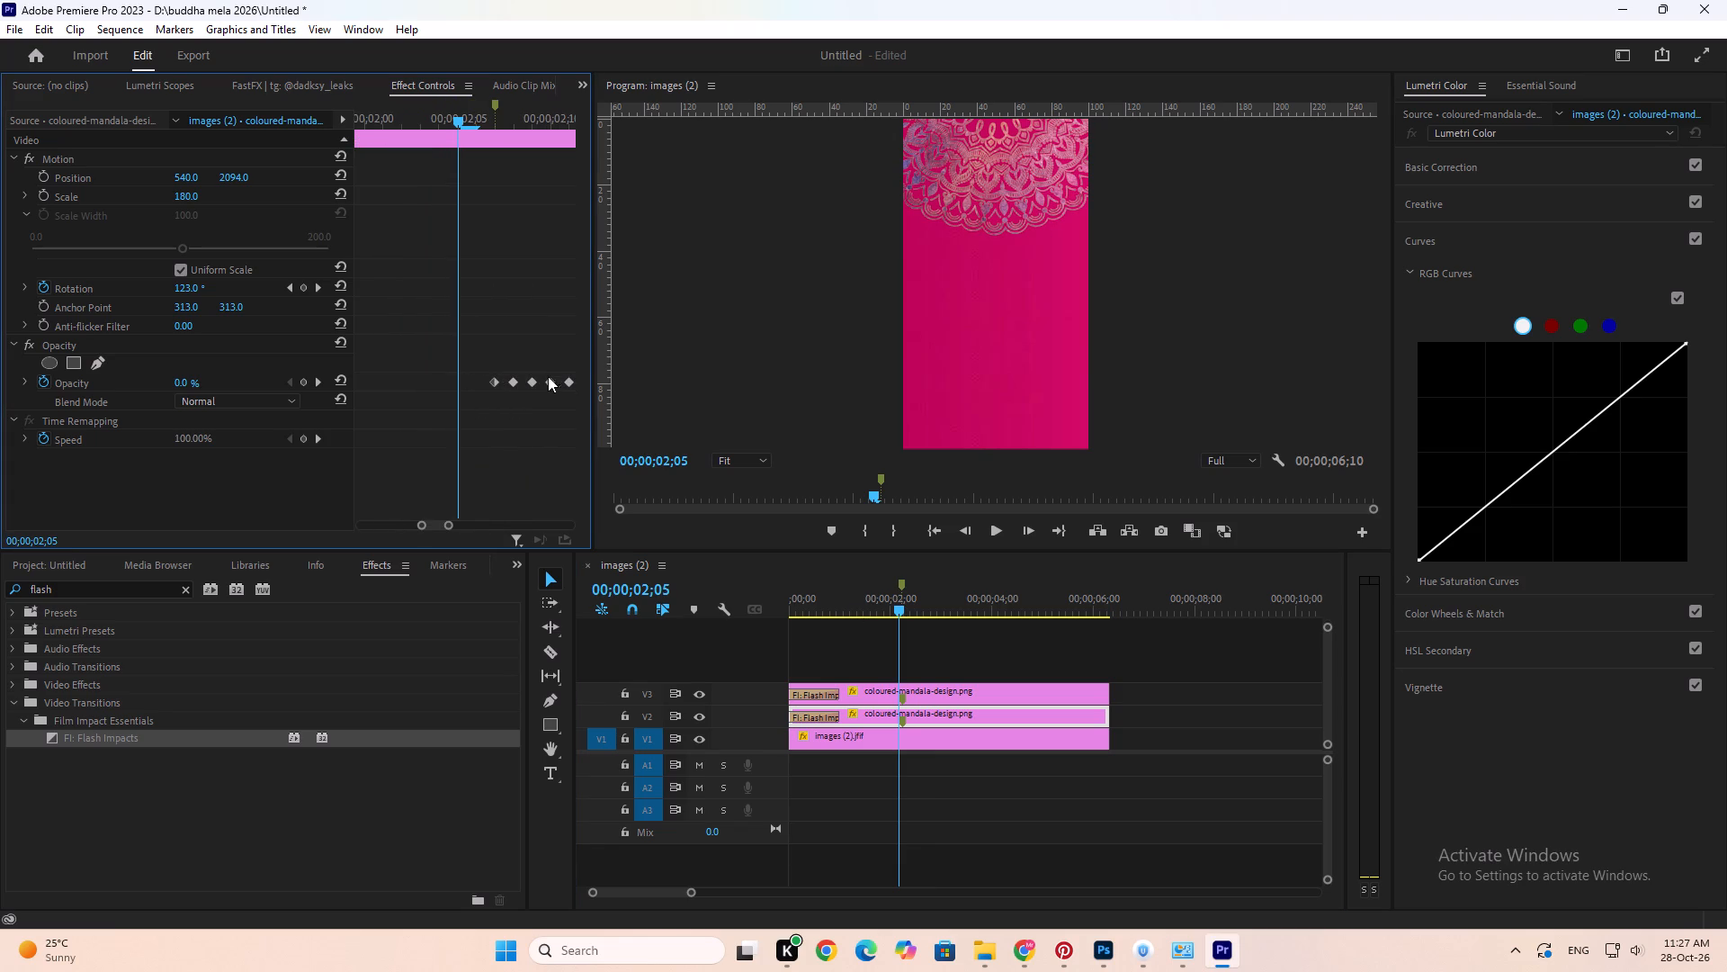
pyautogui.scroll(-4, 526, 404)
pyautogui.moveTo(451, 526); pyautogui.dragTo(460, 526)
pyautogui.moveTo(442, 524); pyautogui.dragTo(452, 525)
pyautogui.moveTo(465, 363); pyautogui.dragTo(331, 444)
pyautogui.hotkey('ctrl', 'c')
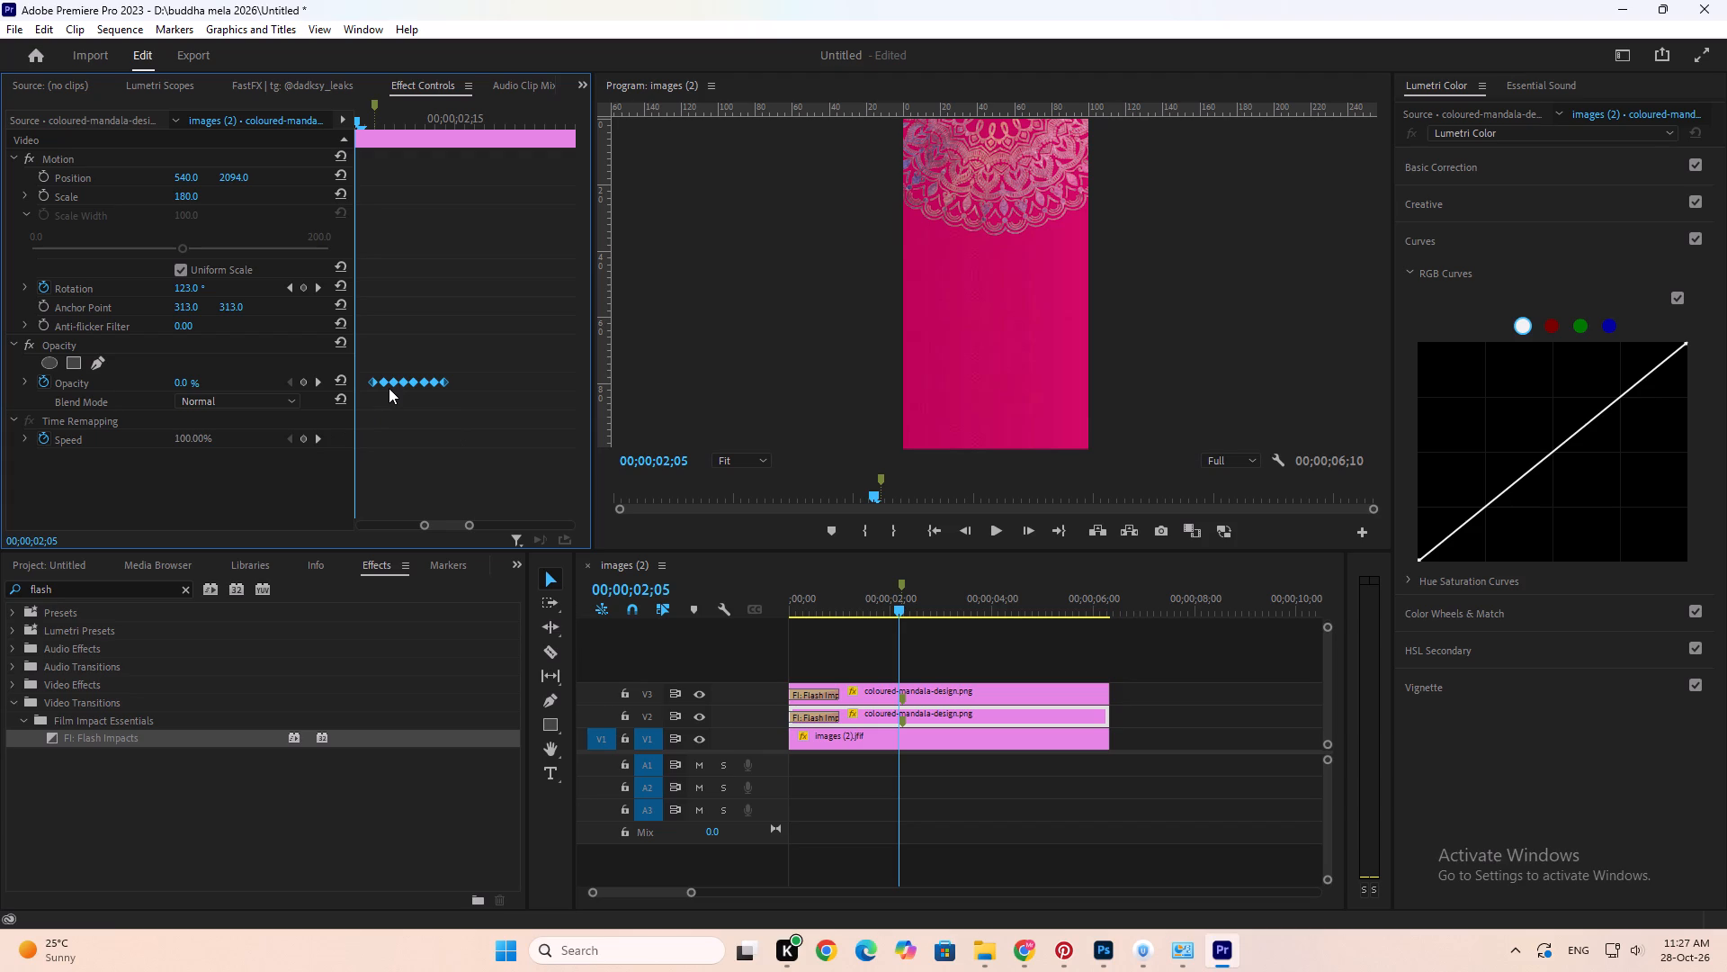
pyautogui.hotkey('ctrl', 'c')
pyautogui.moveTo(406, 107); pyautogui.dragTo(453, 122)
pyautogui.click(446, 121)
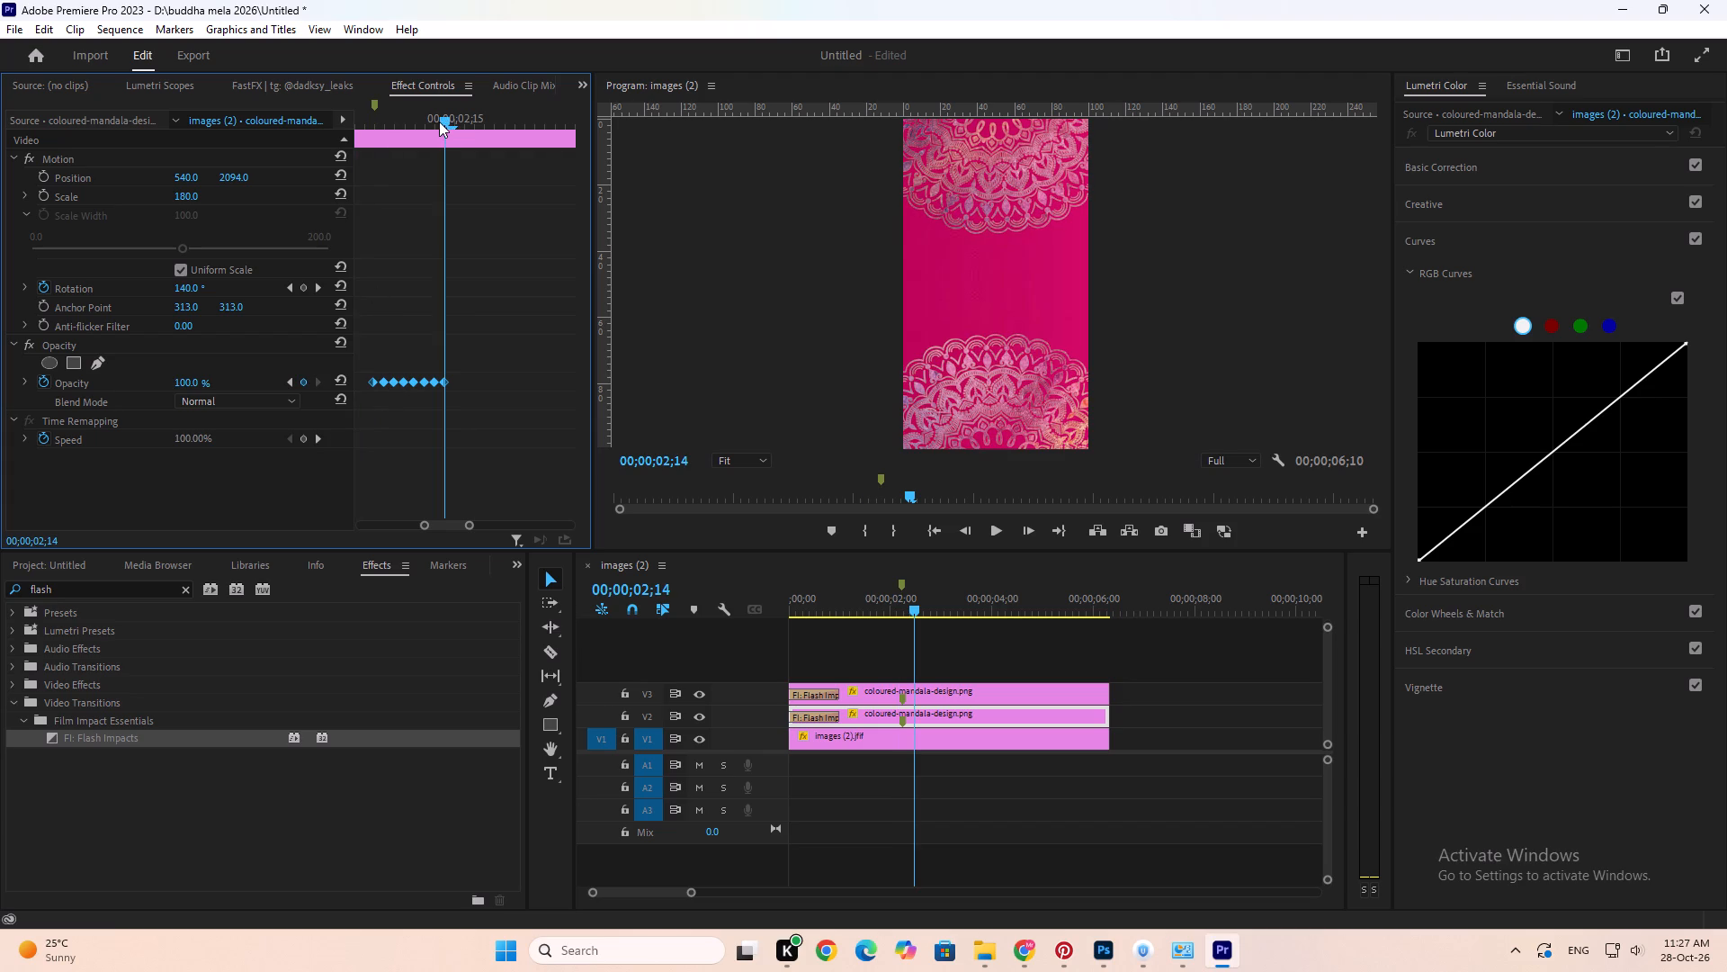
pyautogui.click(446, 108)
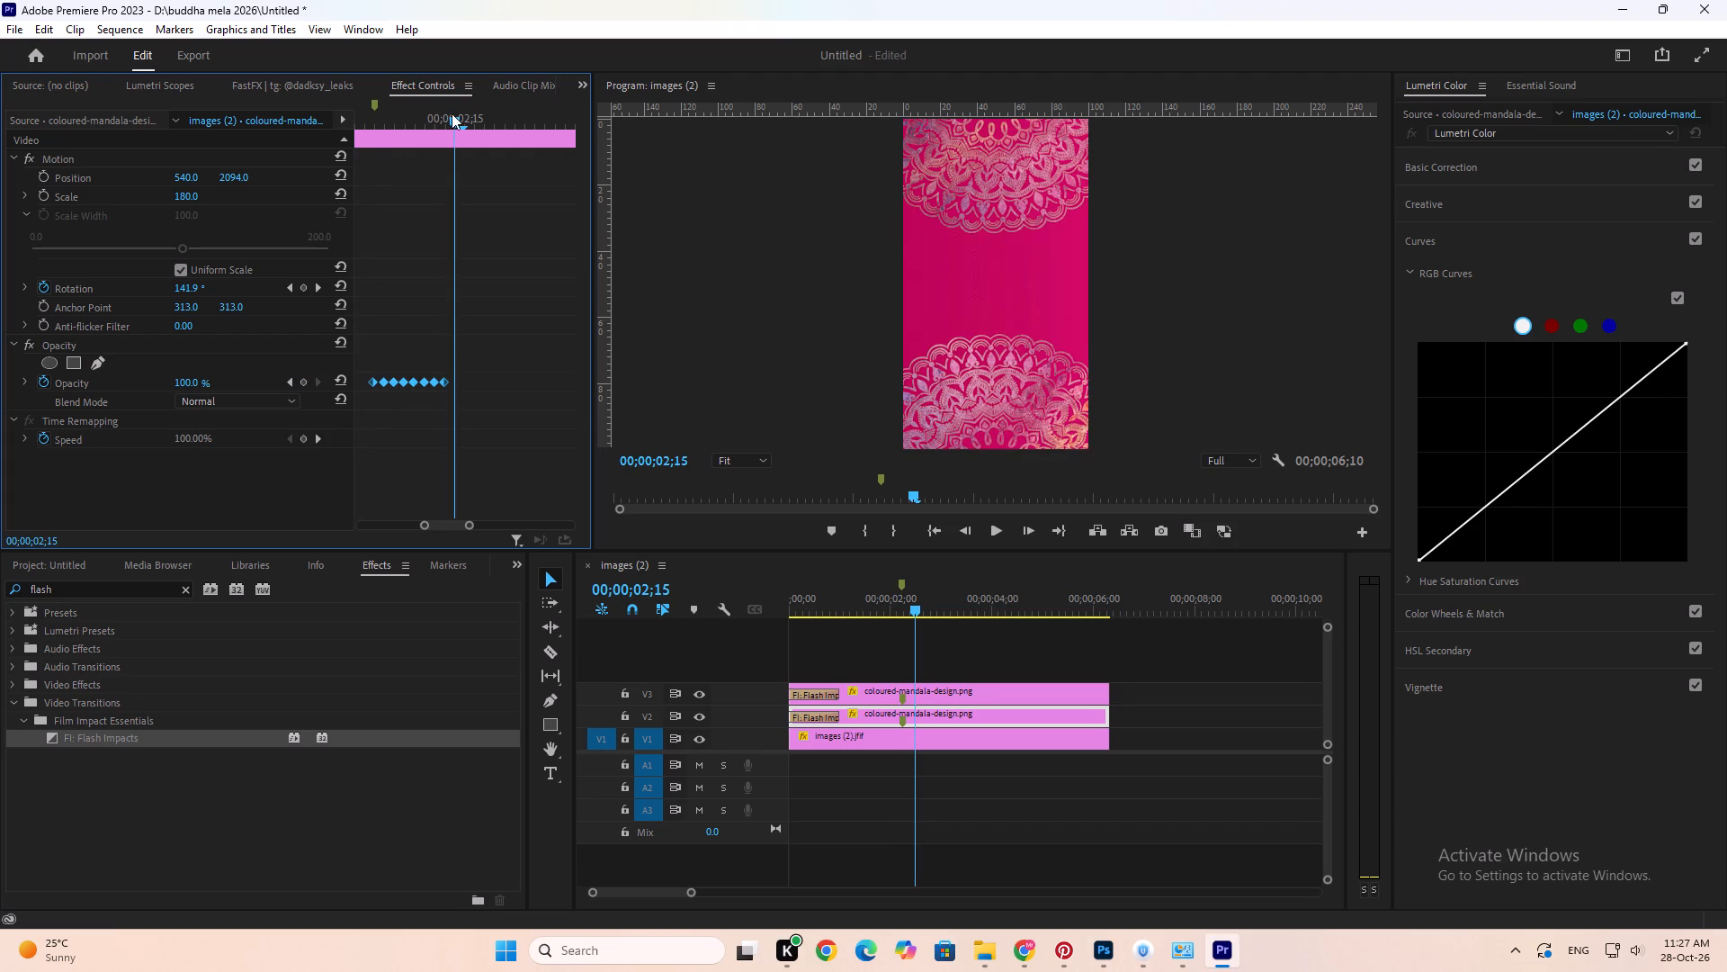
pyautogui.hotkey('ctrl', 'v')
# Play back the sequence from about 00;00;02;05 to review the extended V2 flicker.
pyautogui.click(898, 608)
pyautogui.press('space')
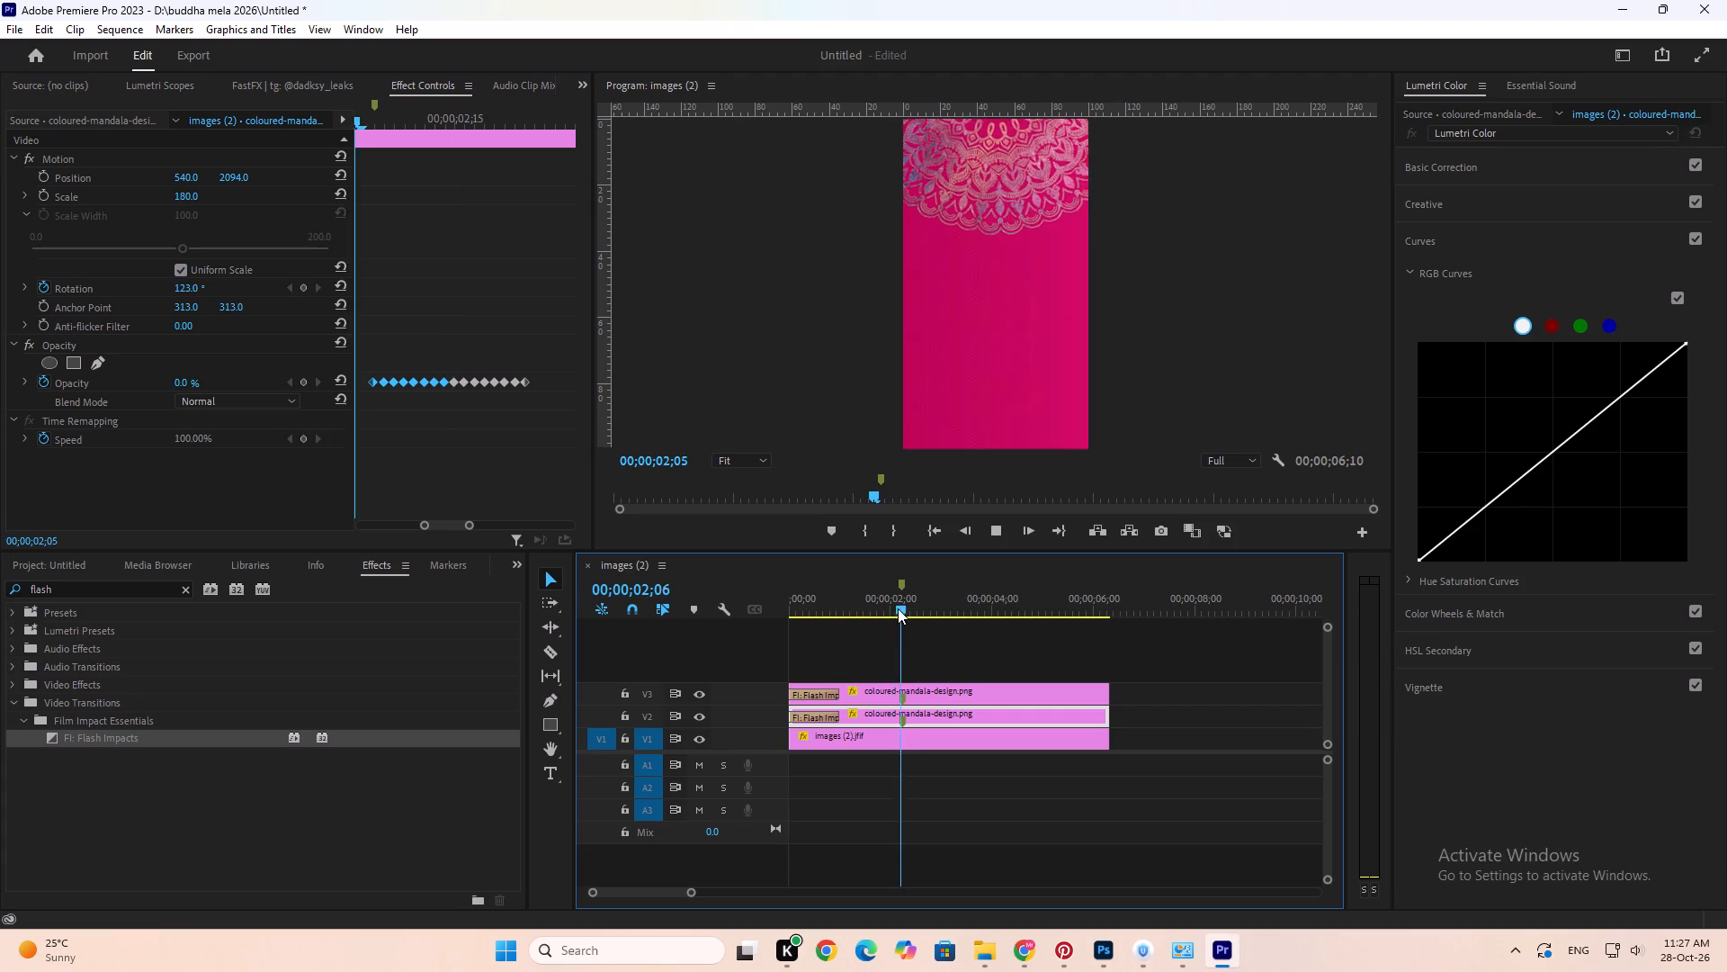
pyautogui.click(898, 608)
pyautogui.press('space')
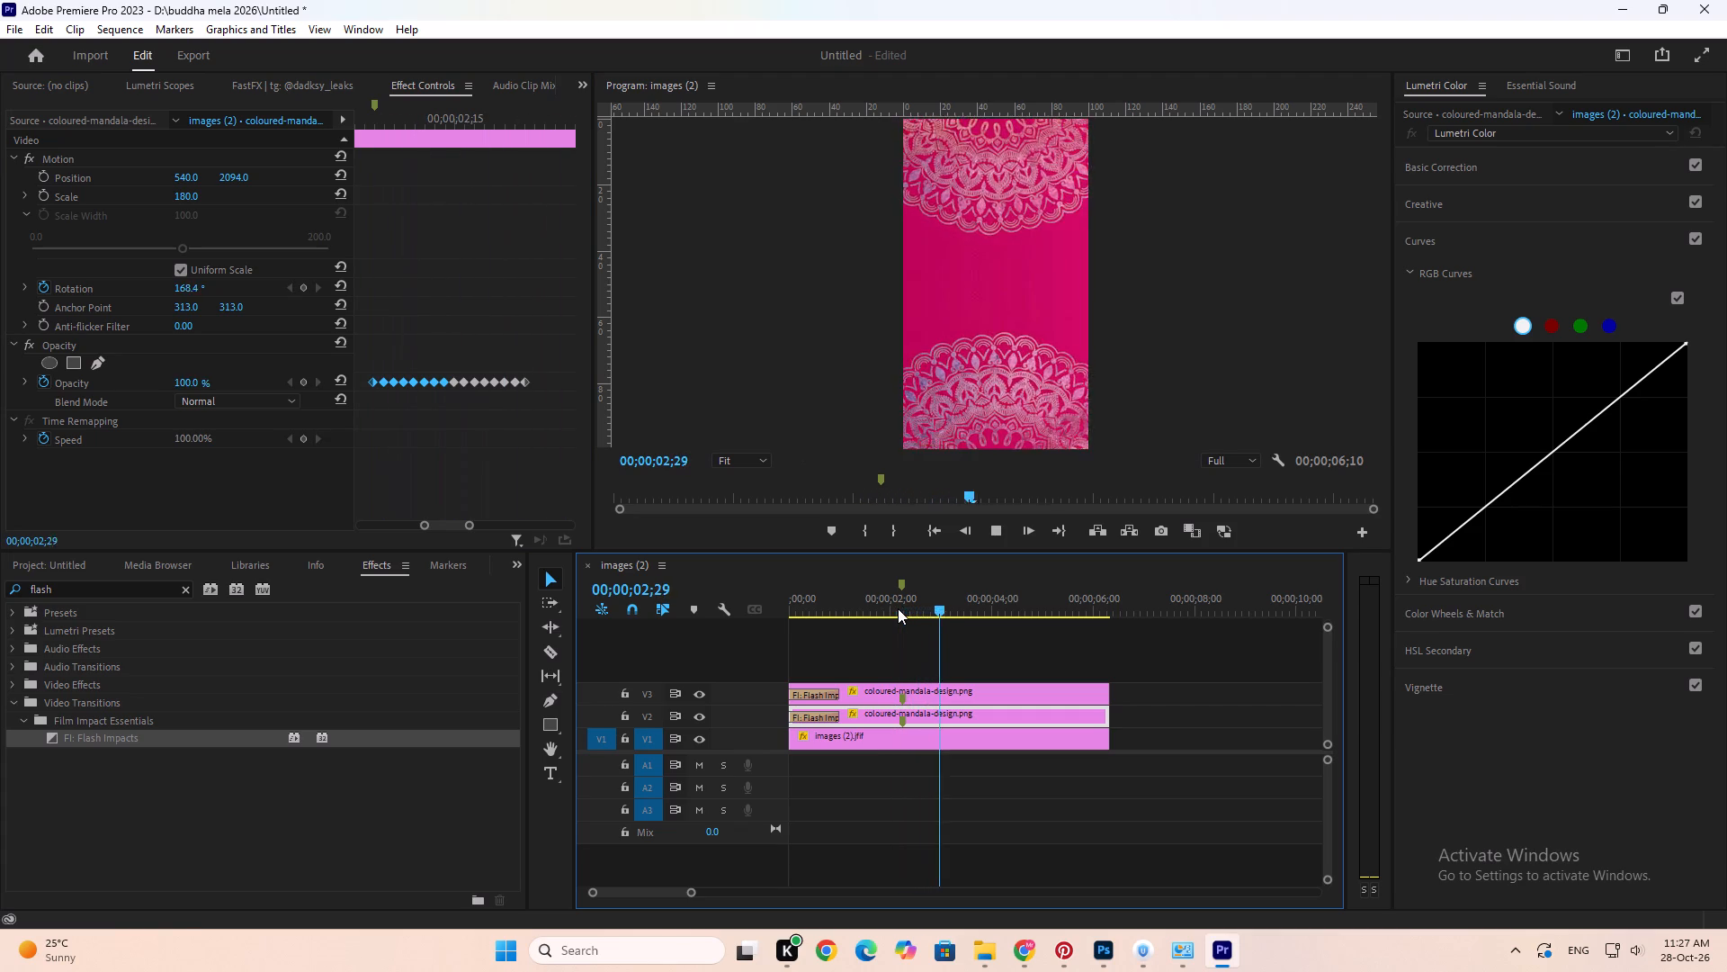
pyautogui.click(898, 608)
pyautogui.press('space')
pyautogui.press('space')
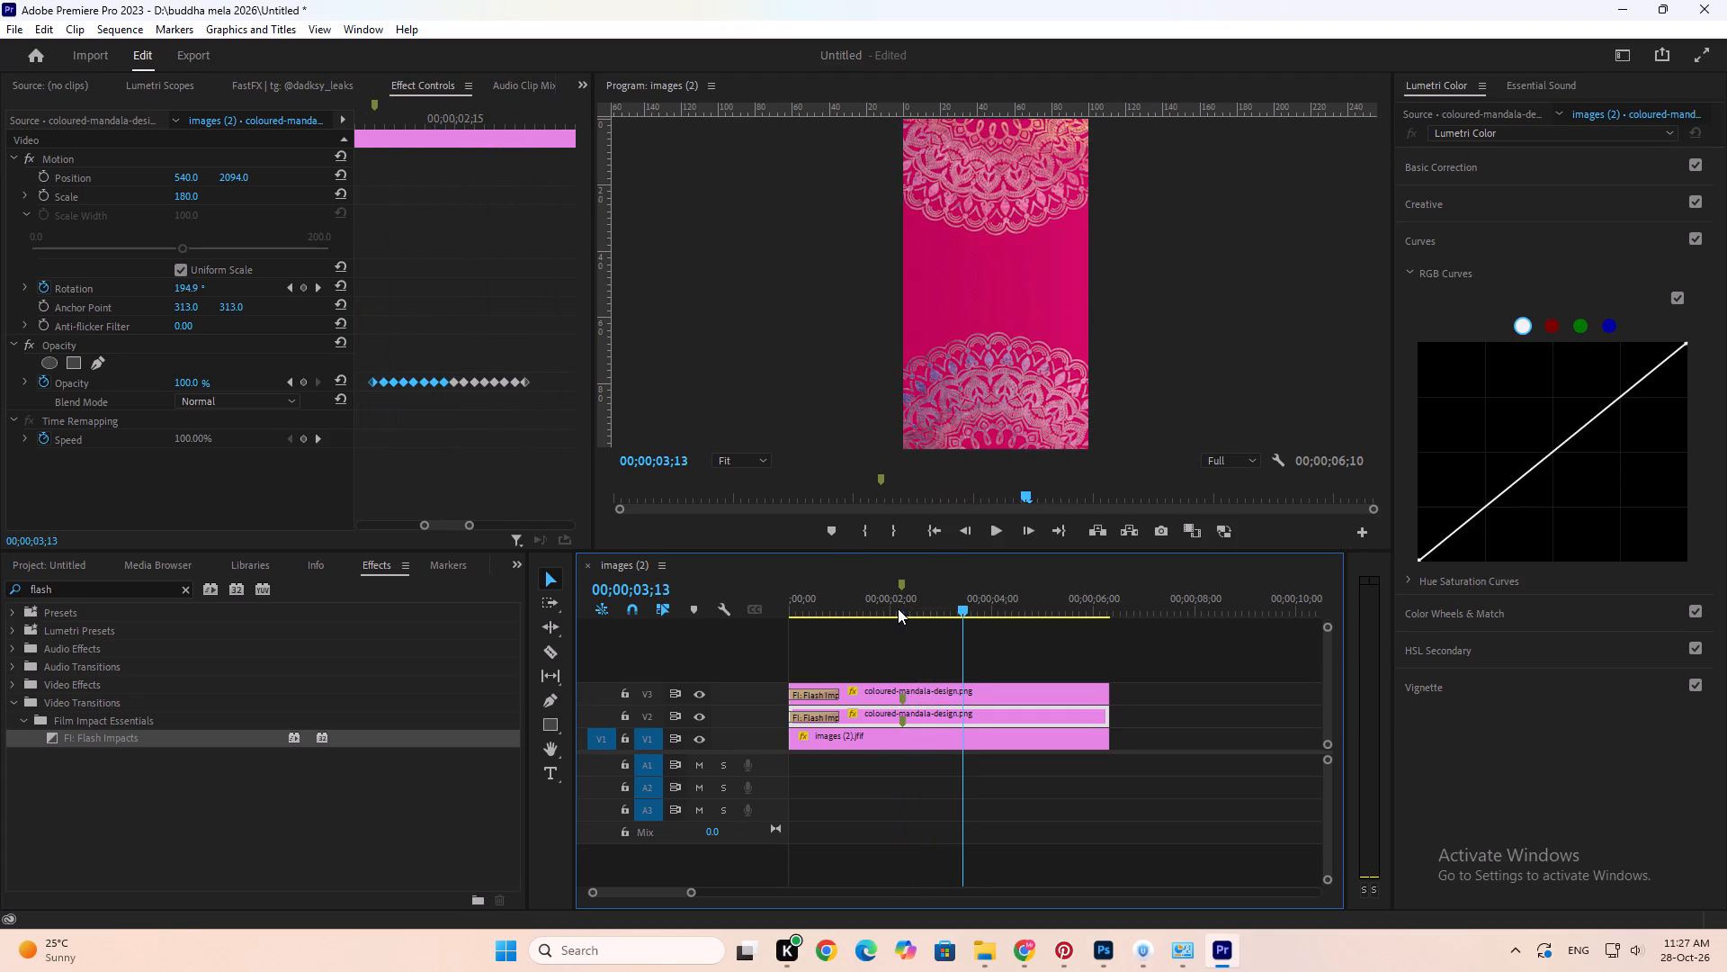
pyautogui.press('space')
pyautogui.press('space')
pyautogui.press('space')
pyautogui.press('space')
pyautogui.press('space')
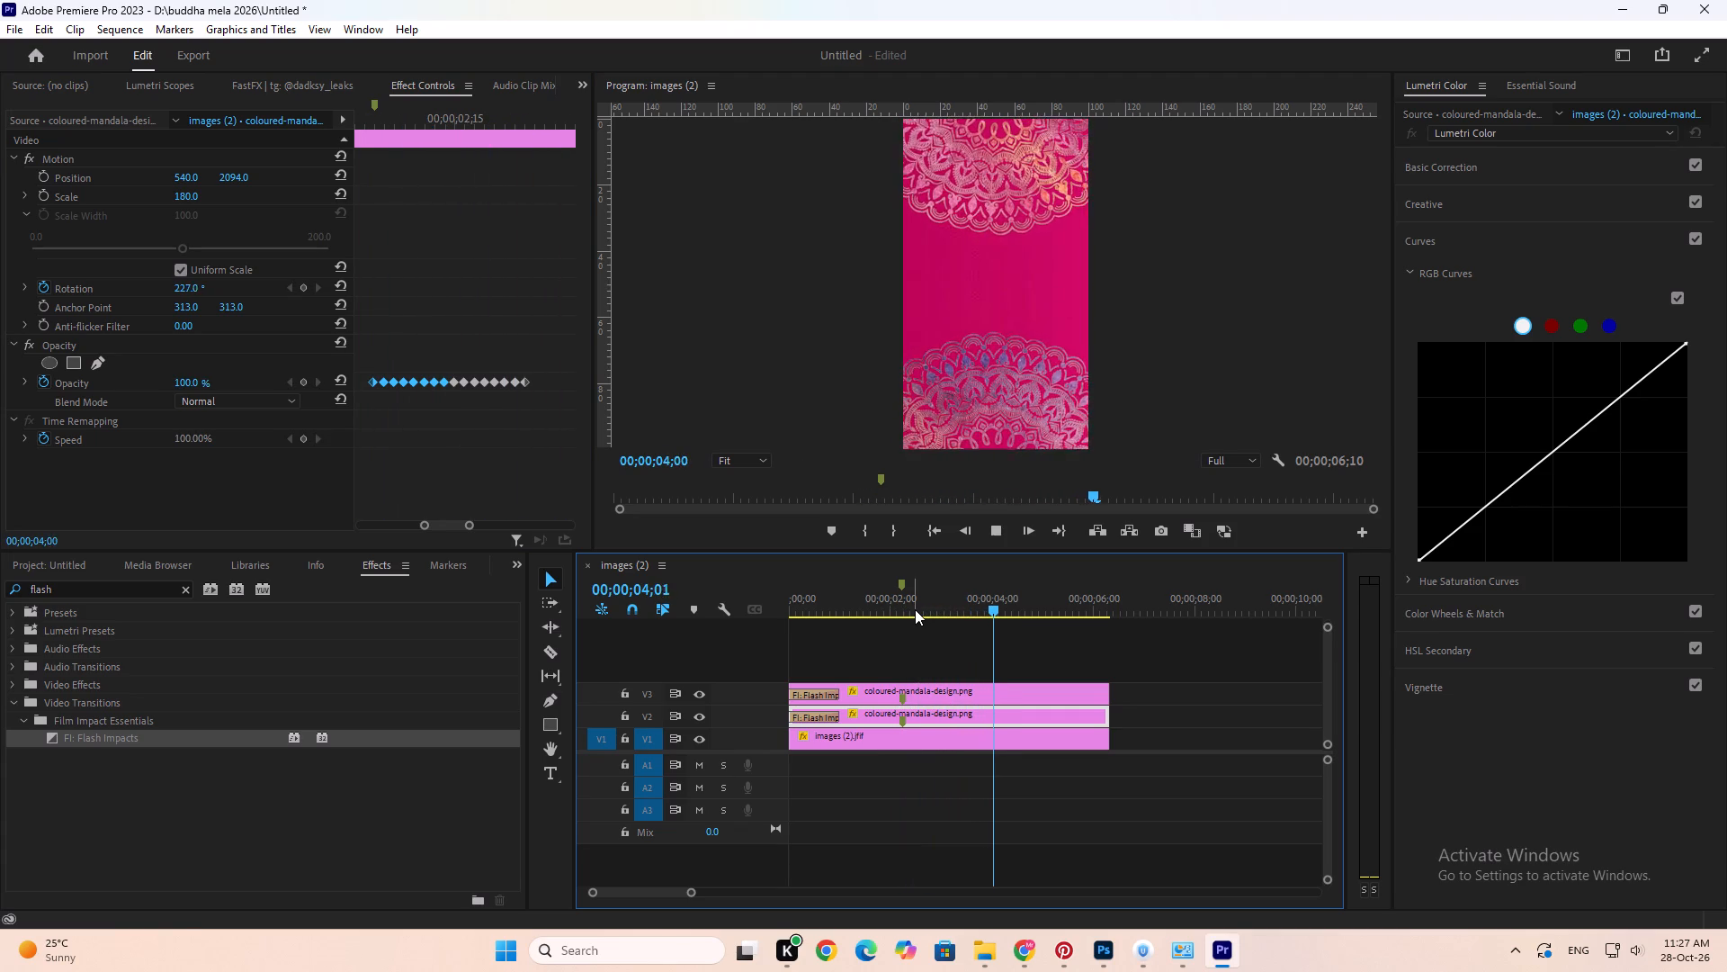
pyautogui.press('space')
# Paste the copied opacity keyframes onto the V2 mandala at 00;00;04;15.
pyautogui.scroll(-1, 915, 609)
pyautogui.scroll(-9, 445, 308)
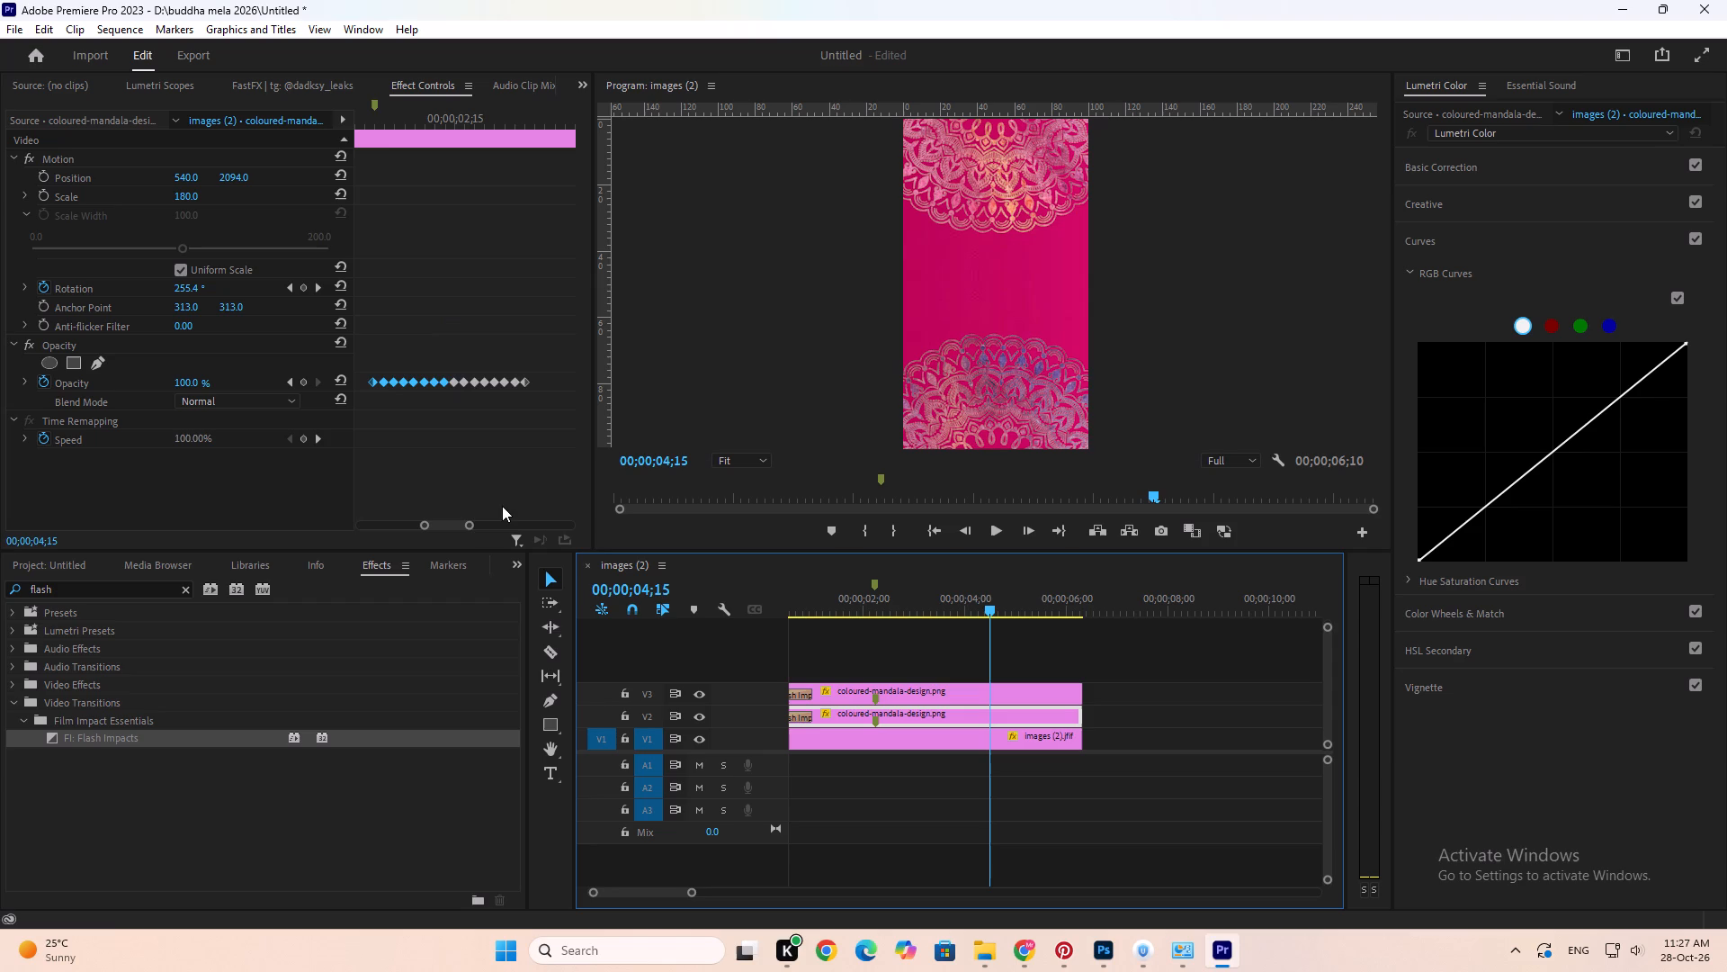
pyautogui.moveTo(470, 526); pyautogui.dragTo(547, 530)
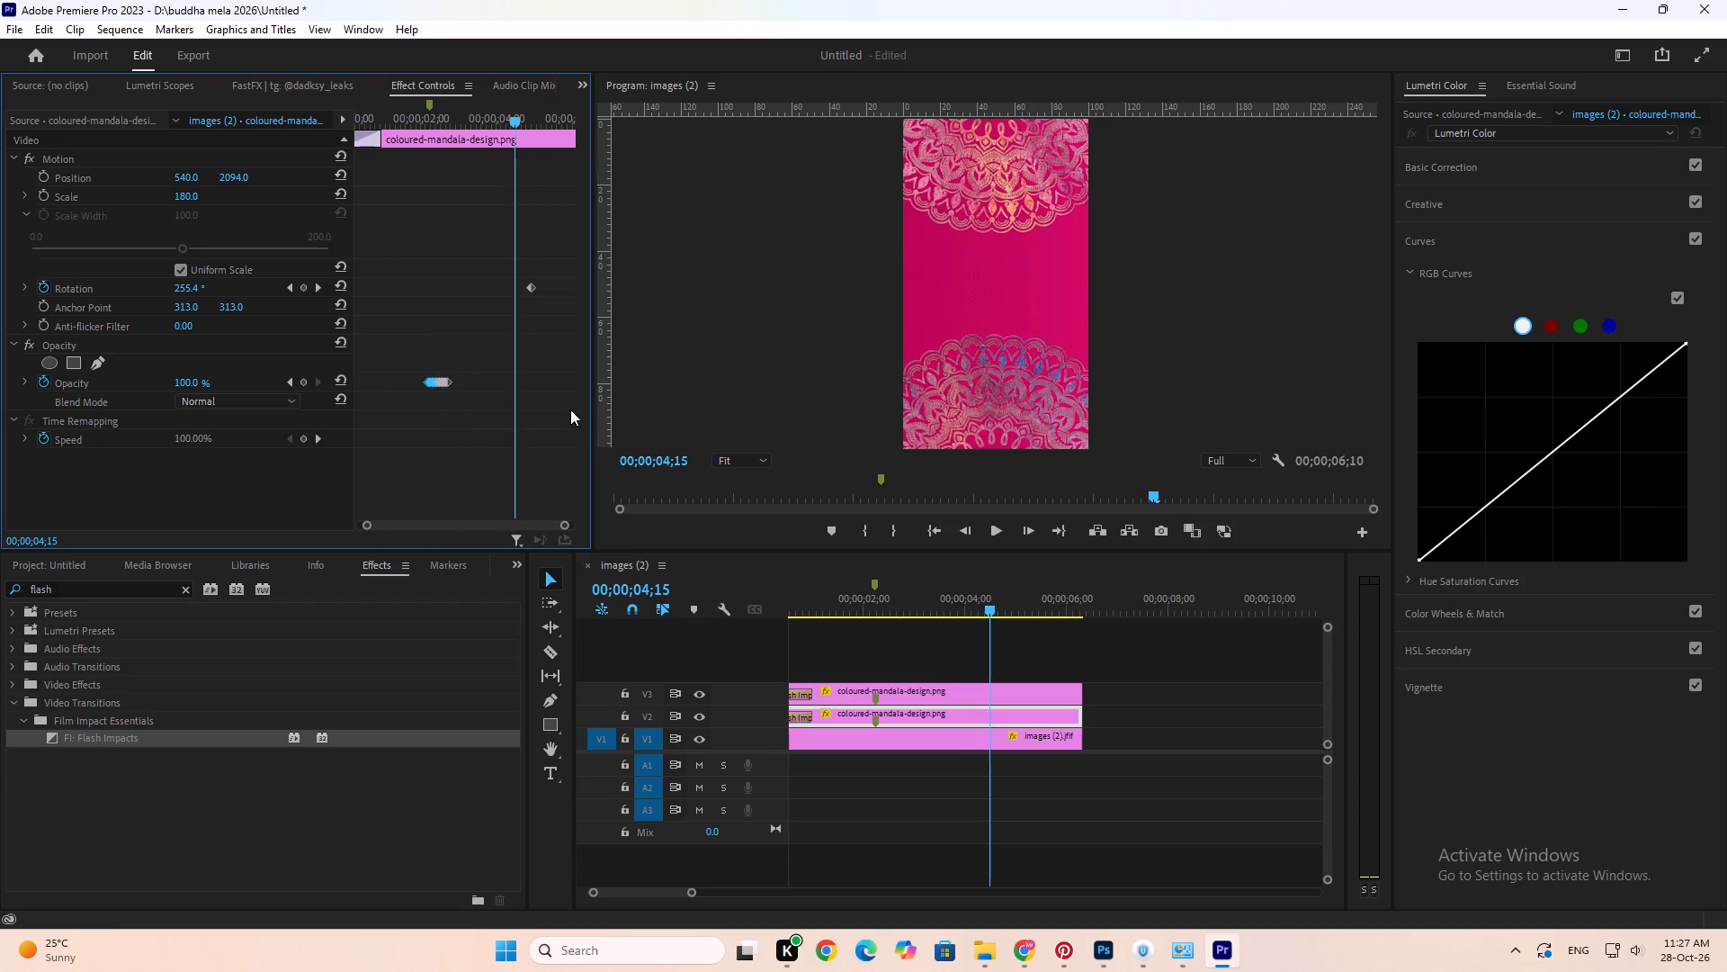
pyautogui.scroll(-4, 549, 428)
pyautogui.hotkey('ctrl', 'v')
# Play back the sequence through both V2 flicker sections to check their timing.
pyautogui.click(904, 593)
pyautogui.press('space')
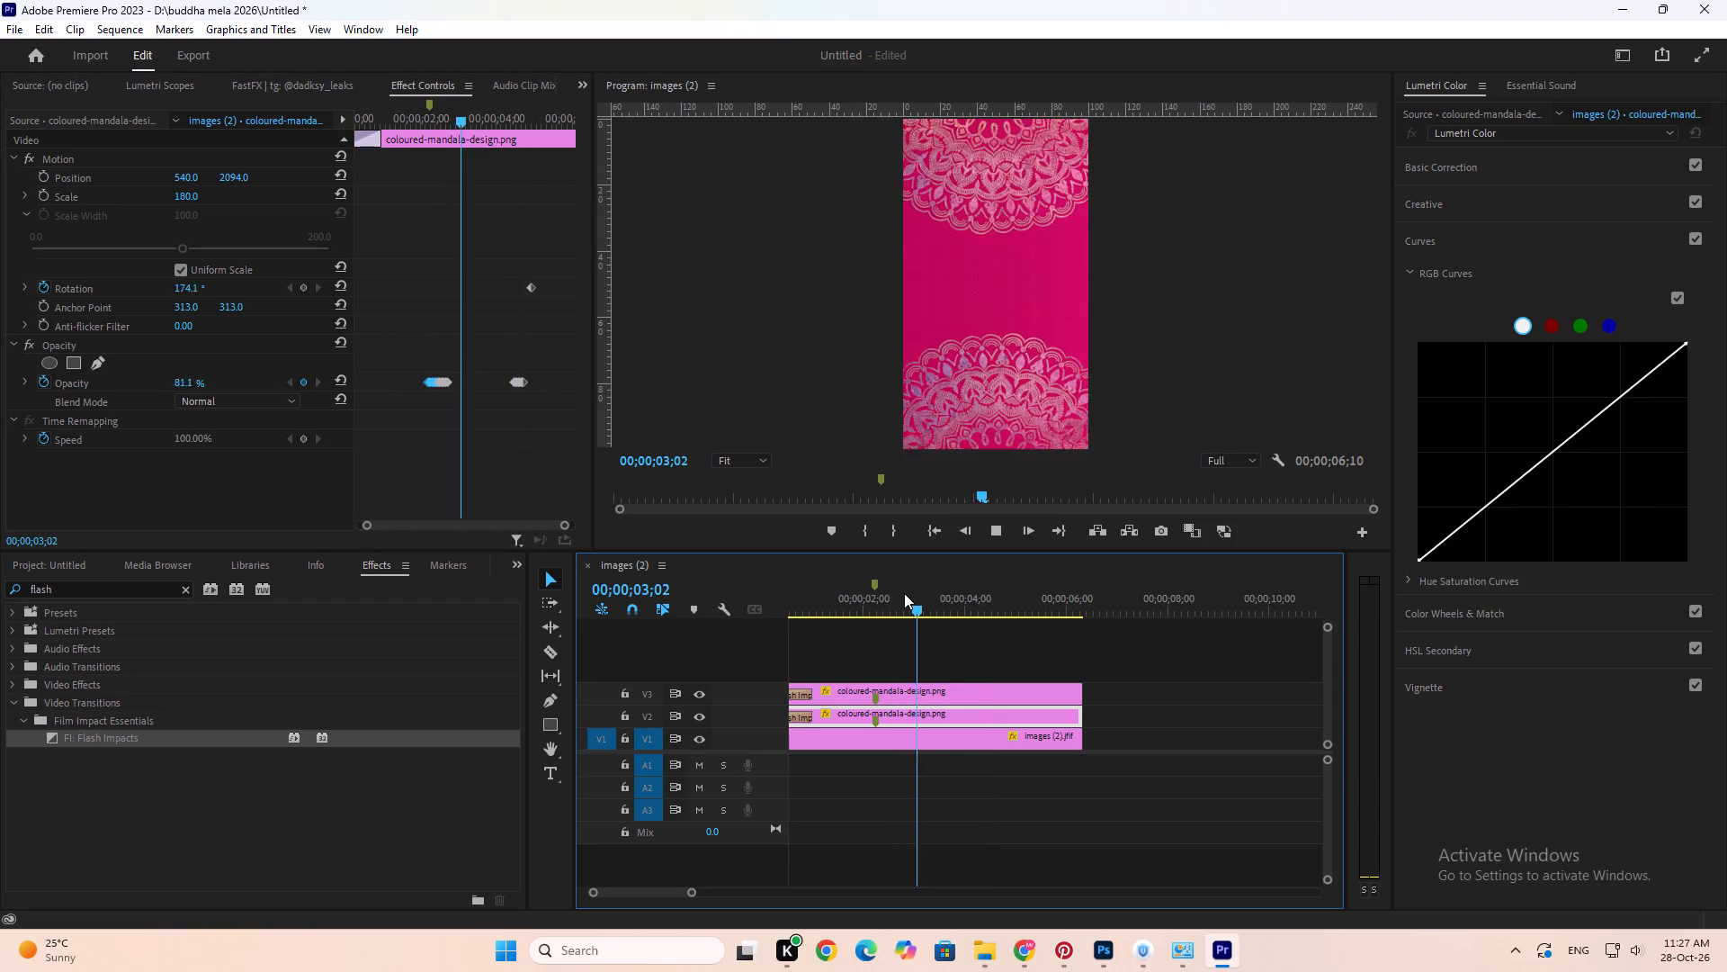
pyautogui.moveTo(894, 598); pyautogui.dragTo(855, 598)
pyautogui.press('space')
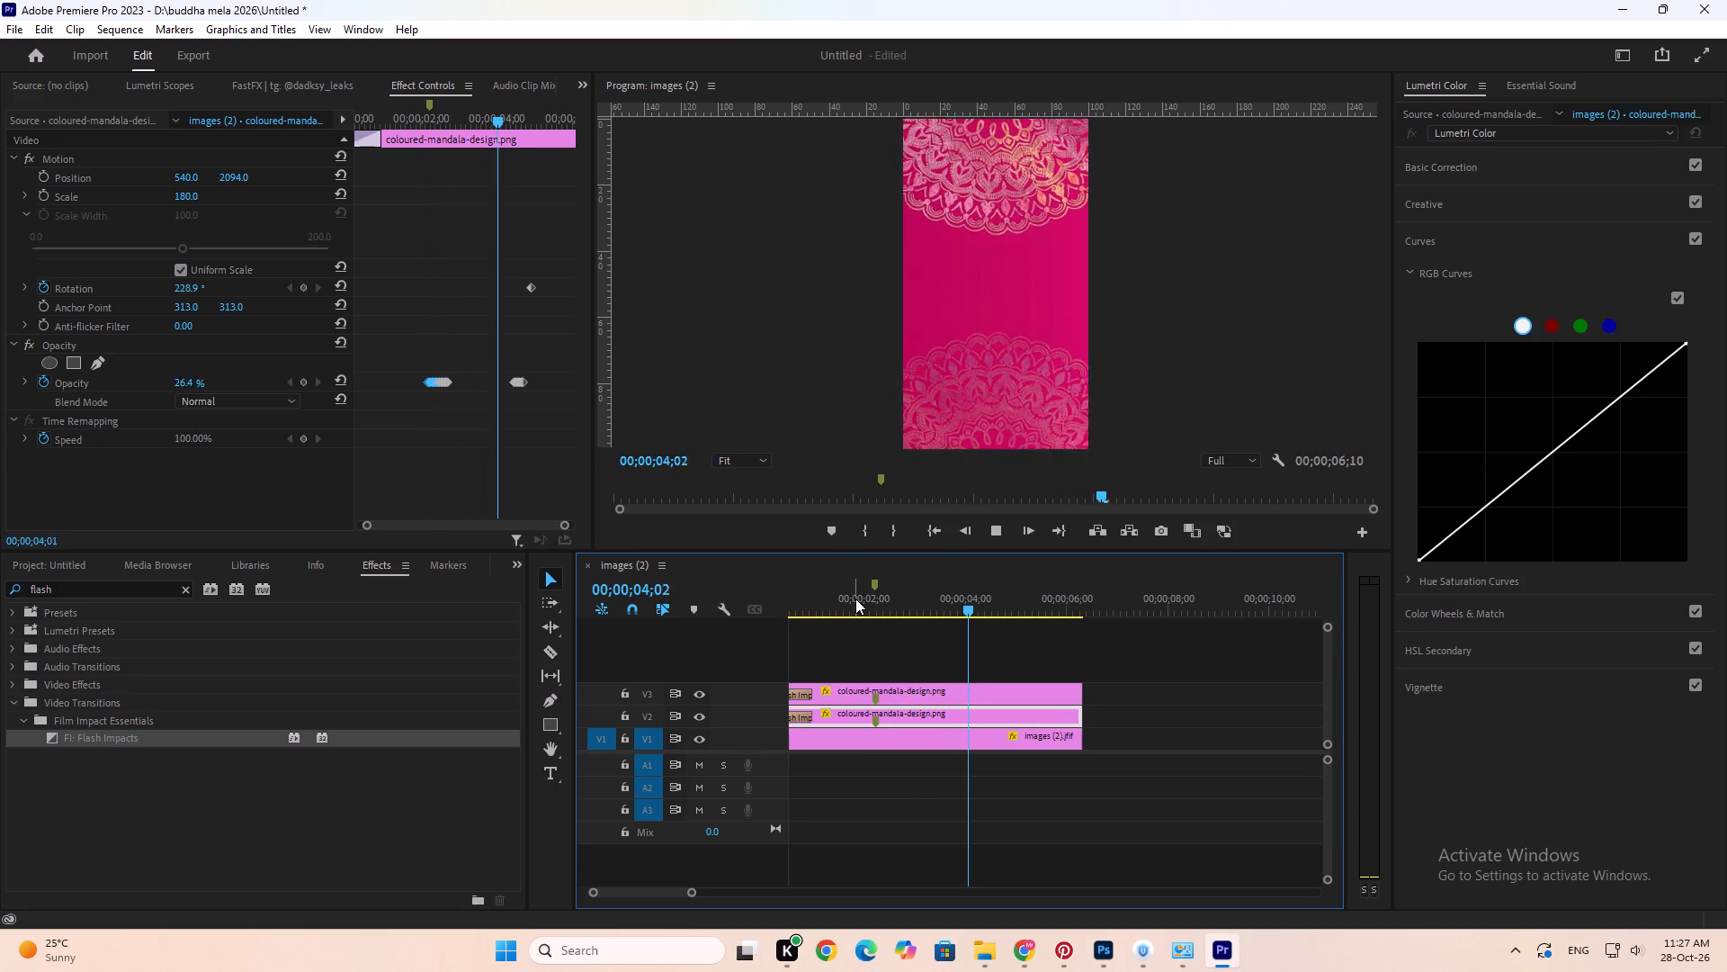
pyautogui.press('space')
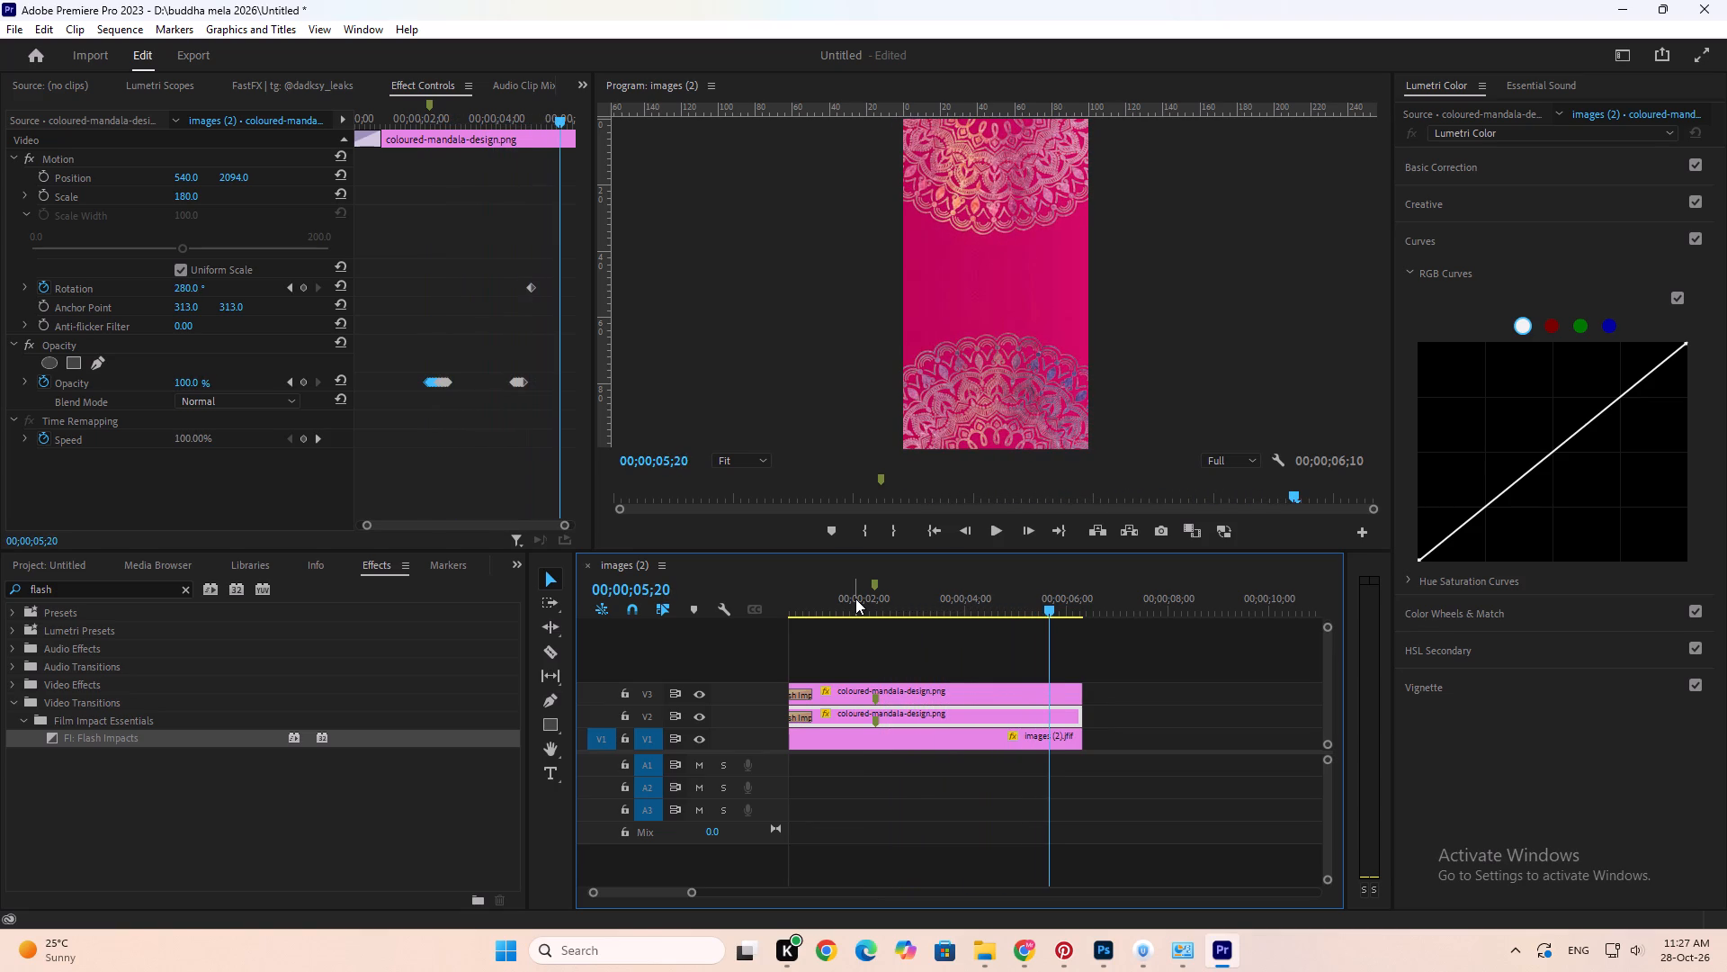
pyautogui.click(855, 598)
pyautogui.press('space')
pyautogui.press('space')
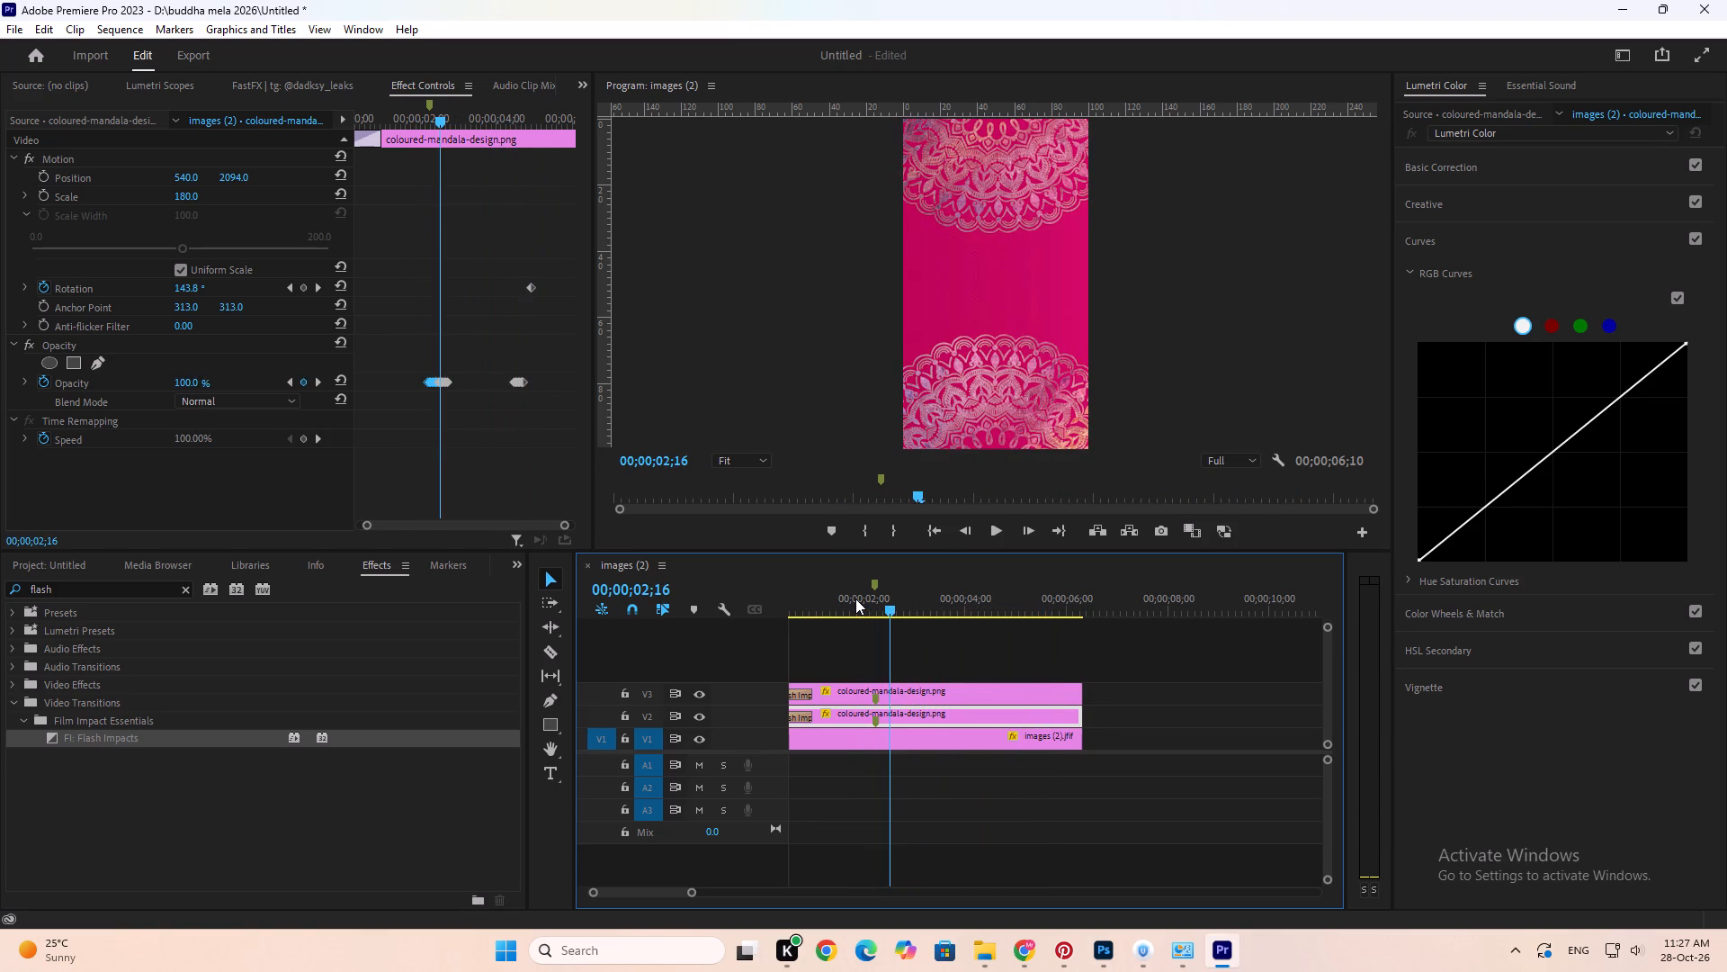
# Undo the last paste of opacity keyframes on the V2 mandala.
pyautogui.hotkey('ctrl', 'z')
# Copy the V2 mandala's complete set of opacity flicker keyframes and paste it at 00;00;03;29.
pyautogui.moveTo(494, 339); pyautogui.dragTo(403, 428)
pyautogui.moveTo(462, 360); pyautogui.dragTo(424, 402)
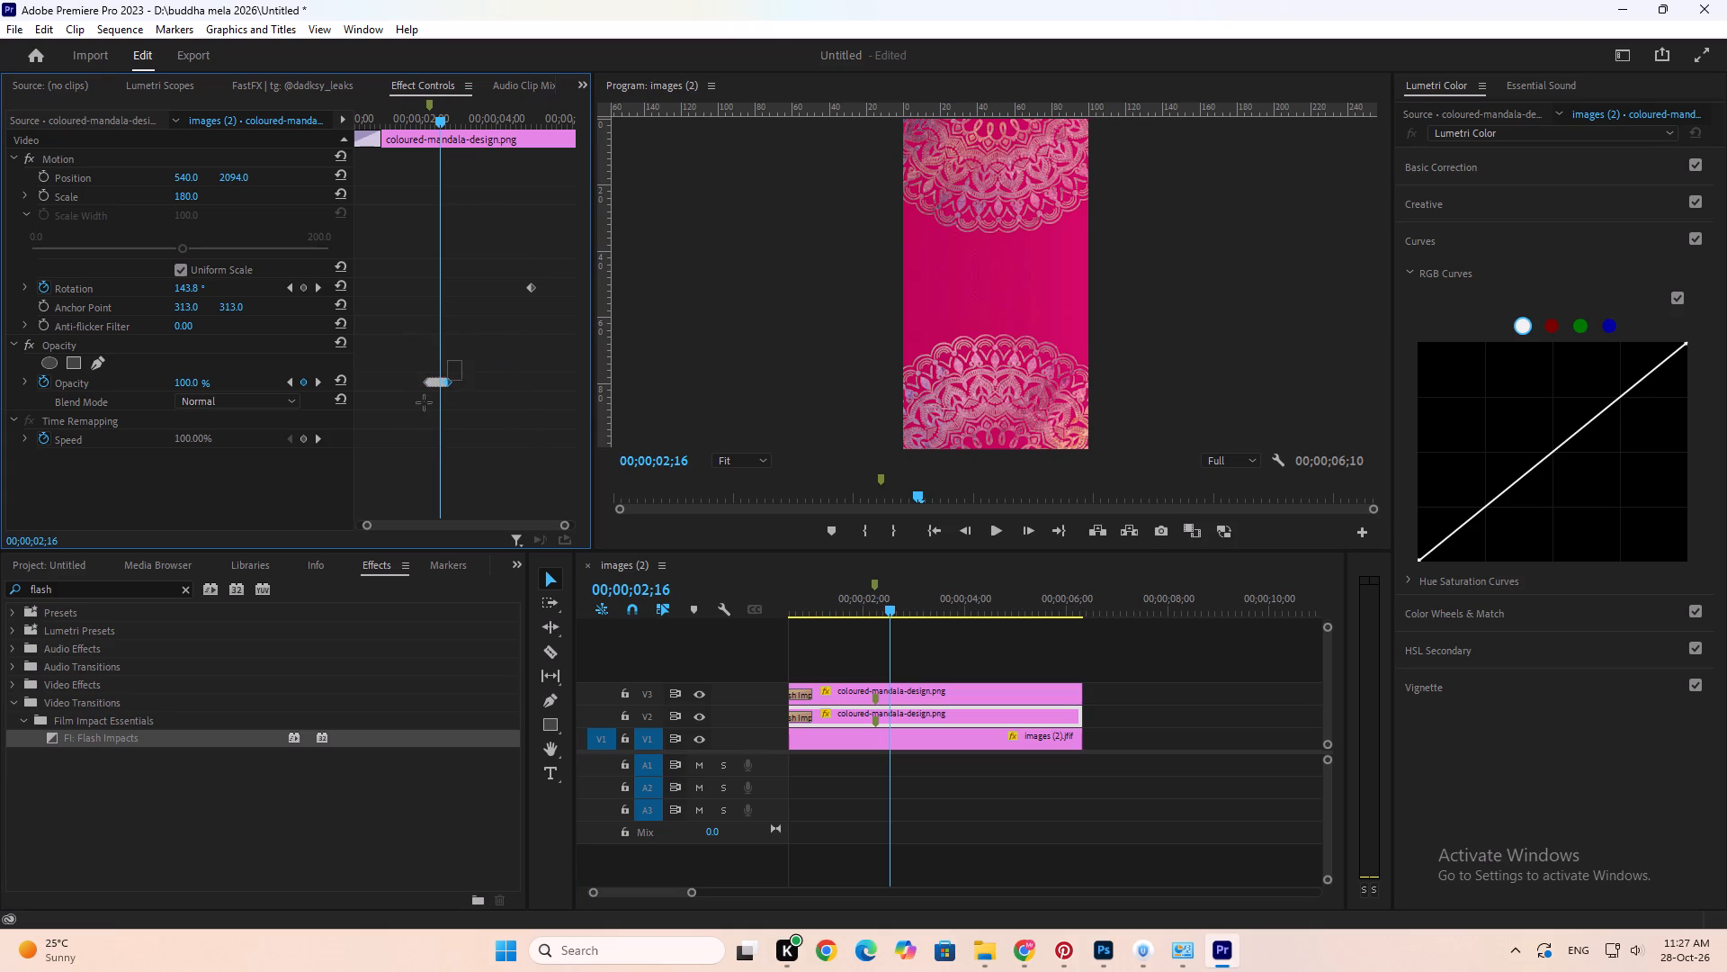
pyautogui.moveTo(424, 402); pyautogui.dragTo(419, 405)
pyautogui.hotkey('ctrl', 'c')
pyautogui.hotkey('ctrl', 'c')
pyautogui.hotkey('ctrl', 'c')
pyautogui.moveTo(448, 112); pyautogui.dragTo(486, 117)
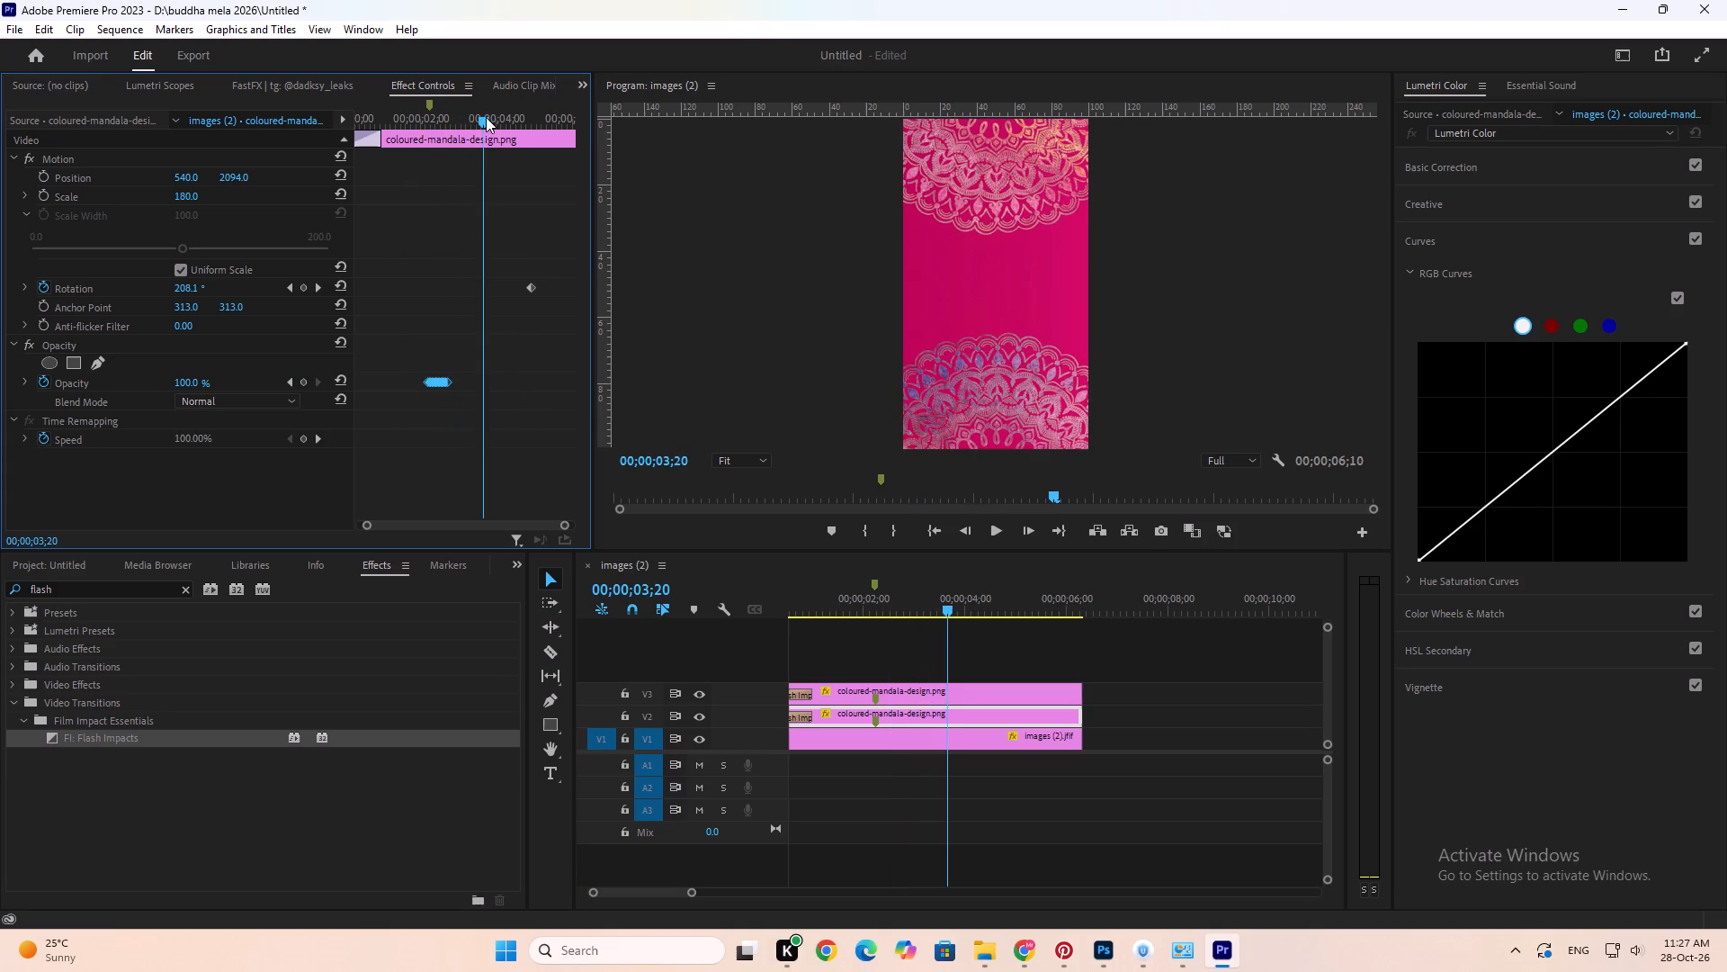
pyautogui.moveTo(486, 117); pyautogui.dragTo(497, 112)
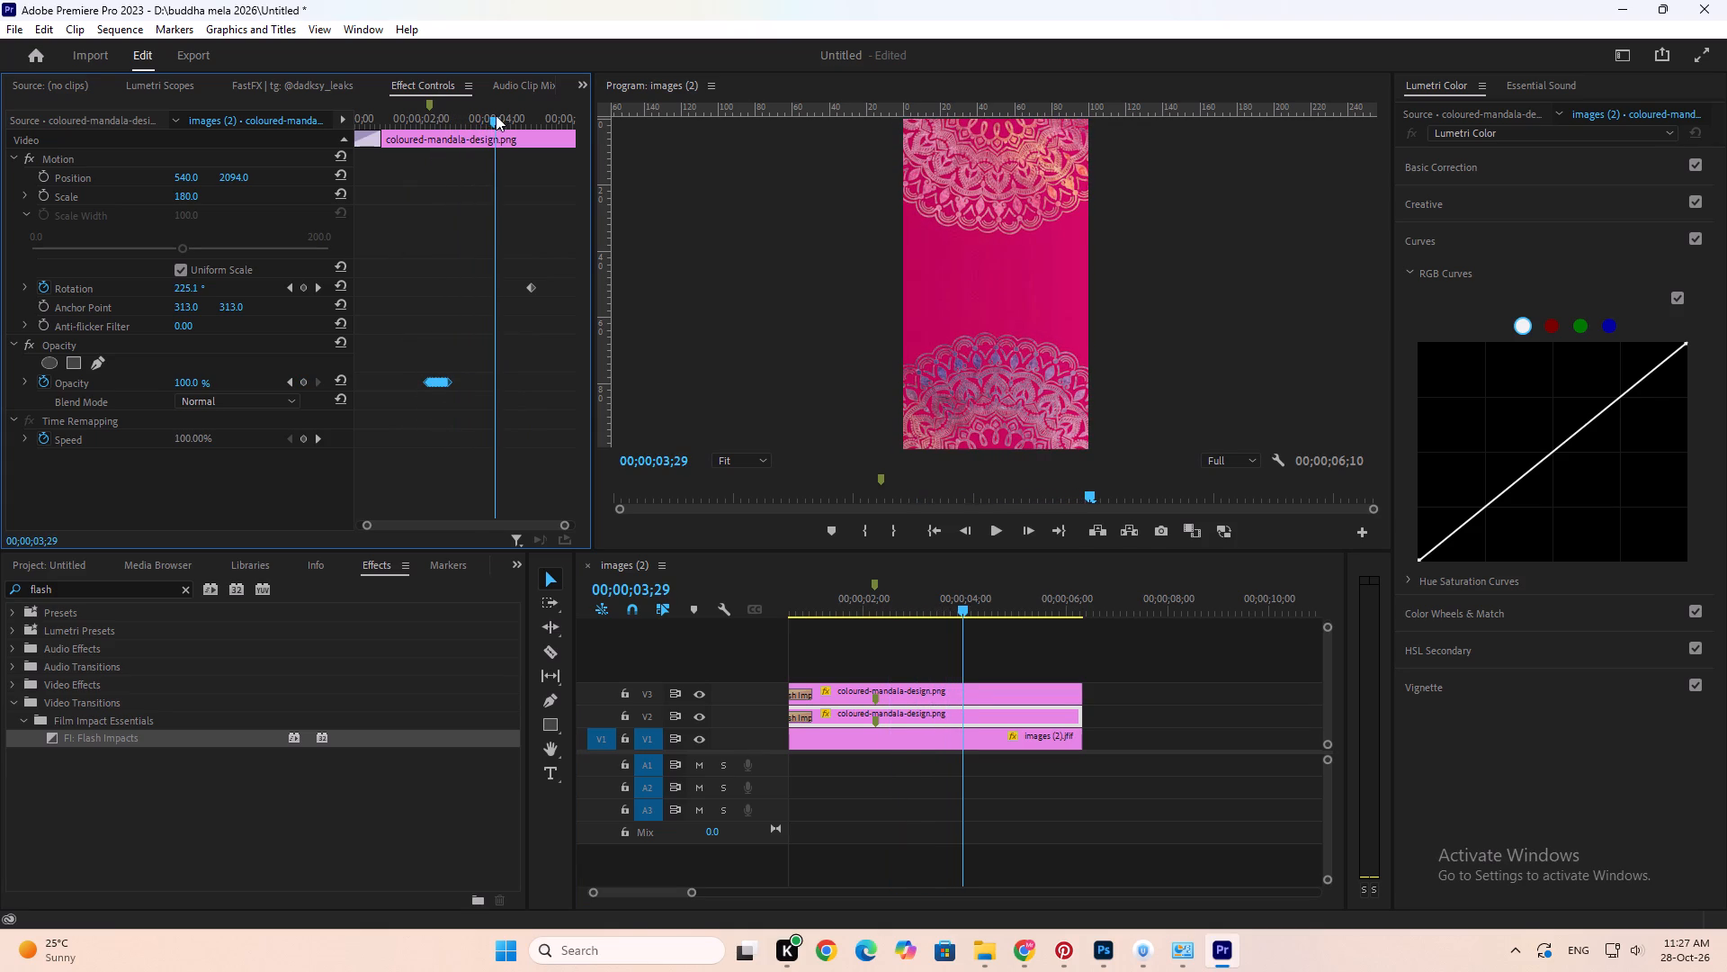
pyautogui.hotkey('ctrl', 'v')
# Play back the sequence from the first V2 flicker to the end to review both flicker bursts.
pyautogui.moveTo(900, 599); pyautogui.dragTo(885, 603)
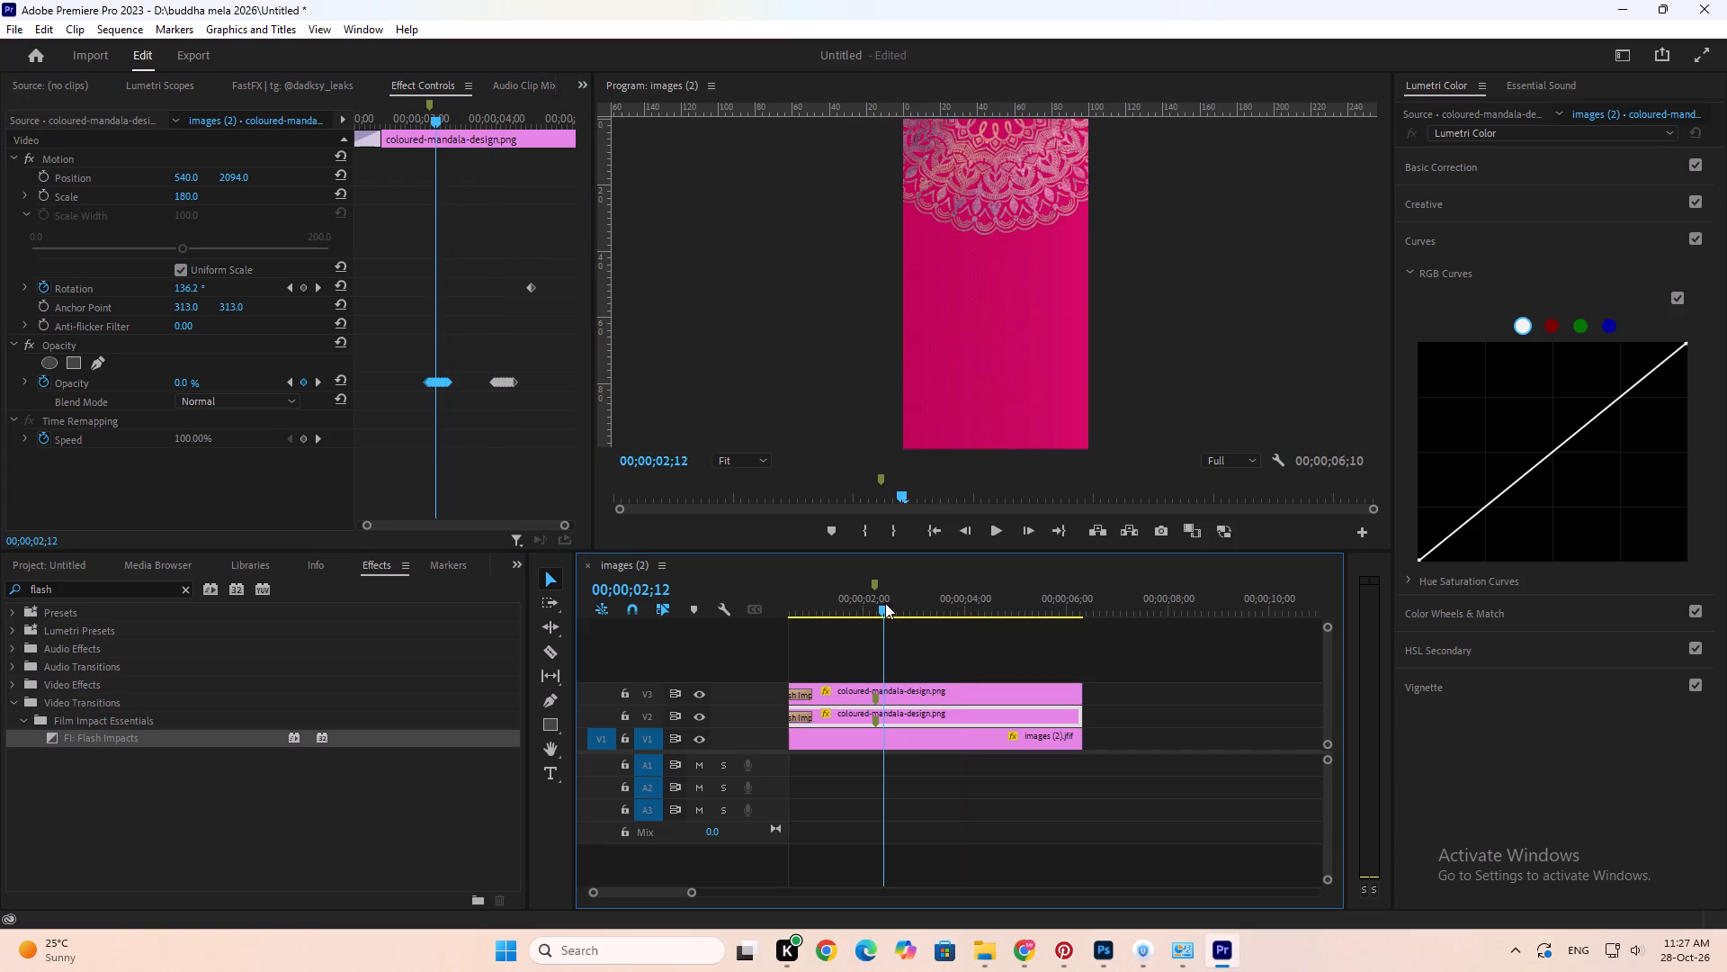
pyautogui.moveTo(885, 603); pyautogui.dragTo(883, 604)
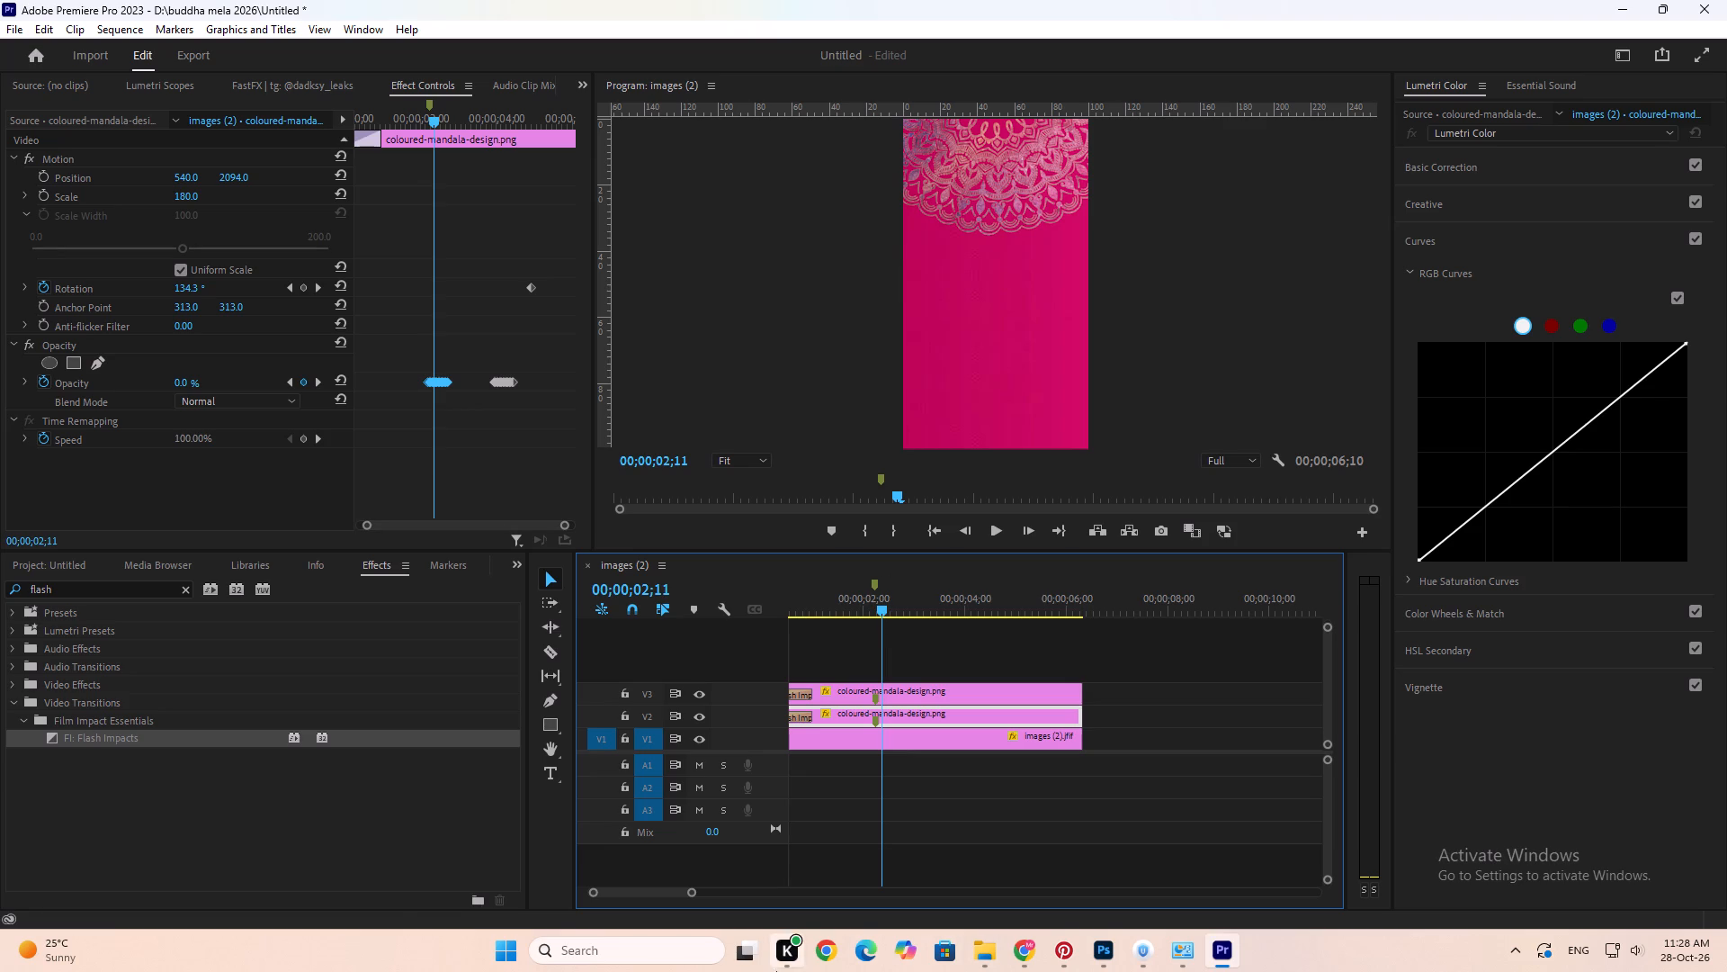
pyautogui.click(871, 599)
pyautogui.press('space')
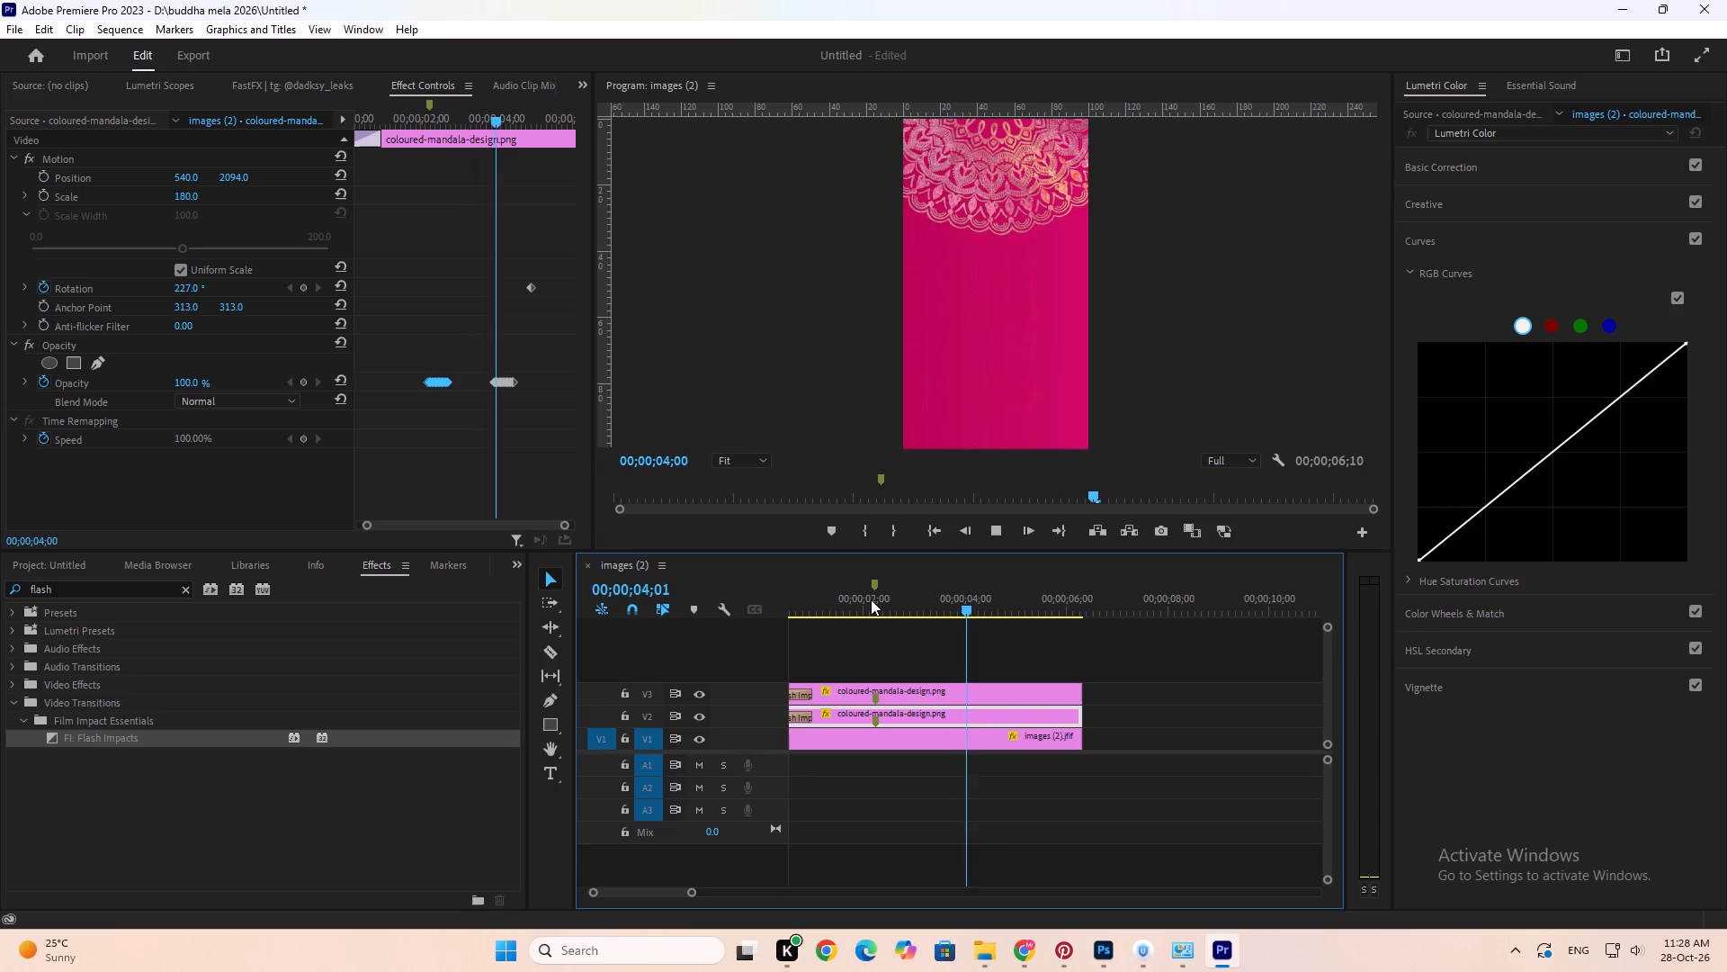
pyautogui.press('space')
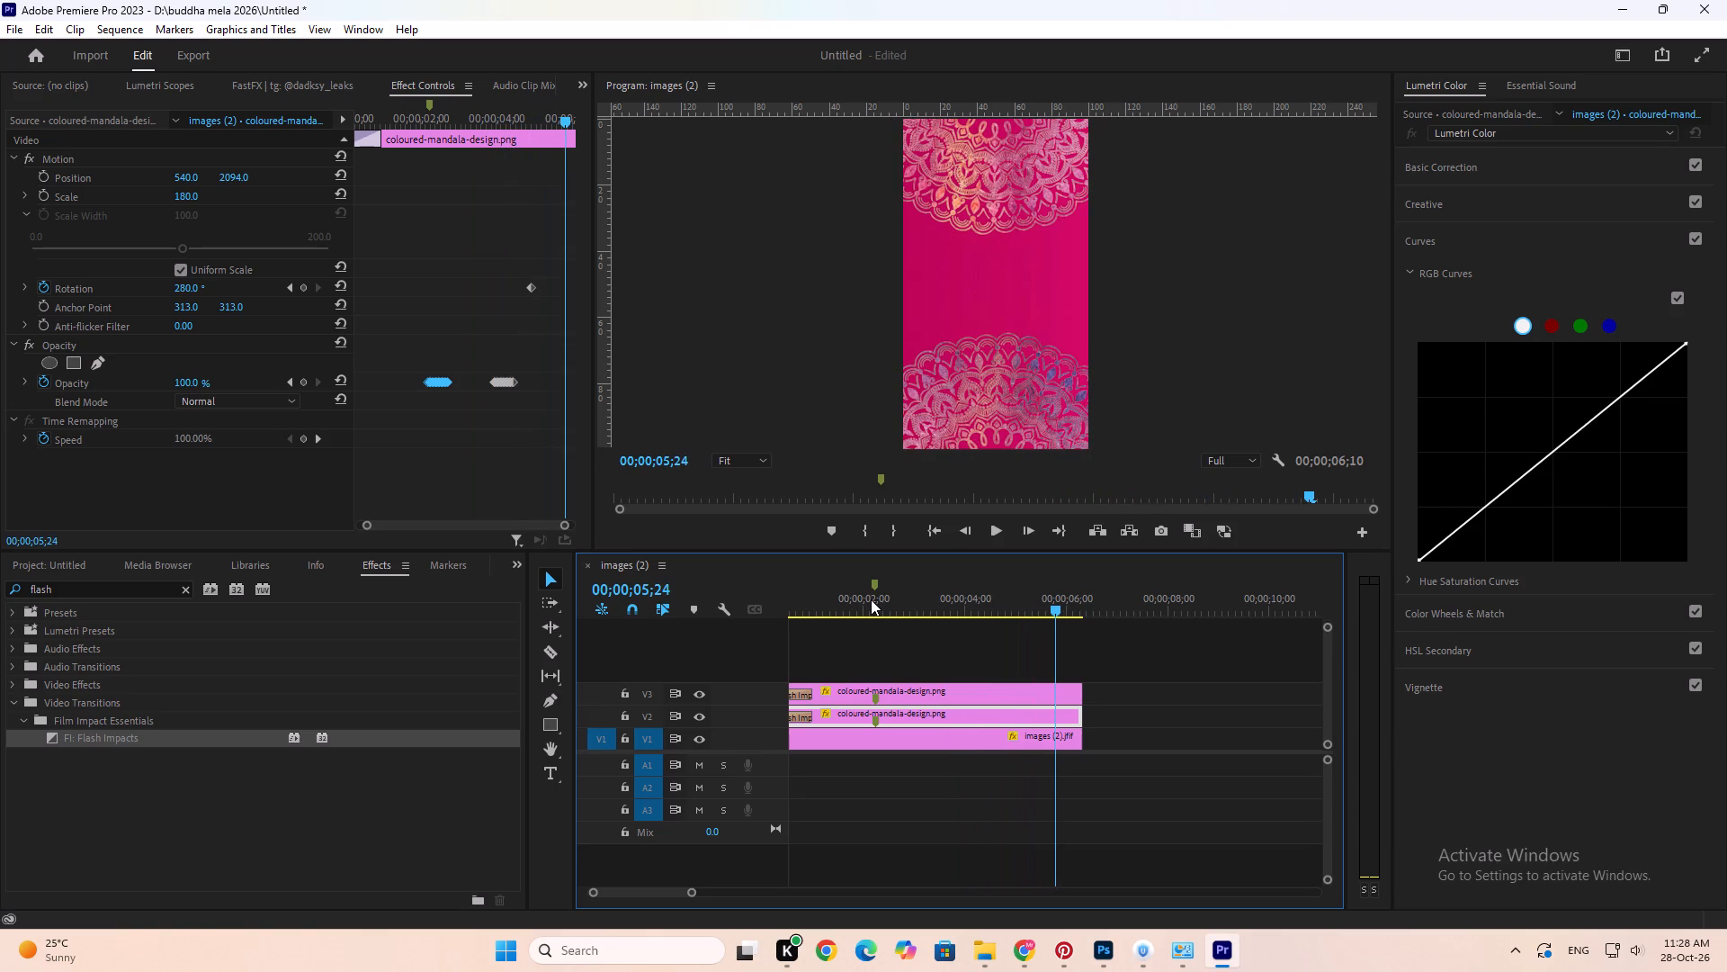
pyautogui.press('space')
pyautogui.press('space')
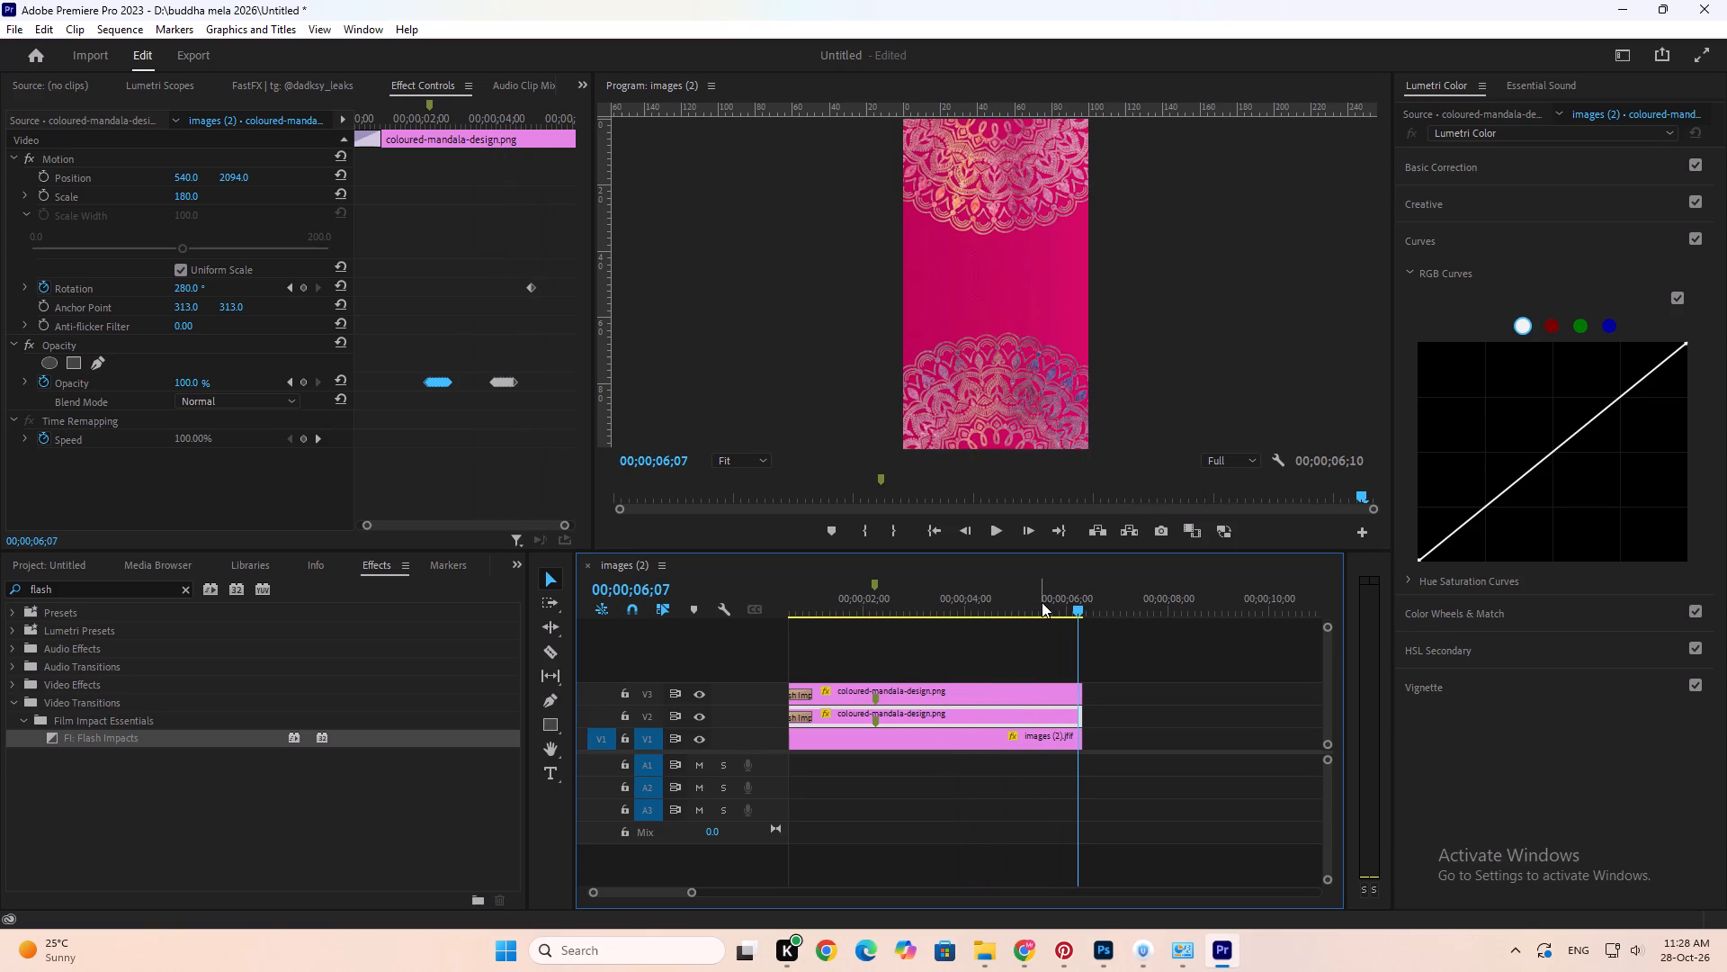
# Move the V2 mandala's last rotation keyframe to the end of the clip and preview the rotation.
pyautogui.press('Down')
pyautogui.press('Left')
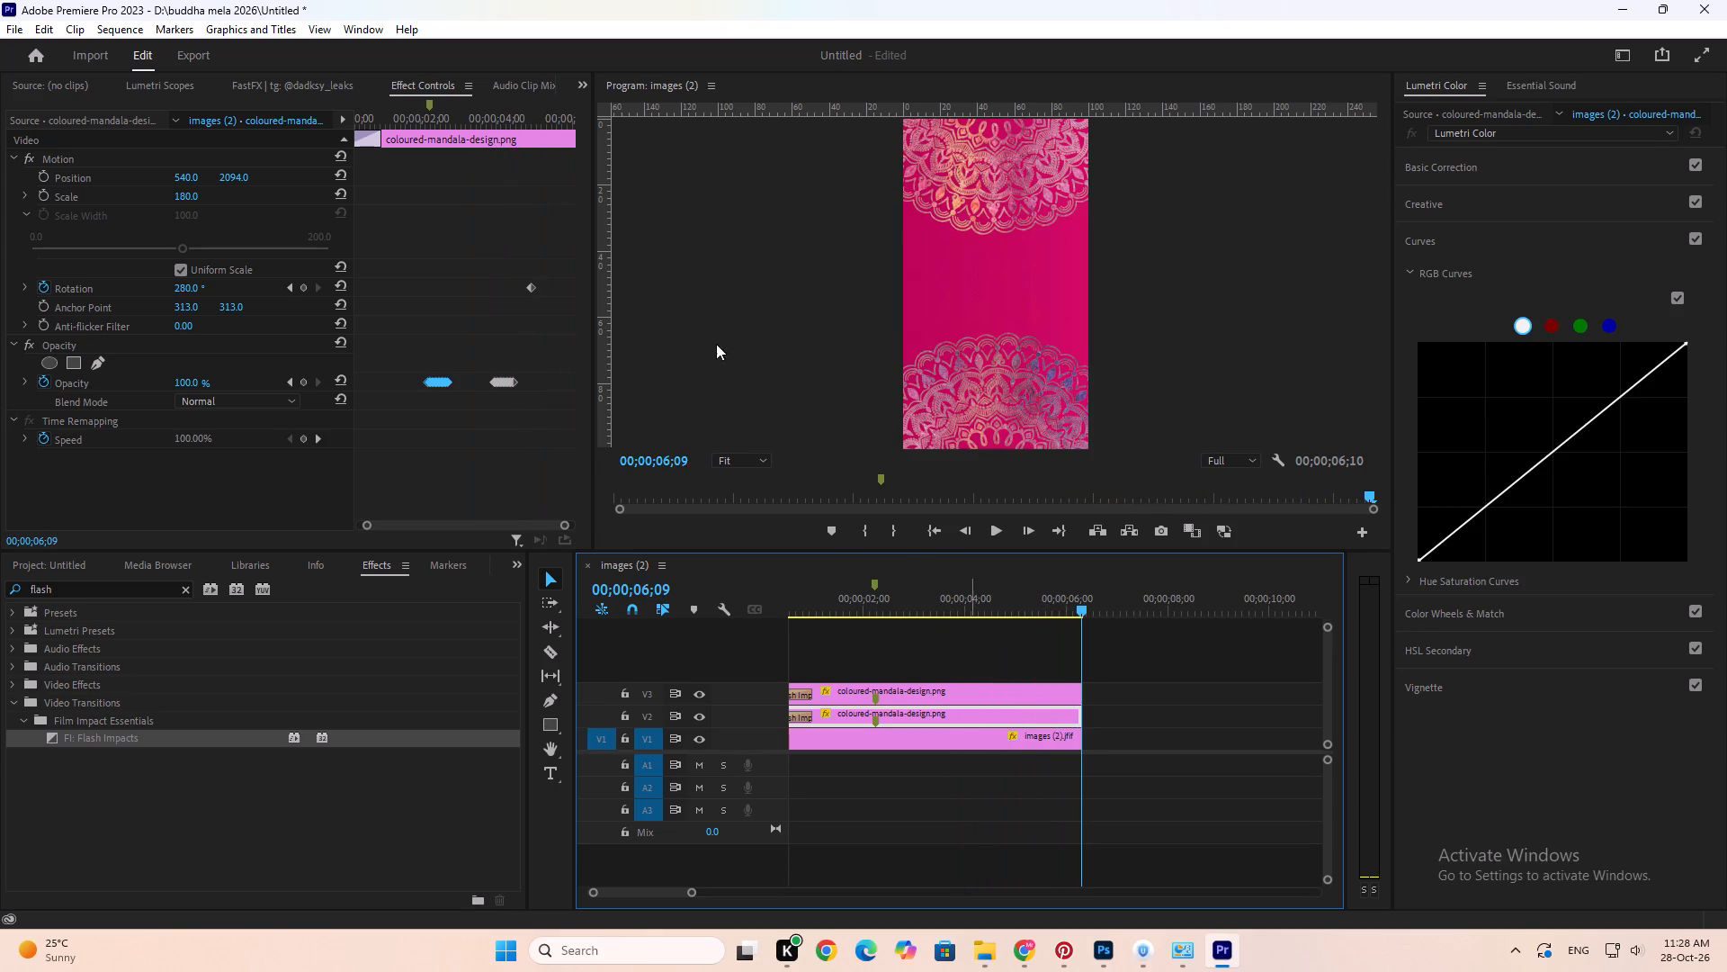
pyautogui.click(532, 287)
pyautogui.moveTo(531, 286); pyautogui.dragTo(555, 286)
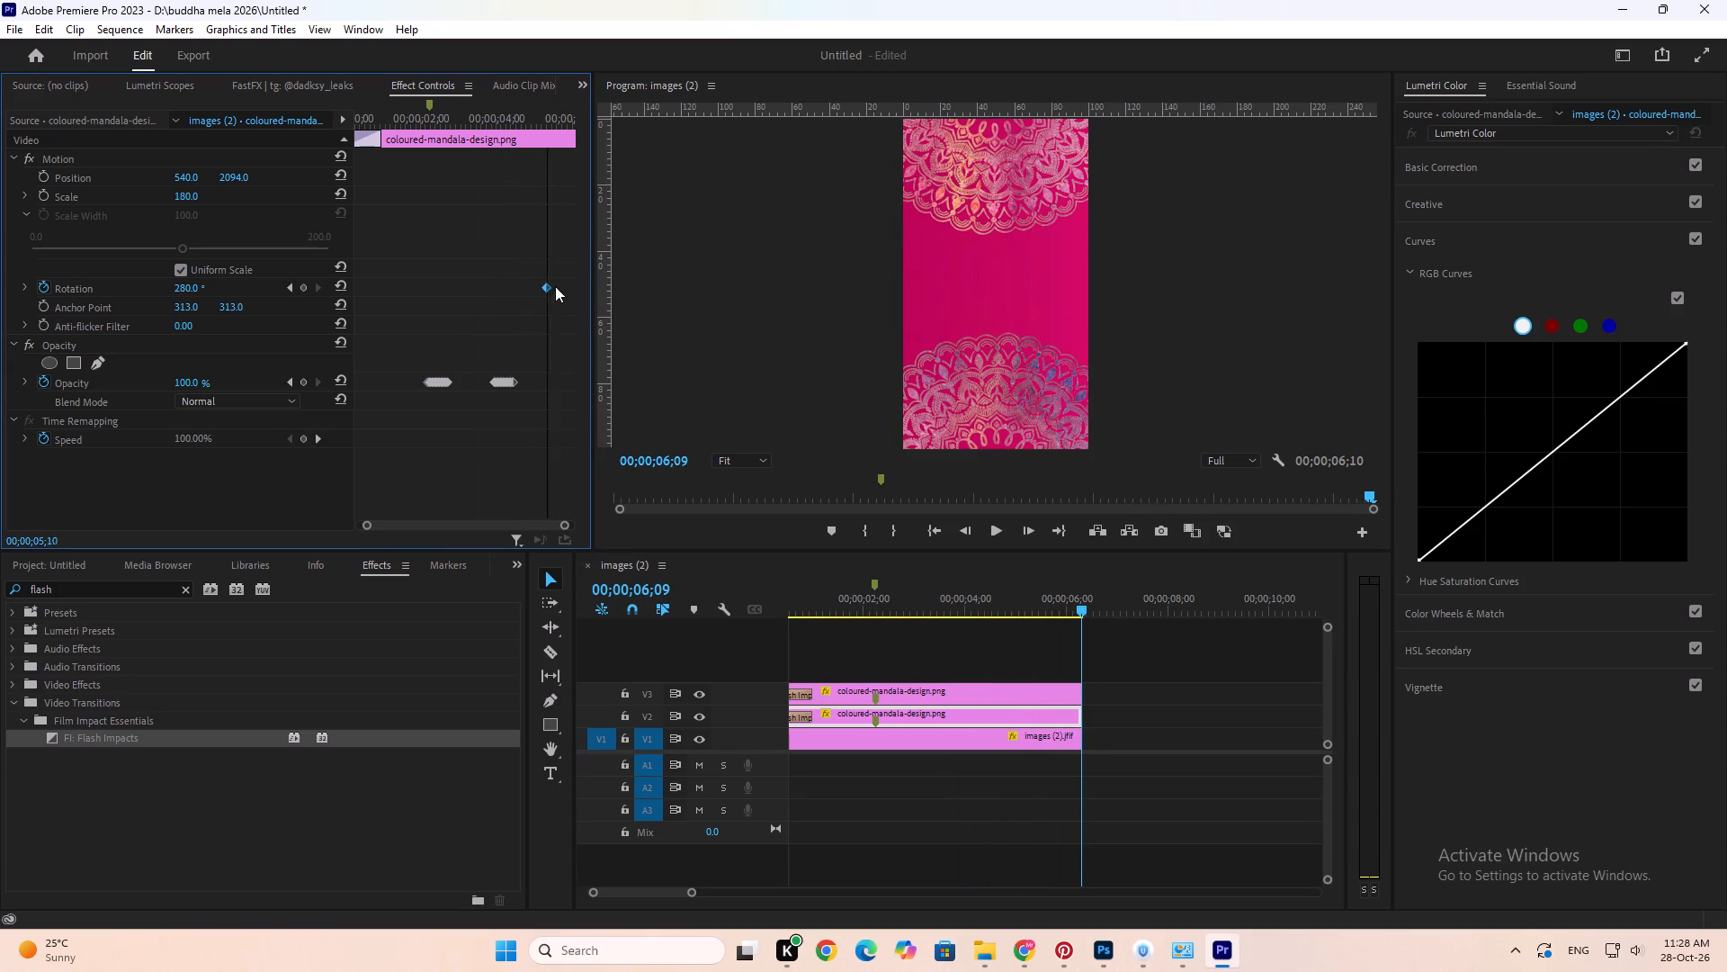
pyautogui.moveTo(555, 286); pyautogui.dragTo(588, 283)
pyautogui.click(1050, 612)
pyautogui.press('space')
pyautogui.moveTo(1044, 602); pyautogui.dragTo(932, 611)
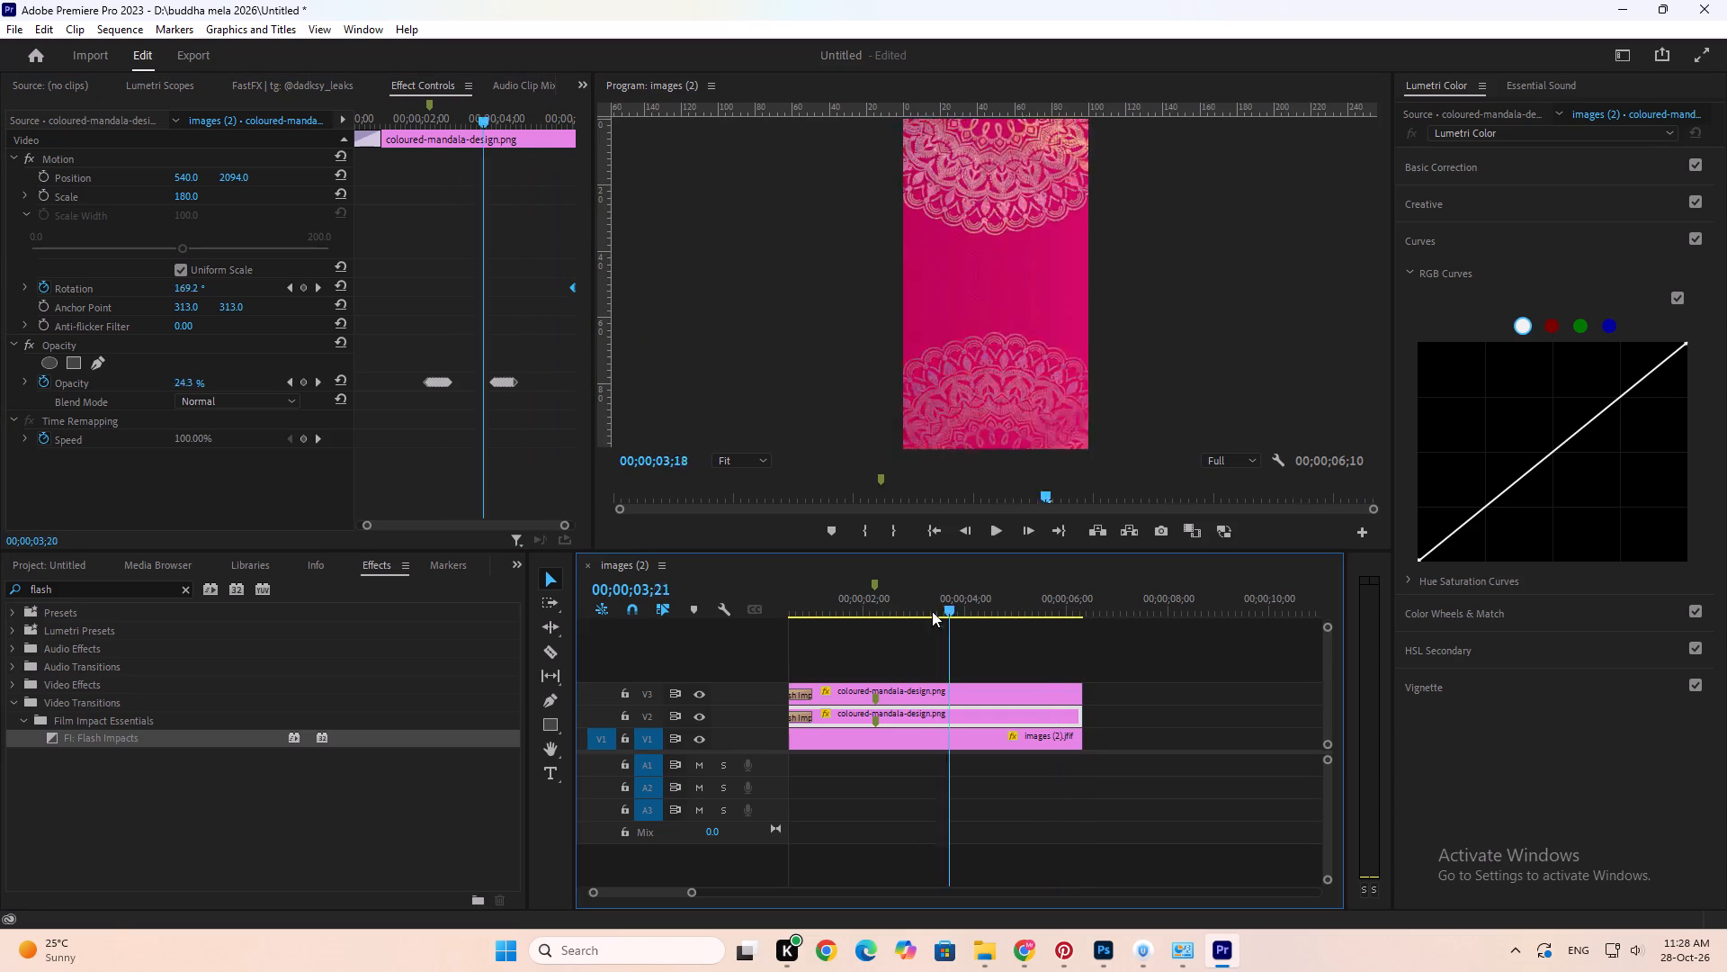
pyautogui.moveTo(932, 611); pyautogui.dragTo(830, 626)
pyautogui.press('space')
pyautogui.press('space')
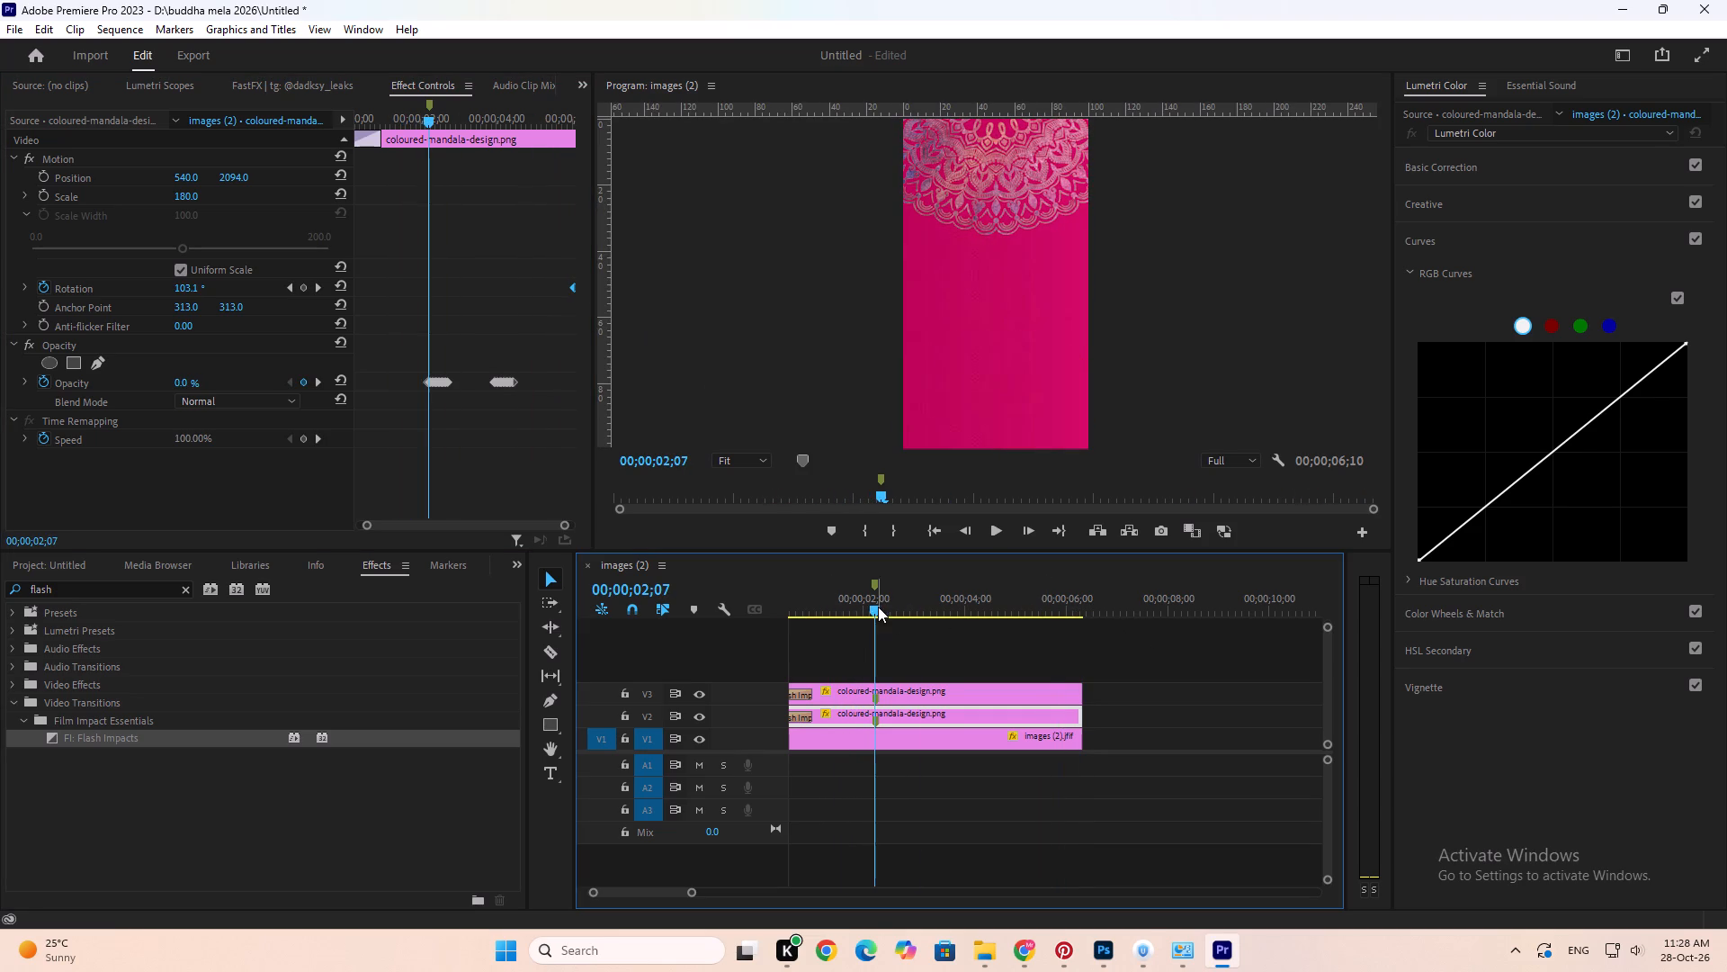
# Set the V2 mandala's opacity to 100% at 00;00;00;00 and preview the start of the sequence.
pyautogui.moveTo(873, 607); pyautogui.dragTo(755, 625)
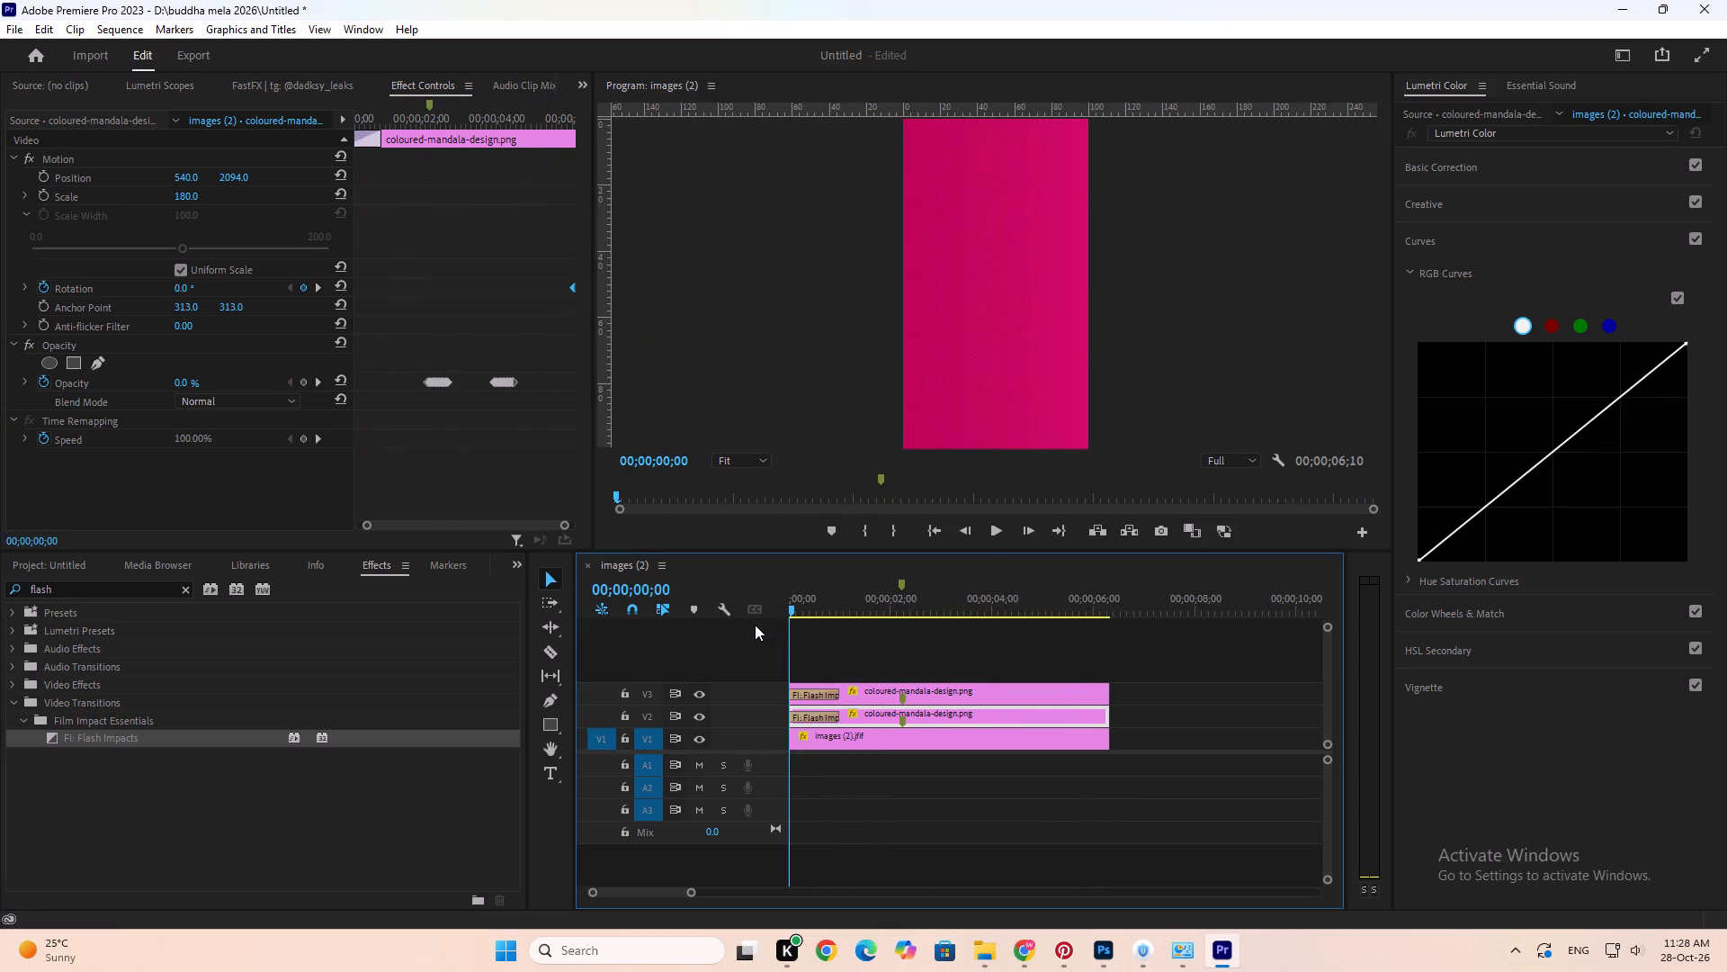
pyautogui.press('Home')
pyautogui.moveTo(181, 381); pyautogui.dragTo(288, 380)
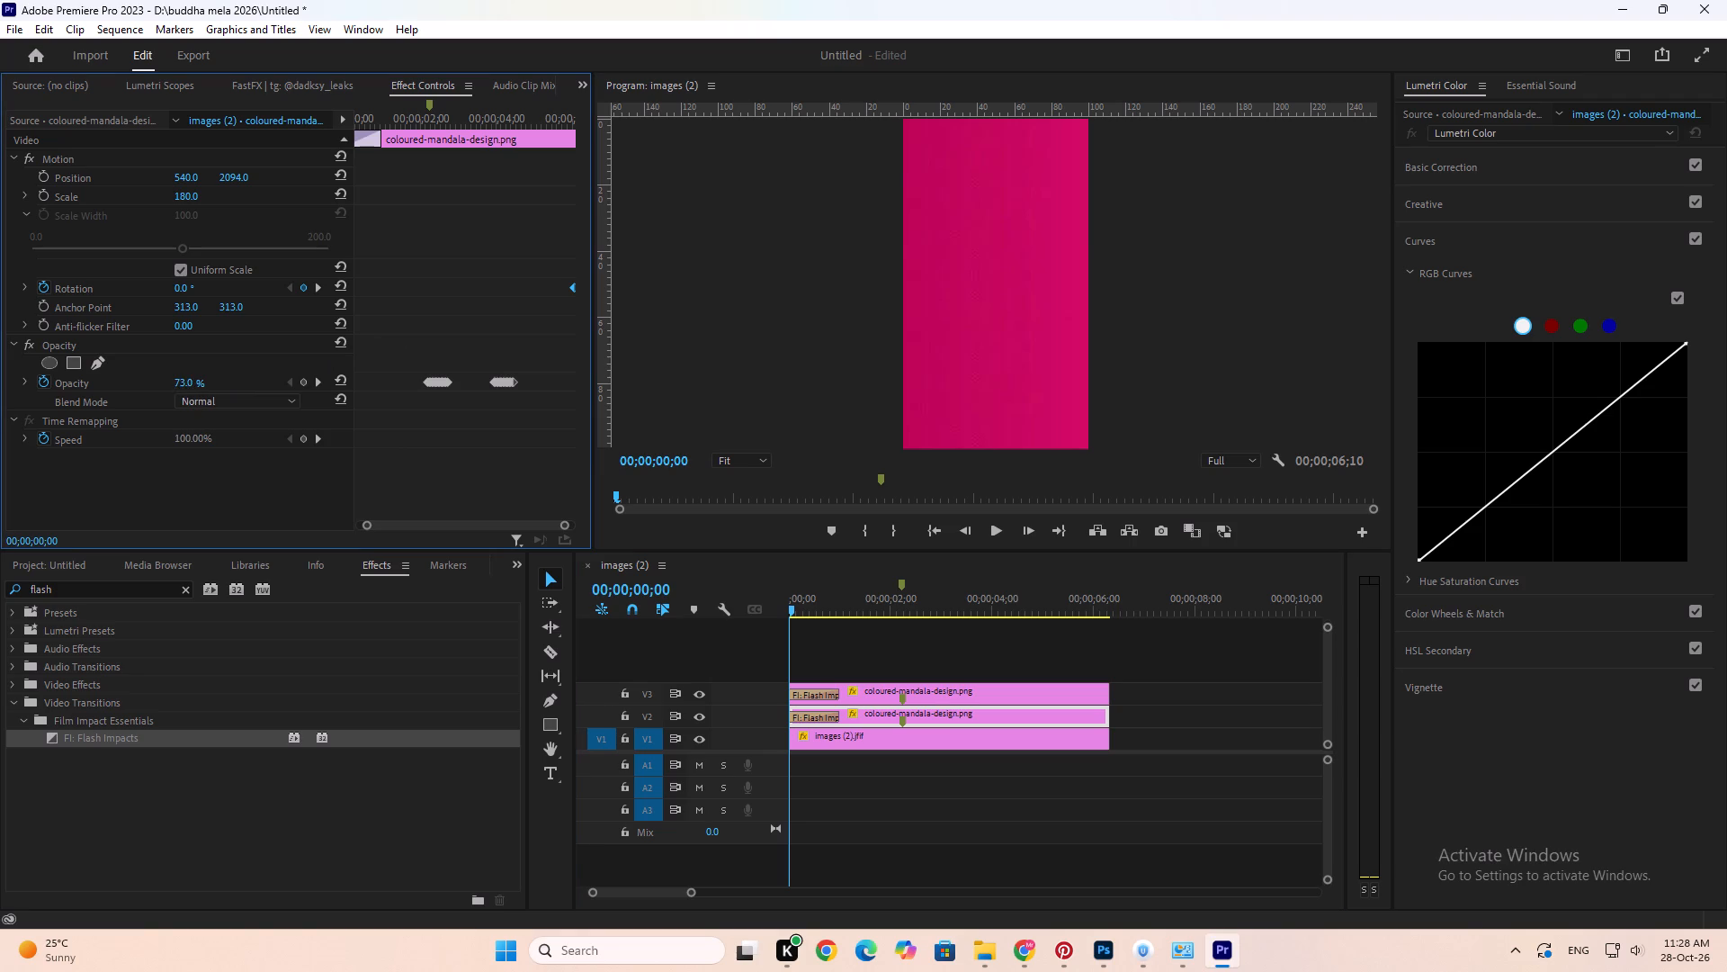
pyautogui.moveTo(288, 380); pyautogui.dragTo(670, 368)
pyautogui.moveTo(810, 604); pyautogui.dragTo(756, 617)
pyautogui.press('space')
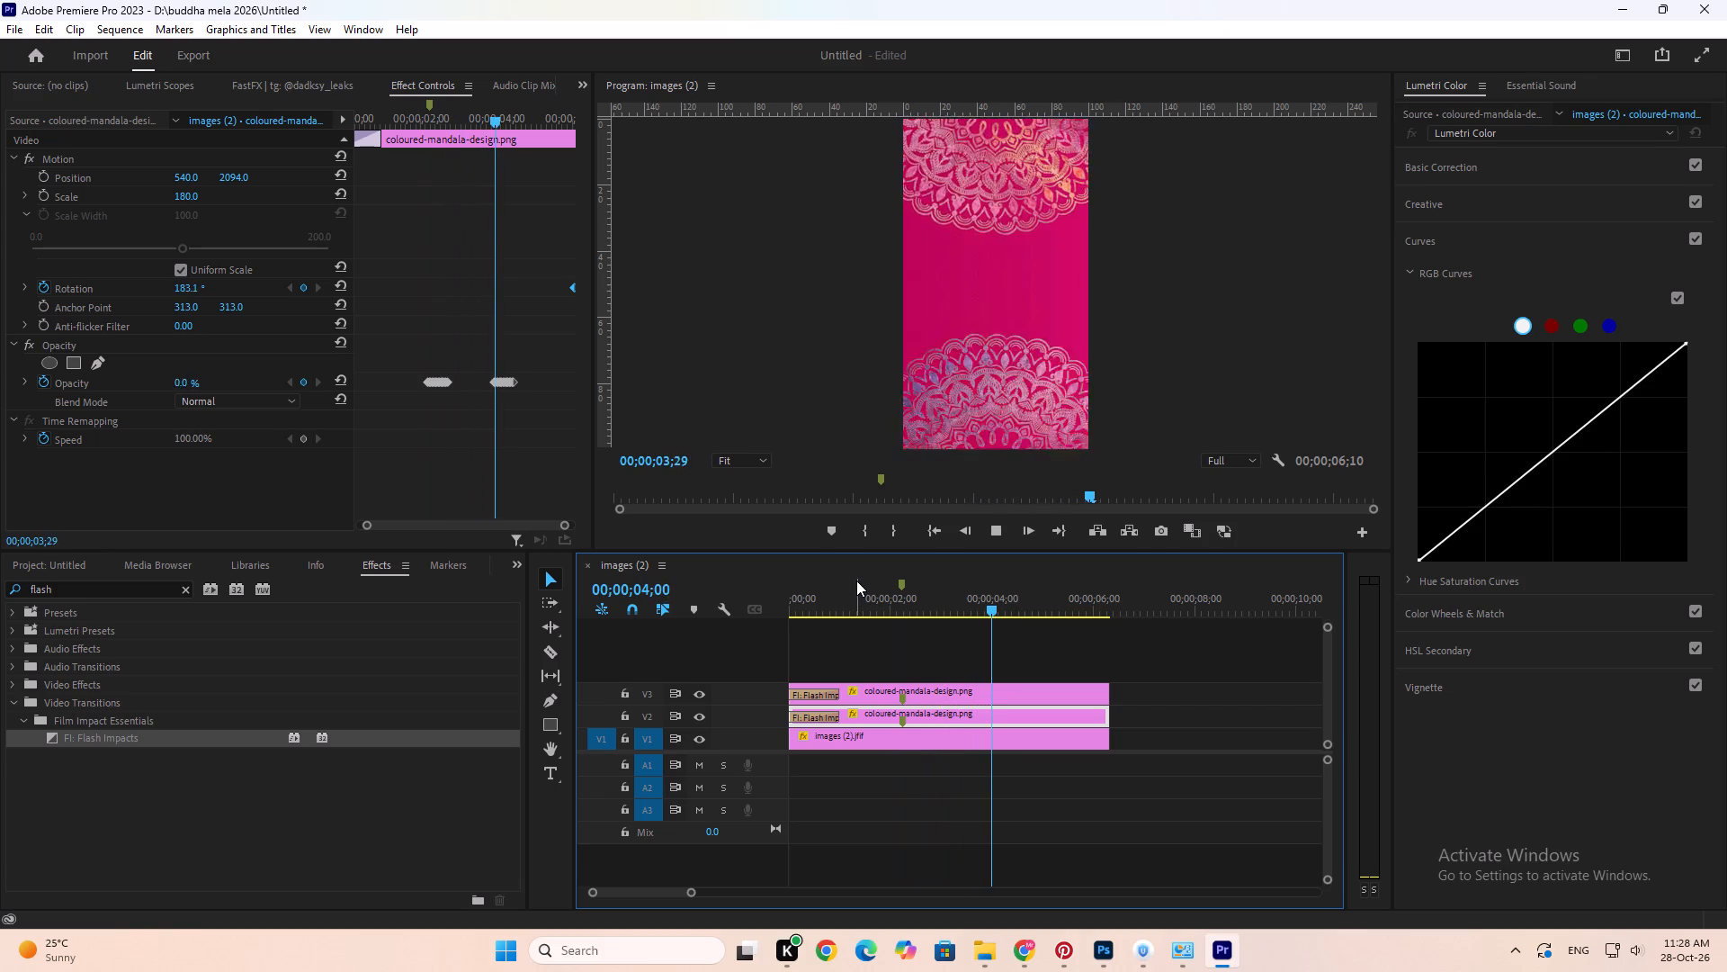
pyautogui.press('space')
pyautogui.moveTo(865, 594); pyautogui.dragTo(834, 613)
pyautogui.press('space')
pyautogui.press('space')
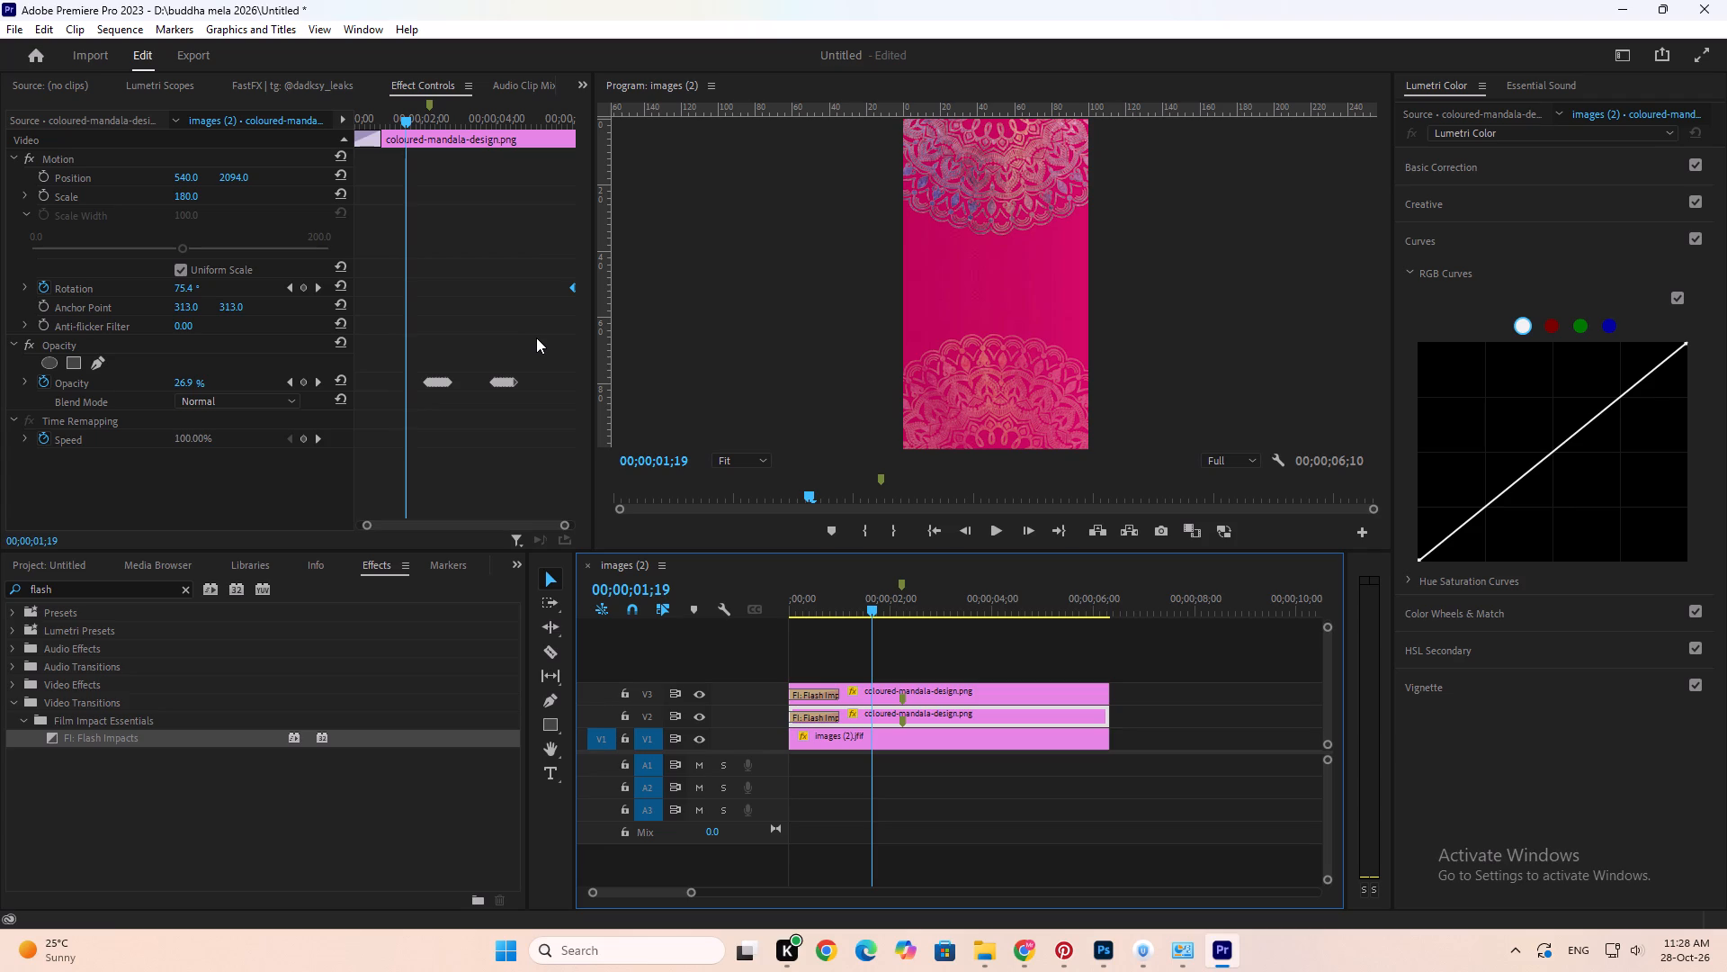
# Delete all opacity keyframes from the V2 mandala, both flicker bursts and the one at the clip's start.
pyautogui.moveTo(539, 336); pyautogui.dragTo(430, 408)
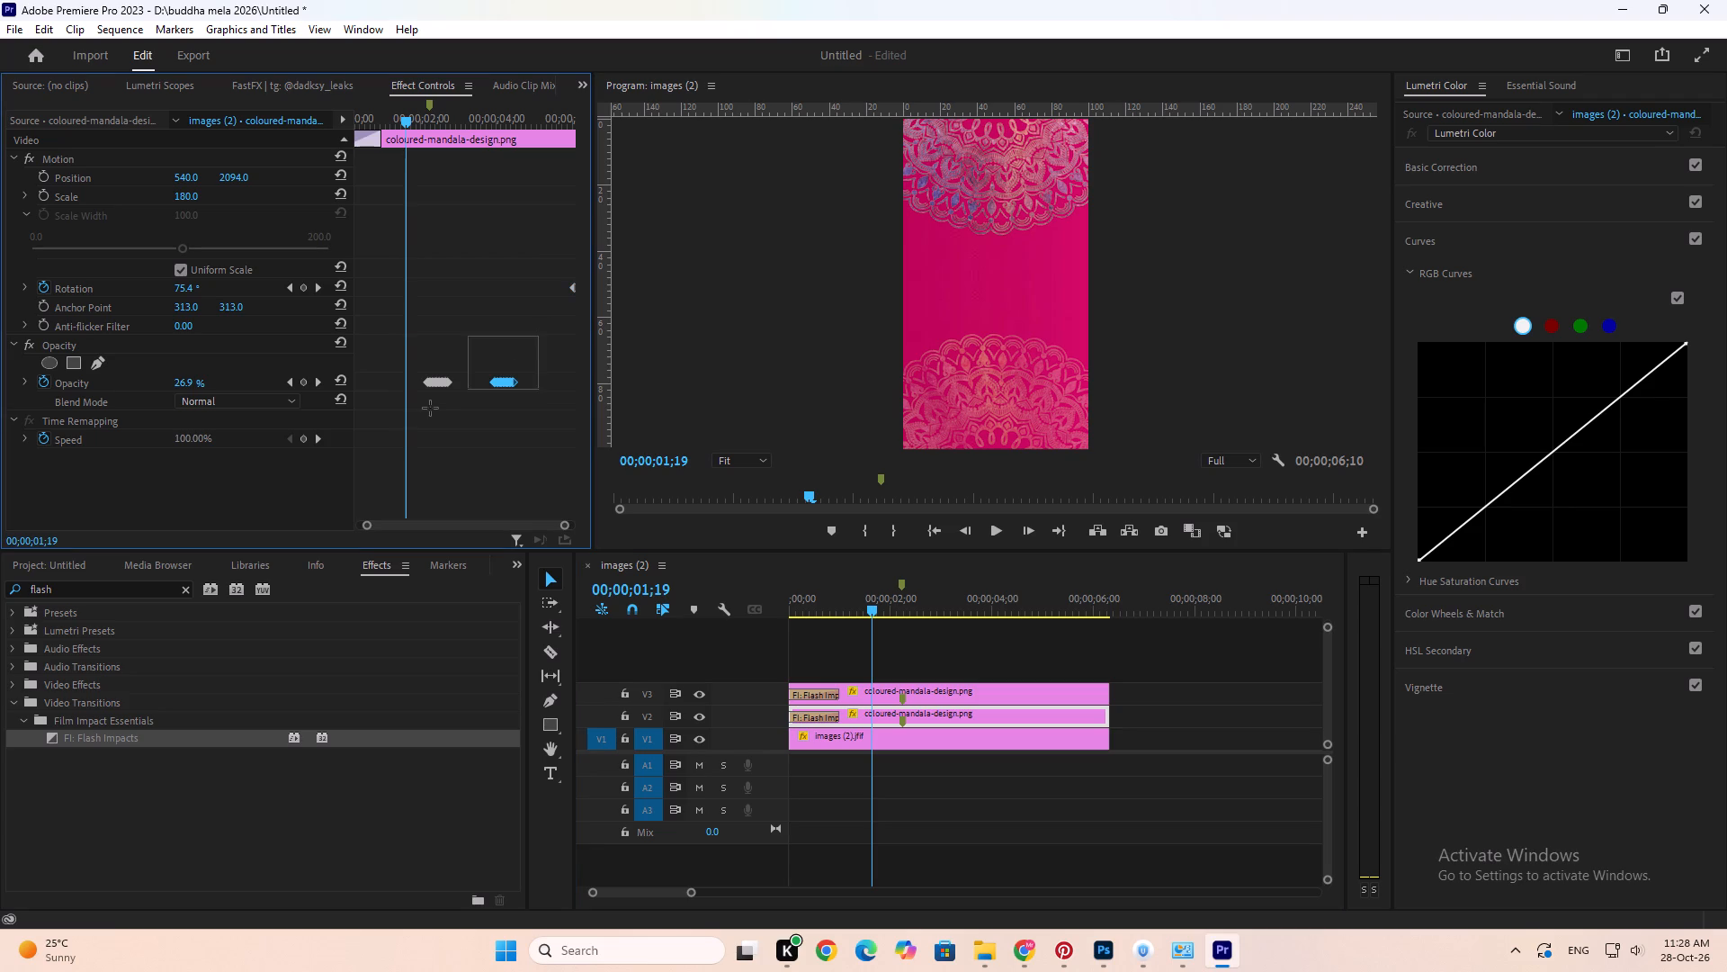
pyautogui.moveTo(430, 408); pyautogui.dragTo(392, 428)
pyautogui.press('Delete')
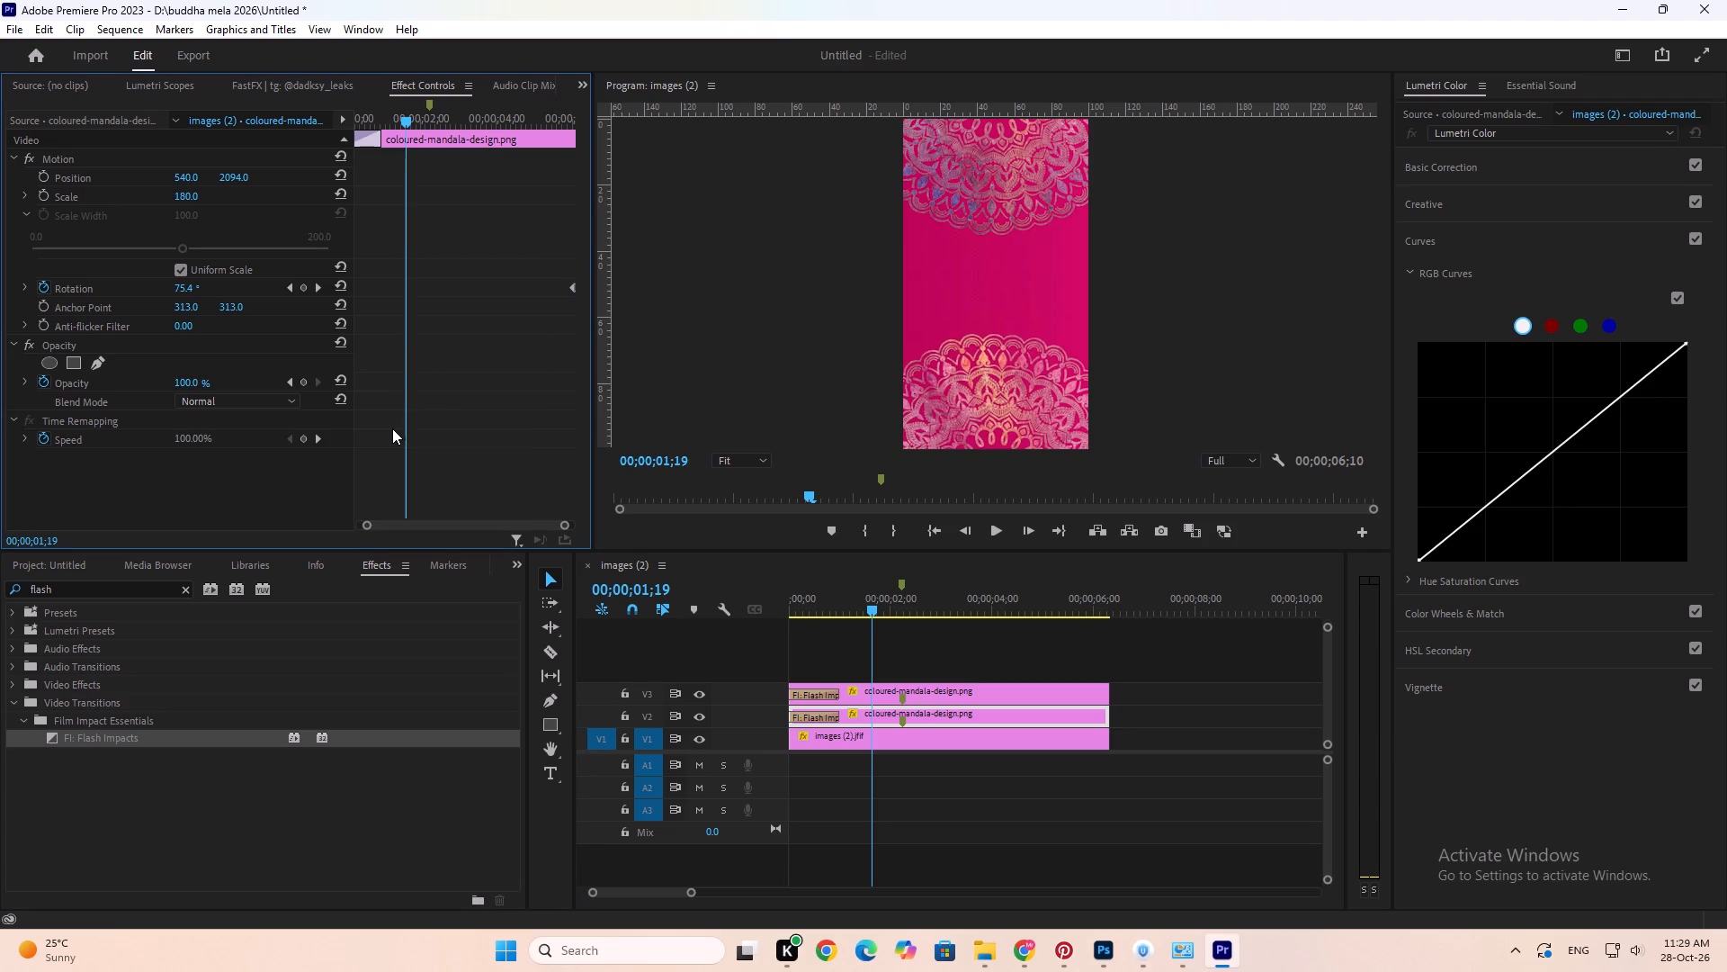
pyautogui.scroll(8, 392, 428)
pyautogui.moveTo(384, 518); pyautogui.dragTo(404, 526)
pyautogui.moveTo(394, 528); pyautogui.dragTo(367, 517)
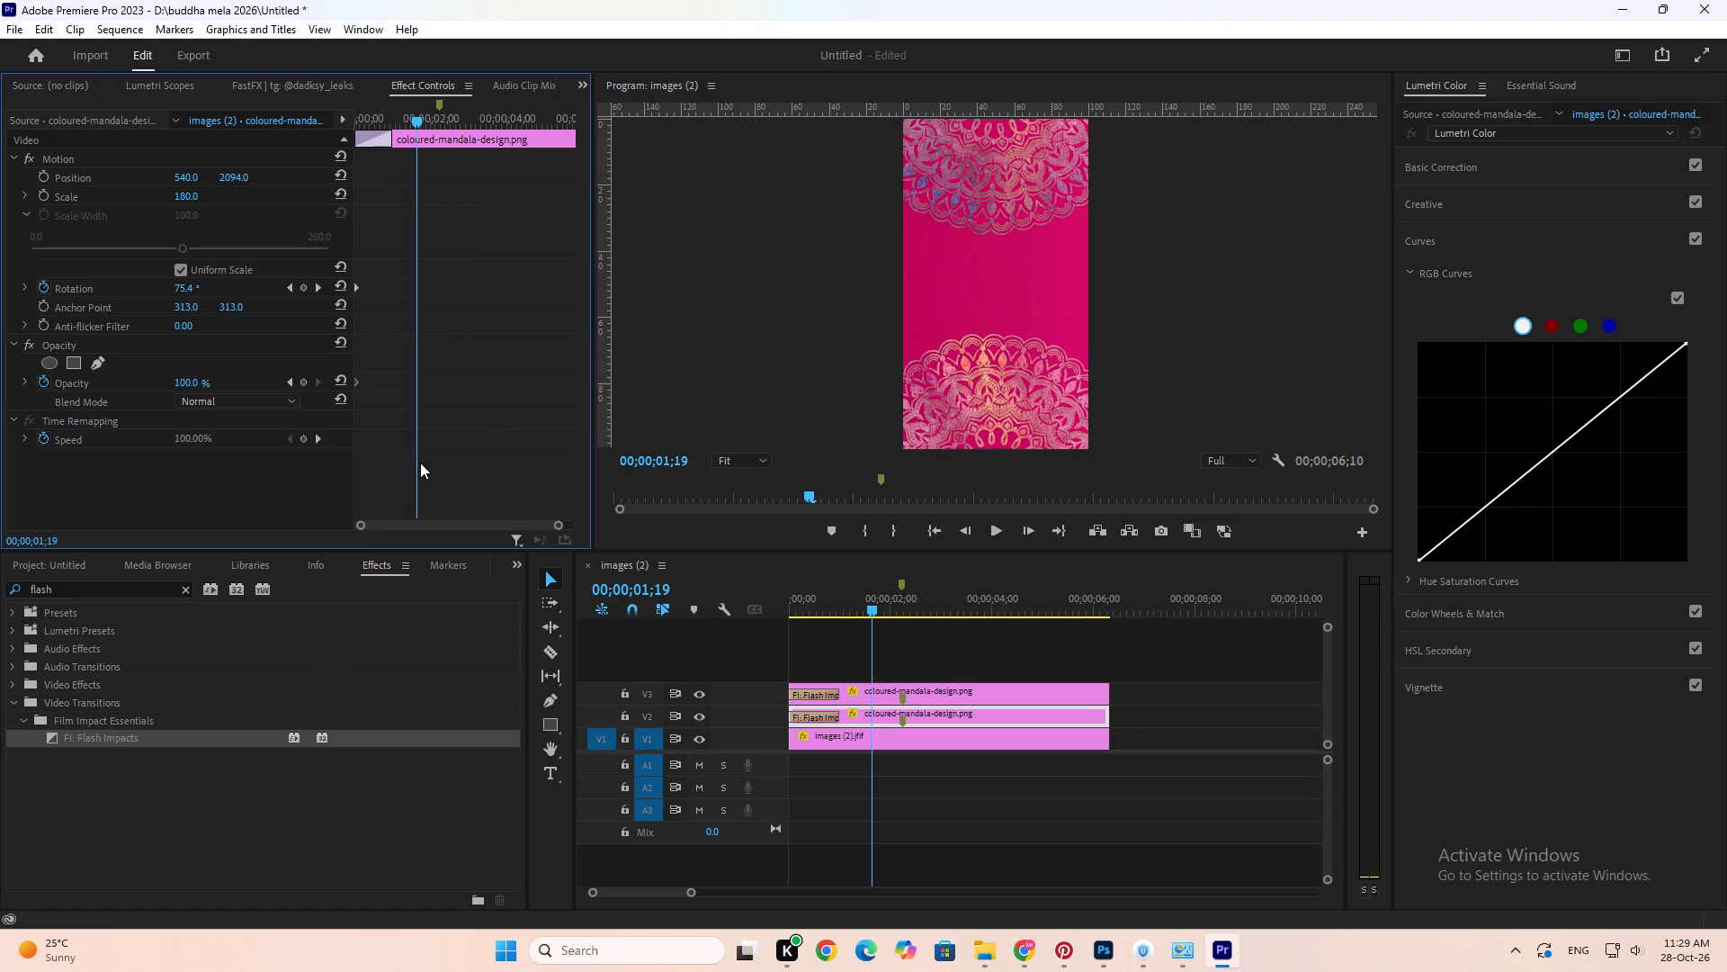
pyautogui.keyDown('alt'); pyautogui.scroll(-6, 506, 394); pyautogui.keyUp('alt')
pyautogui.moveTo(365, 521); pyautogui.dragTo(296, 536)
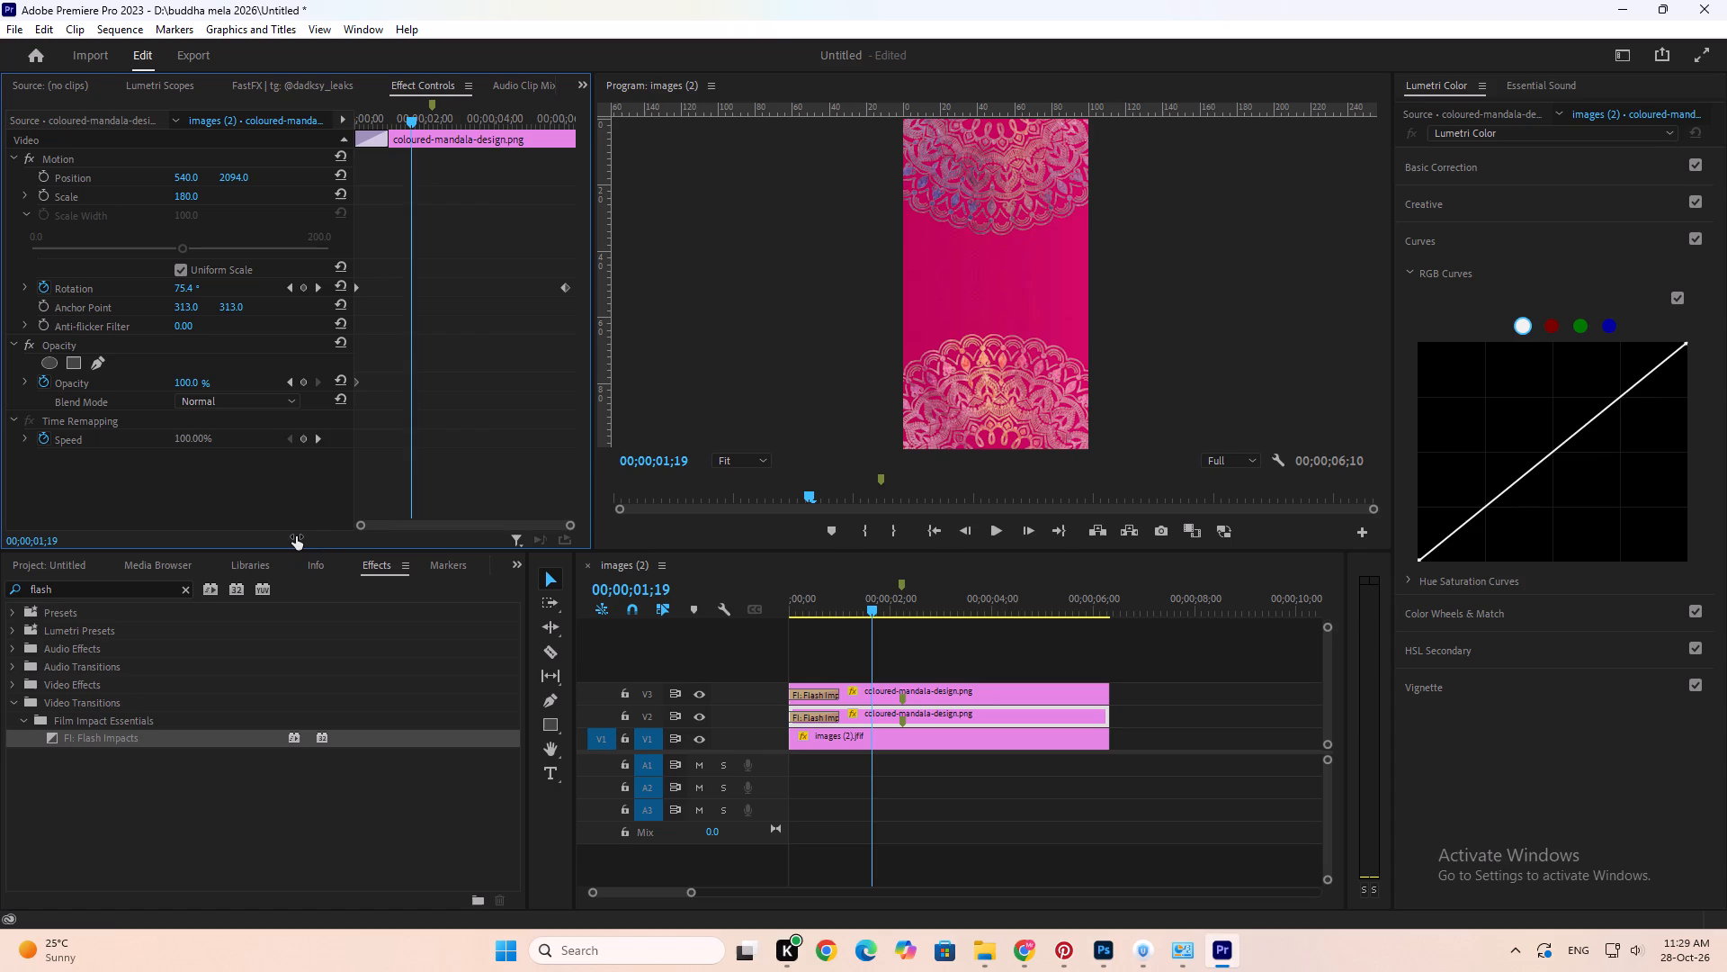
pyautogui.moveTo(296, 536); pyautogui.dragTo(291, 542)
pyautogui.moveTo(381, 112); pyautogui.dragTo(347, 130)
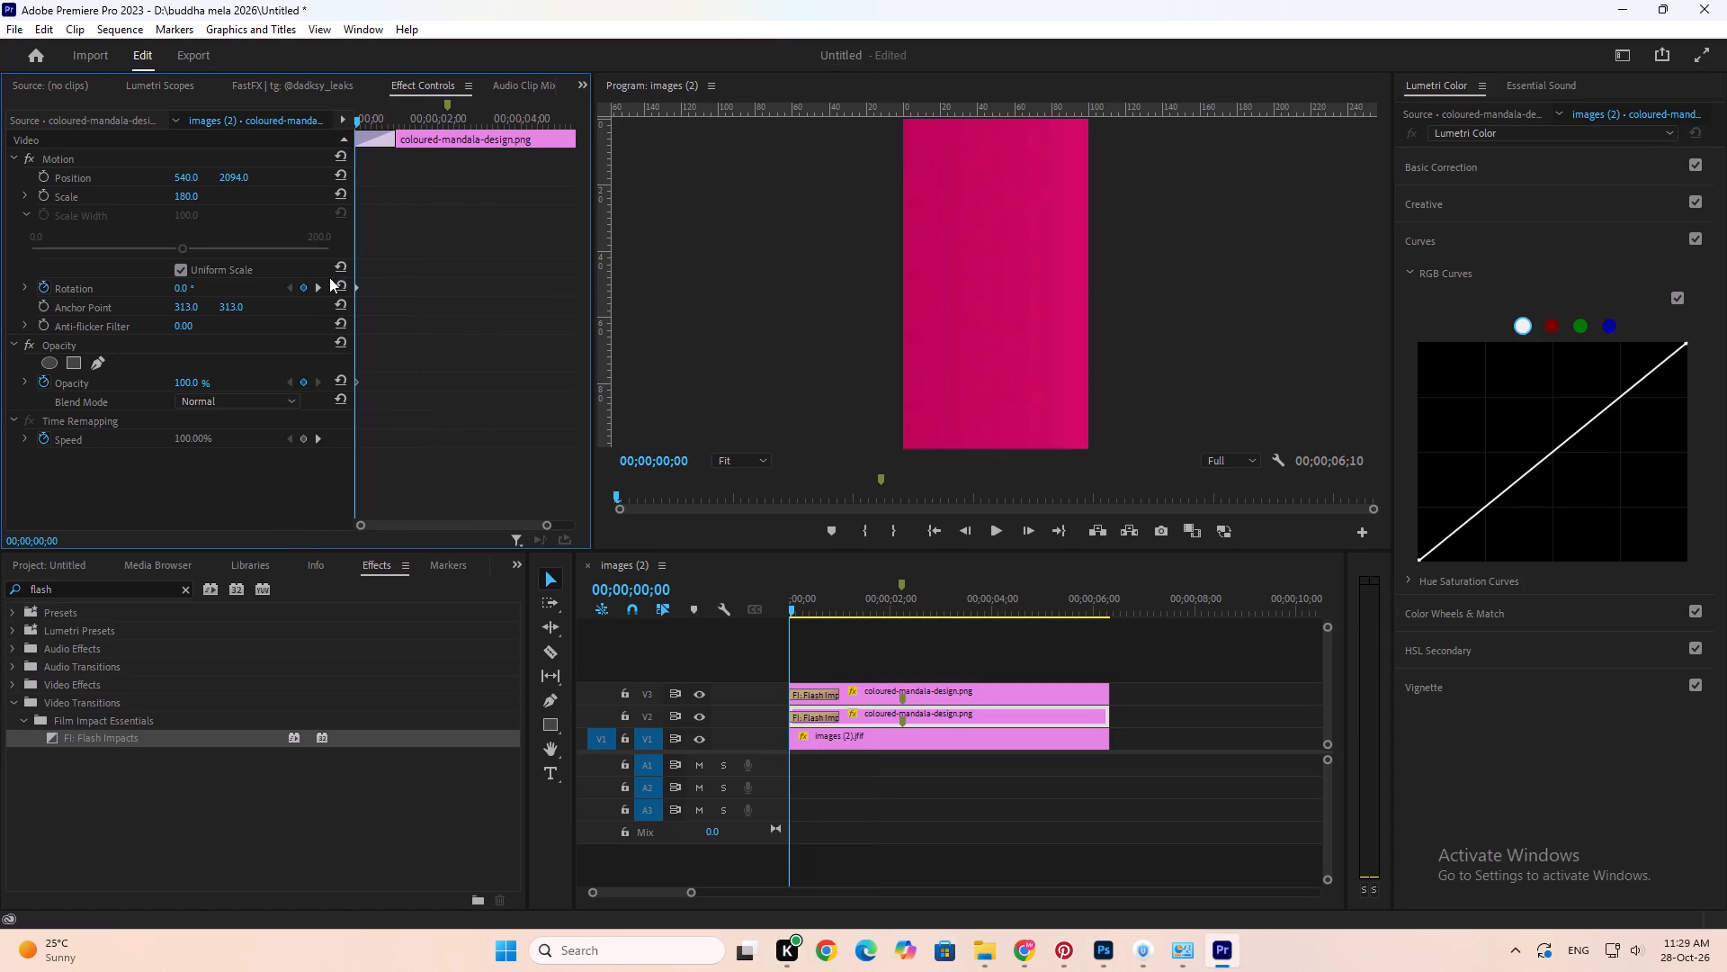
pyautogui.moveTo(370, 364); pyautogui.dragTo(338, 412)
pyautogui.press('Delete')
# Play back the sequence to about 00;00;05;00 to check the V2 mandala's opacity and rotation alongside the V3 mandala.
pyautogui.press('space')
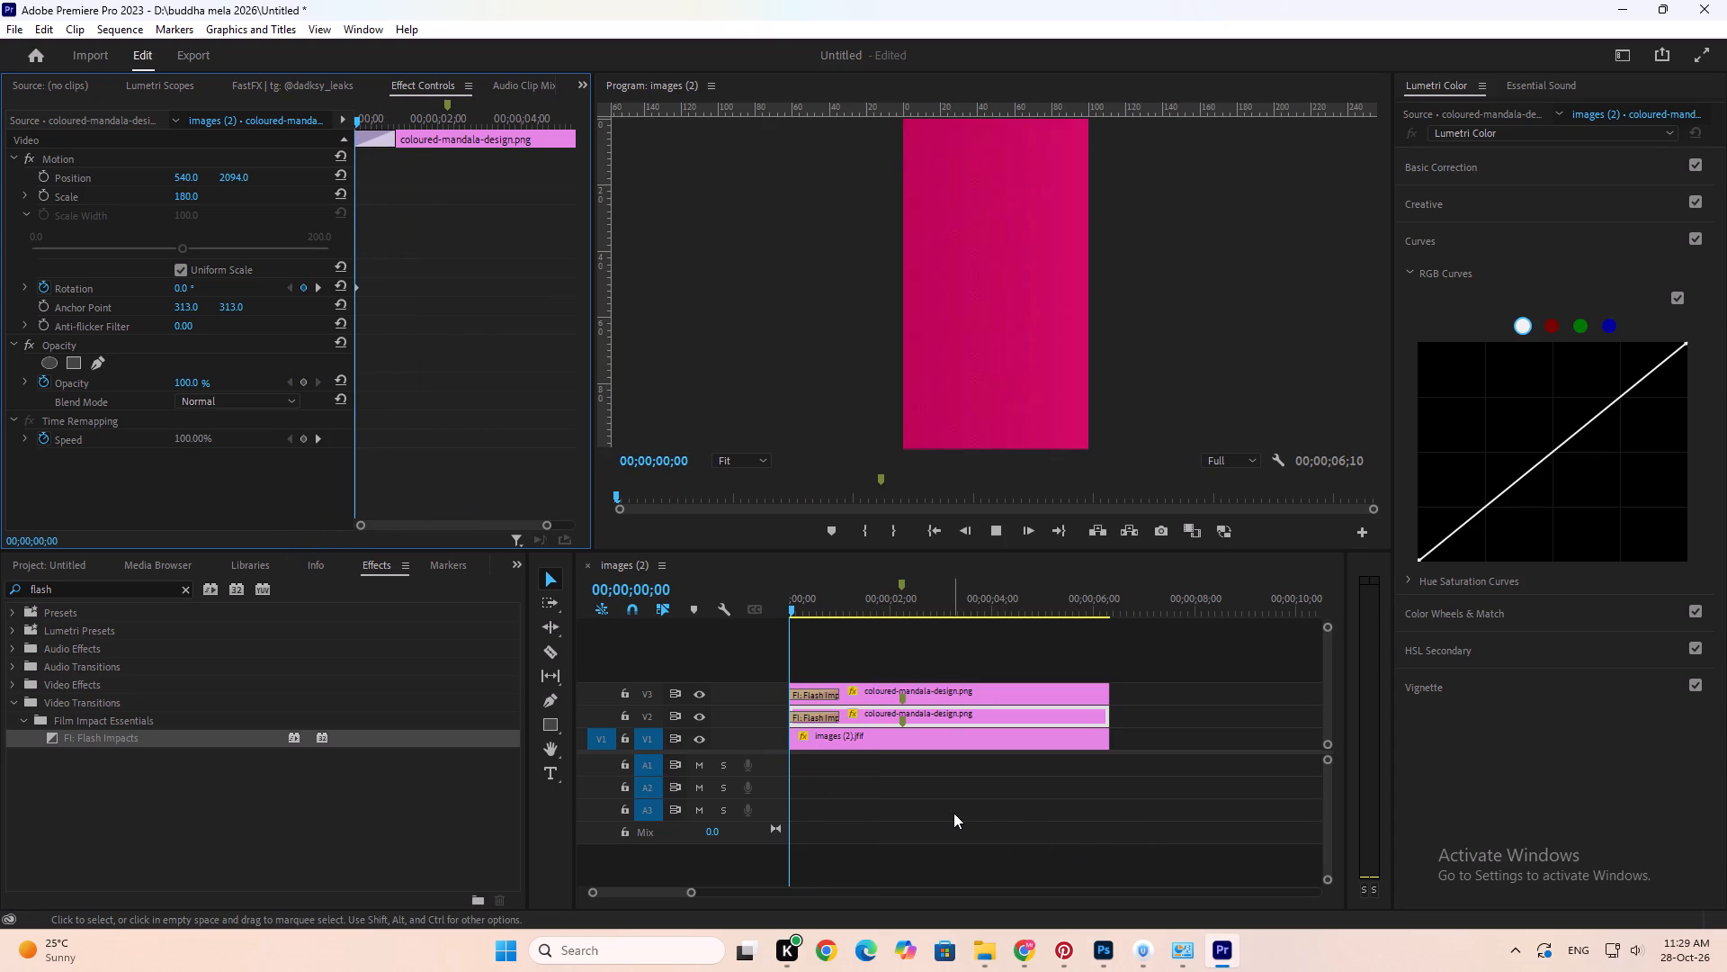
pyautogui.press('space')
pyautogui.moveTo(858, 602); pyautogui.dragTo(862, 602)
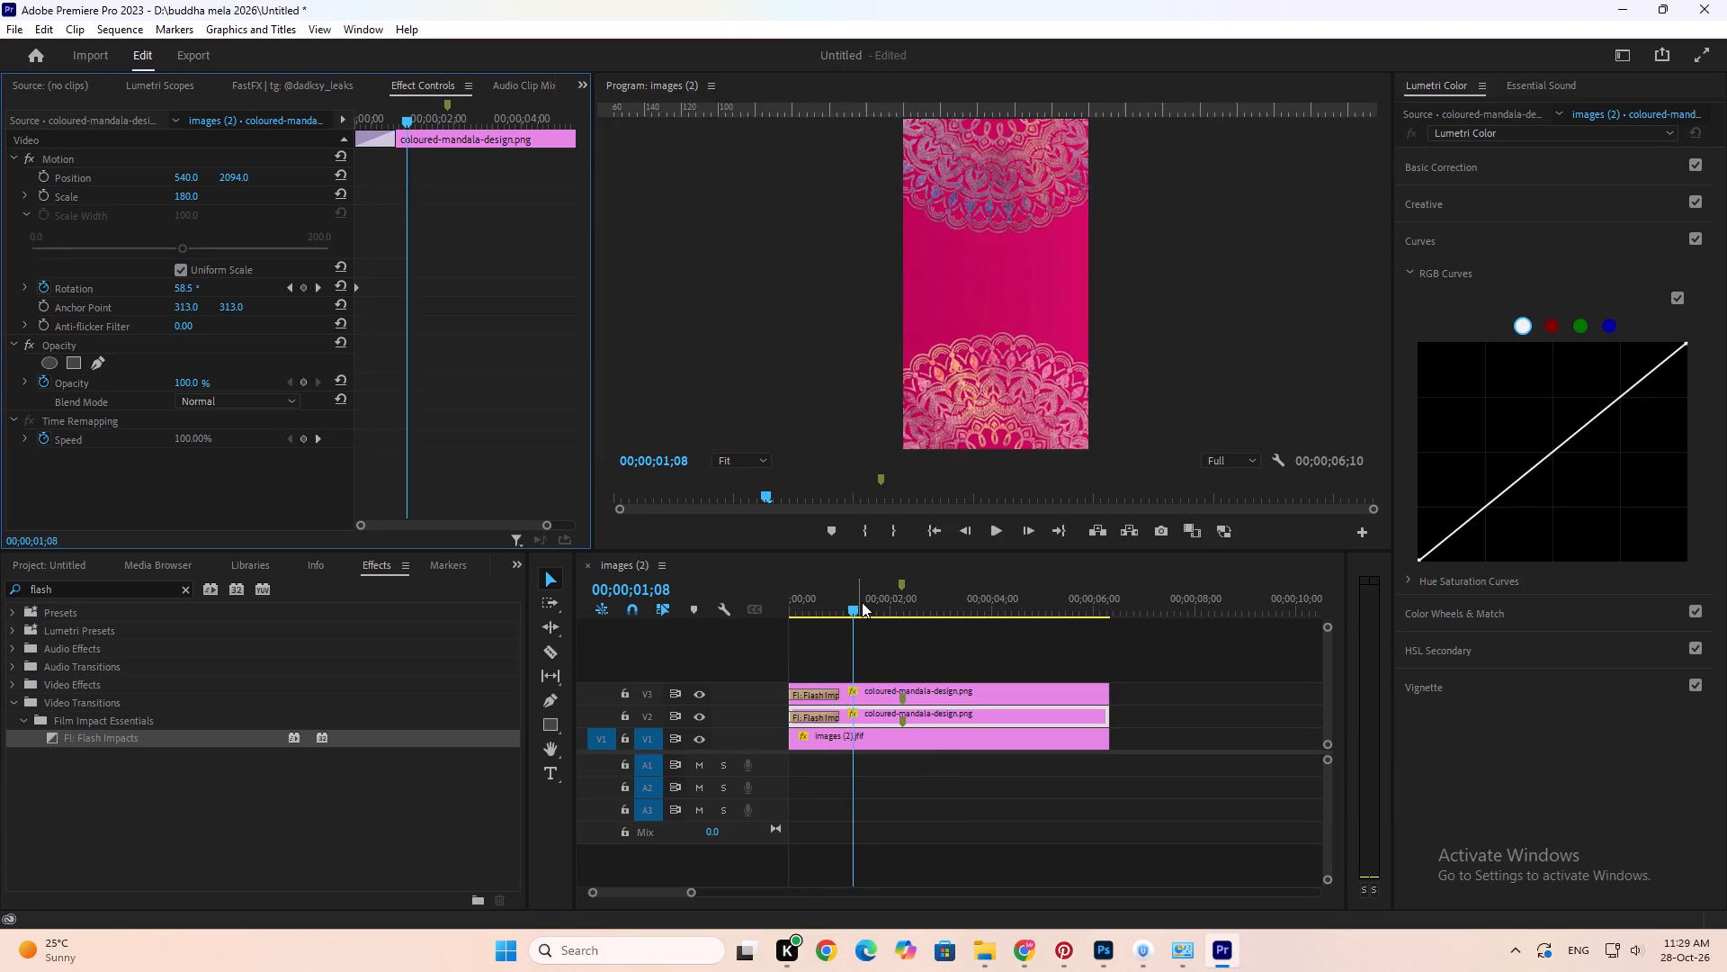
pyautogui.moveTo(862, 602); pyautogui.dragTo(881, 601)
pyautogui.press('space')
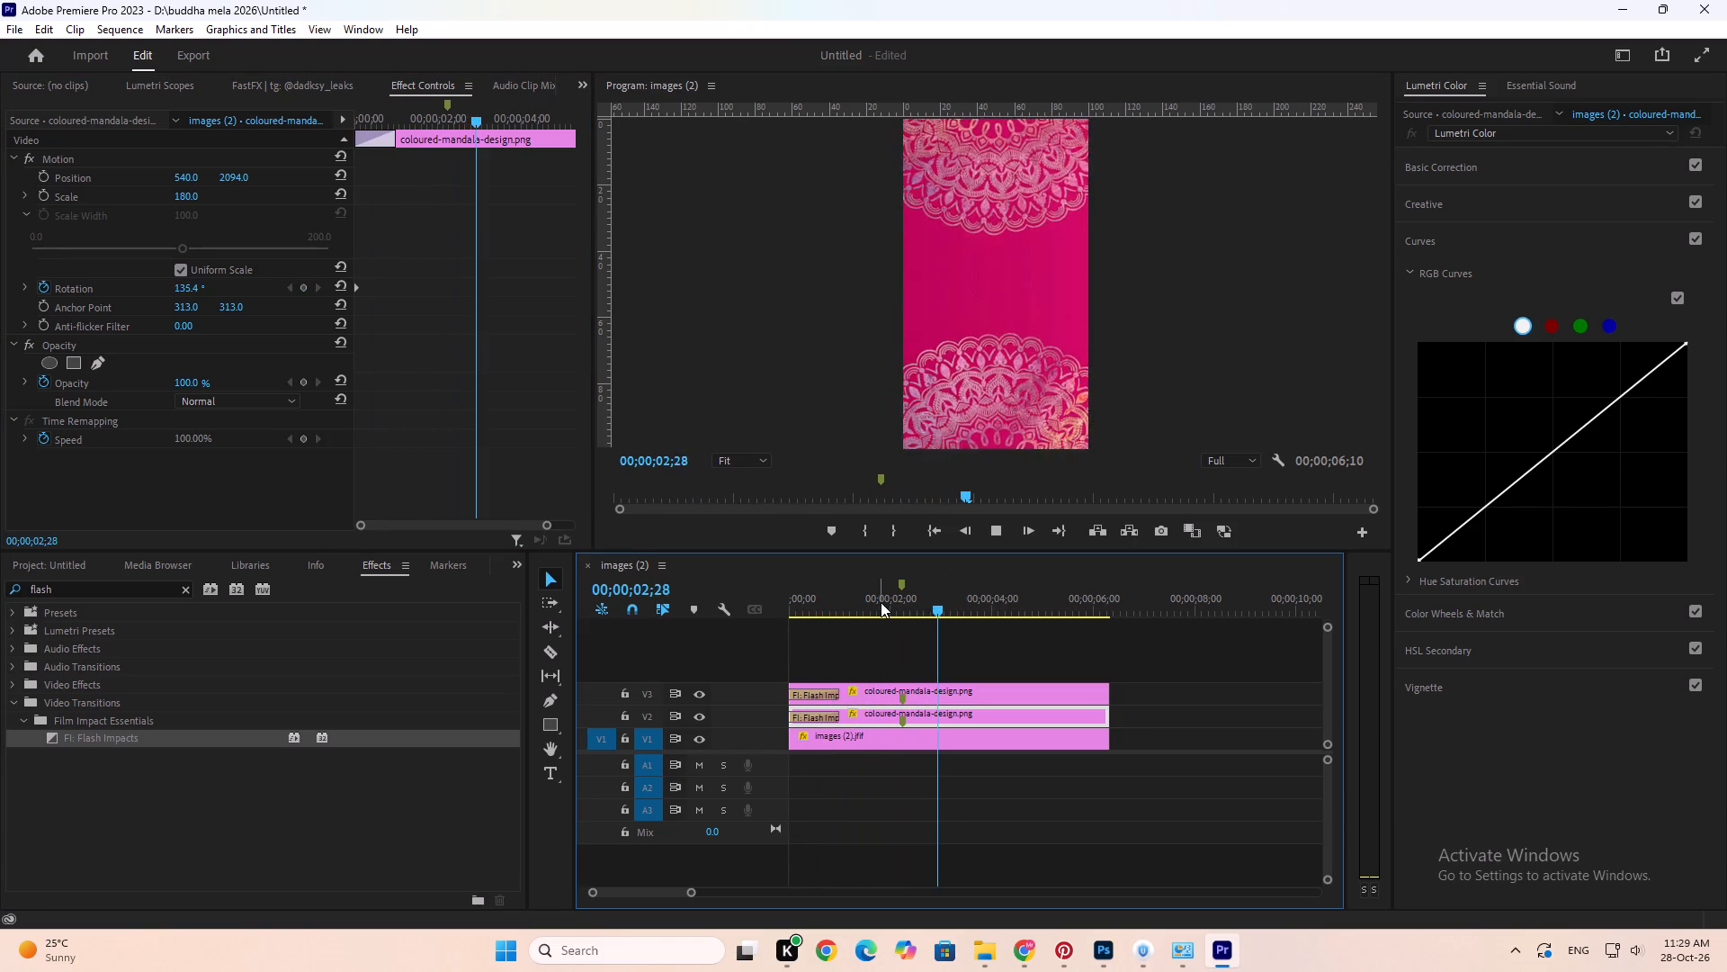
pyautogui.press('space')
pyautogui.press('space')
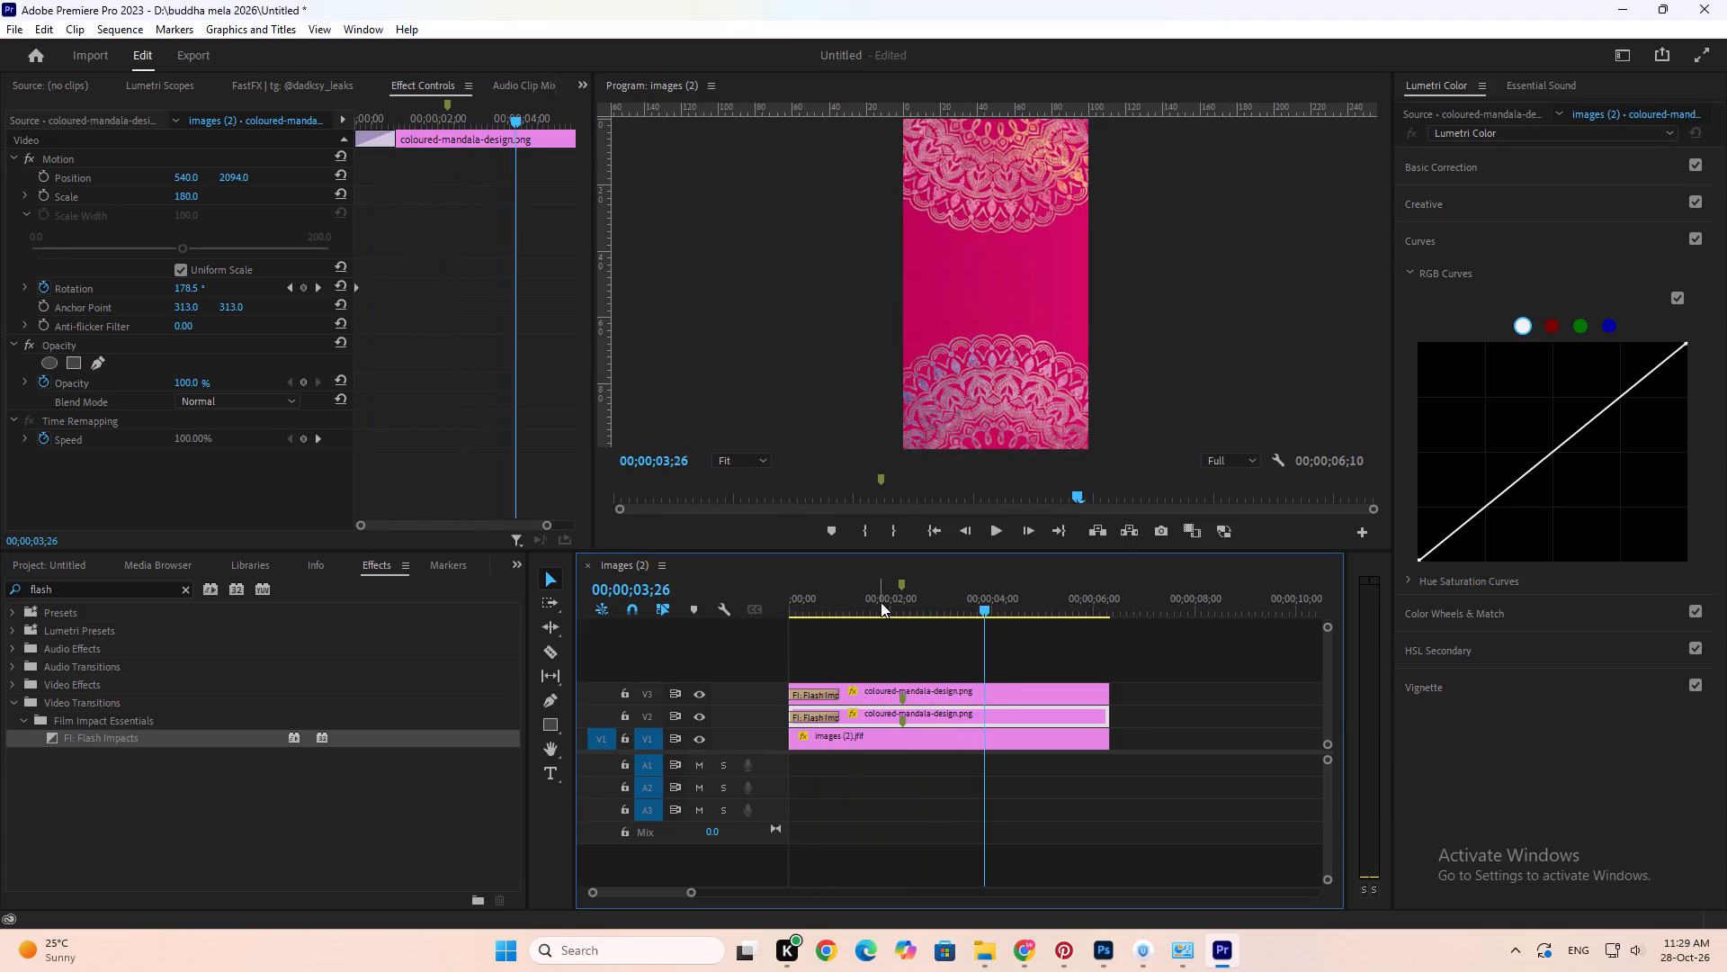
pyautogui.press('space')
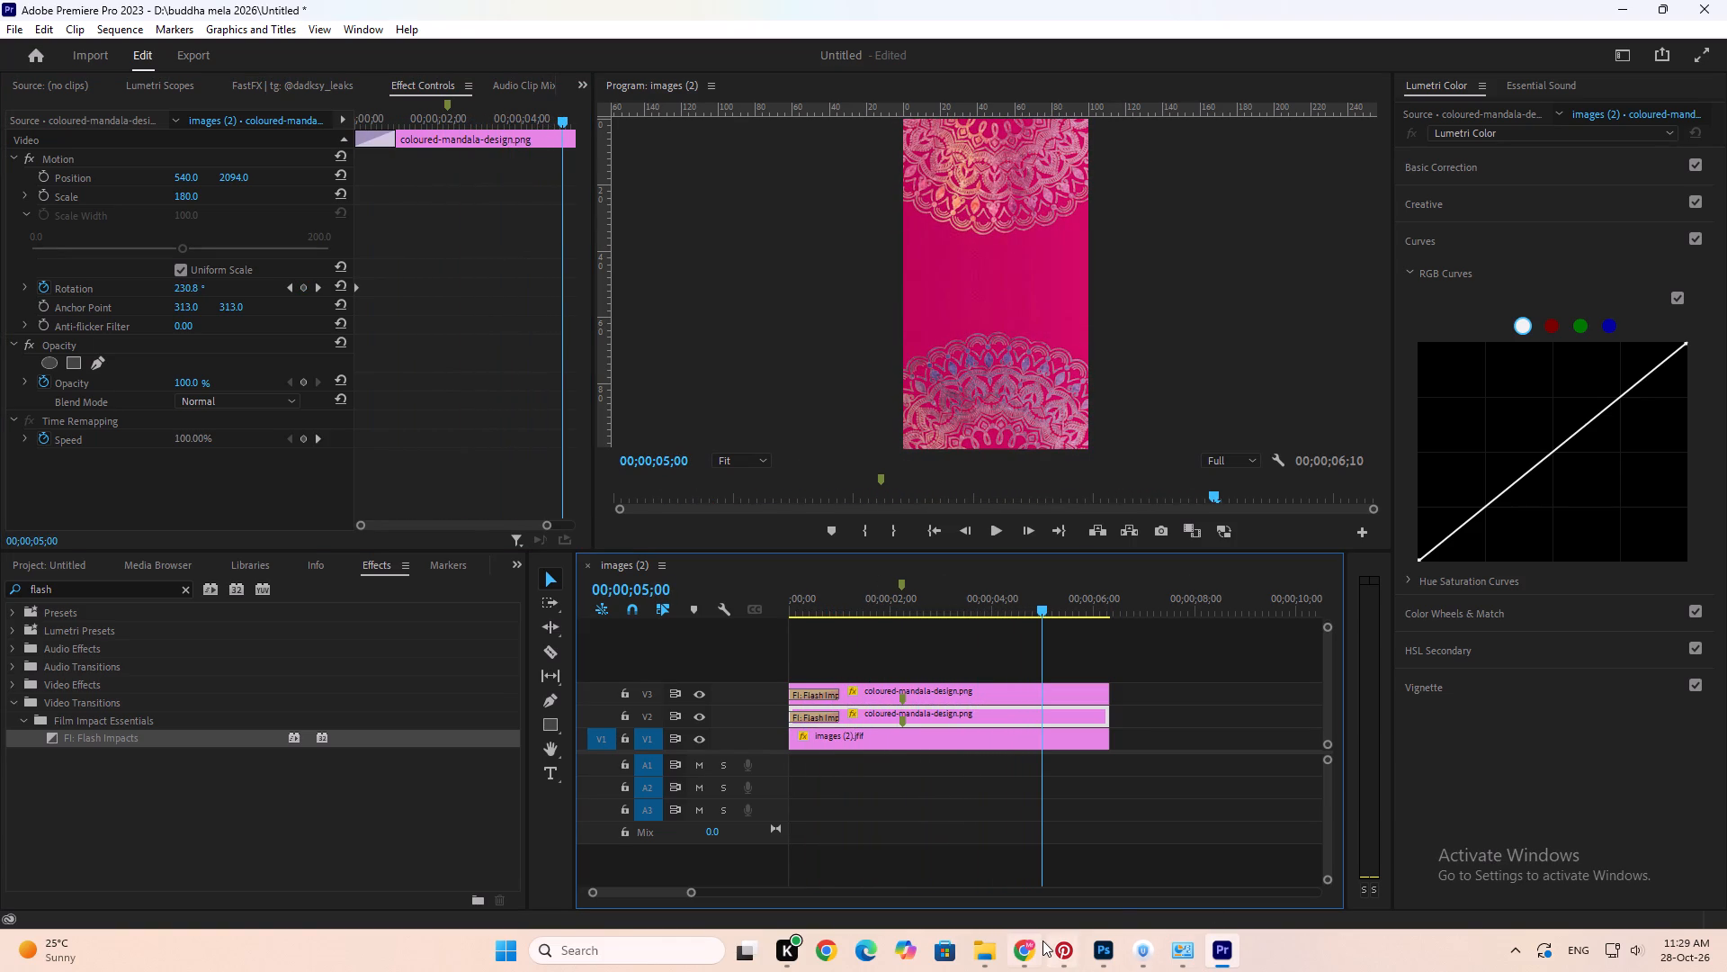
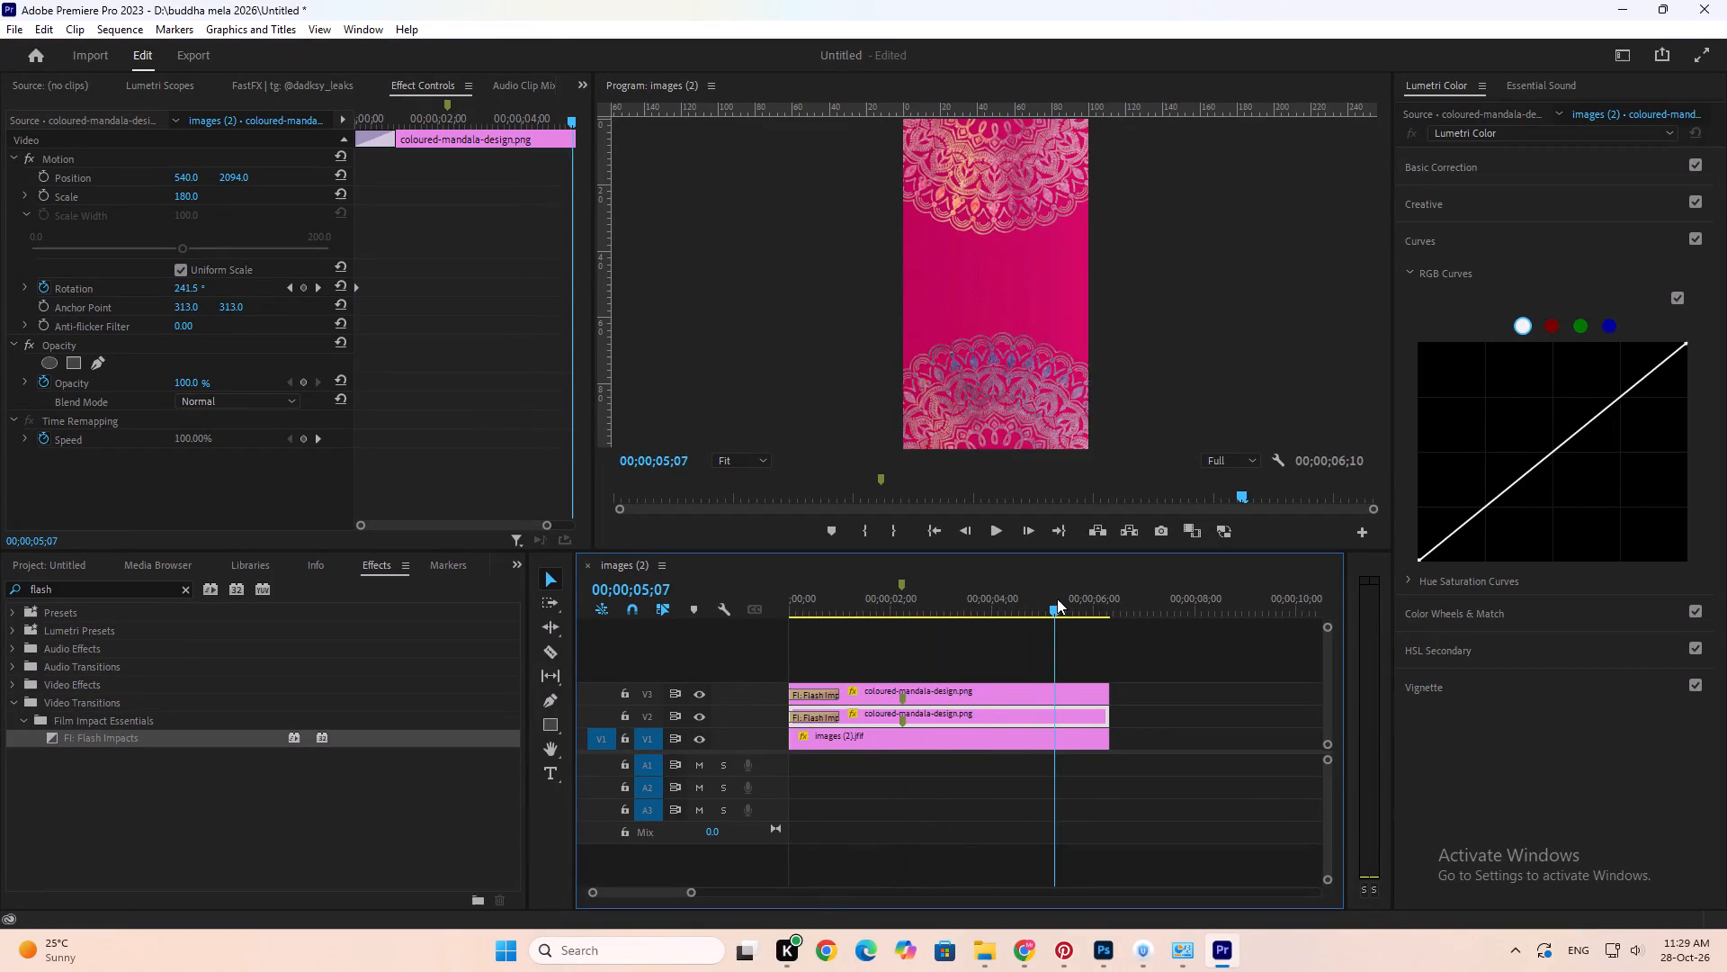
# Play back the last part of the sequence and park the playhead at 00;00;05;24.
pyautogui.moveTo(1057, 598); pyautogui.dragTo(1025, 599)
pyautogui.press('space')
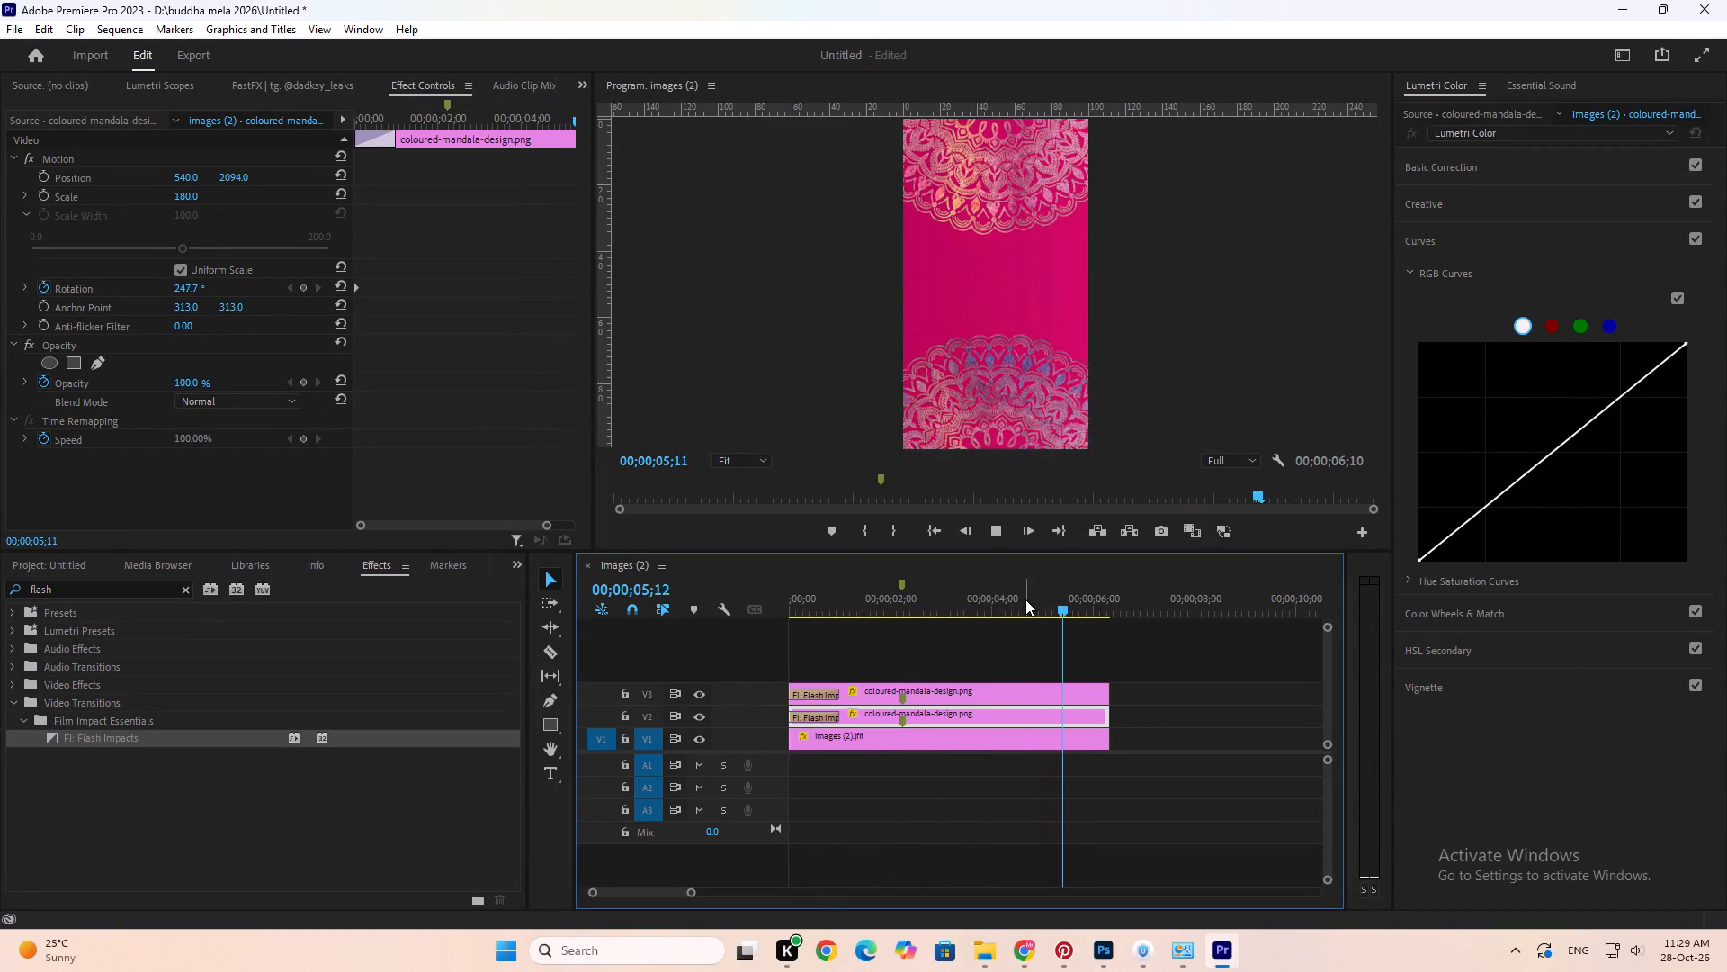
pyautogui.press('space')
pyautogui.click(1083, 607)
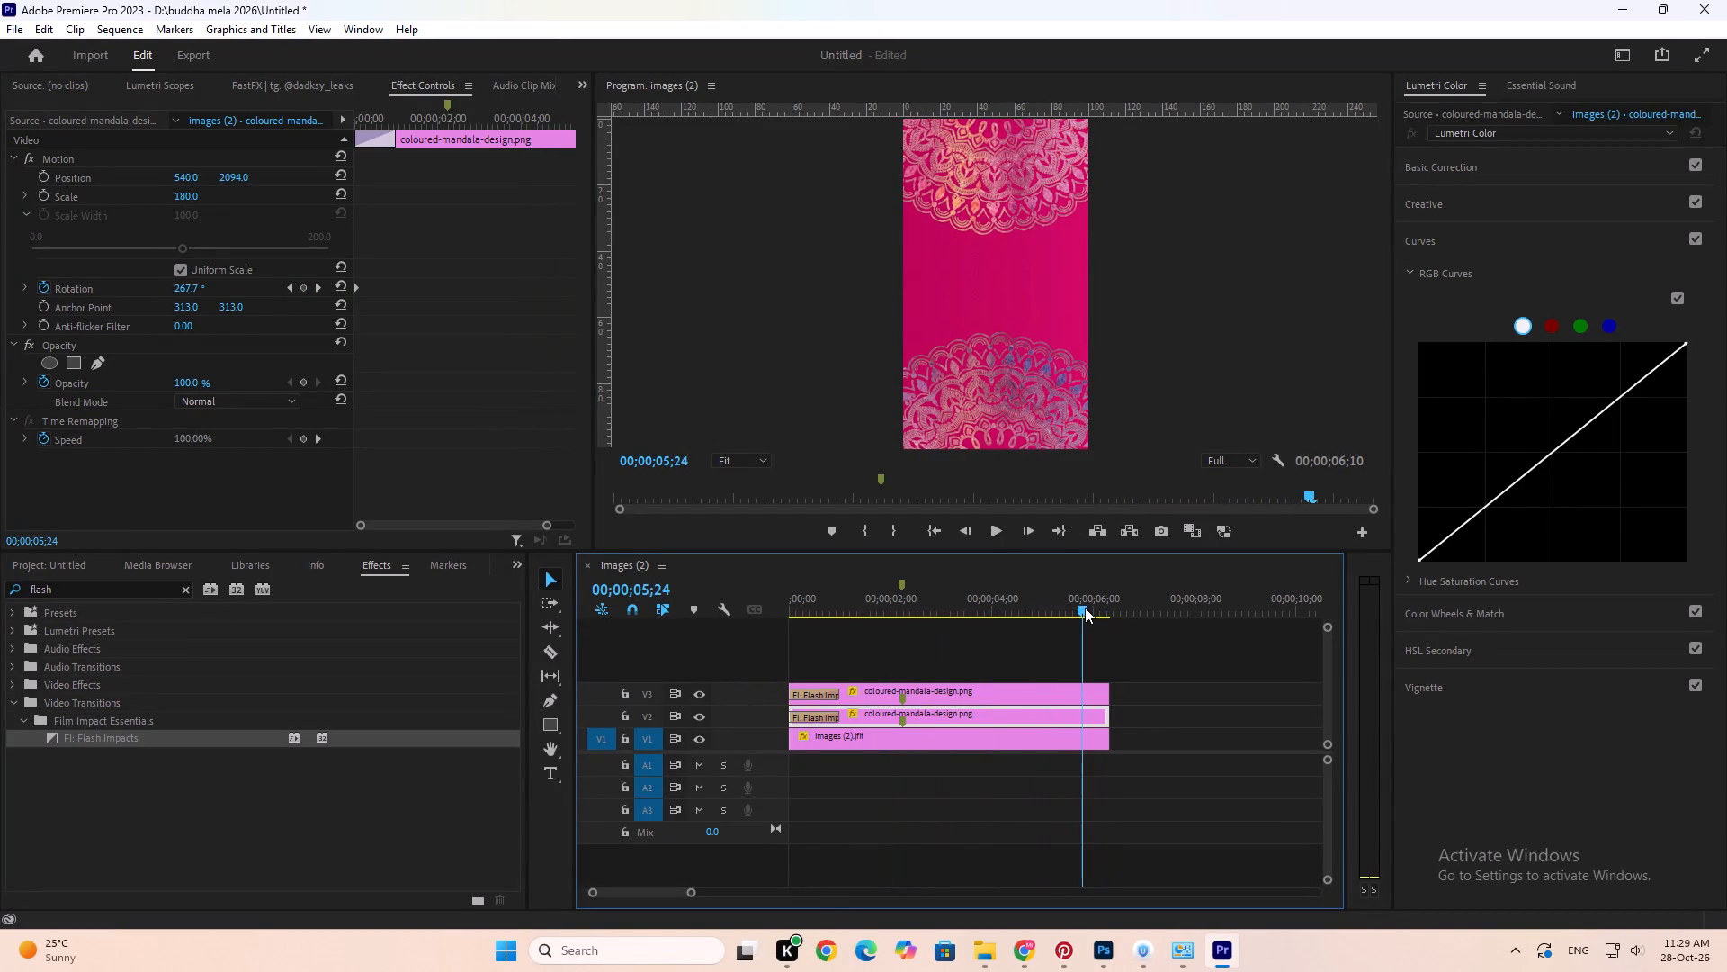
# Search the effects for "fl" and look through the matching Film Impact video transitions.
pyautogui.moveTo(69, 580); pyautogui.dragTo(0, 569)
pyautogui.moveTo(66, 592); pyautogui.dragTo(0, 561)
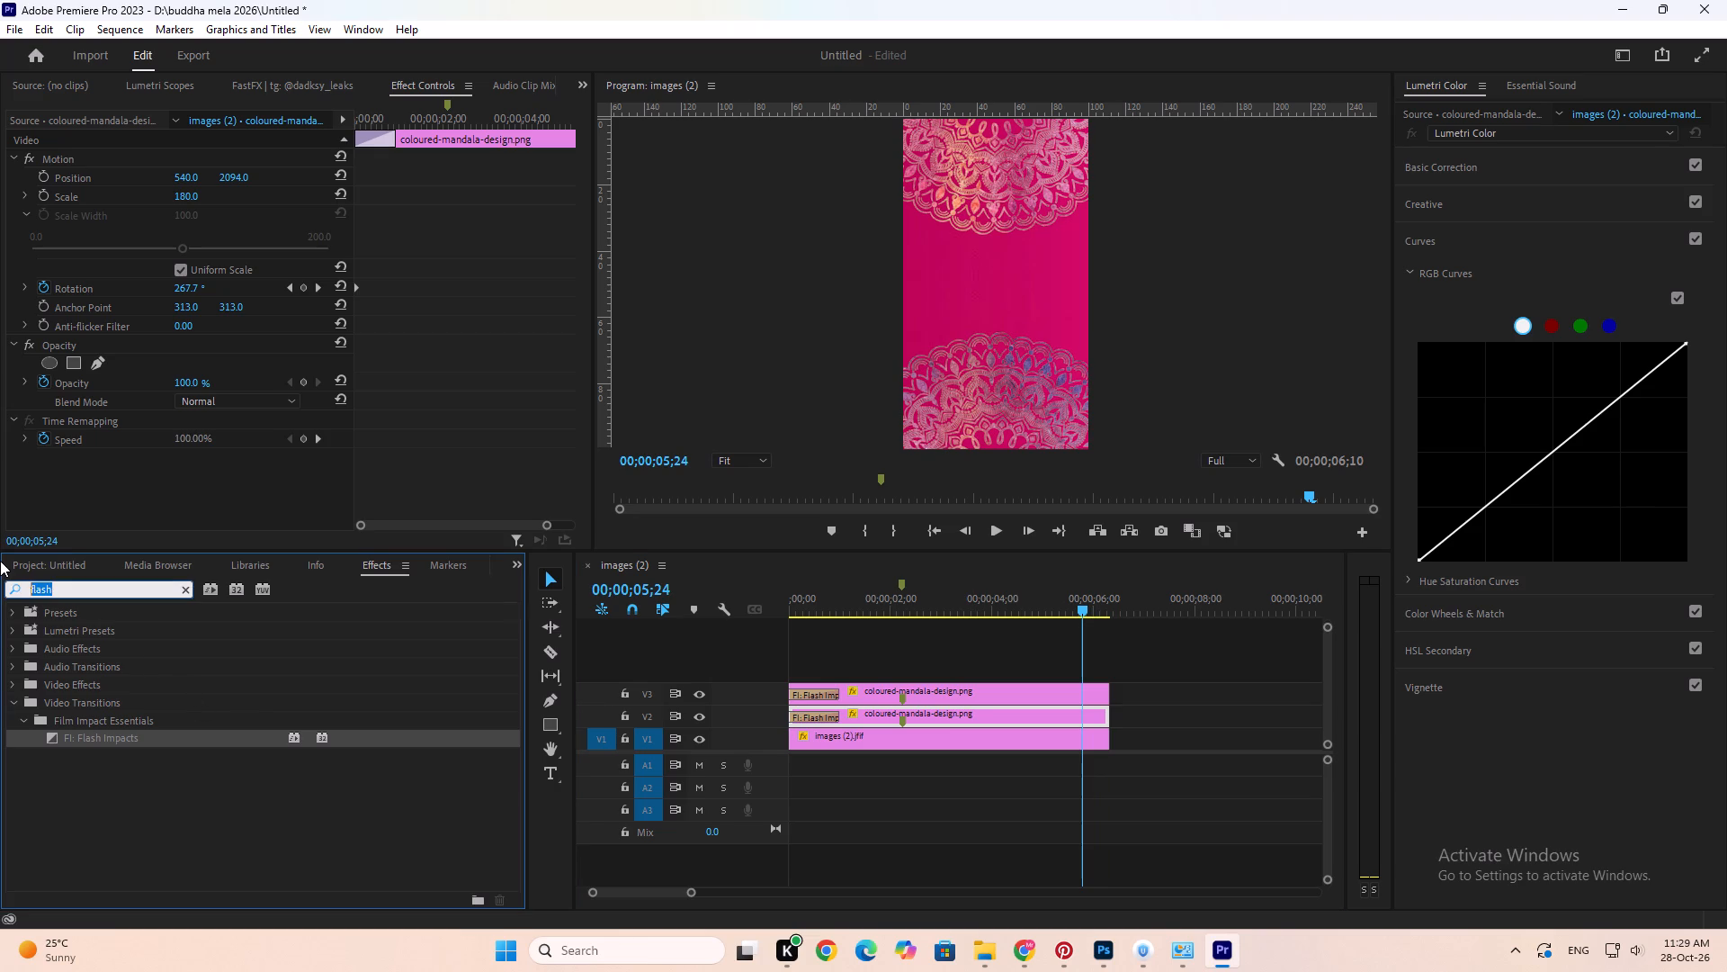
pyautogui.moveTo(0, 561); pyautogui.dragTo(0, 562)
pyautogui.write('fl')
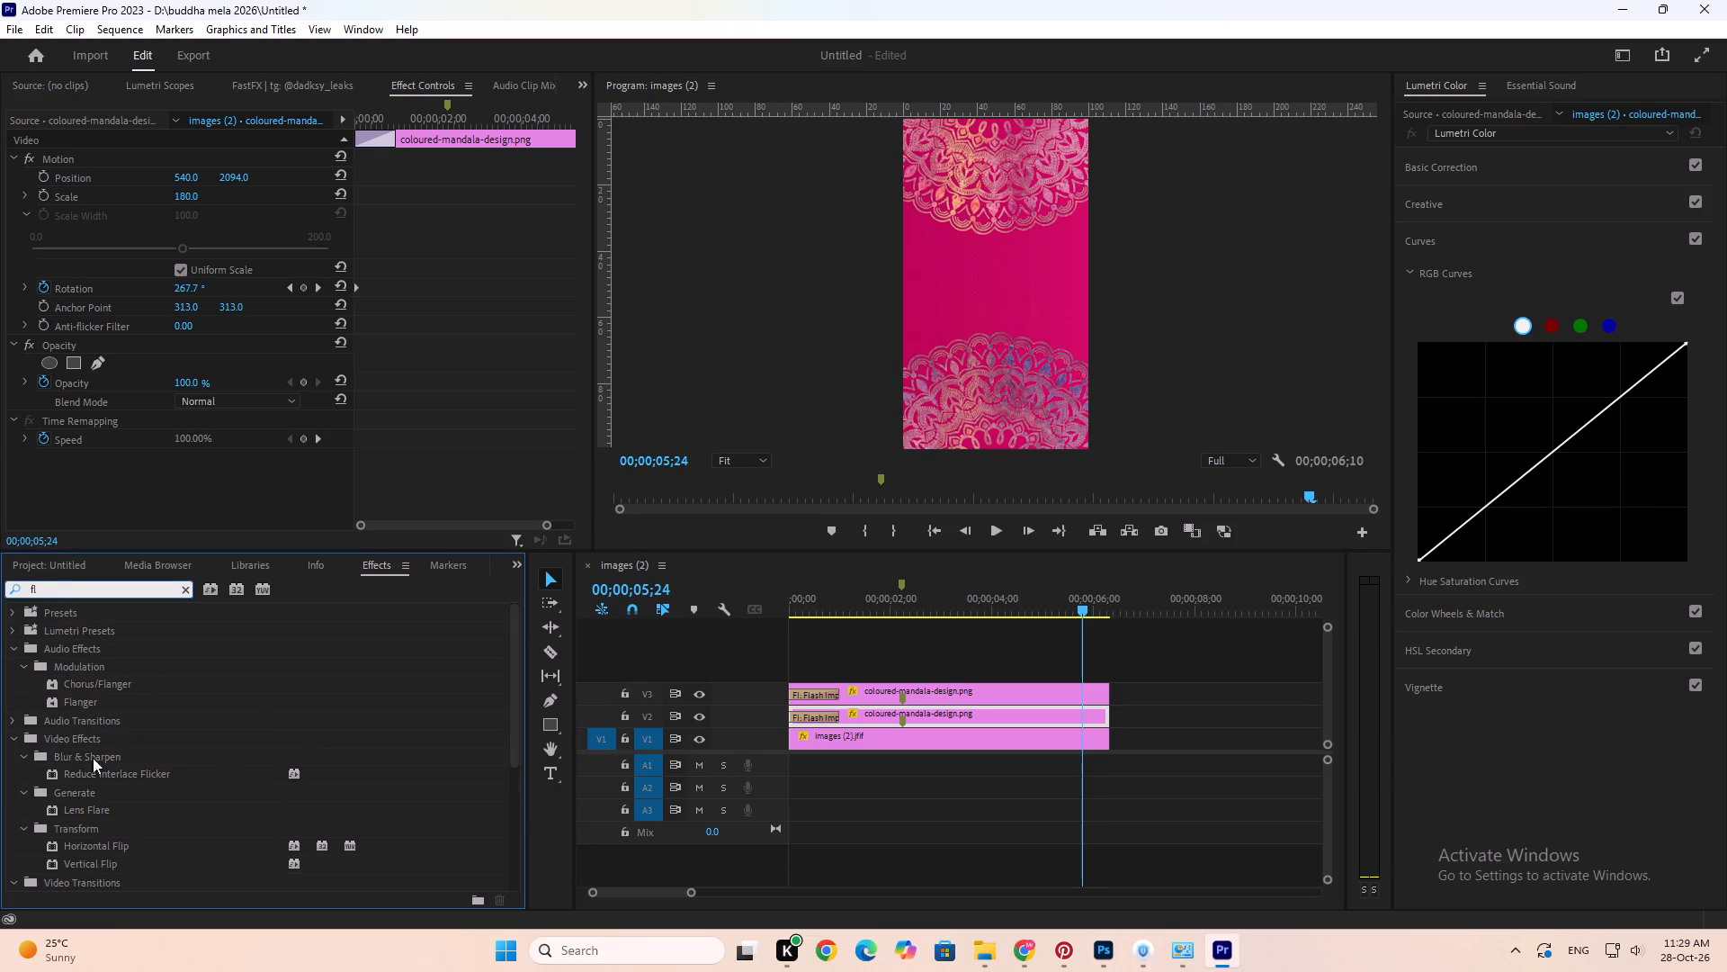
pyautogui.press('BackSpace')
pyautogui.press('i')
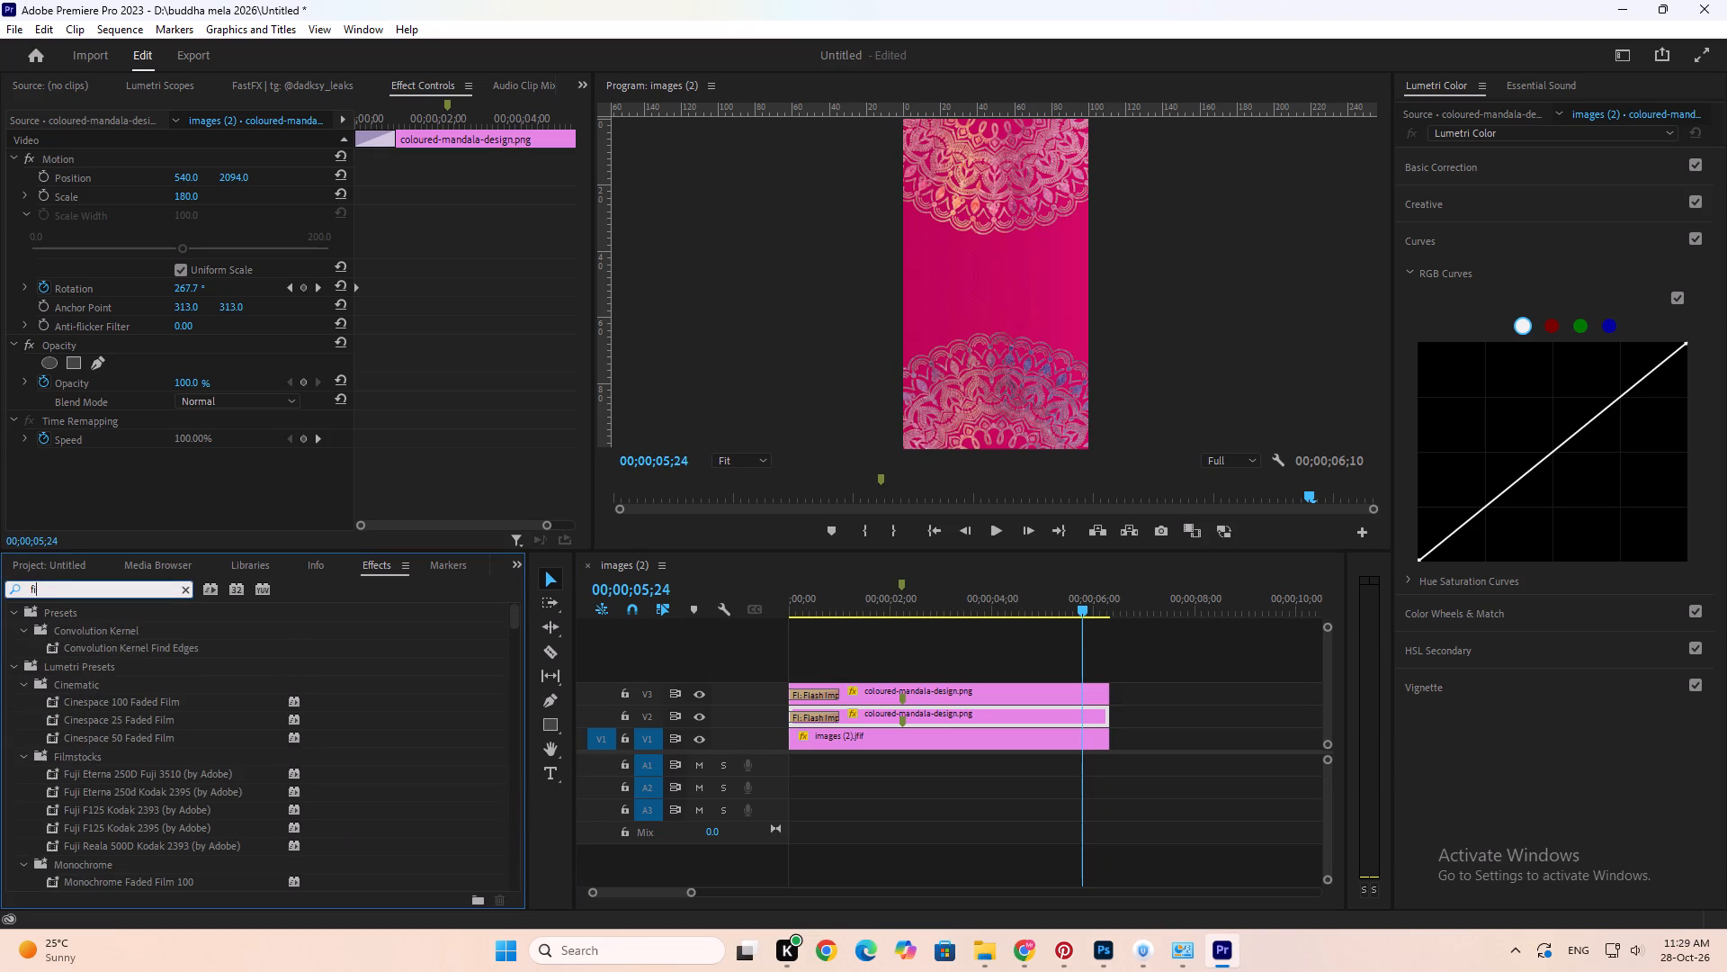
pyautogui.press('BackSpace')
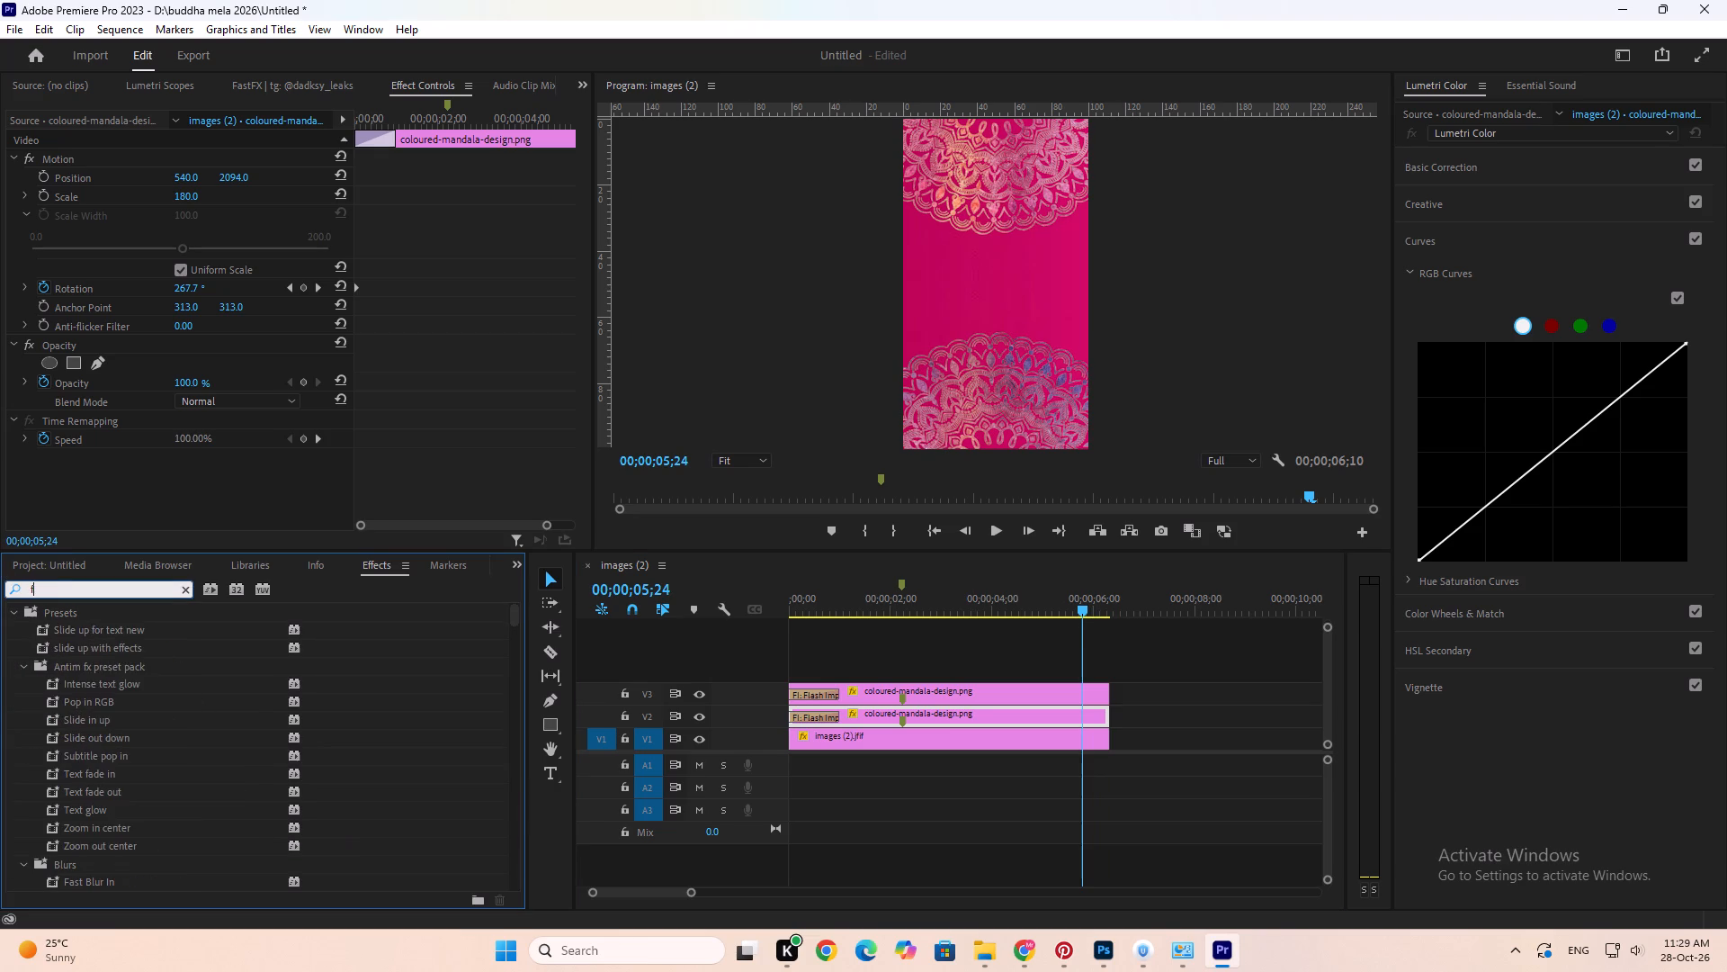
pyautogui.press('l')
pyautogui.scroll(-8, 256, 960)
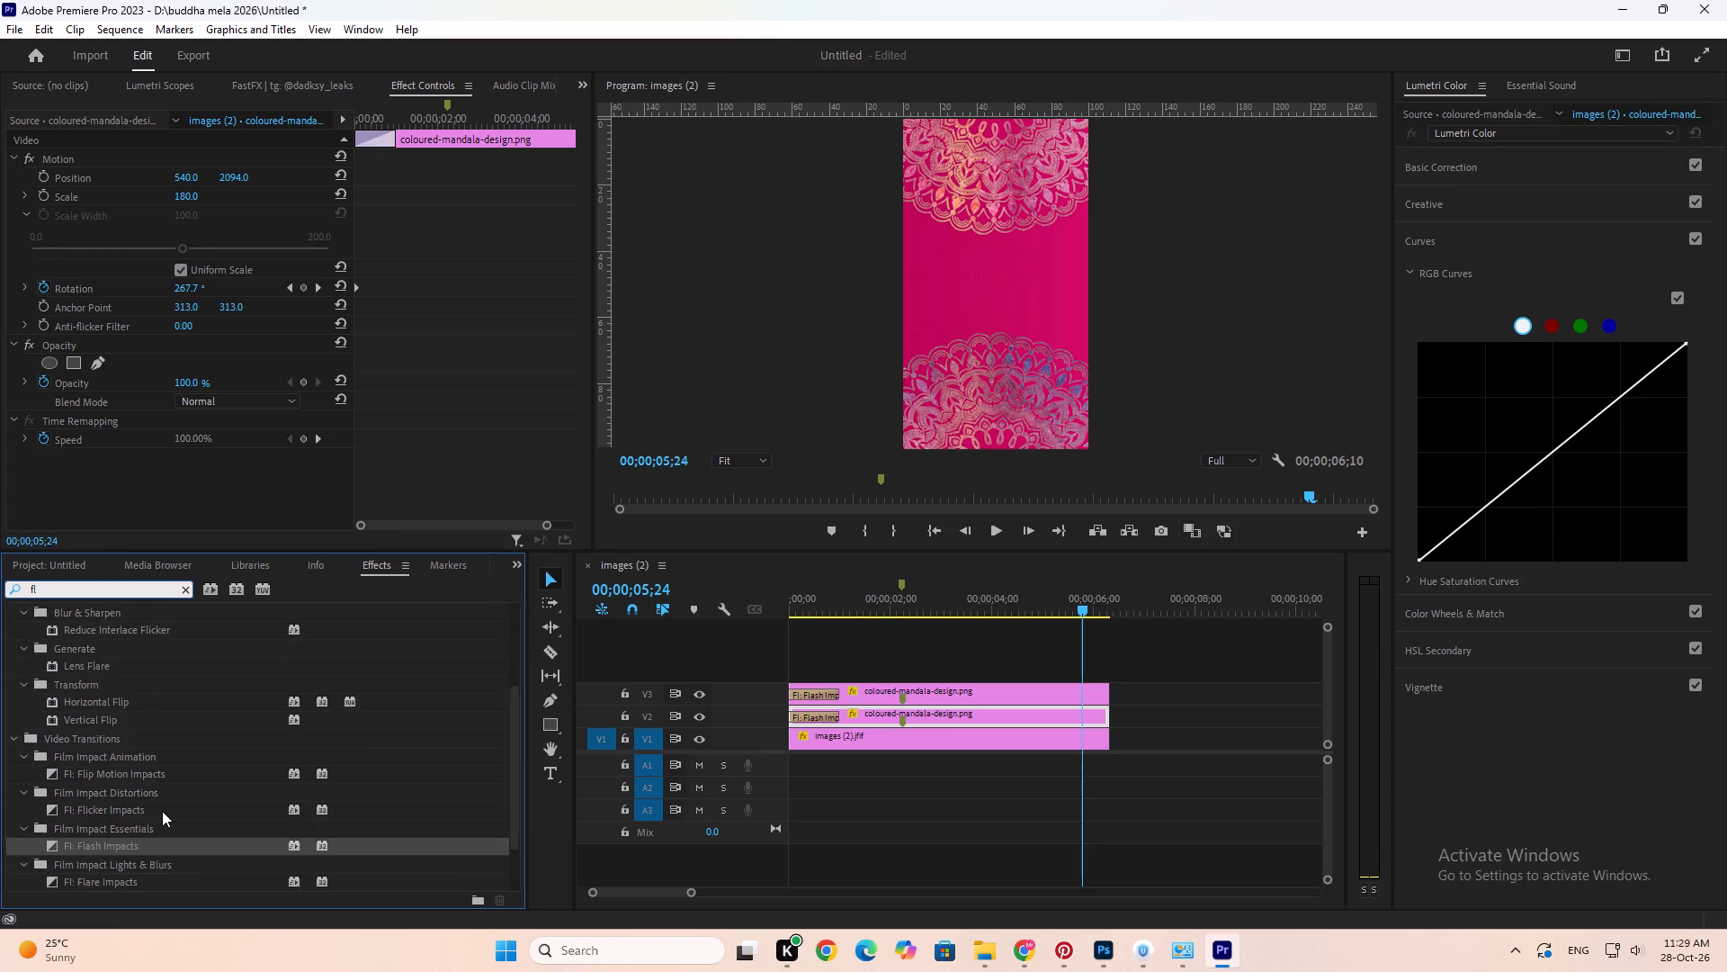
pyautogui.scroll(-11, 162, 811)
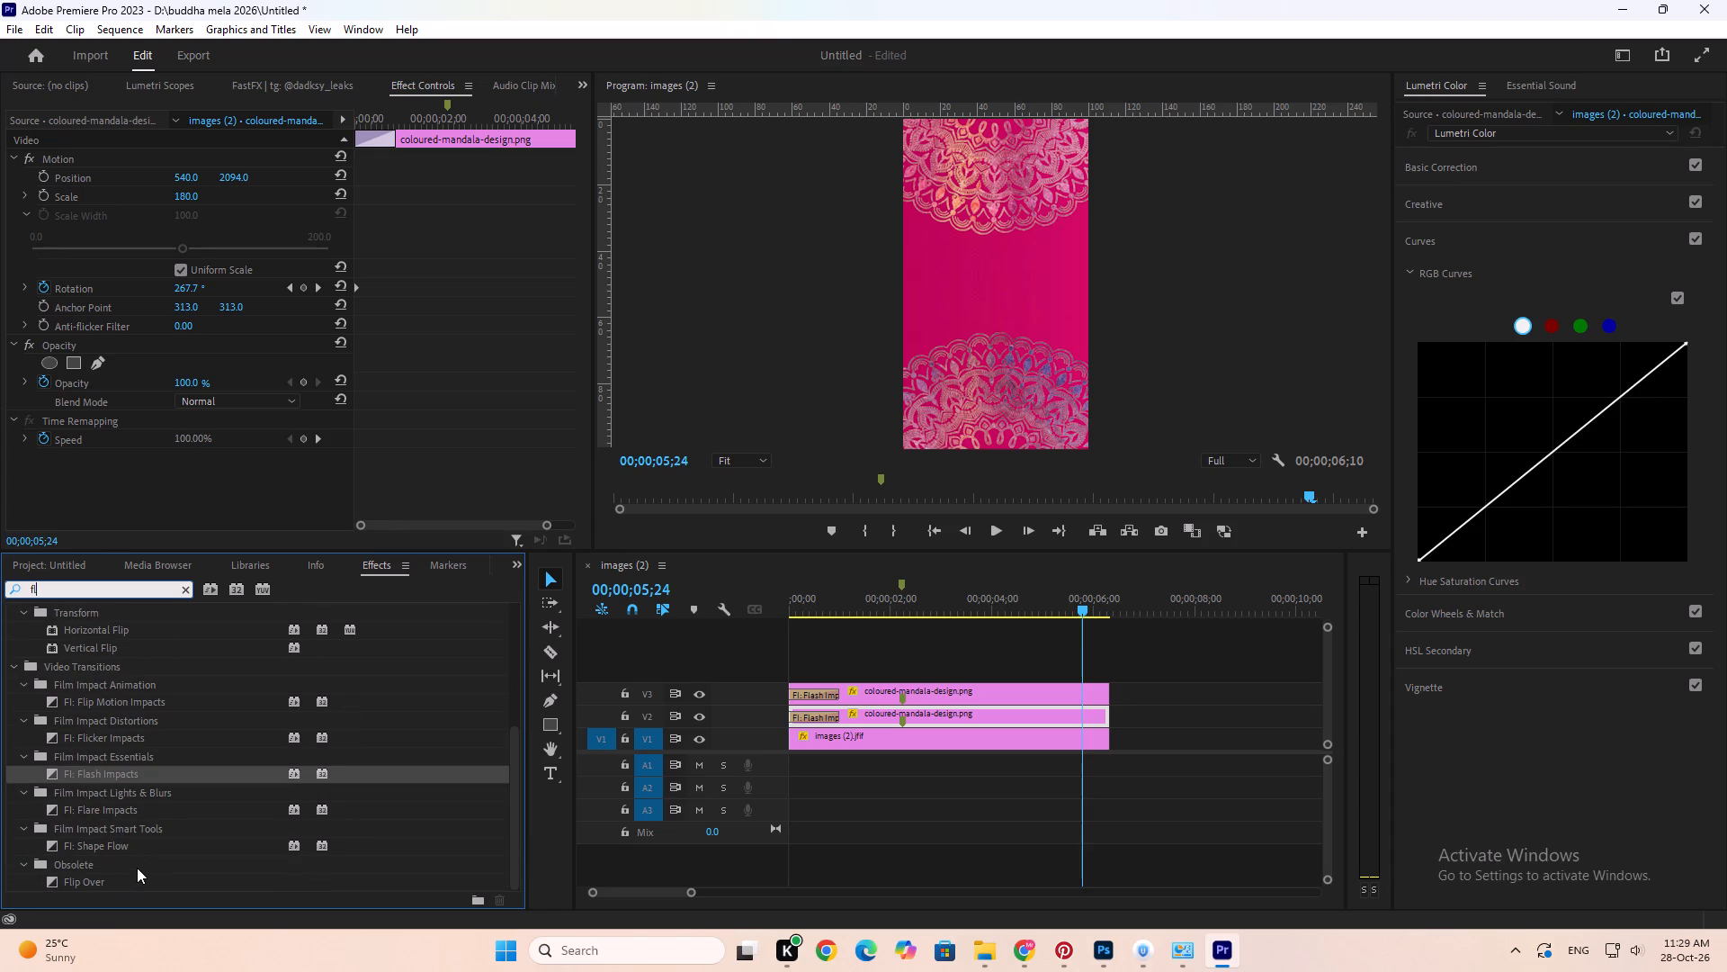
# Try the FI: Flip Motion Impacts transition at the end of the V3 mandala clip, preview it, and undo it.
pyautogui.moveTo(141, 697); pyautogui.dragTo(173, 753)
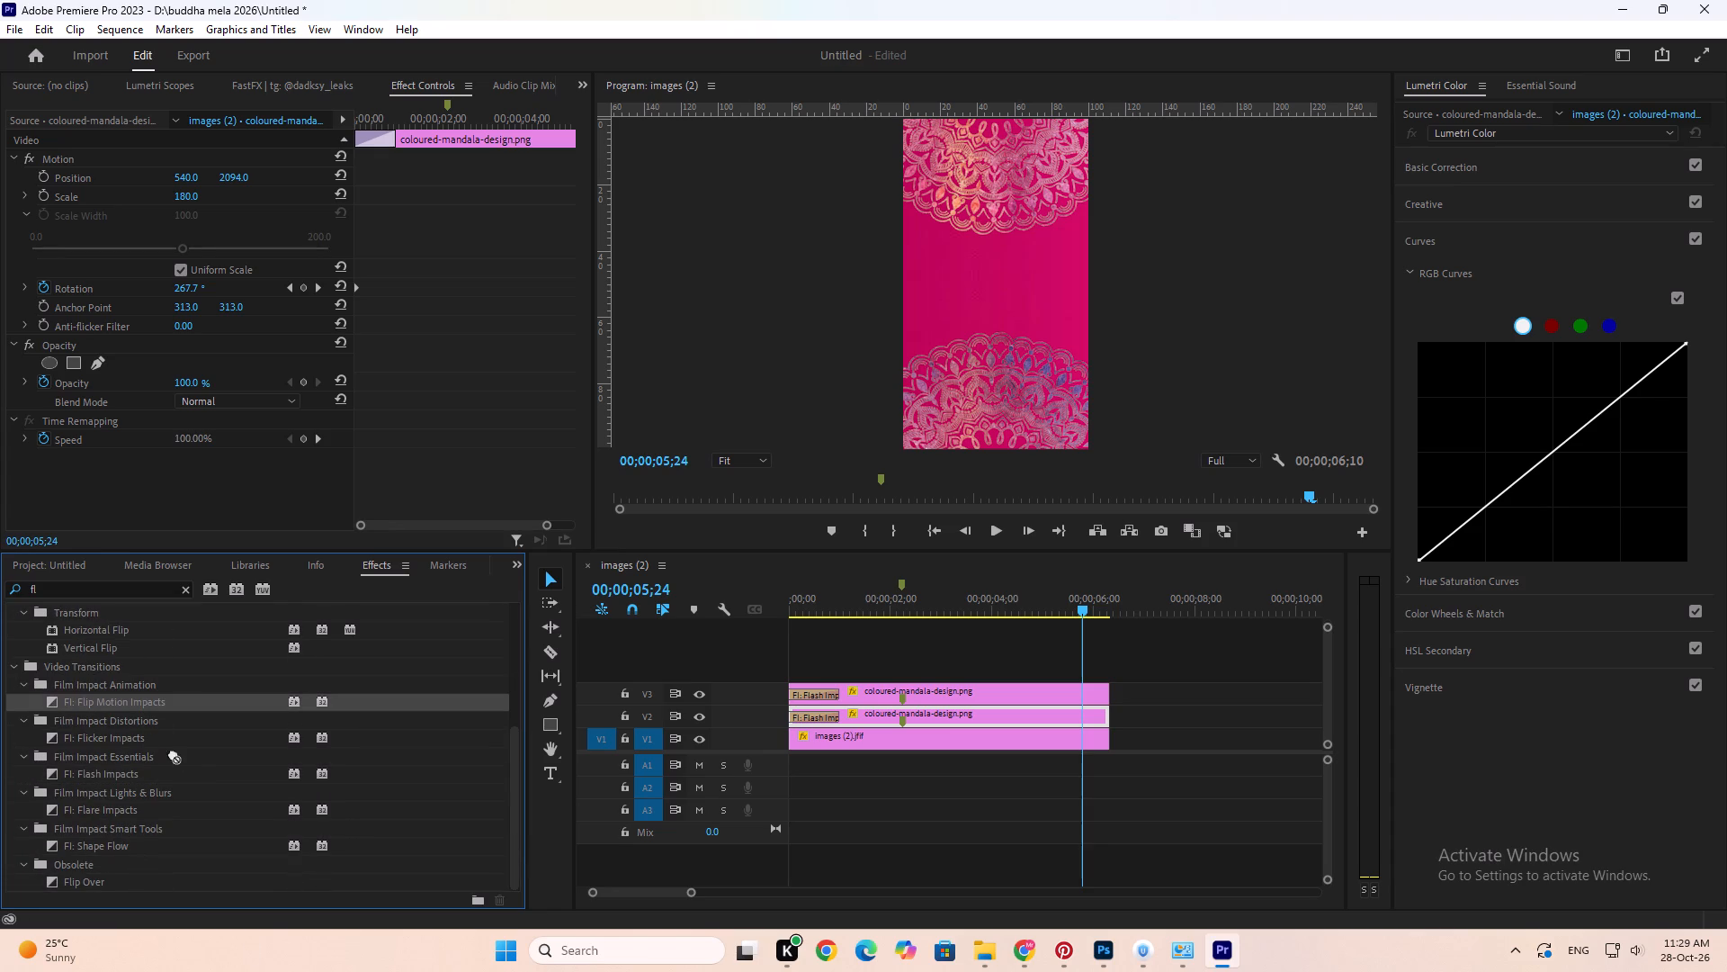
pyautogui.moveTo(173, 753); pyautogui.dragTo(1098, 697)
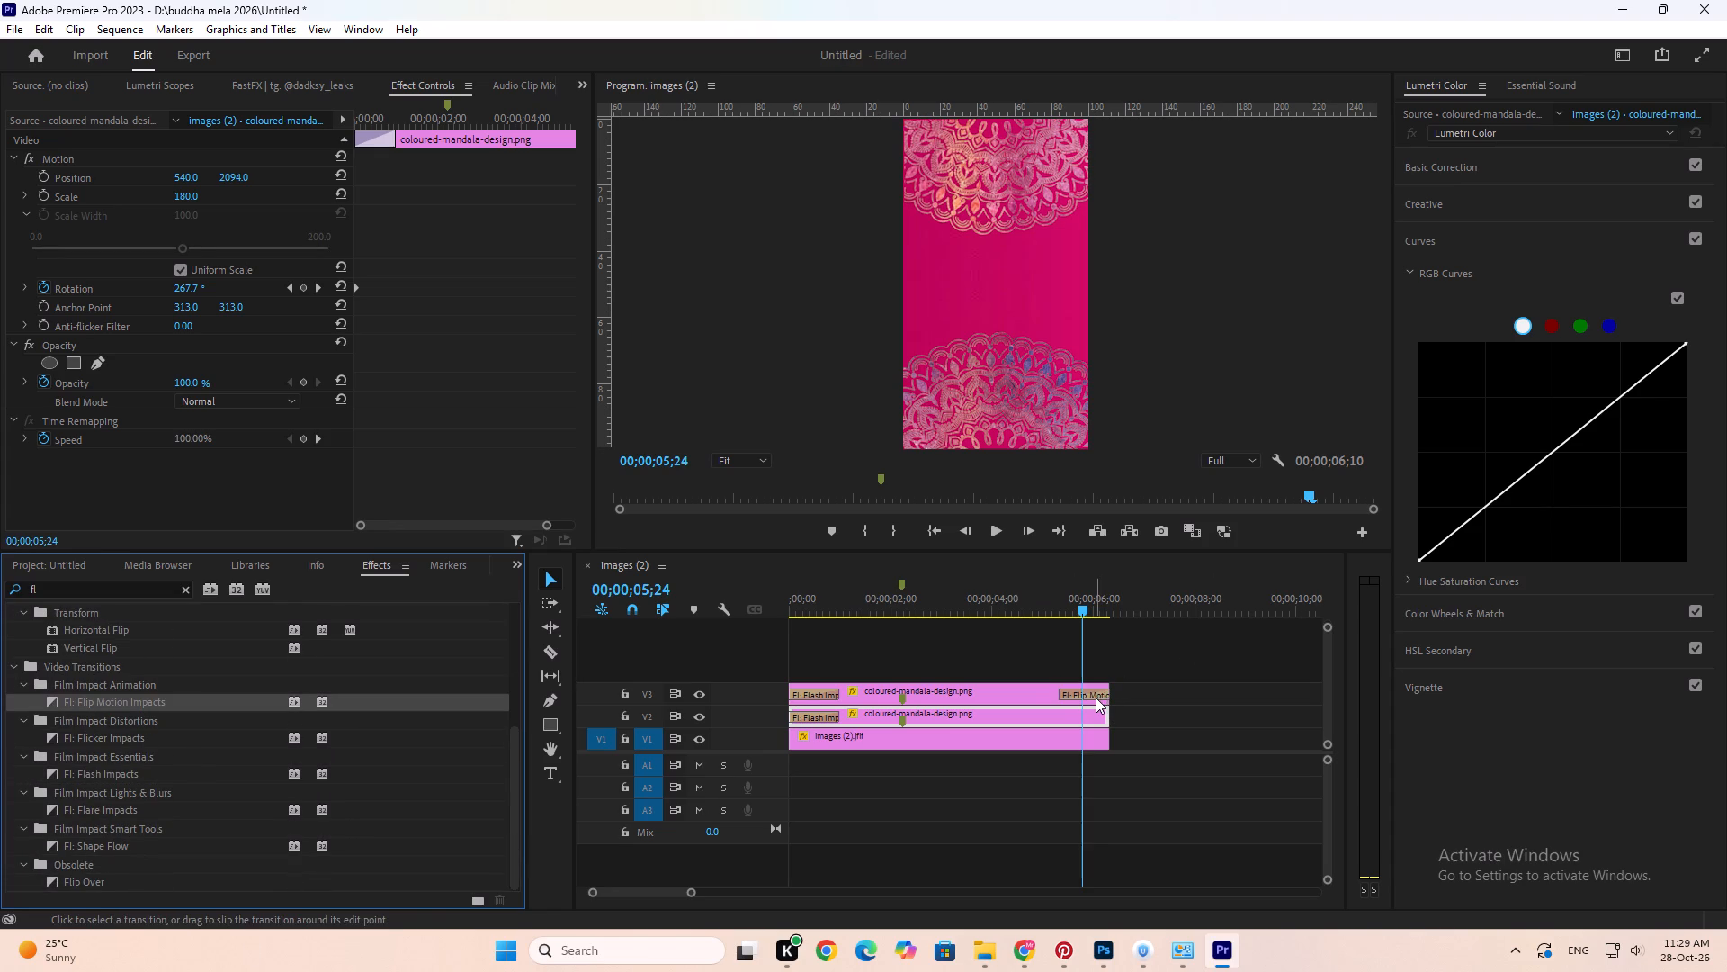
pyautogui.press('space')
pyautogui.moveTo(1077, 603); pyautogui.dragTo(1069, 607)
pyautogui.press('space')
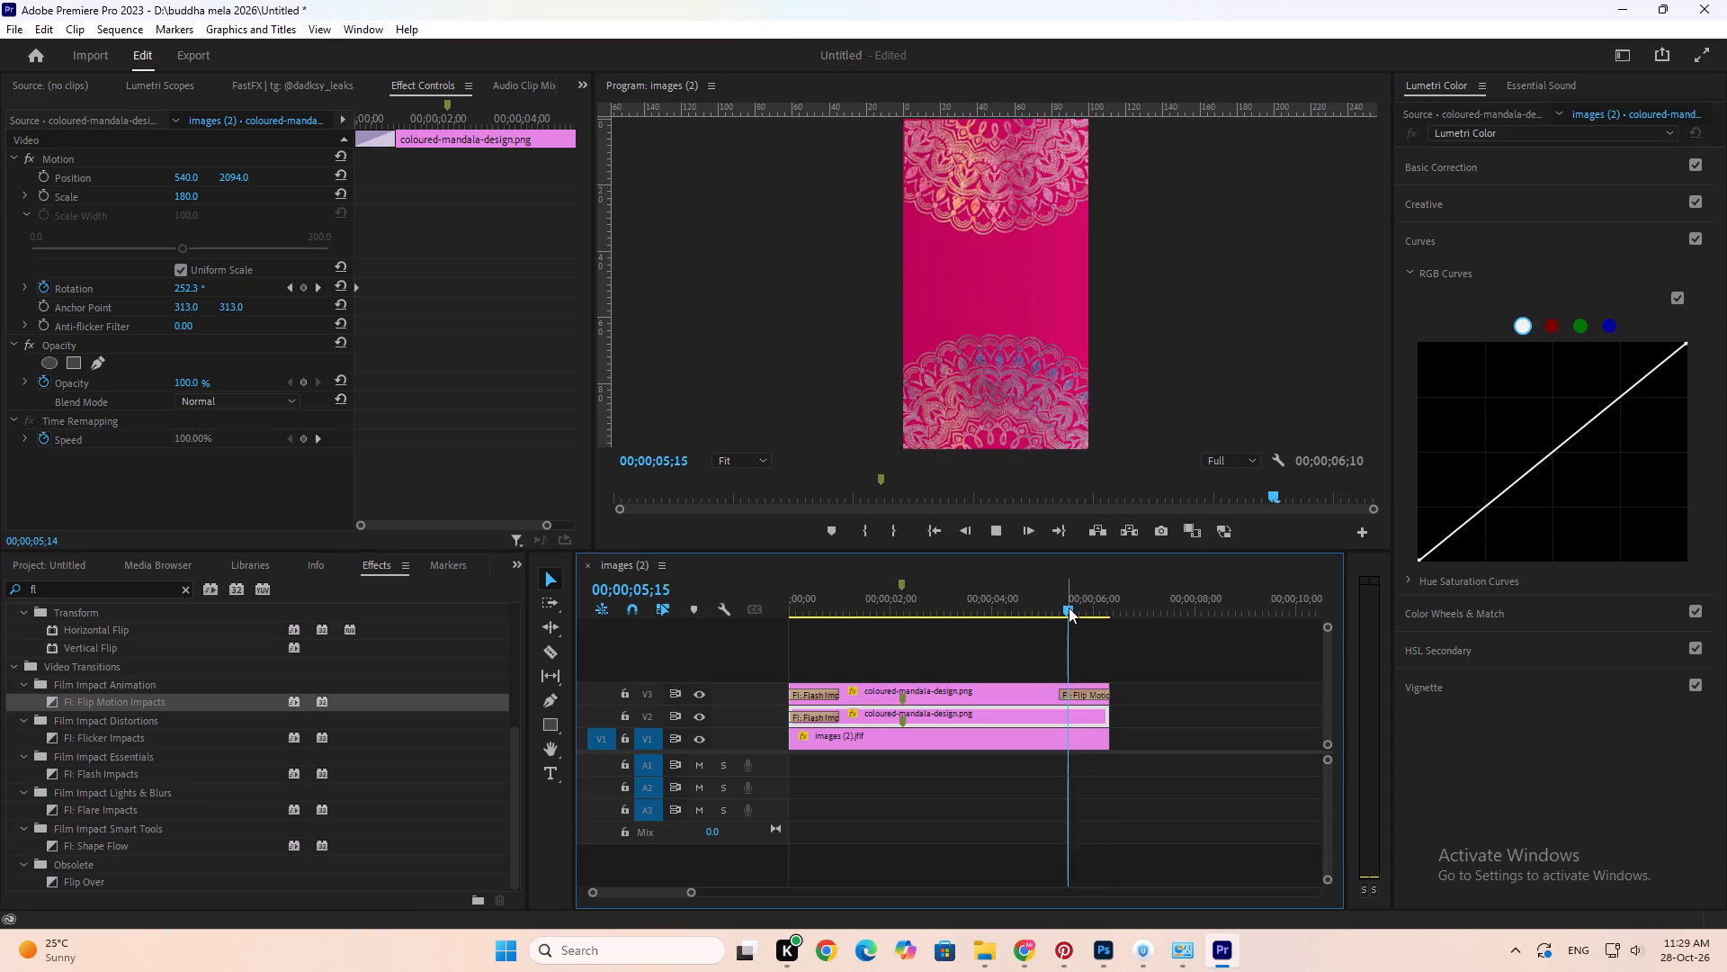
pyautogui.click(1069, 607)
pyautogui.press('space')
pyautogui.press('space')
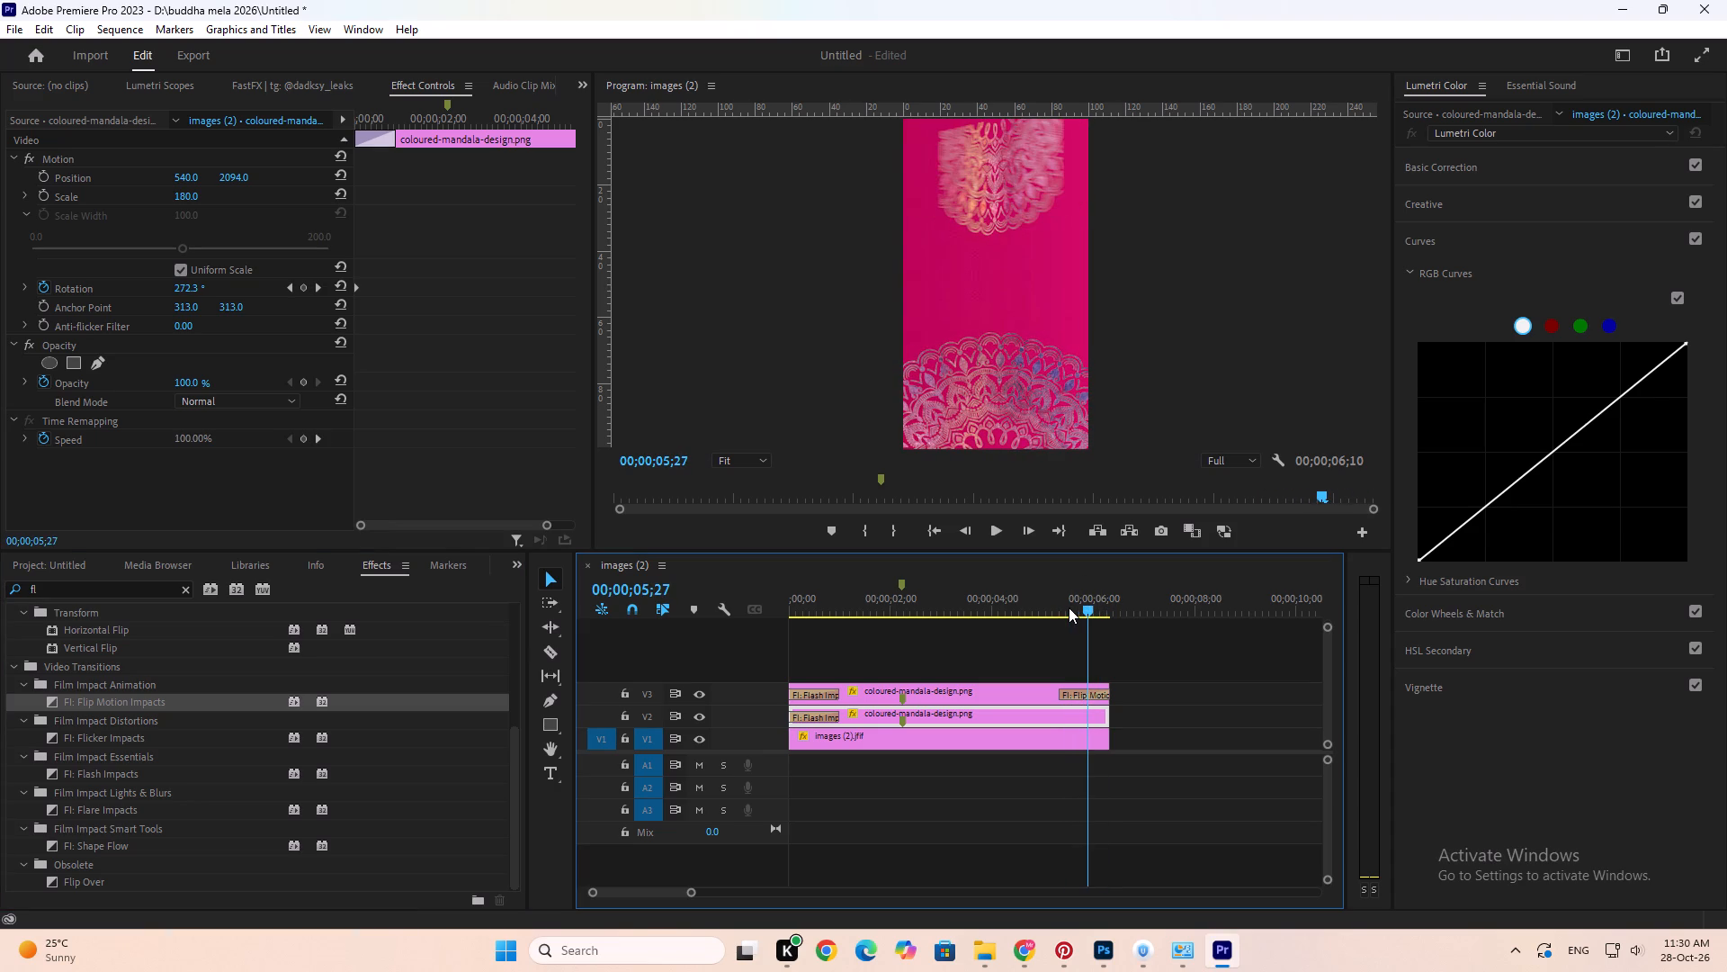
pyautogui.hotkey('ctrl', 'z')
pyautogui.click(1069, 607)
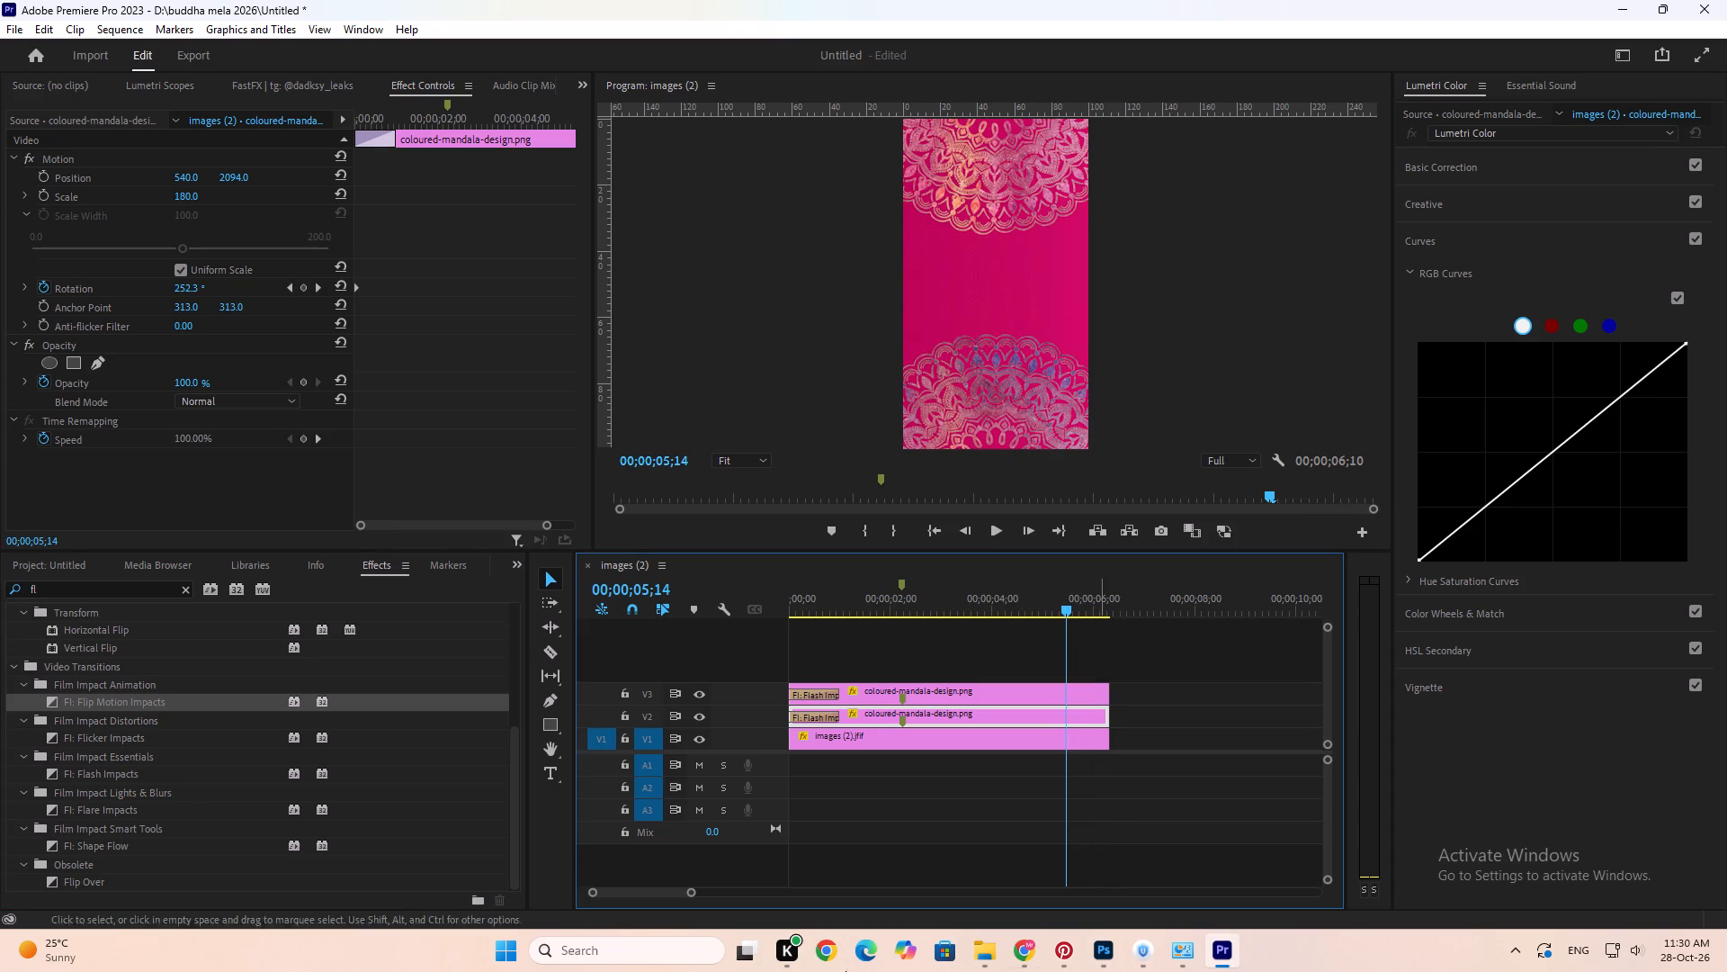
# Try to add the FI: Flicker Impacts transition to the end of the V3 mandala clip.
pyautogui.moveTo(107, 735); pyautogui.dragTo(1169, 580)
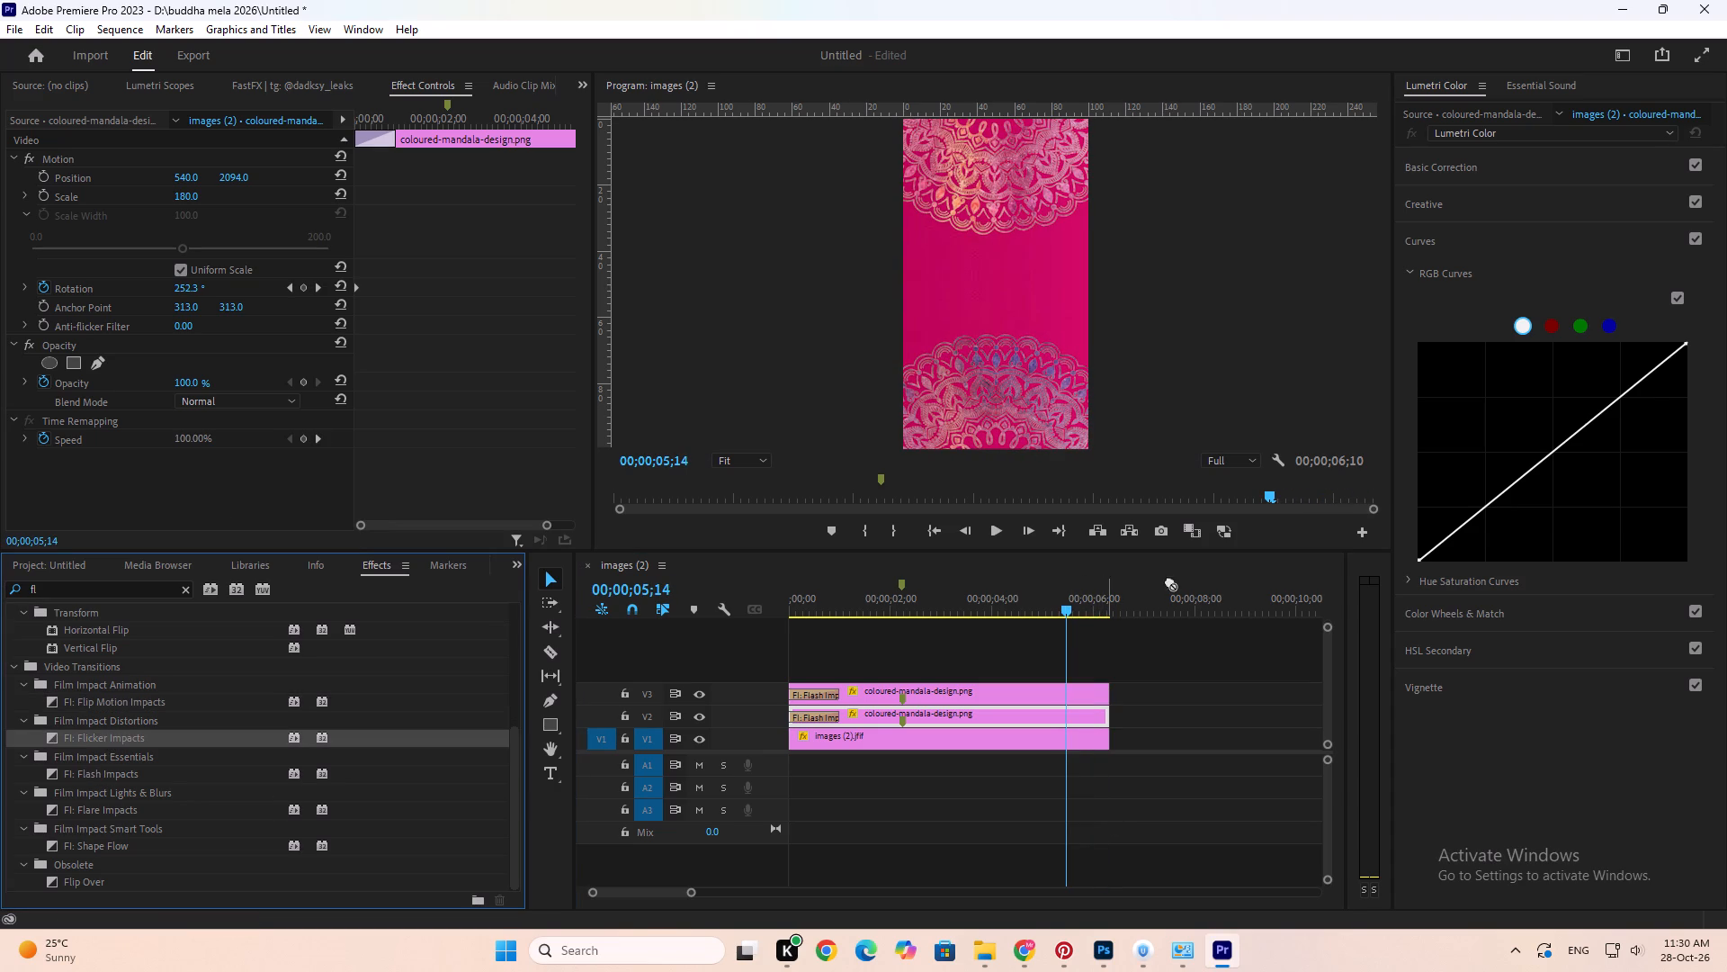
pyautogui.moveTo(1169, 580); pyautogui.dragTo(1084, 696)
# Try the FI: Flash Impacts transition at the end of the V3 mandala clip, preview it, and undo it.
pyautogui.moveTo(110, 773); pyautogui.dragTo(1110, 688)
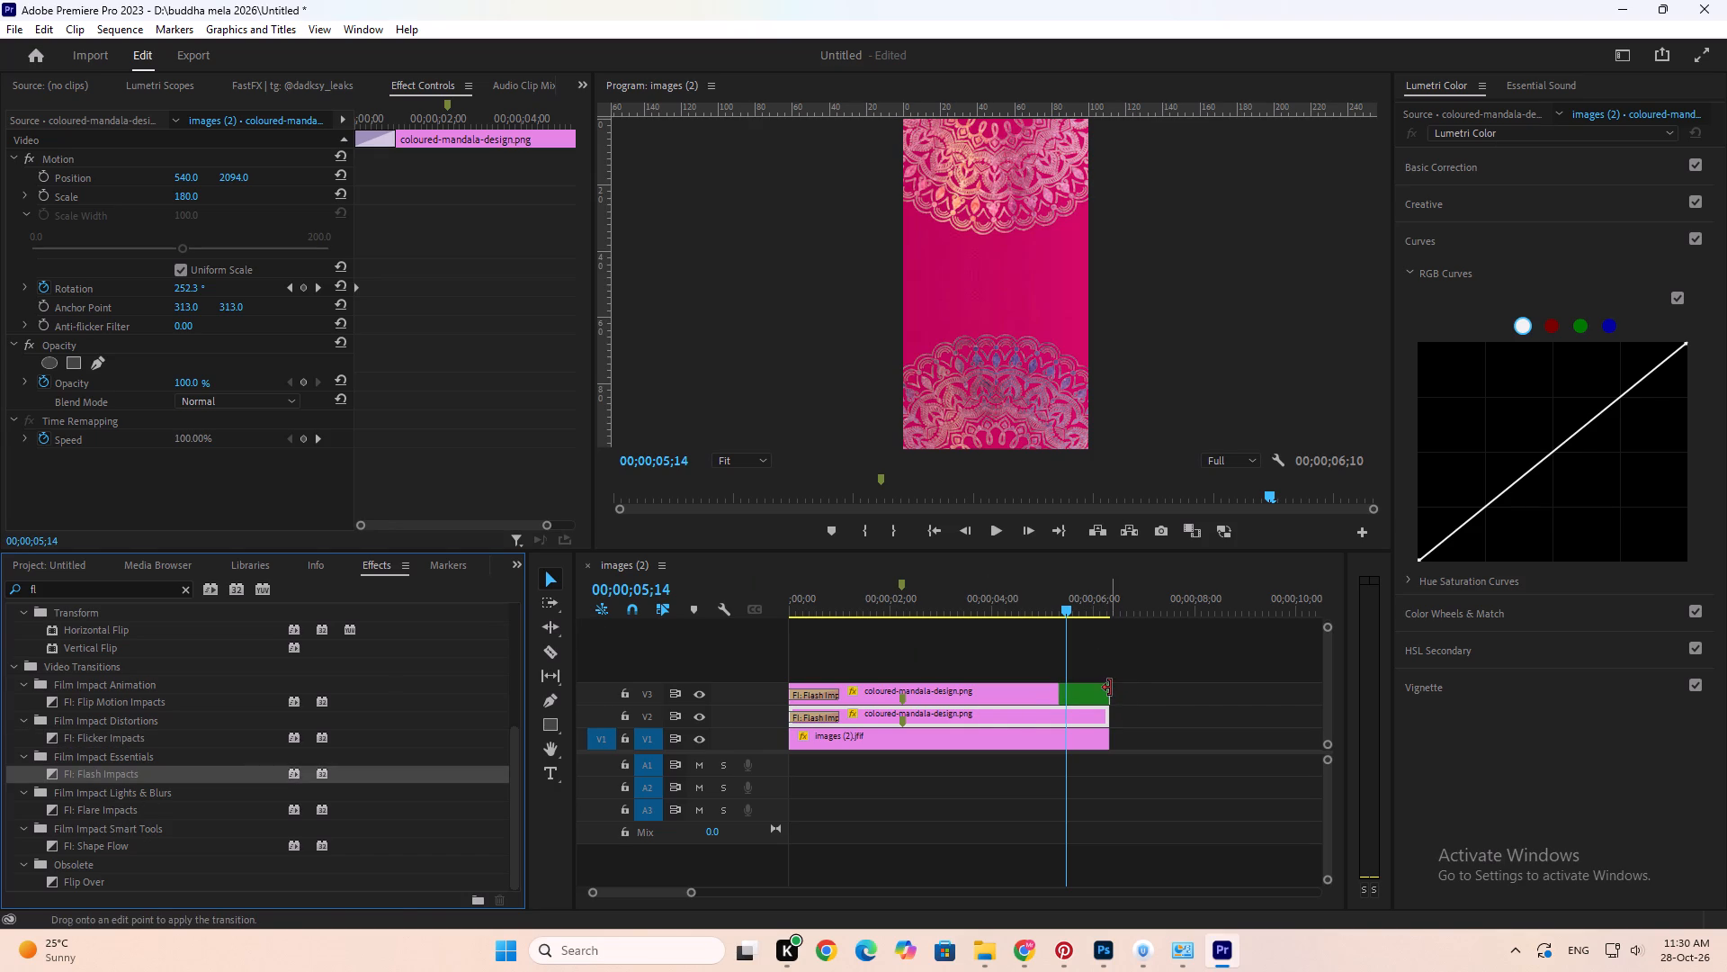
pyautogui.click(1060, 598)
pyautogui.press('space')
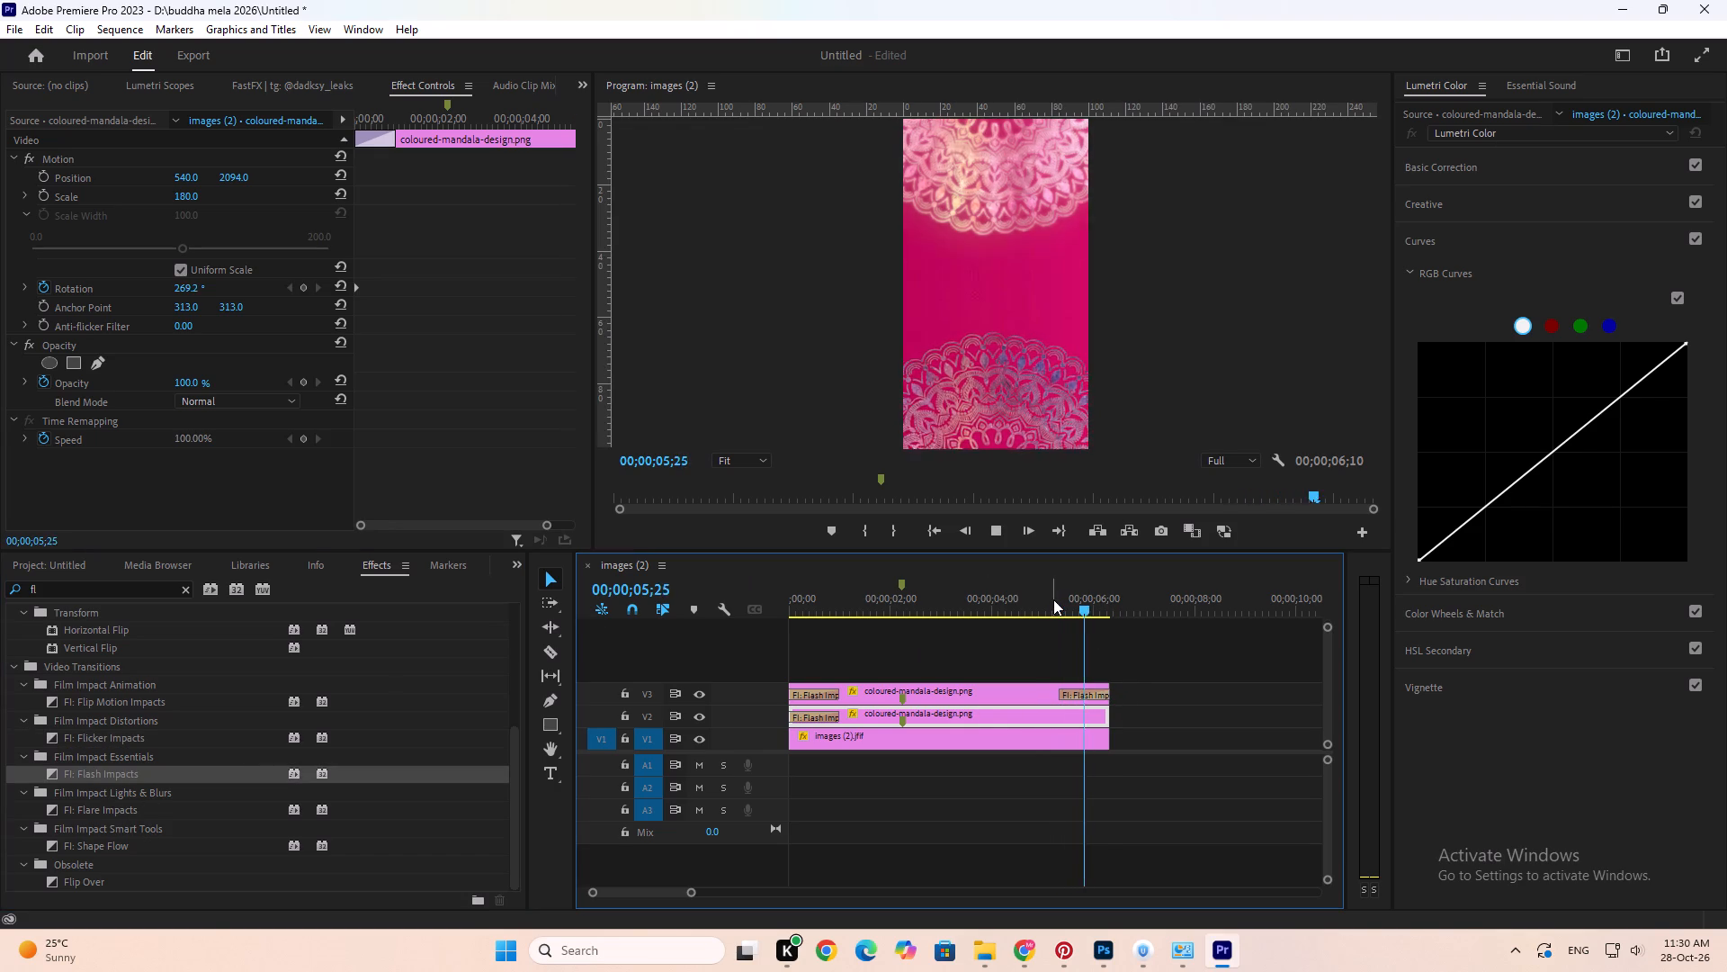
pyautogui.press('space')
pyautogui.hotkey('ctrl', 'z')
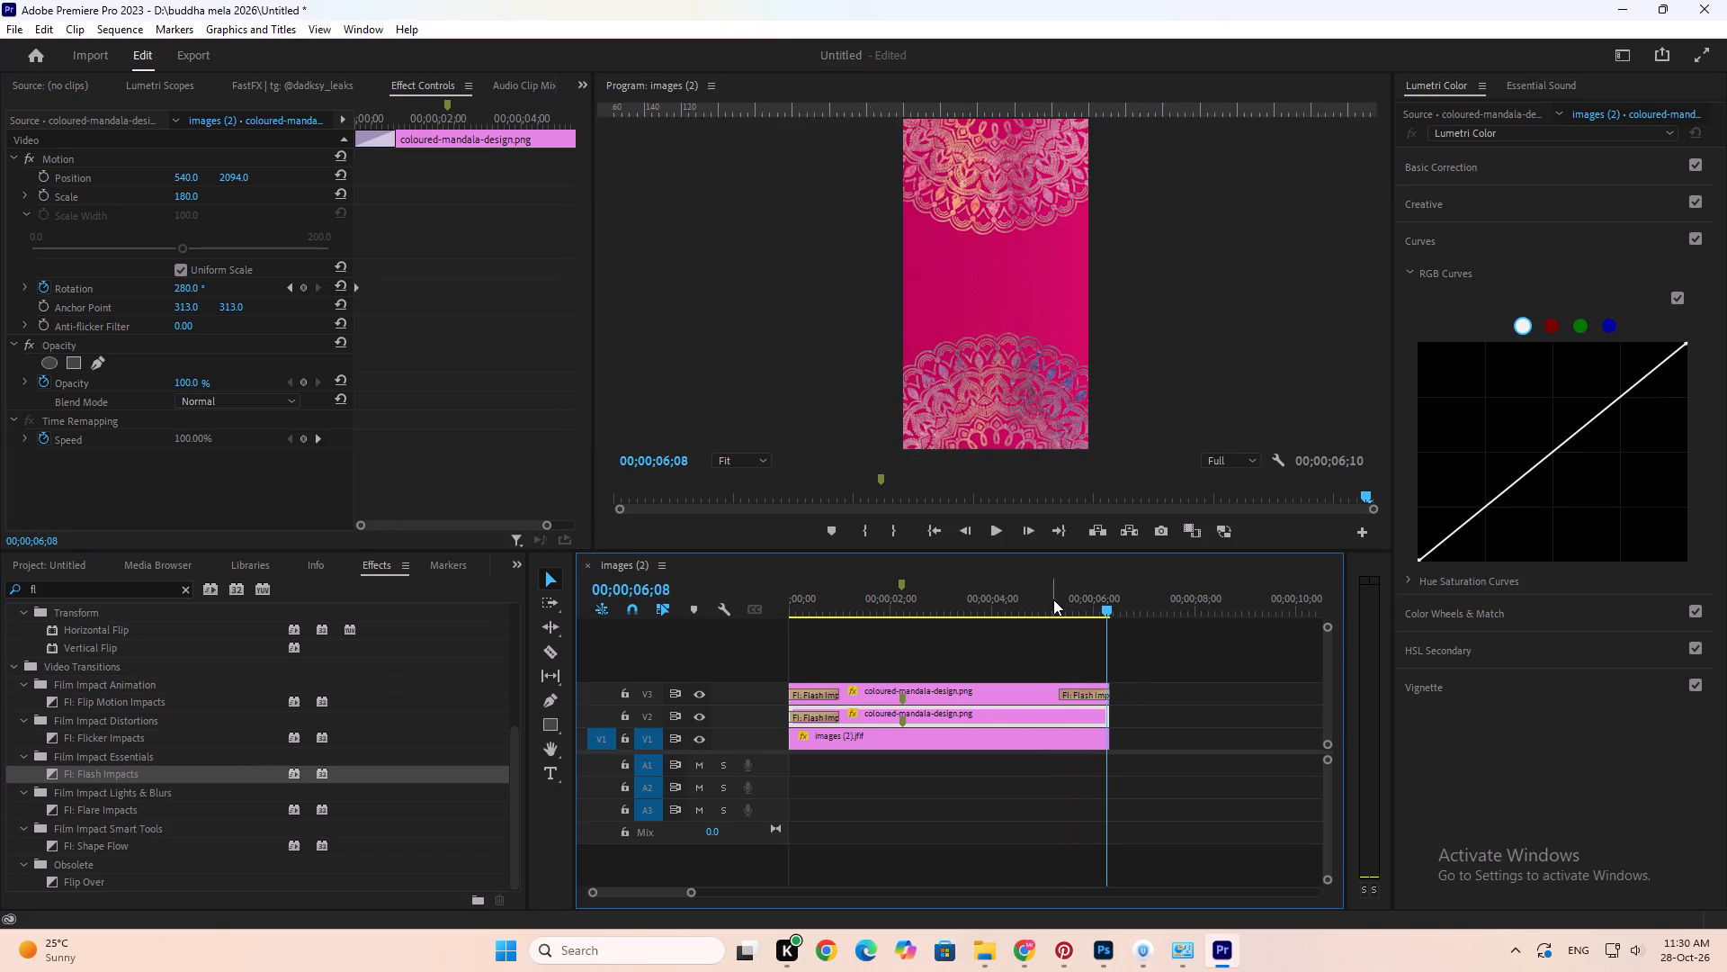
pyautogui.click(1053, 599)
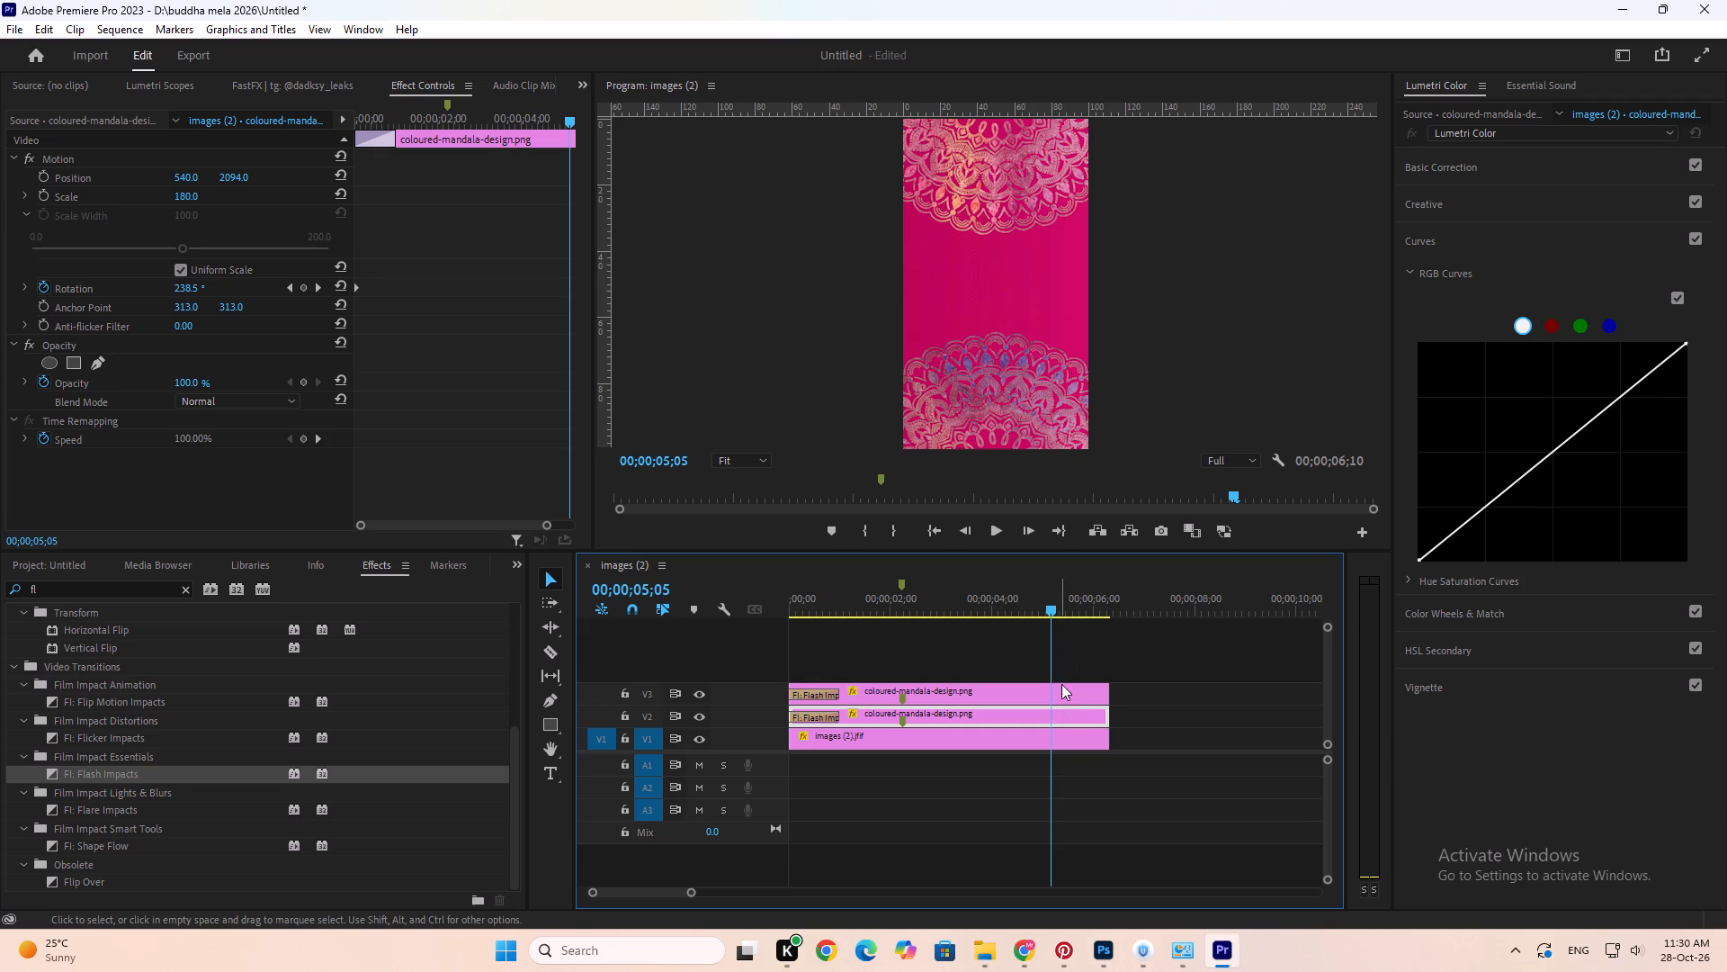
# Select the V3 mandala clip and search the effects for "blur".
pyautogui.click(1069, 688)
pyautogui.moveTo(62, 582); pyautogui.dragTo(0, 580)
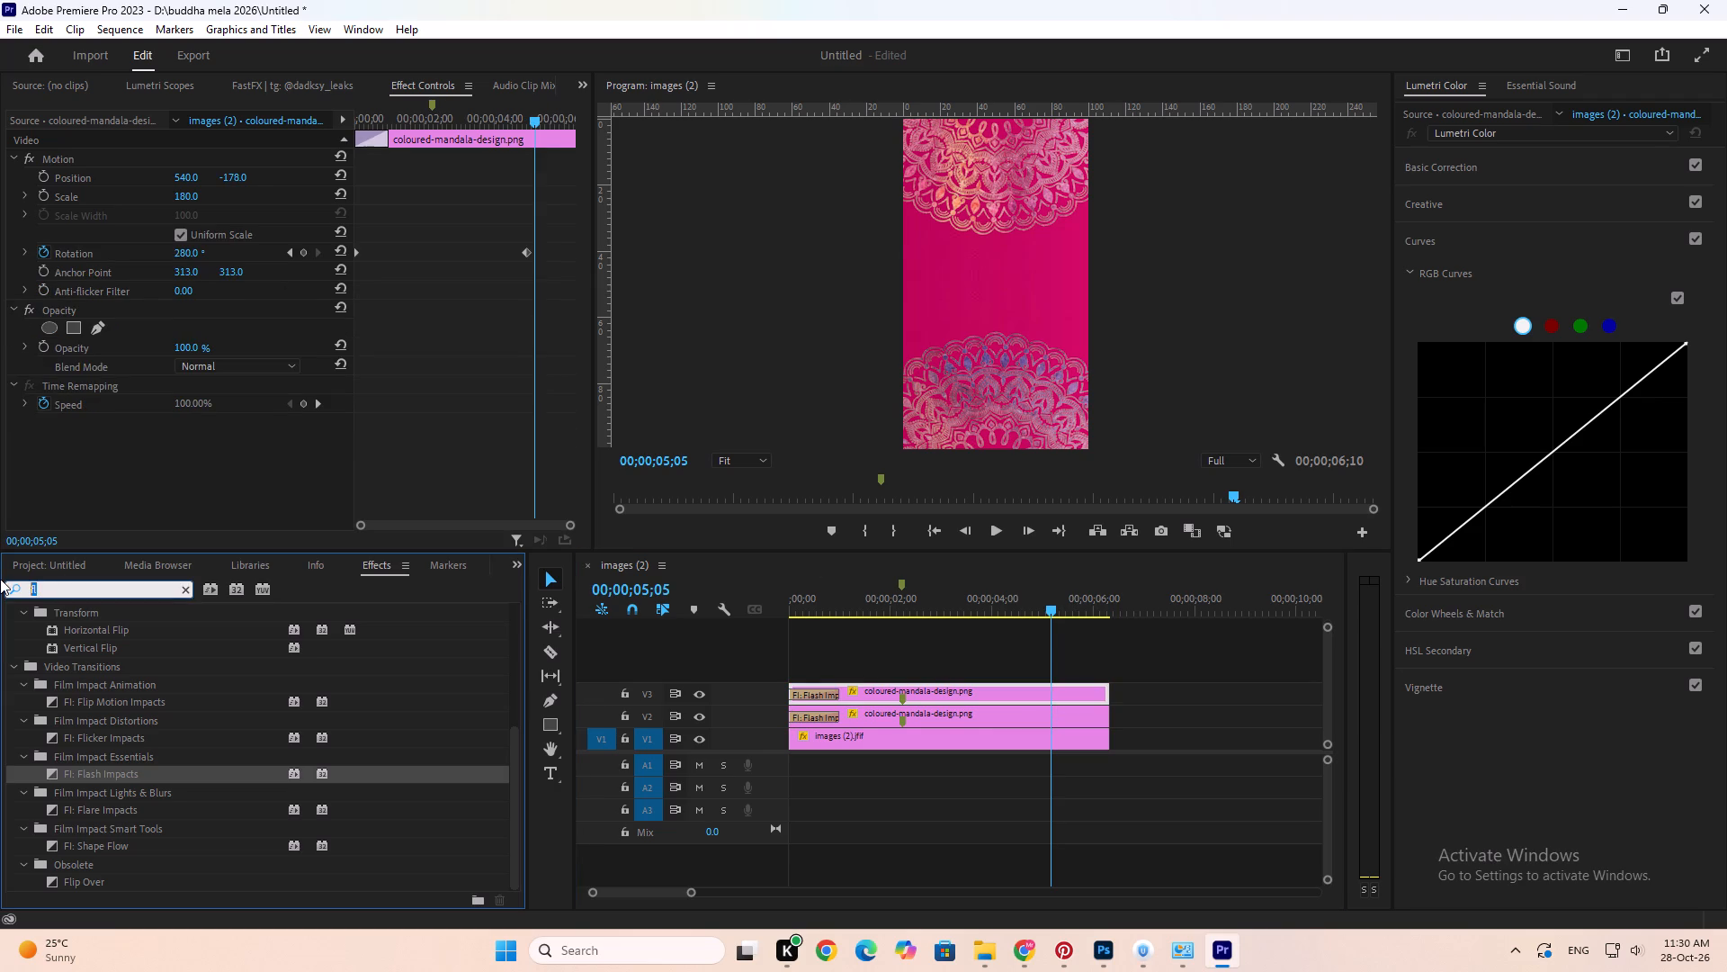
pyautogui.write('blur')
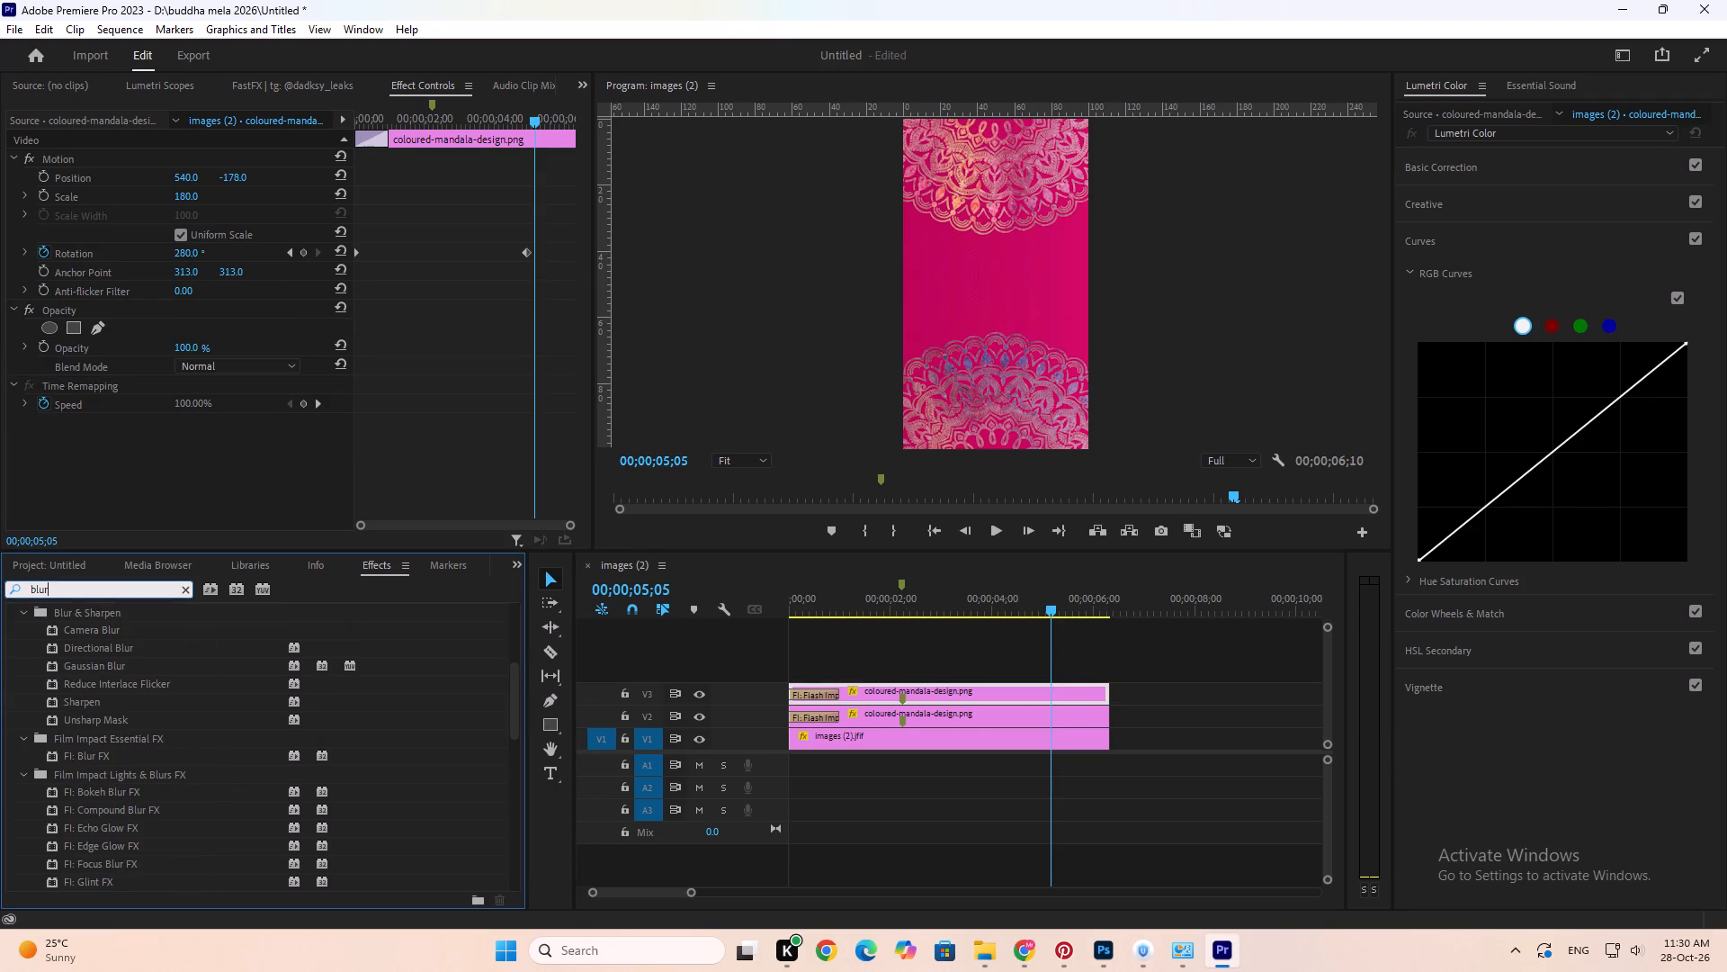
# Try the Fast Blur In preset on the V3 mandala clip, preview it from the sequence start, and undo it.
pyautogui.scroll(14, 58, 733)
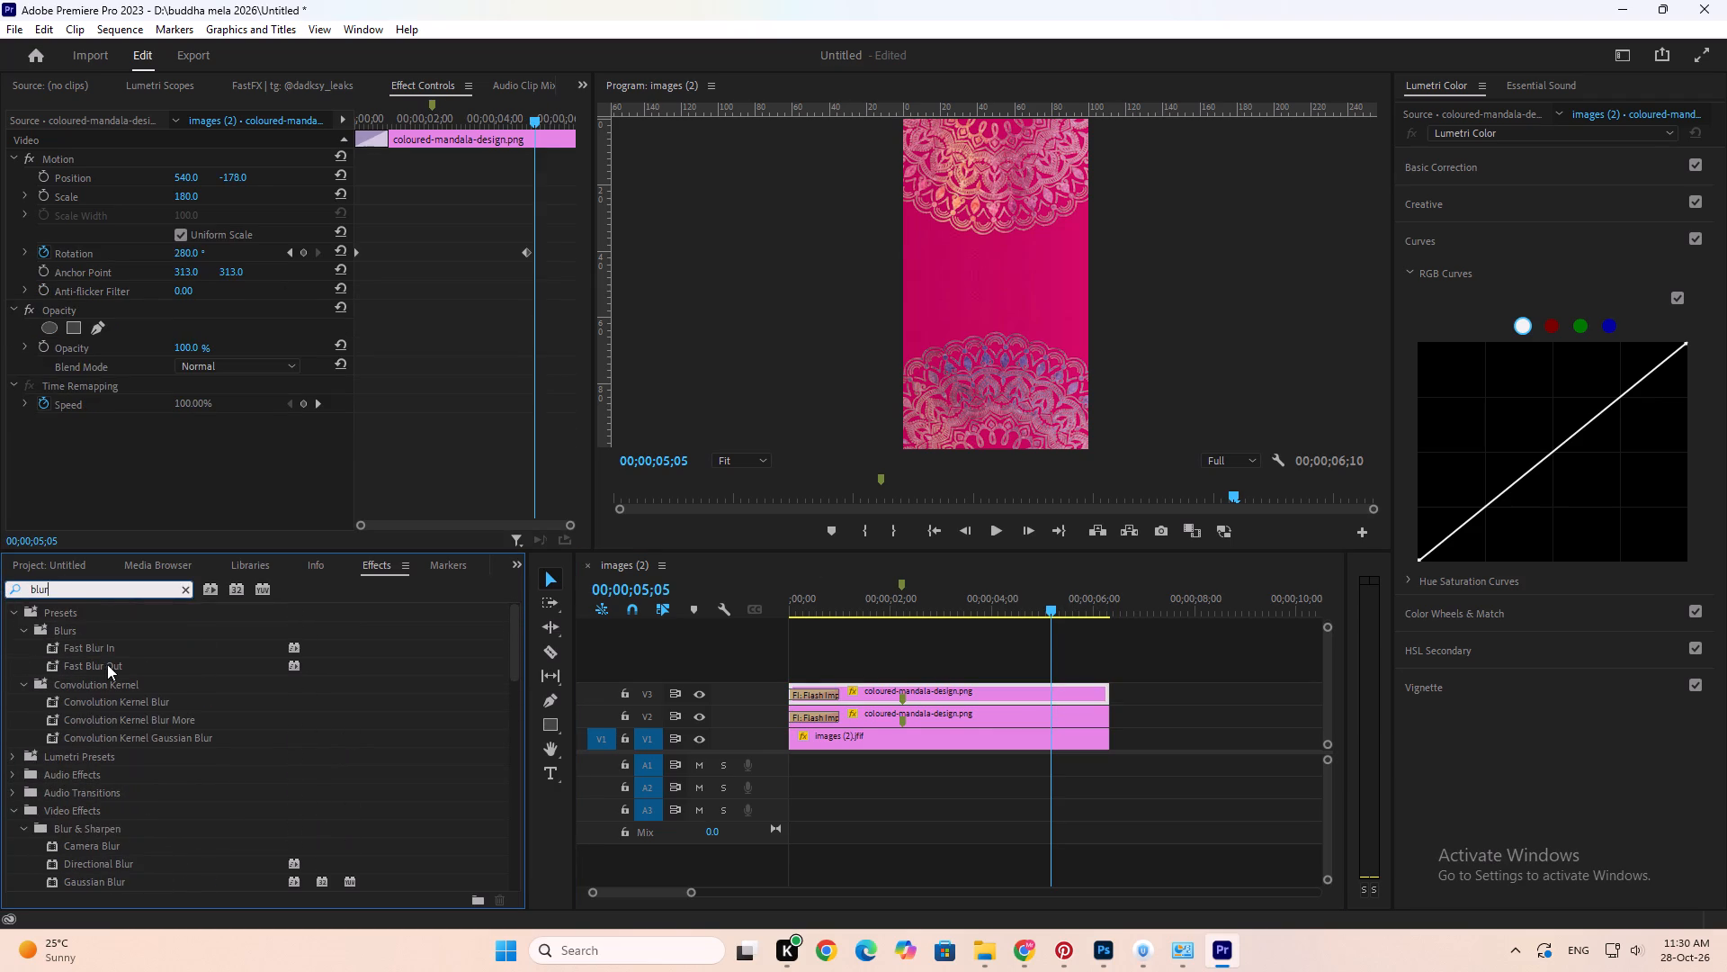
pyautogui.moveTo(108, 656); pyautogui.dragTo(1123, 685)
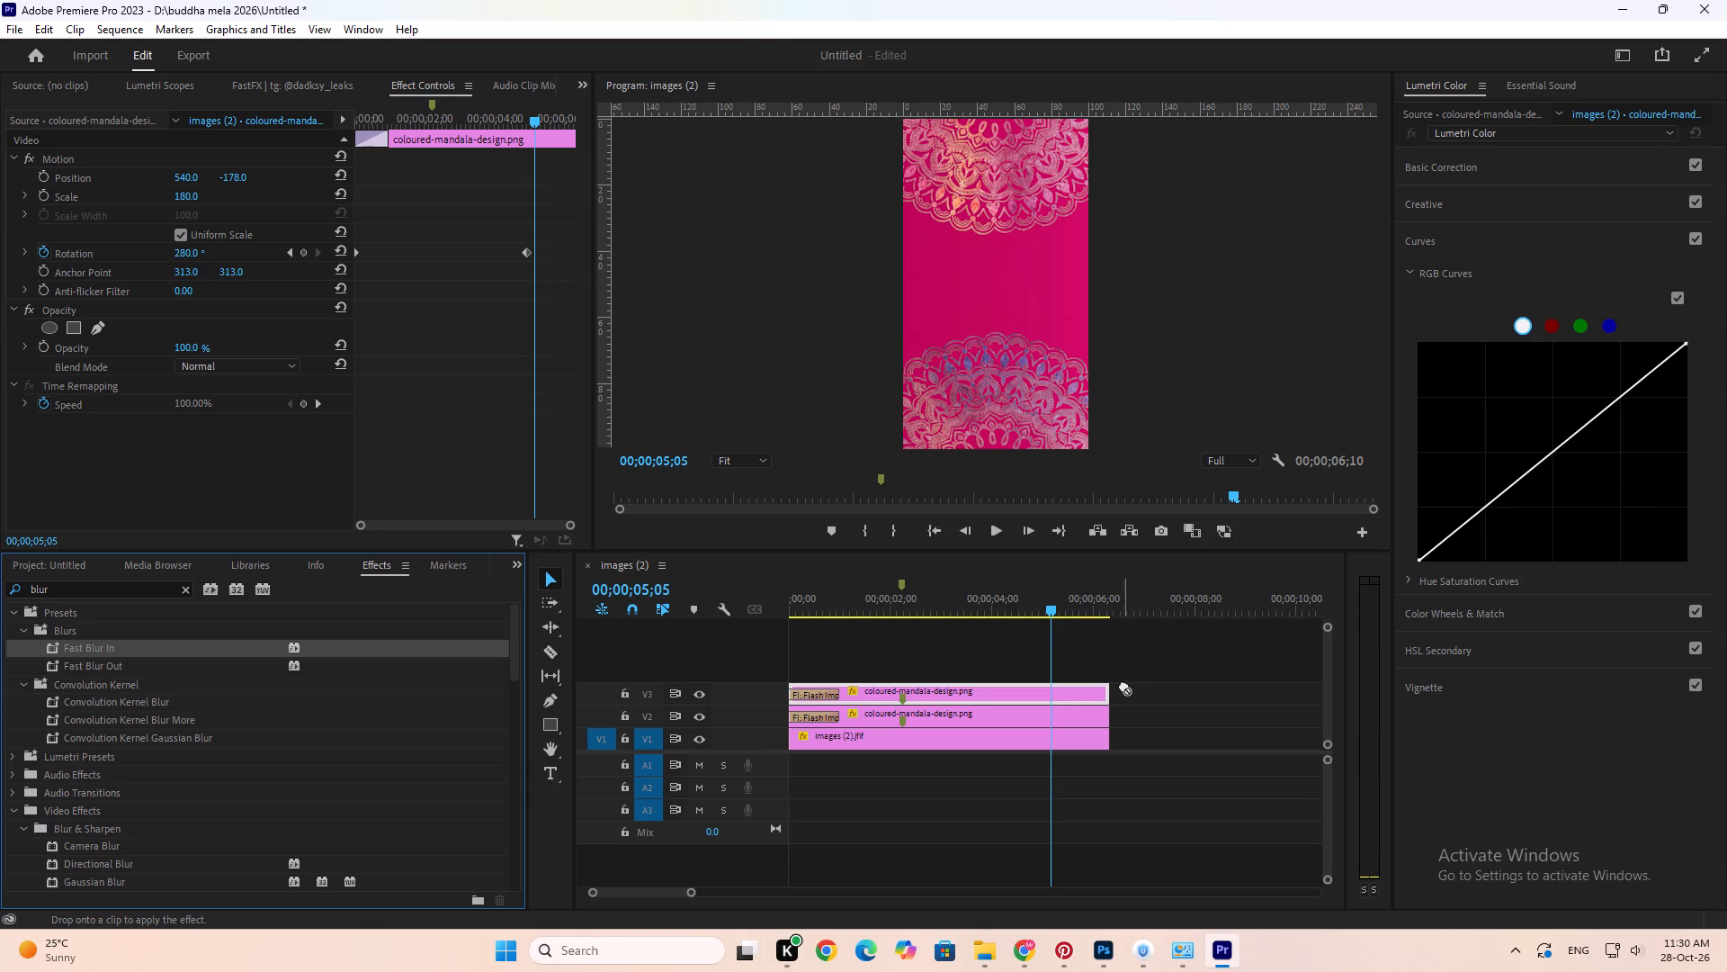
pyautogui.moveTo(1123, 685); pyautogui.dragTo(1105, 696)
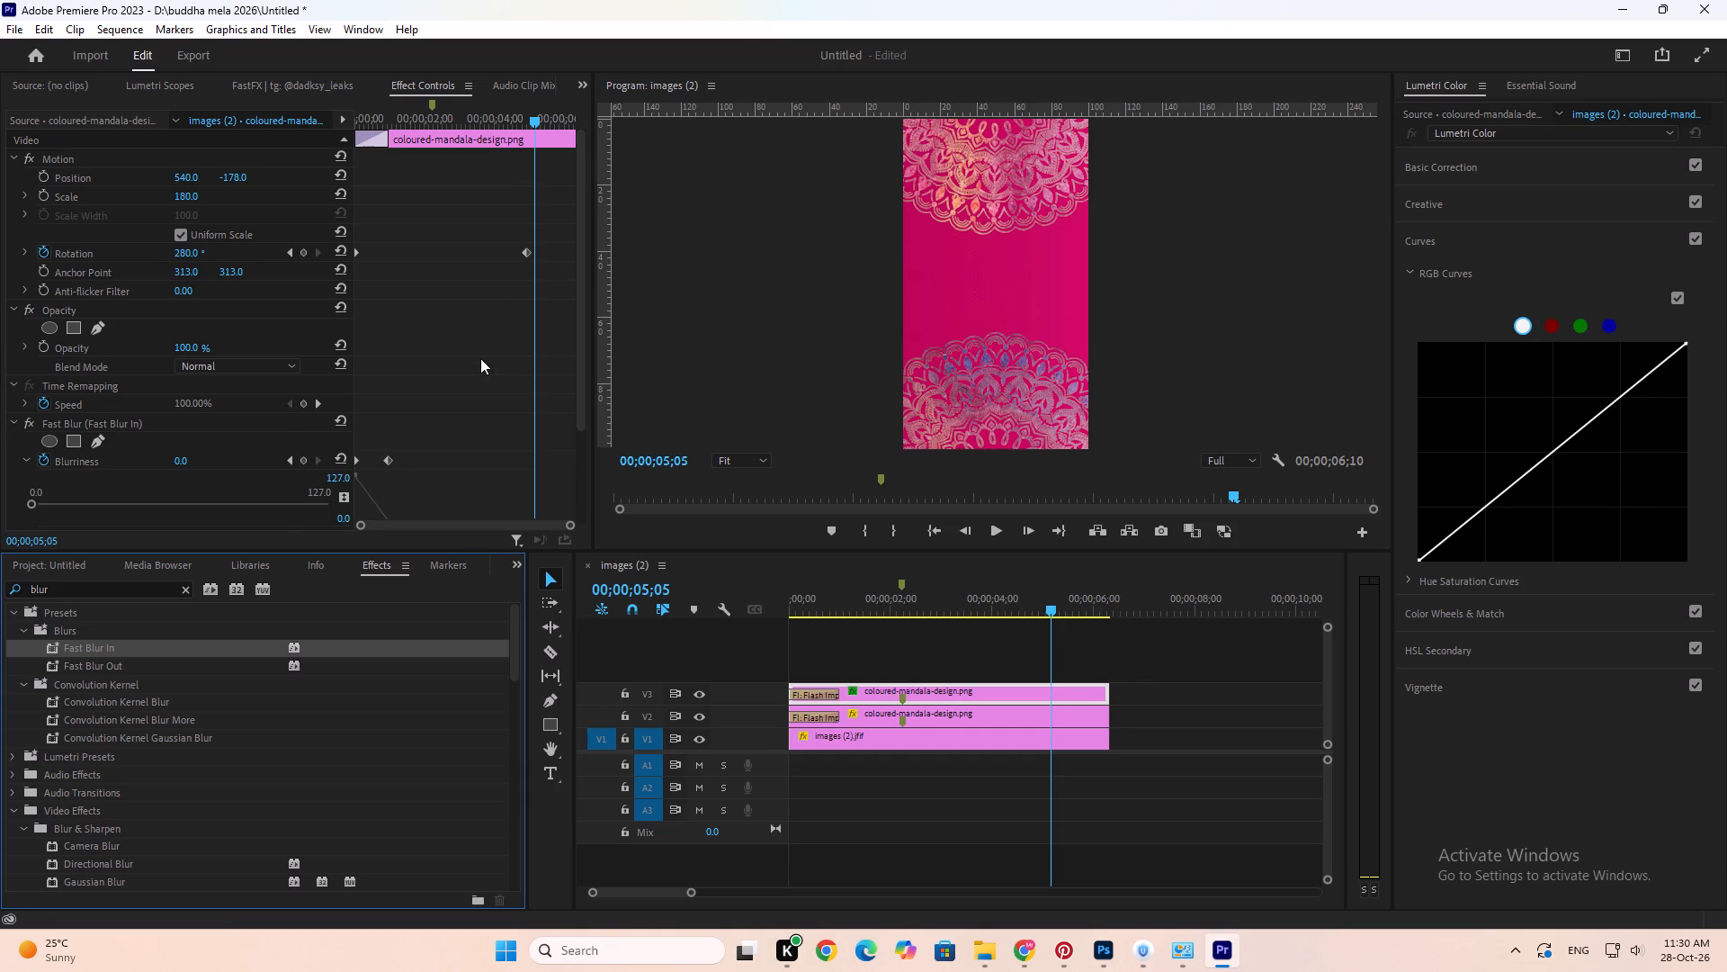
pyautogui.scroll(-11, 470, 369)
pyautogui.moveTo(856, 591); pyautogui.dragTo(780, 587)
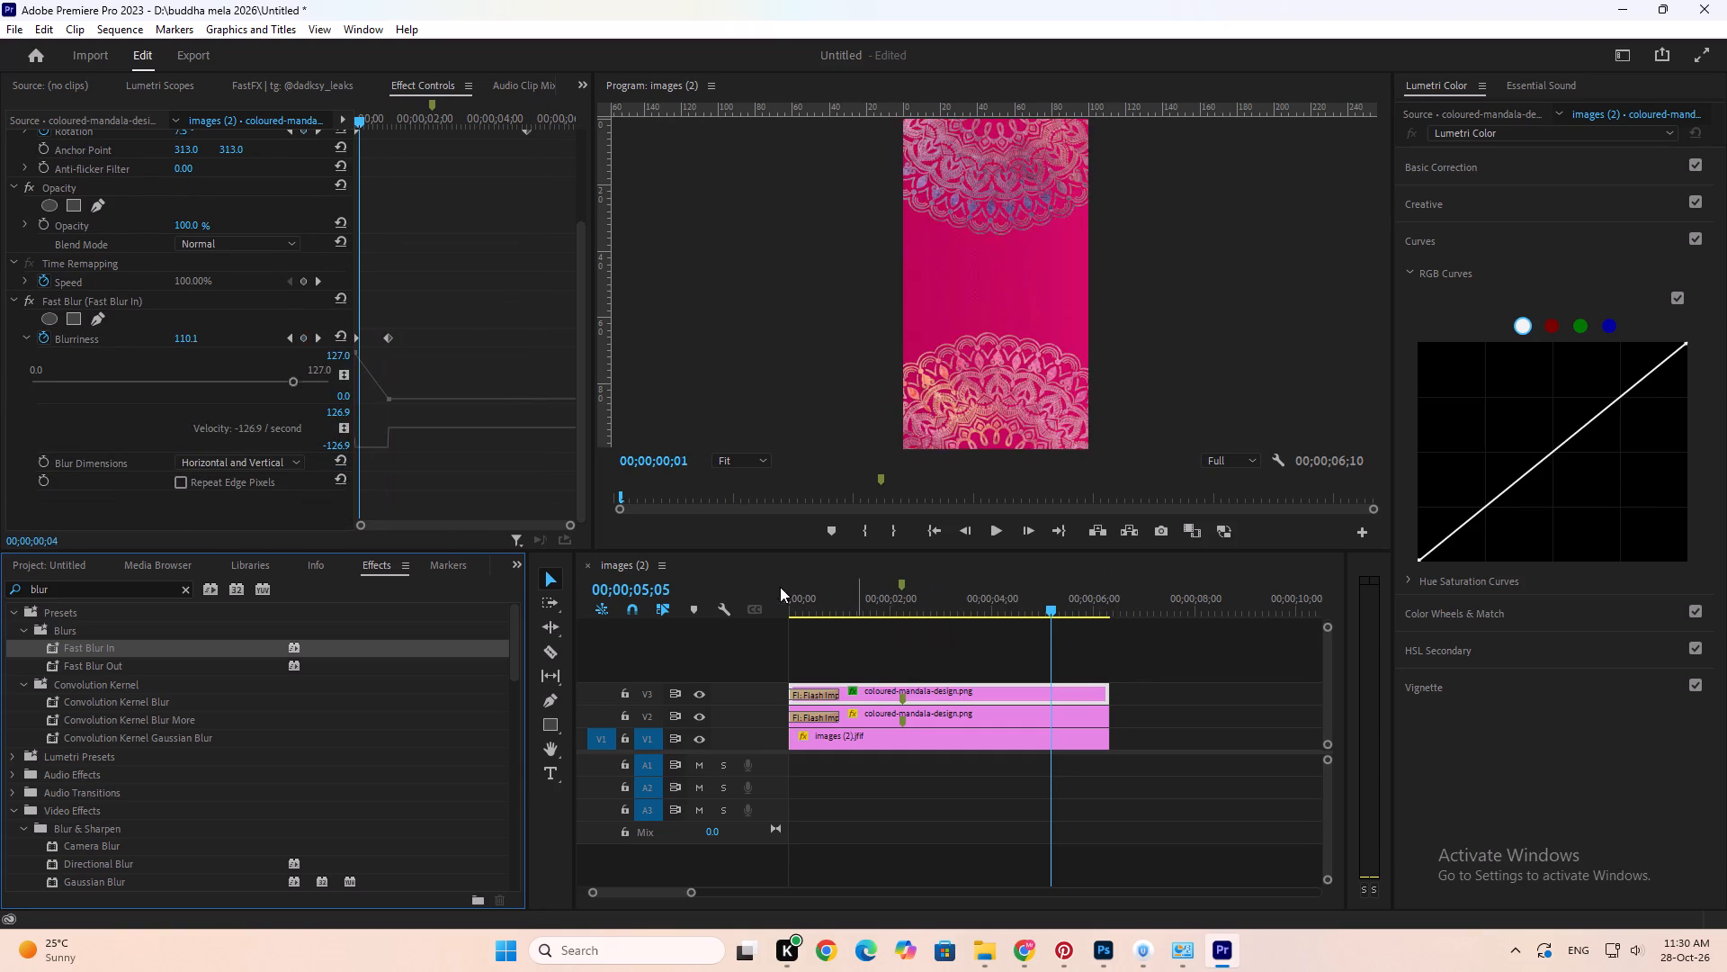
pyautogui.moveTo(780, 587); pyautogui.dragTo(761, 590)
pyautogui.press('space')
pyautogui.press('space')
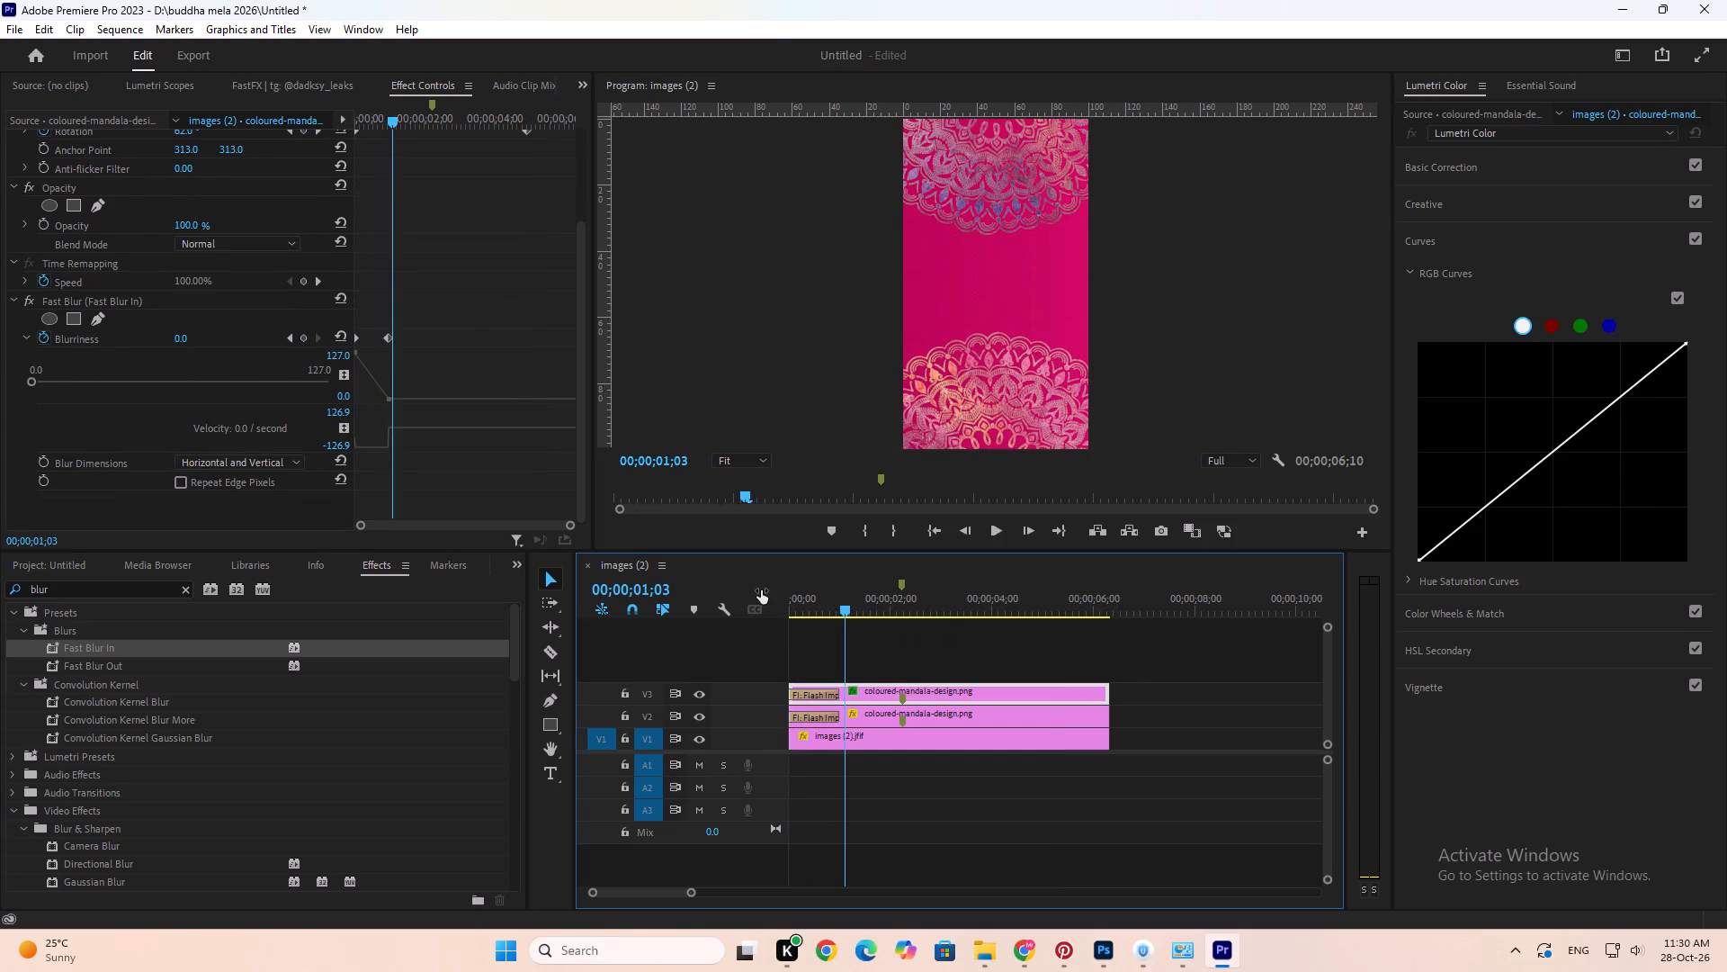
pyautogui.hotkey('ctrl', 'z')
# Apply the FI: Bokeh Blur FX effect from Film Impact Lights & Blurs FX to the V3 mandala clip.
pyautogui.moveTo(840, 600); pyautogui.dragTo(1058, 604)
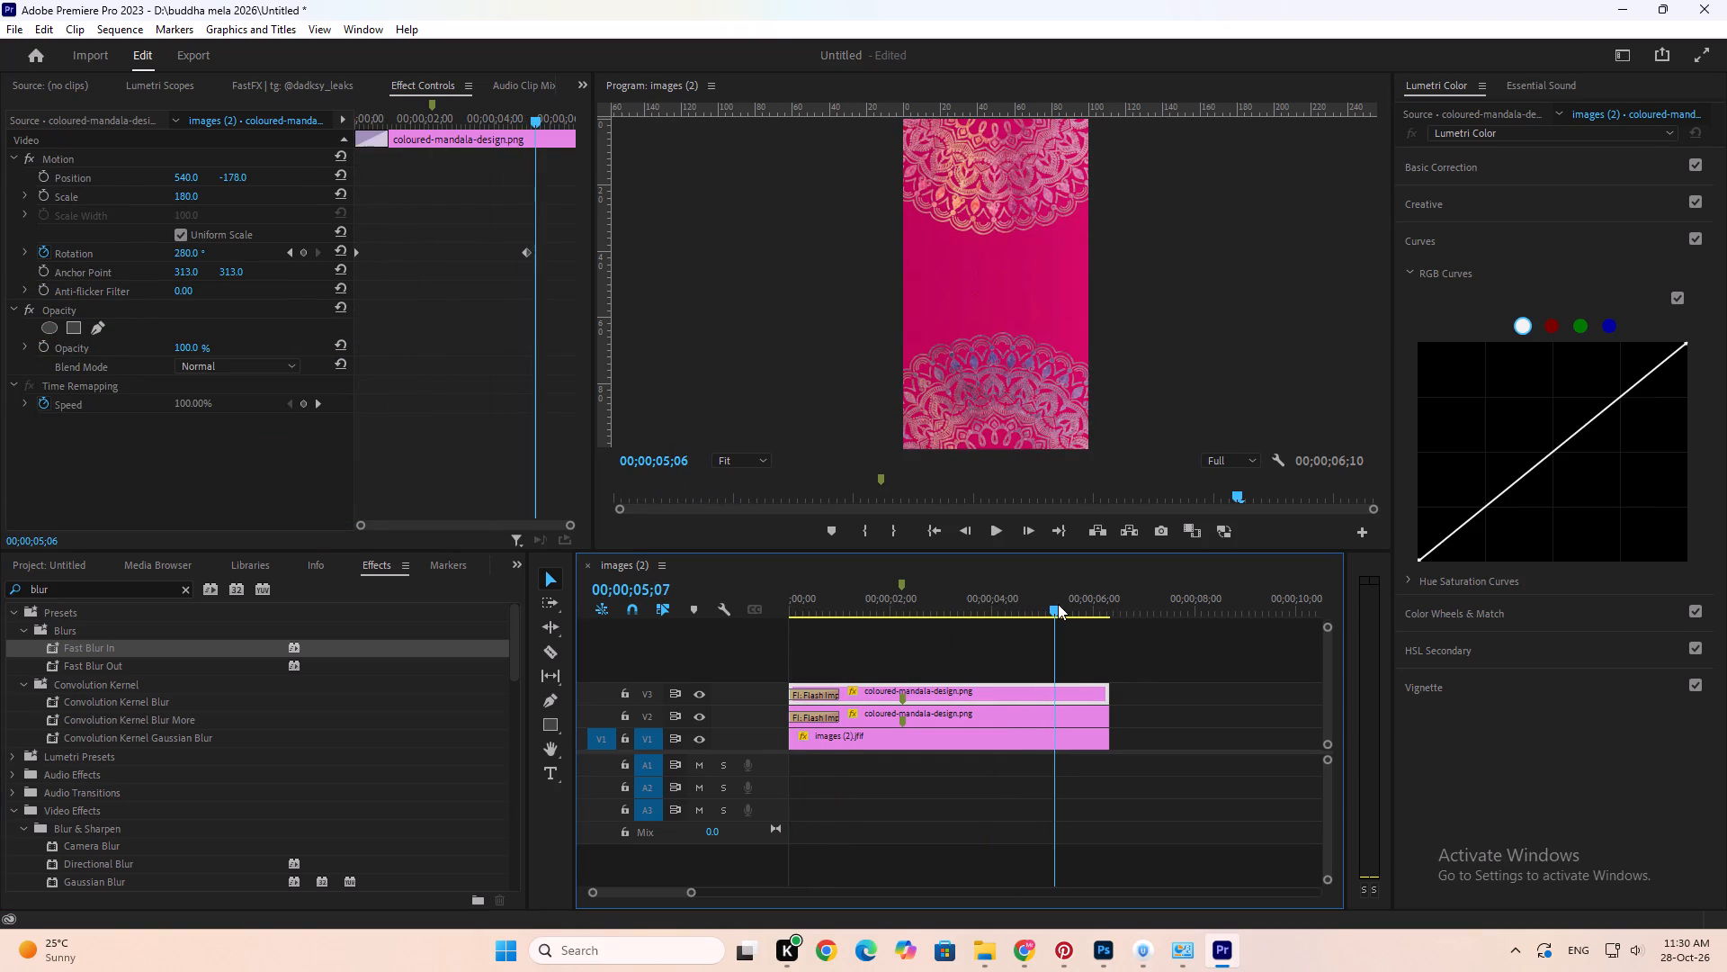
pyautogui.moveTo(1058, 604); pyautogui.dragTo(1058, 605)
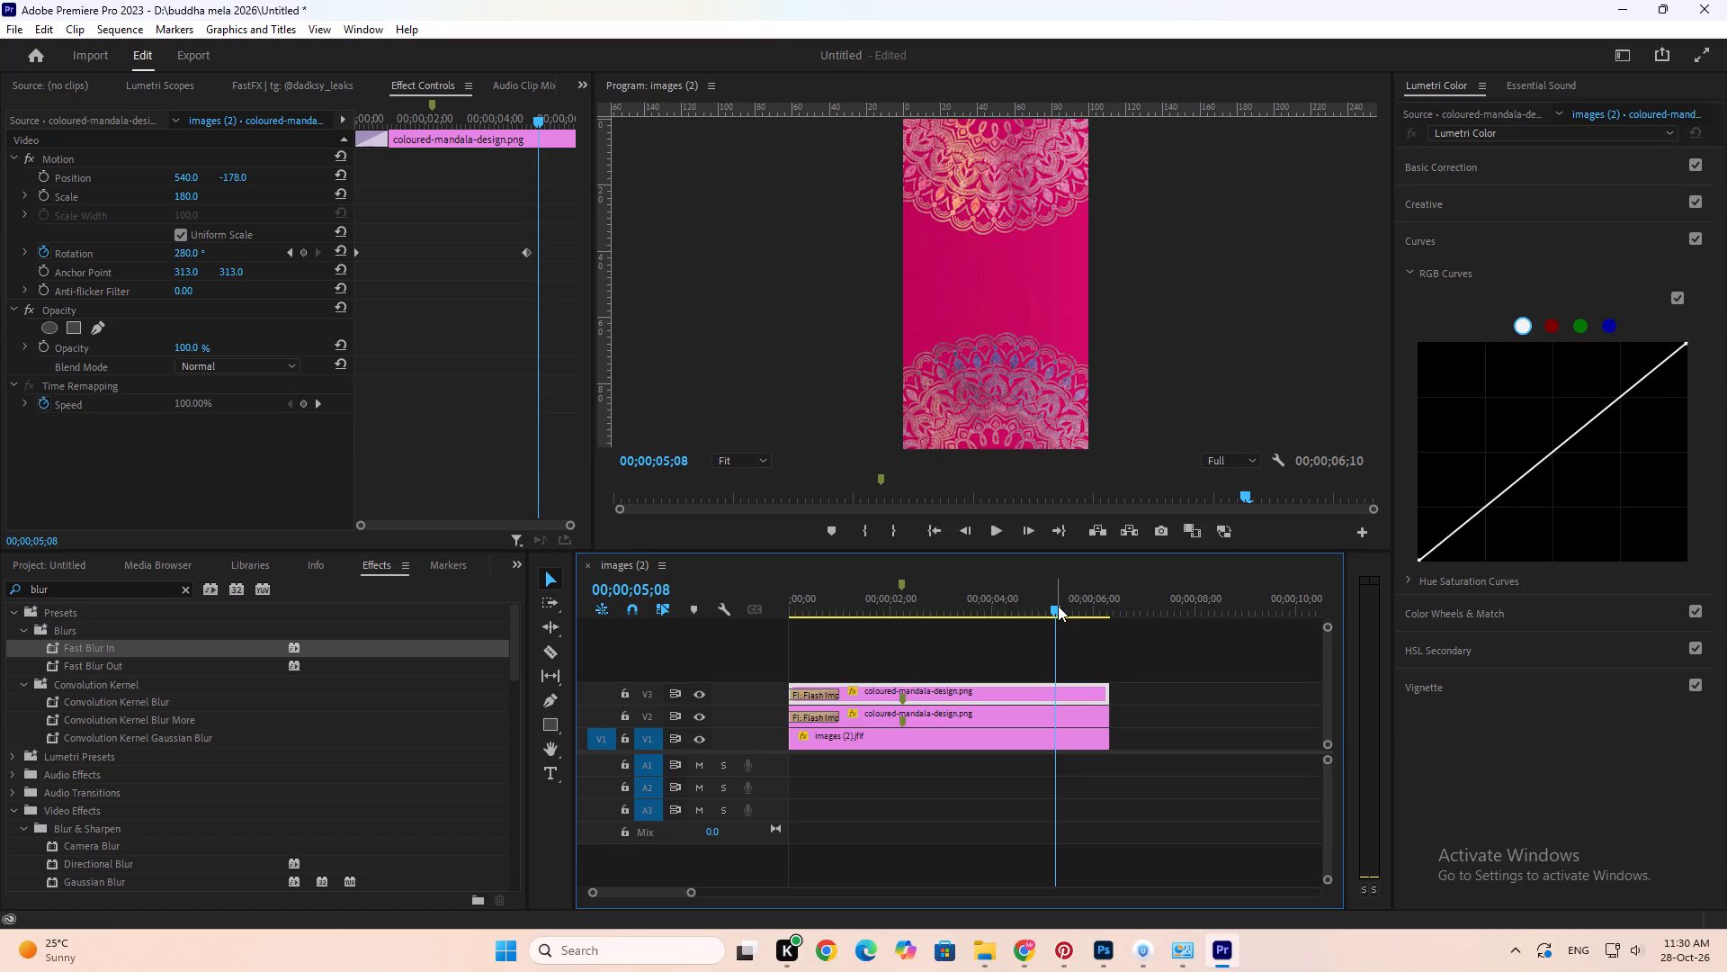
pyautogui.scroll(-6, 149, 786)
pyautogui.scroll(8, 157, 787)
pyautogui.scroll(-3, 157, 787)
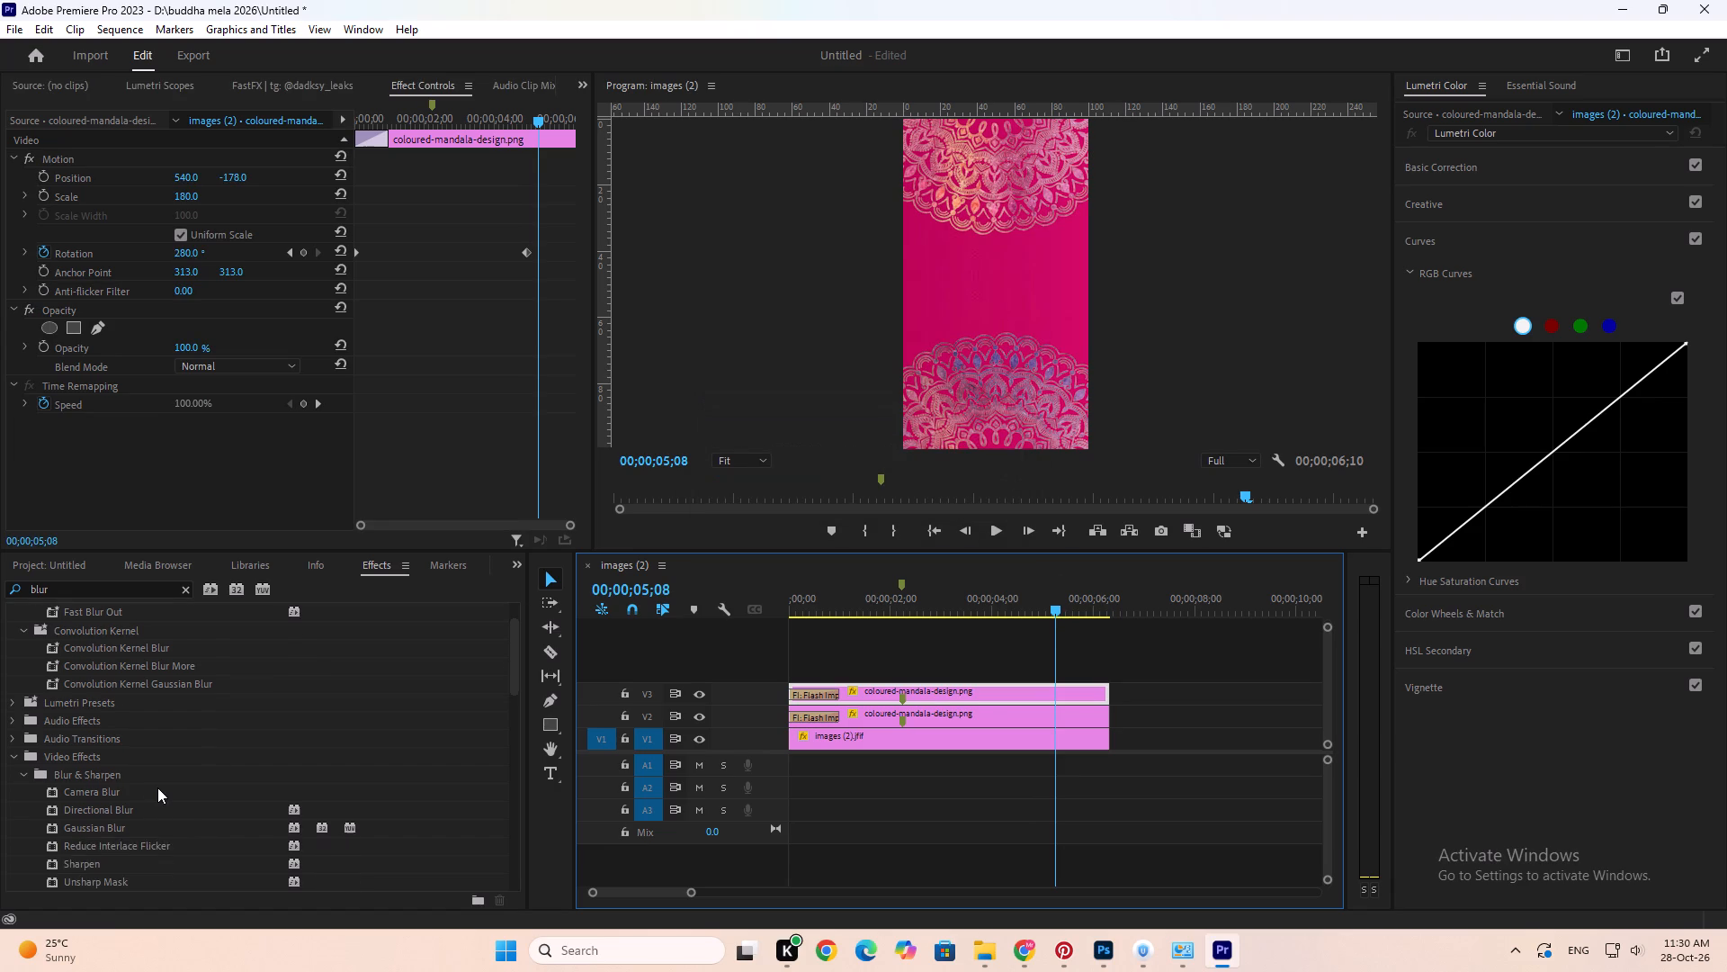
pyautogui.scroll(-16, 157, 787)
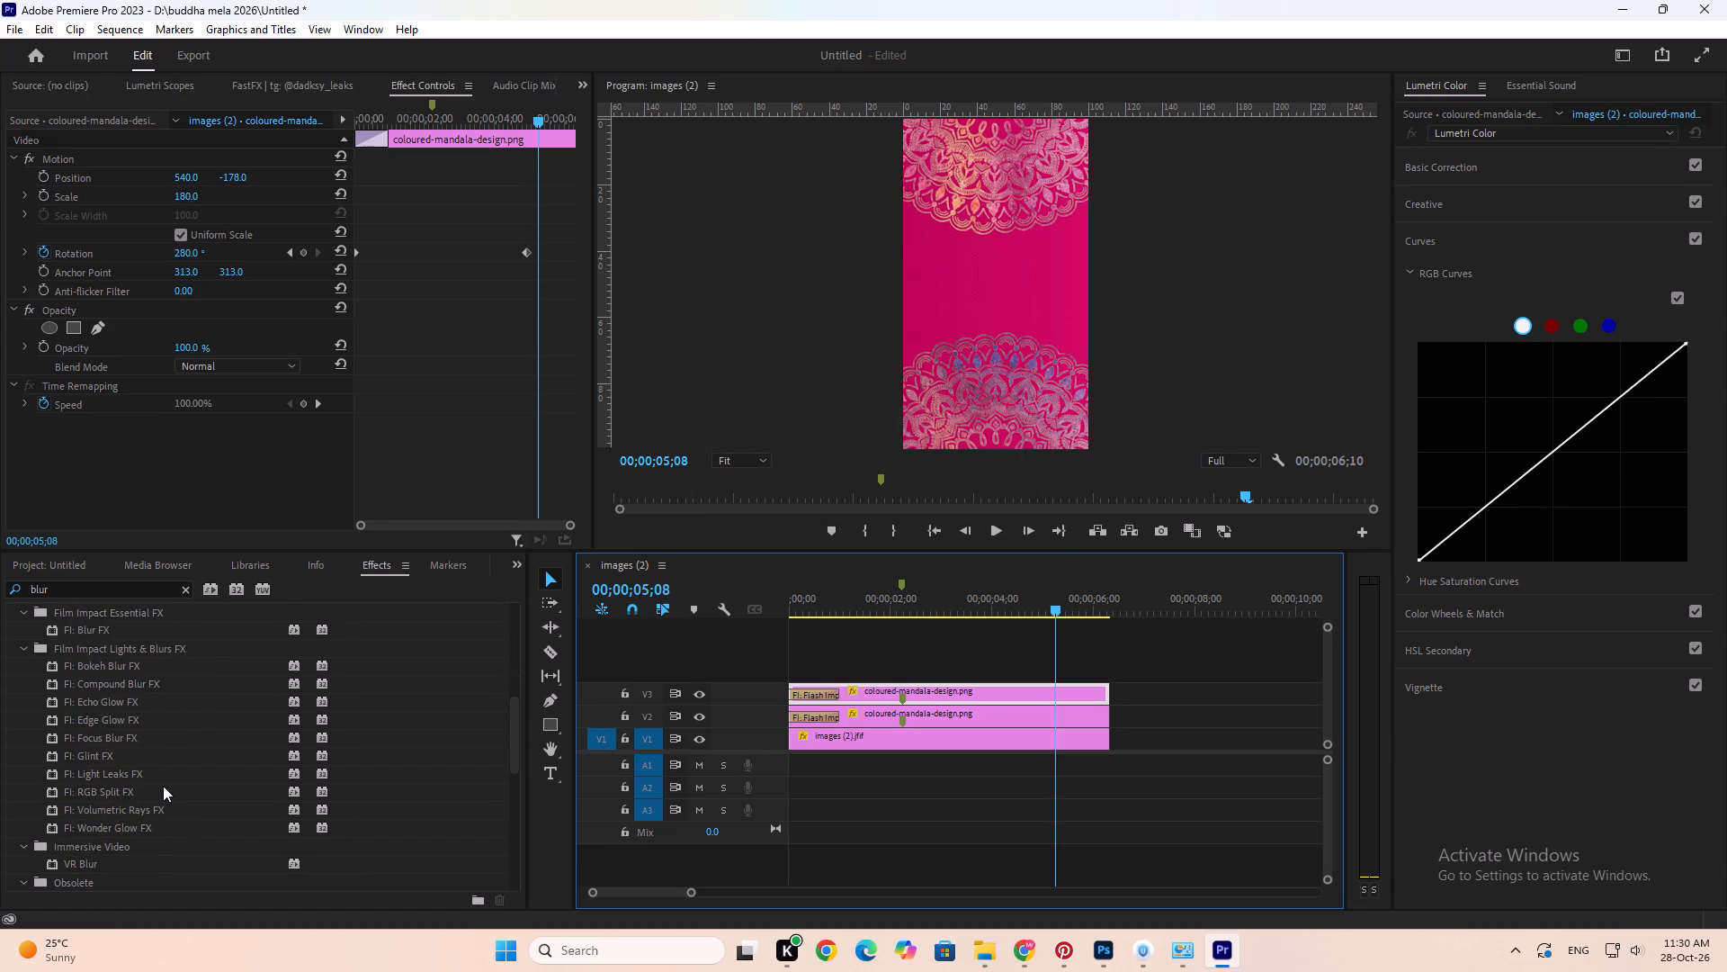
pyautogui.scroll(-4, 163, 786)
pyautogui.scroll(3, 160, 786)
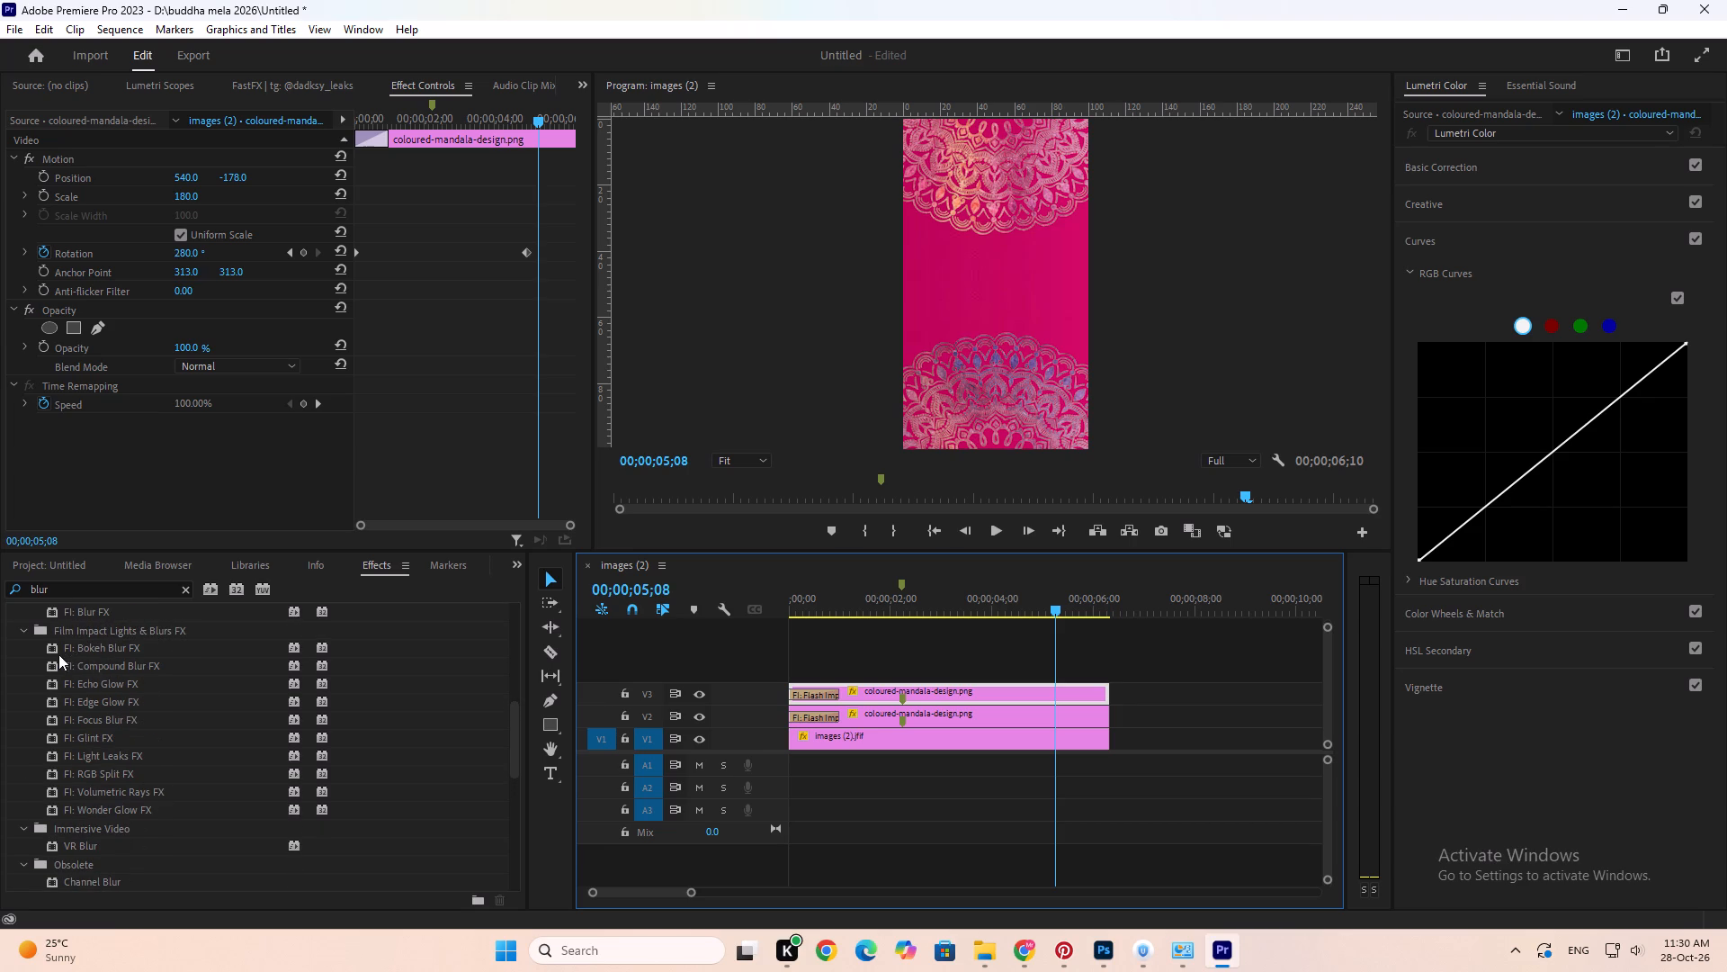
pyautogui.moveTo(56, 647); pyautogui.dragTo(1102, 694)
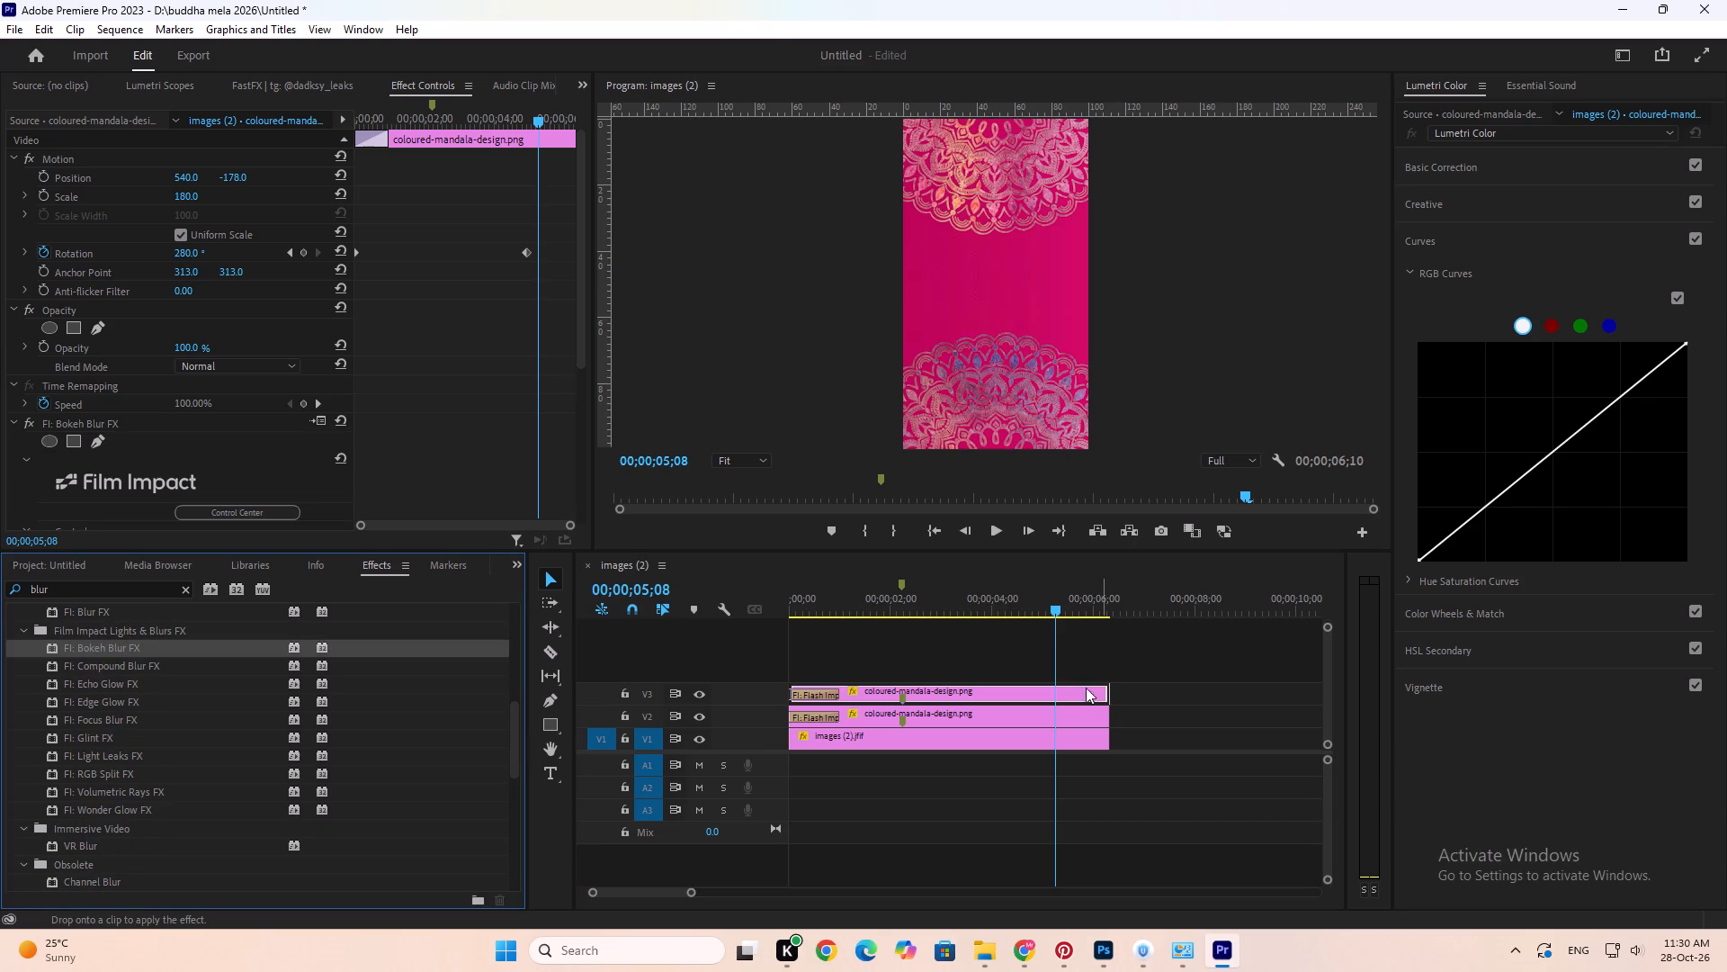
# Preview the bokeh blur on the V3 mandala around 00;00;01;19 and examine the effect's controls.
pyautogui.press('space')
pyautogui.moveTo(1028, 607); pyautogui.dragTo(876, 600)
pyautogui.press('space')
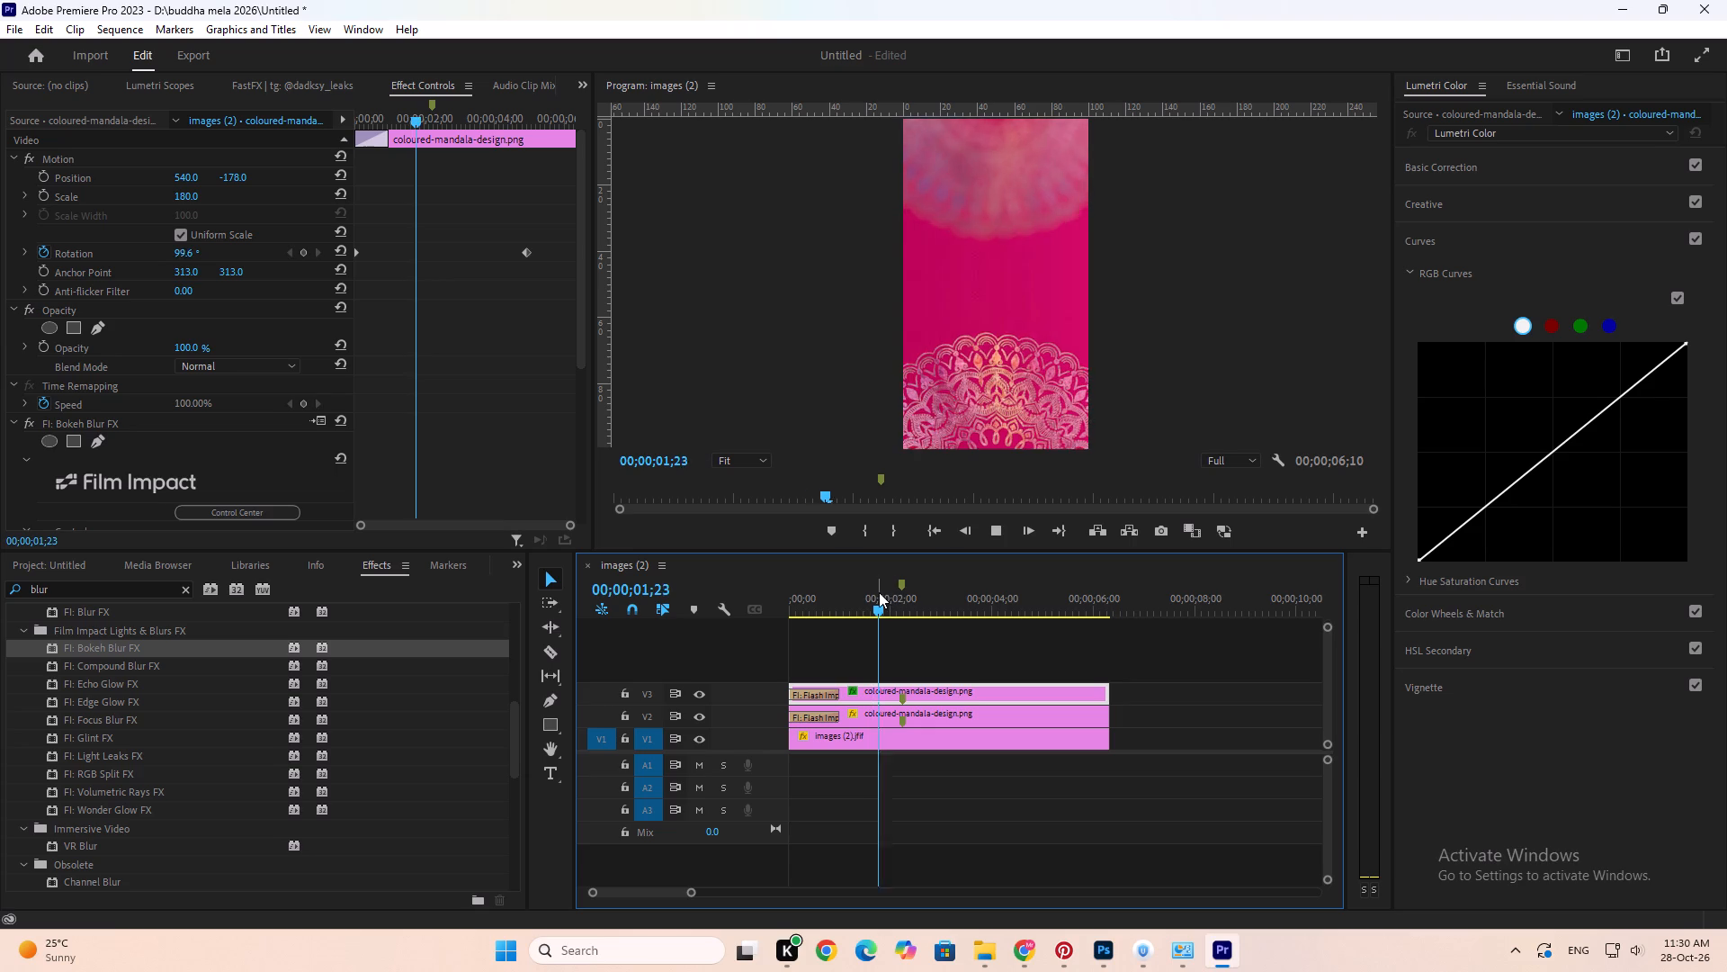
pyautogui.press('space')
pyautogui.click(879, 602)
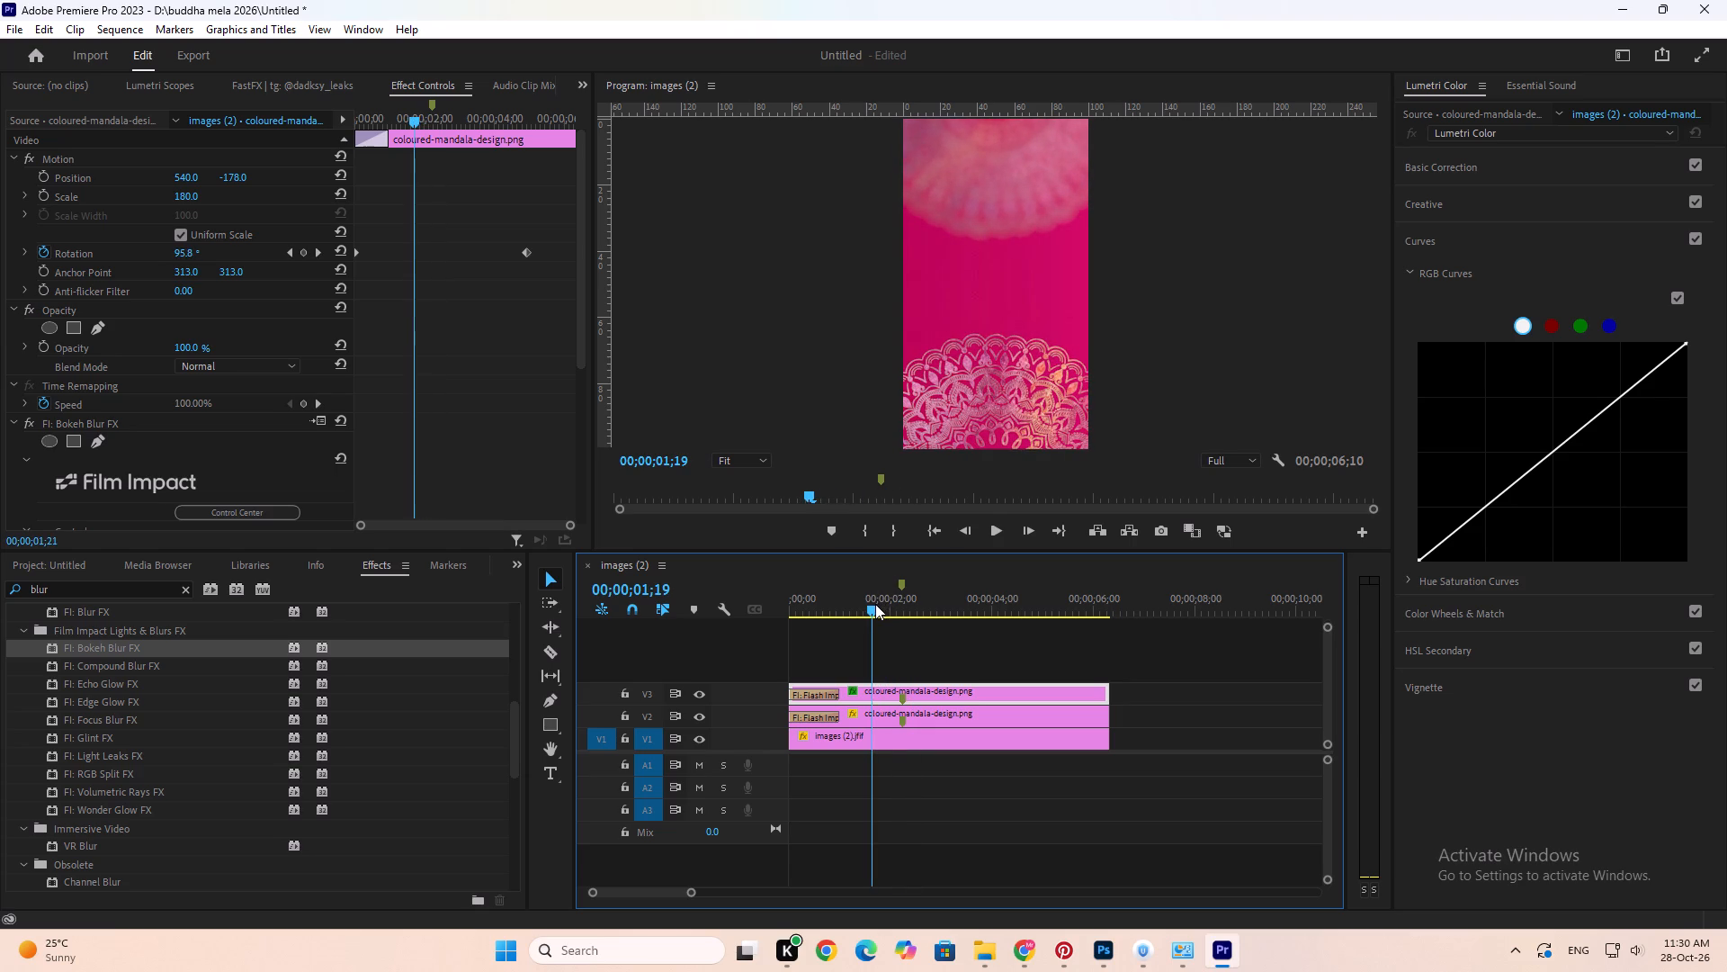
pyautogui.scroll(-20, 100, 428)
pyautogui.scroll(-6, 100, 428)
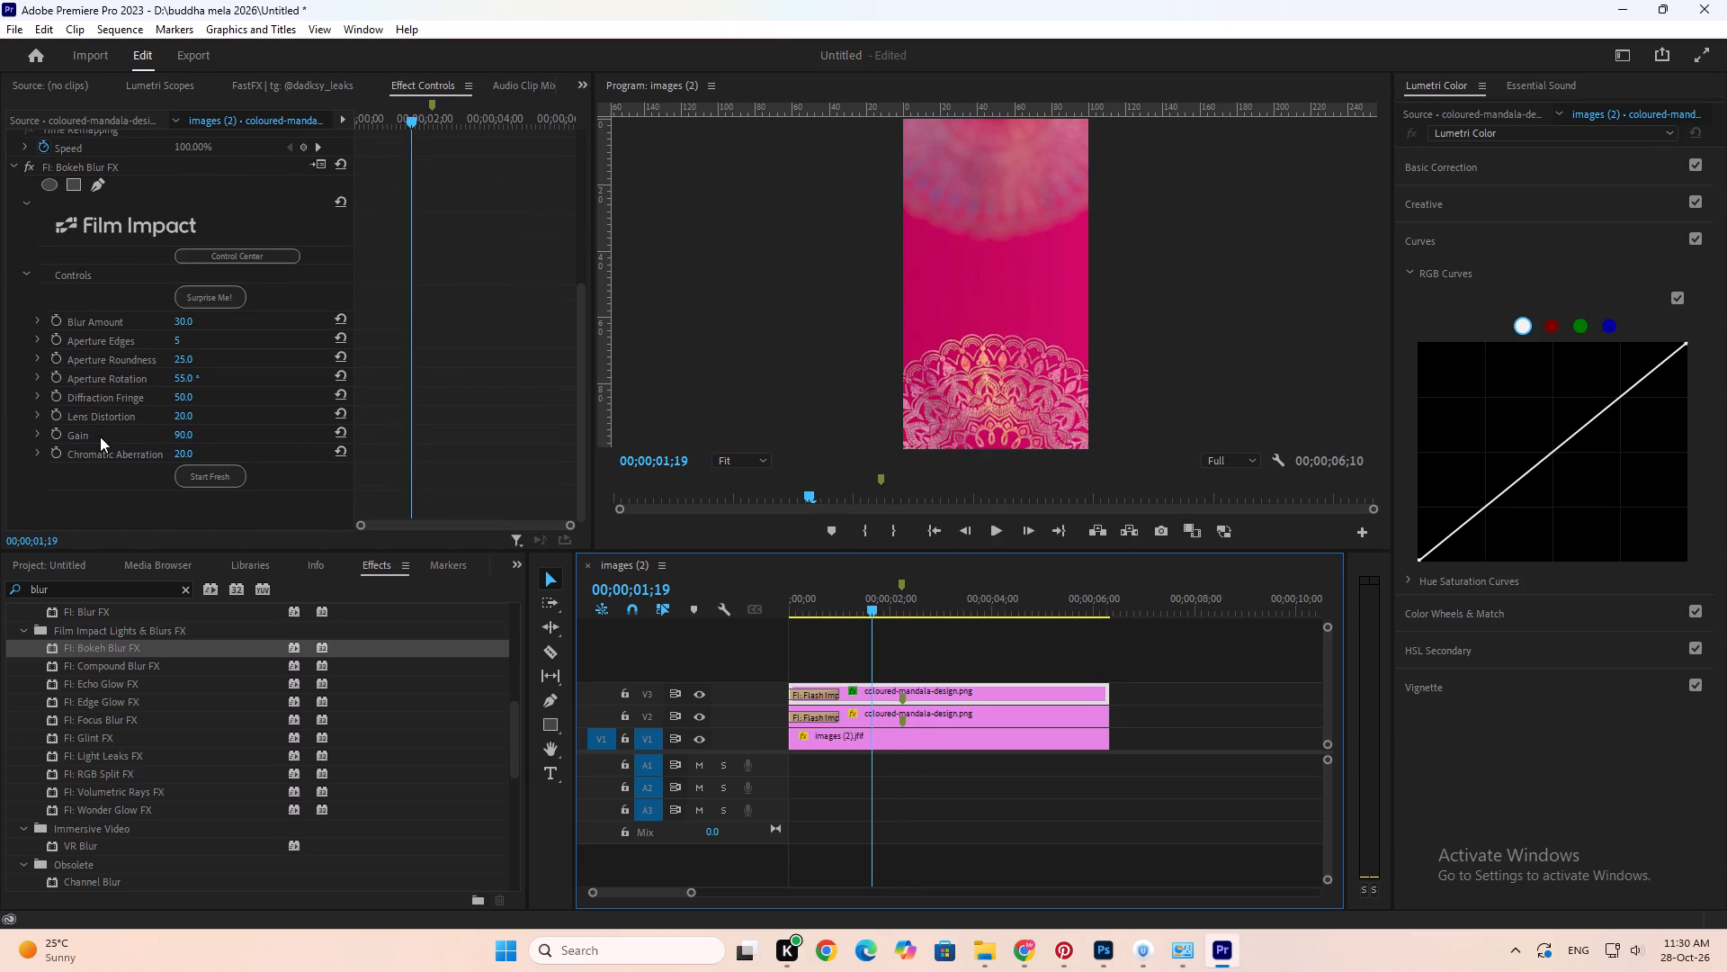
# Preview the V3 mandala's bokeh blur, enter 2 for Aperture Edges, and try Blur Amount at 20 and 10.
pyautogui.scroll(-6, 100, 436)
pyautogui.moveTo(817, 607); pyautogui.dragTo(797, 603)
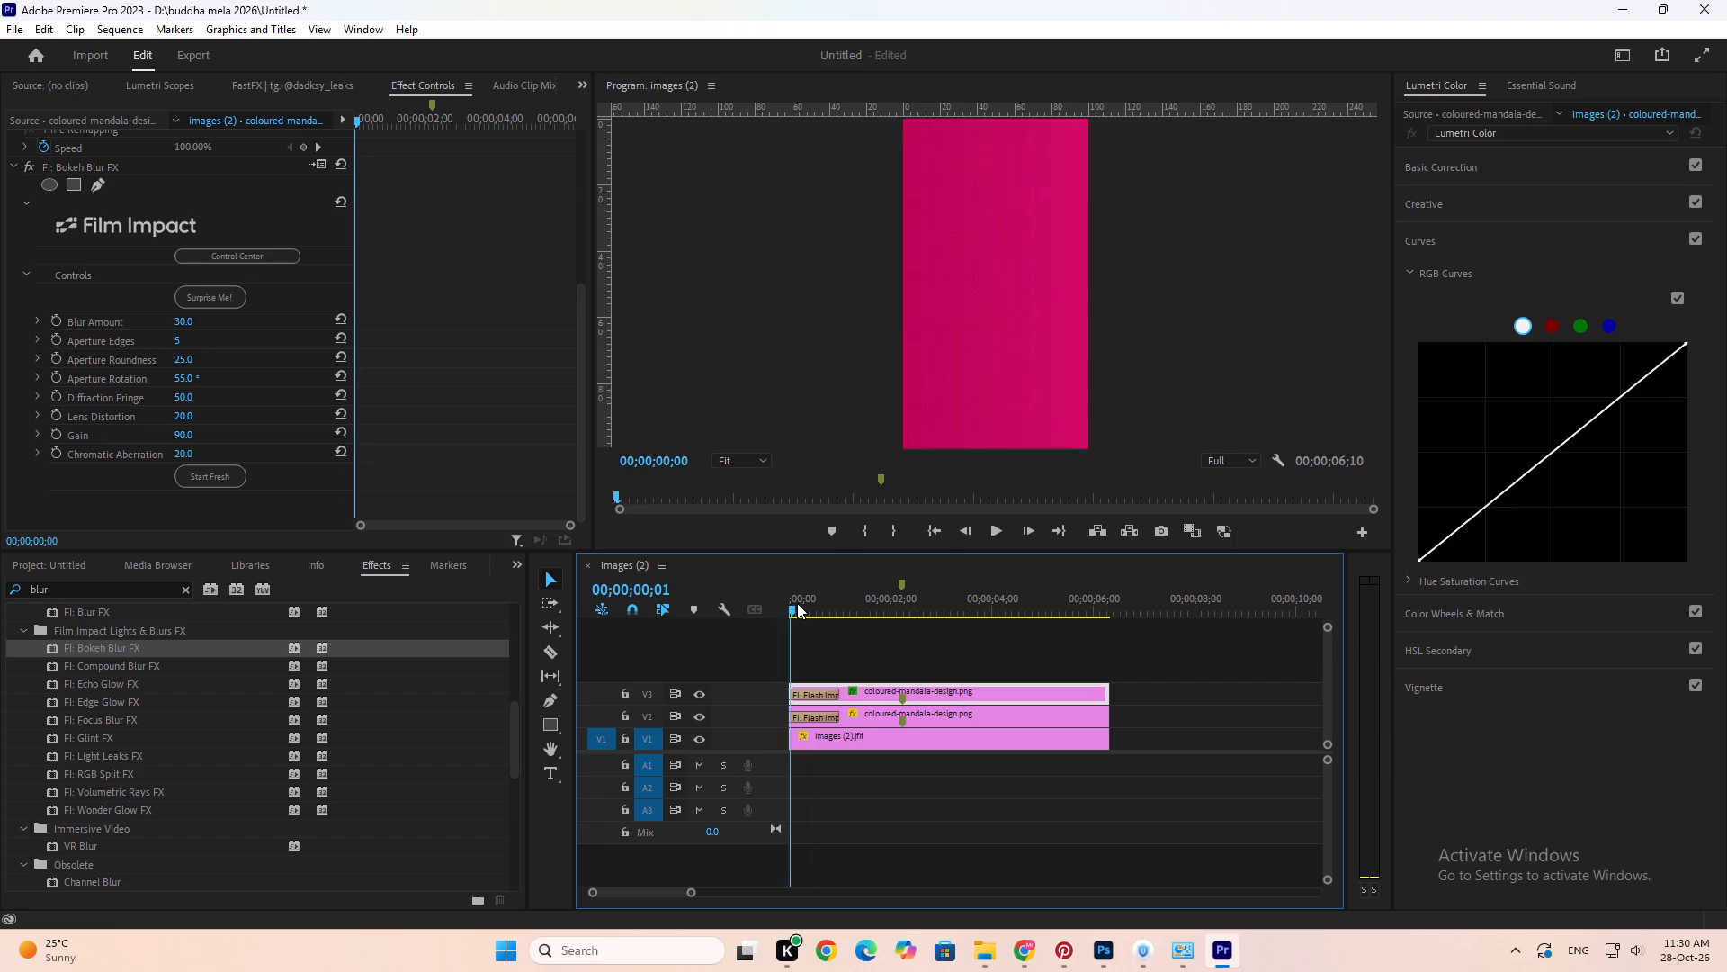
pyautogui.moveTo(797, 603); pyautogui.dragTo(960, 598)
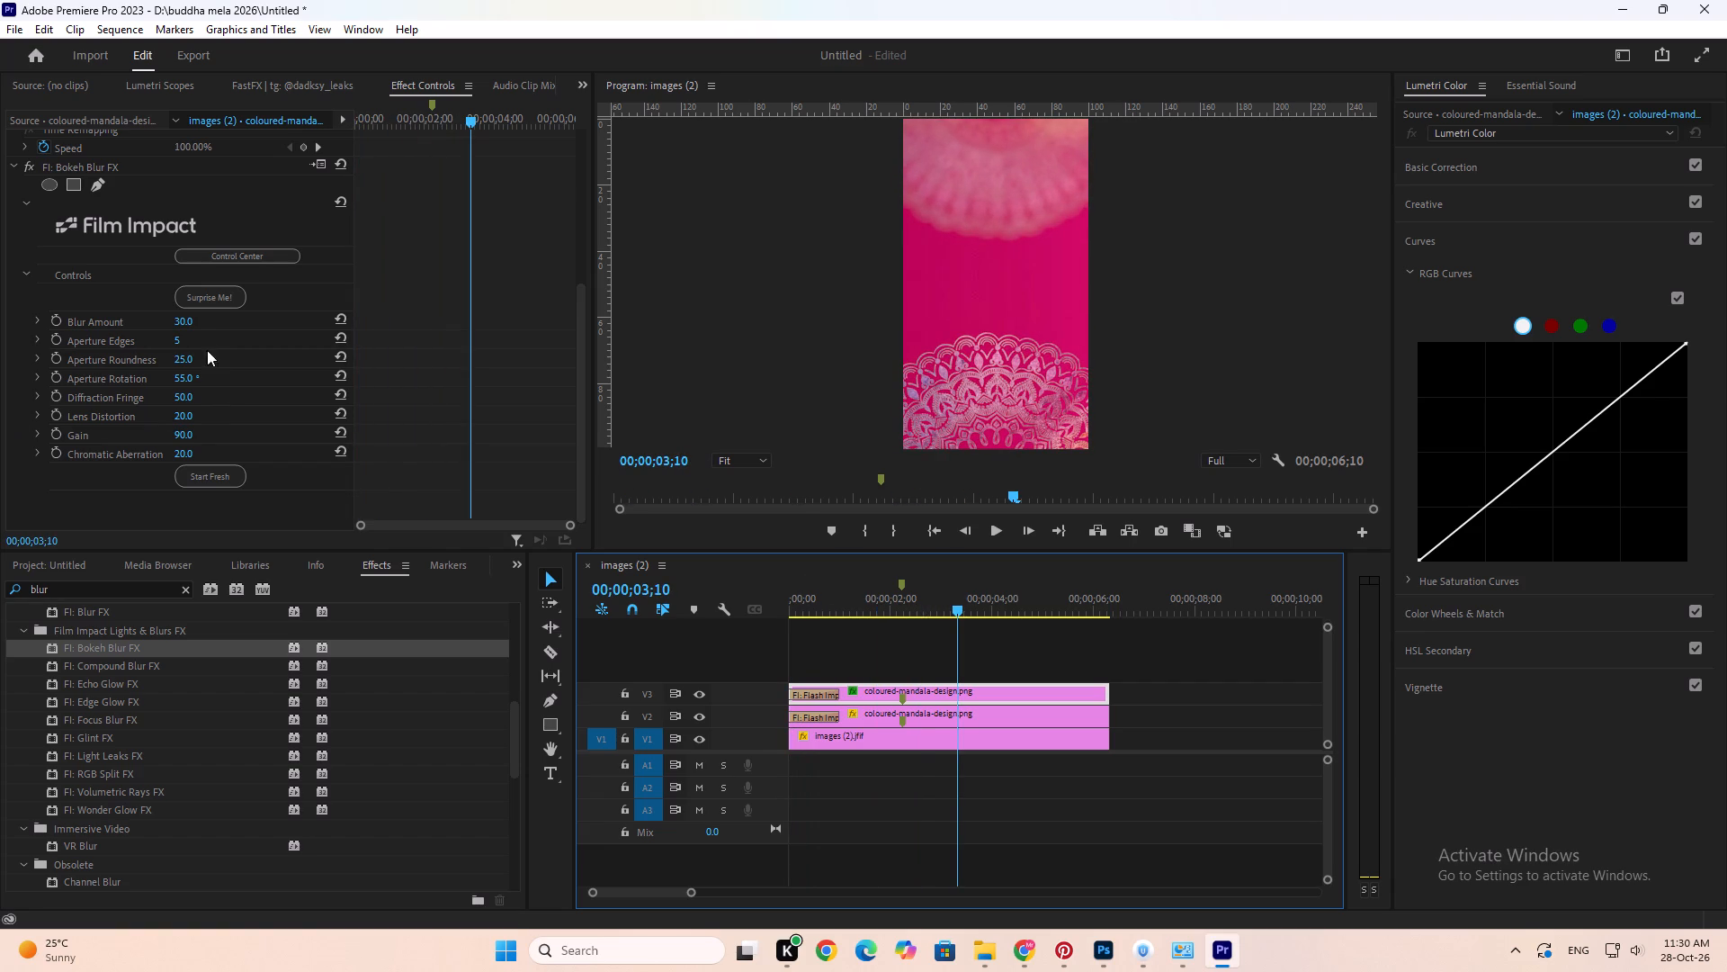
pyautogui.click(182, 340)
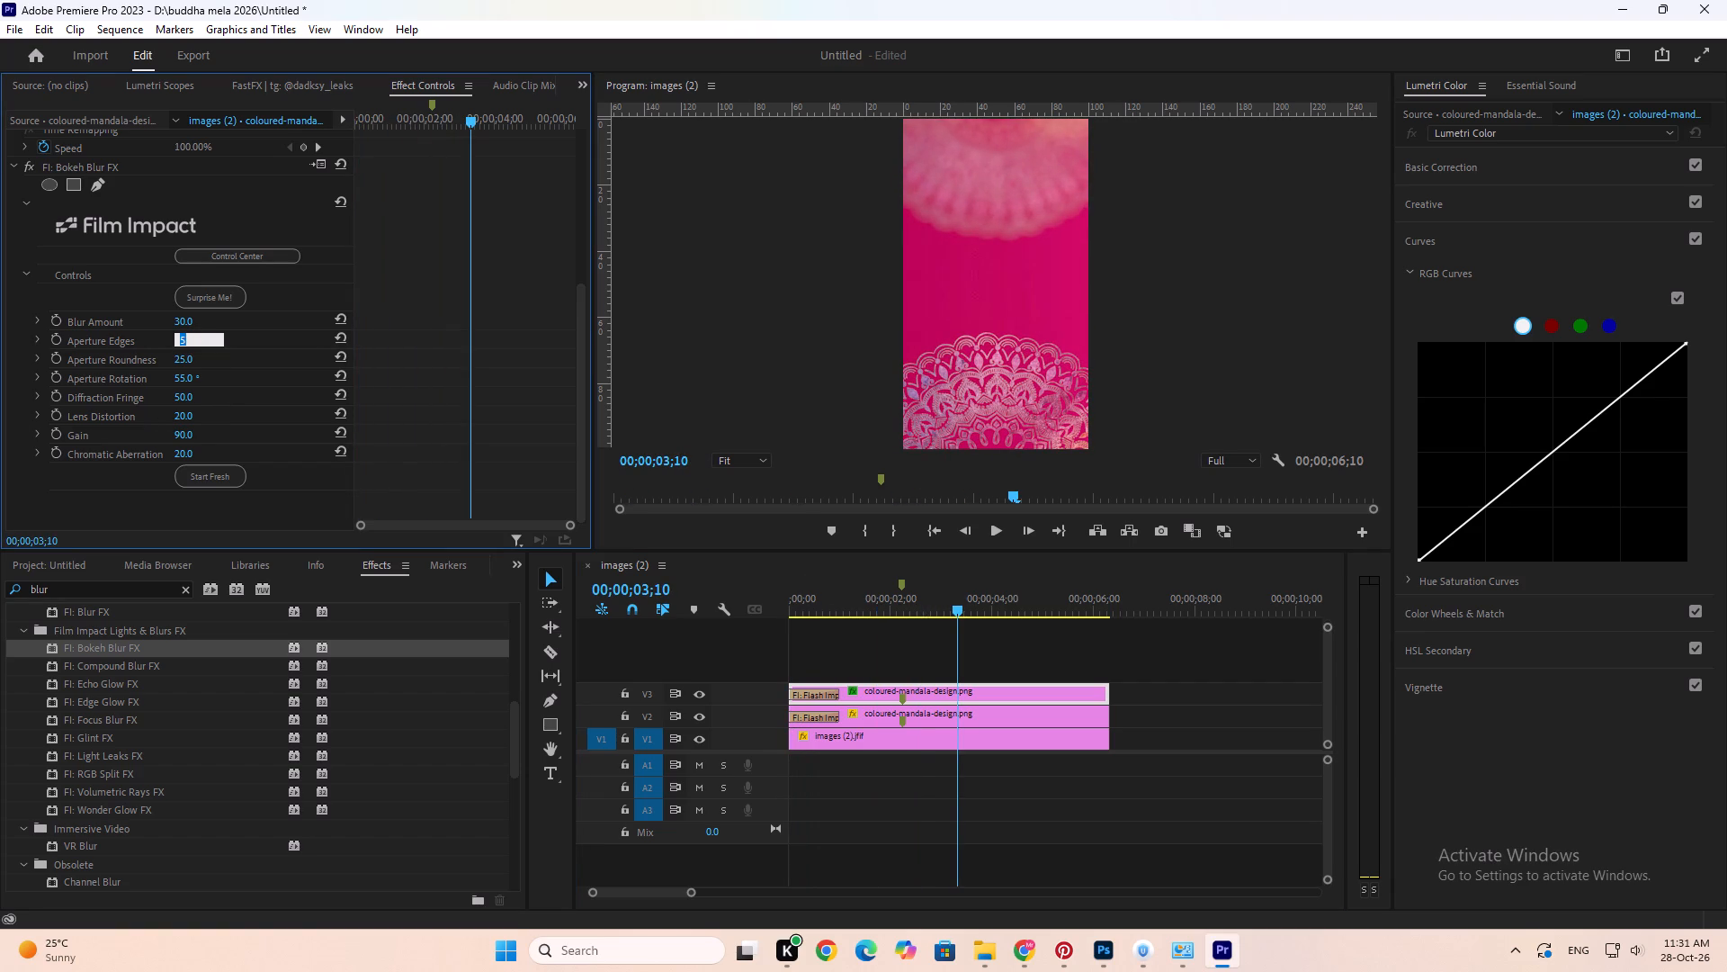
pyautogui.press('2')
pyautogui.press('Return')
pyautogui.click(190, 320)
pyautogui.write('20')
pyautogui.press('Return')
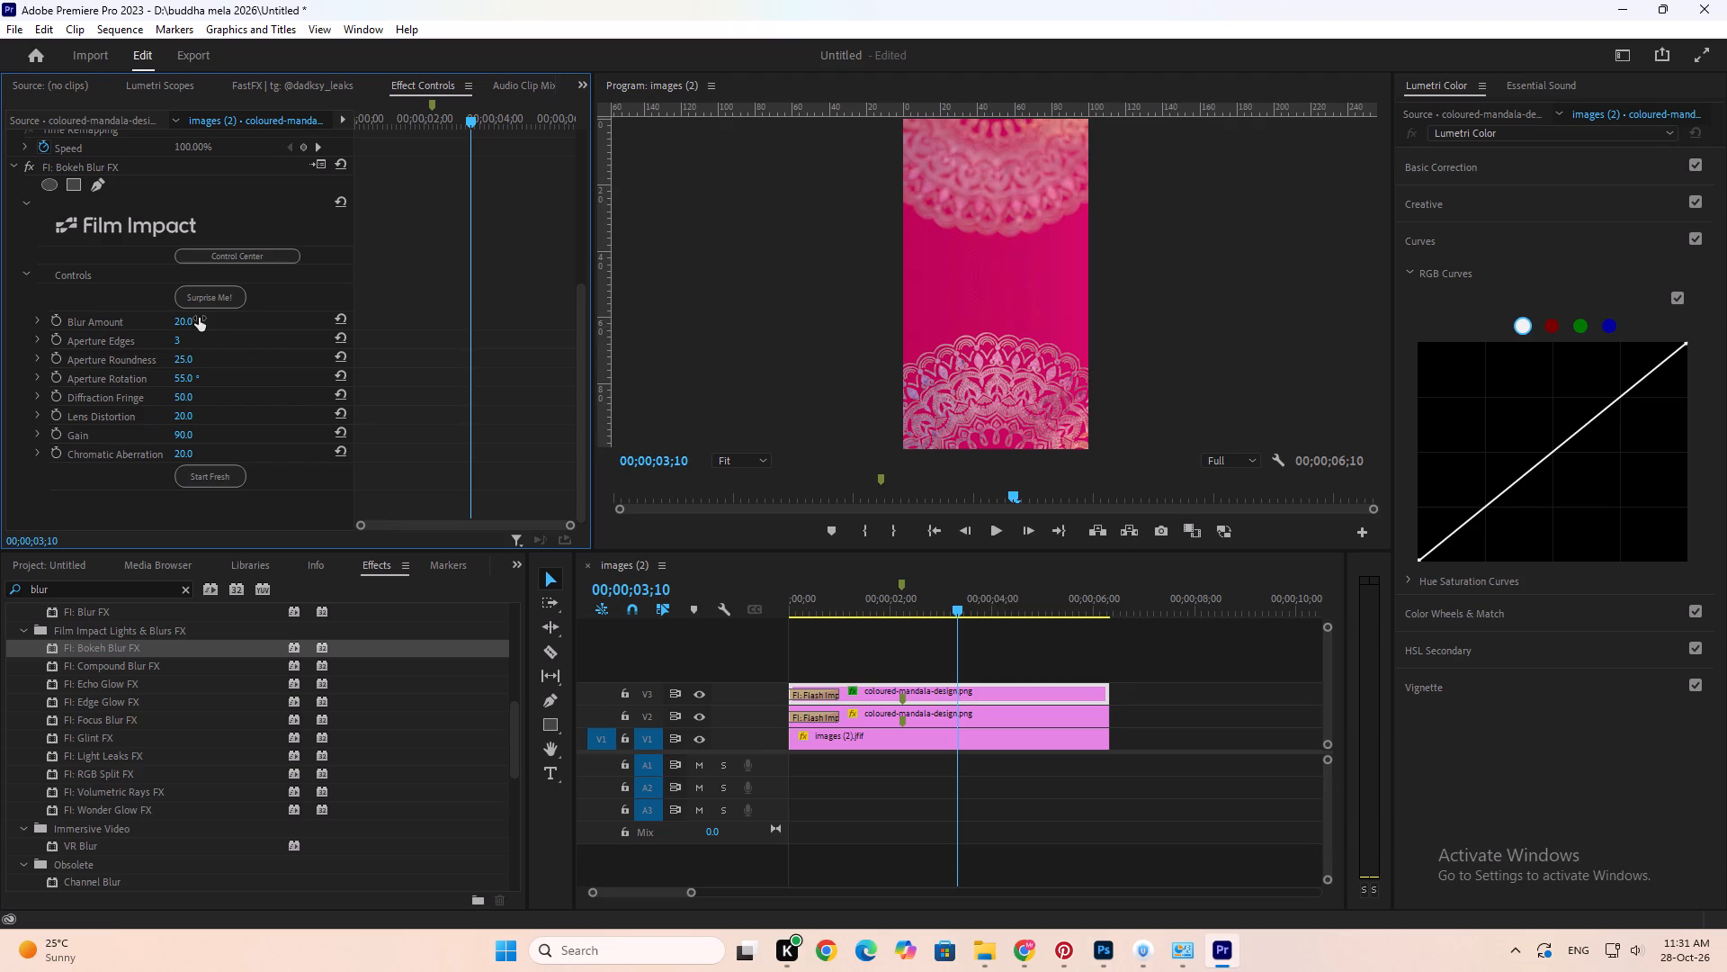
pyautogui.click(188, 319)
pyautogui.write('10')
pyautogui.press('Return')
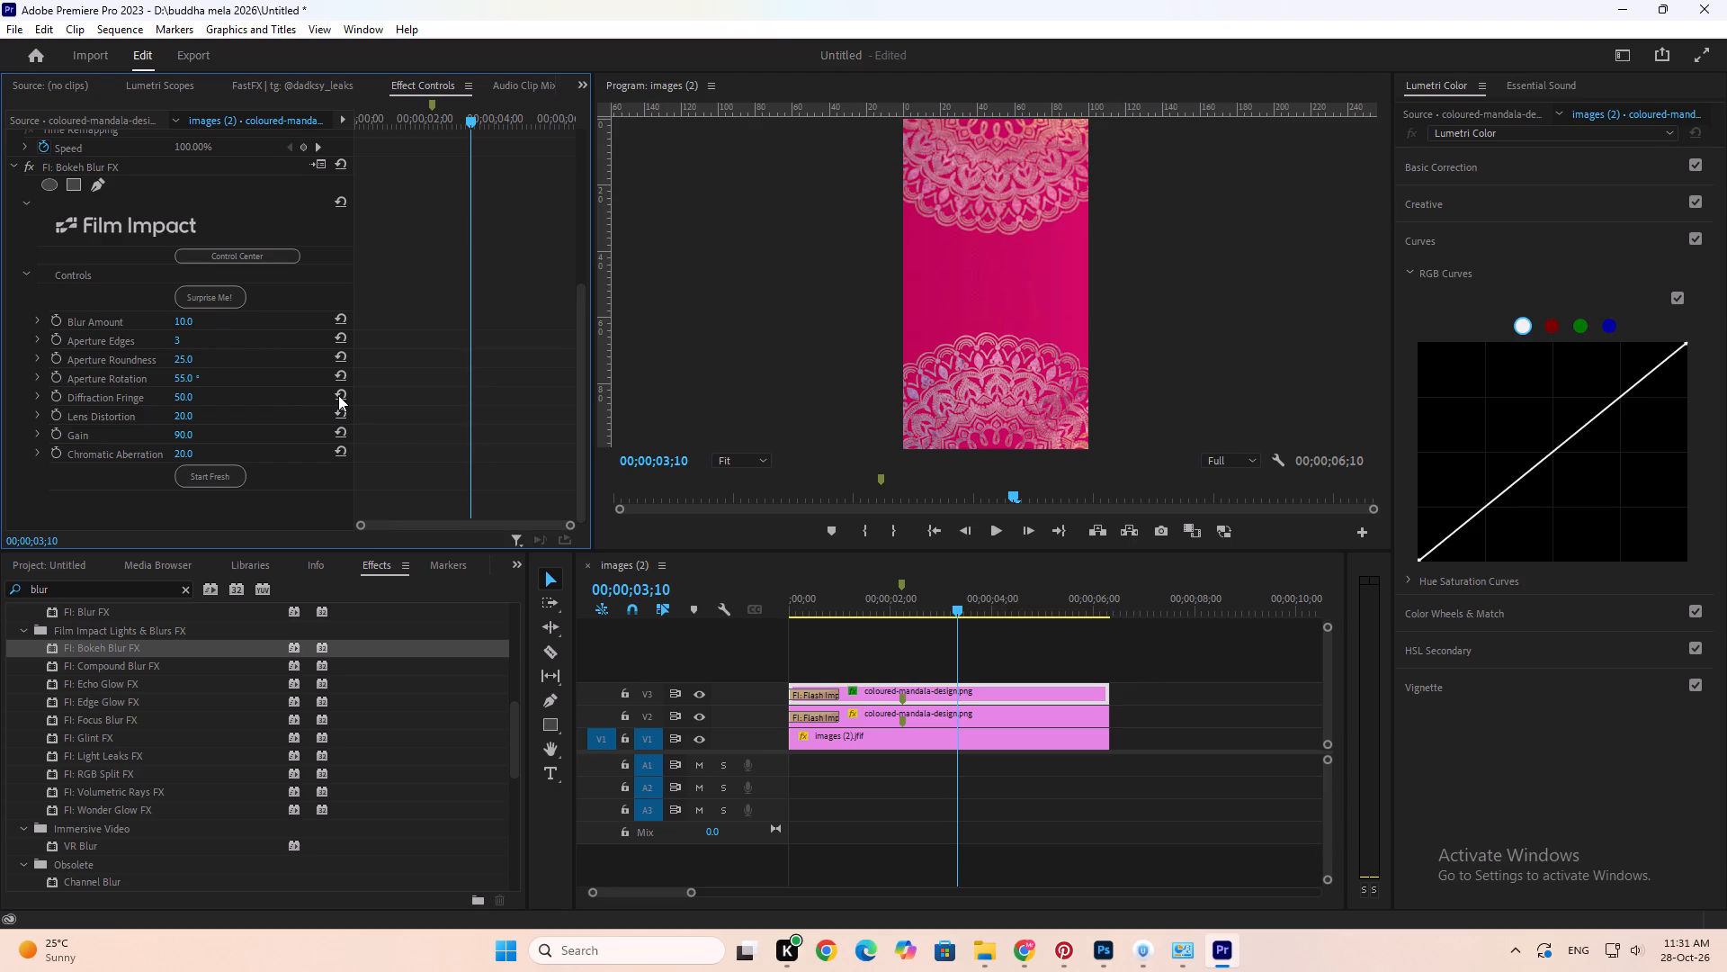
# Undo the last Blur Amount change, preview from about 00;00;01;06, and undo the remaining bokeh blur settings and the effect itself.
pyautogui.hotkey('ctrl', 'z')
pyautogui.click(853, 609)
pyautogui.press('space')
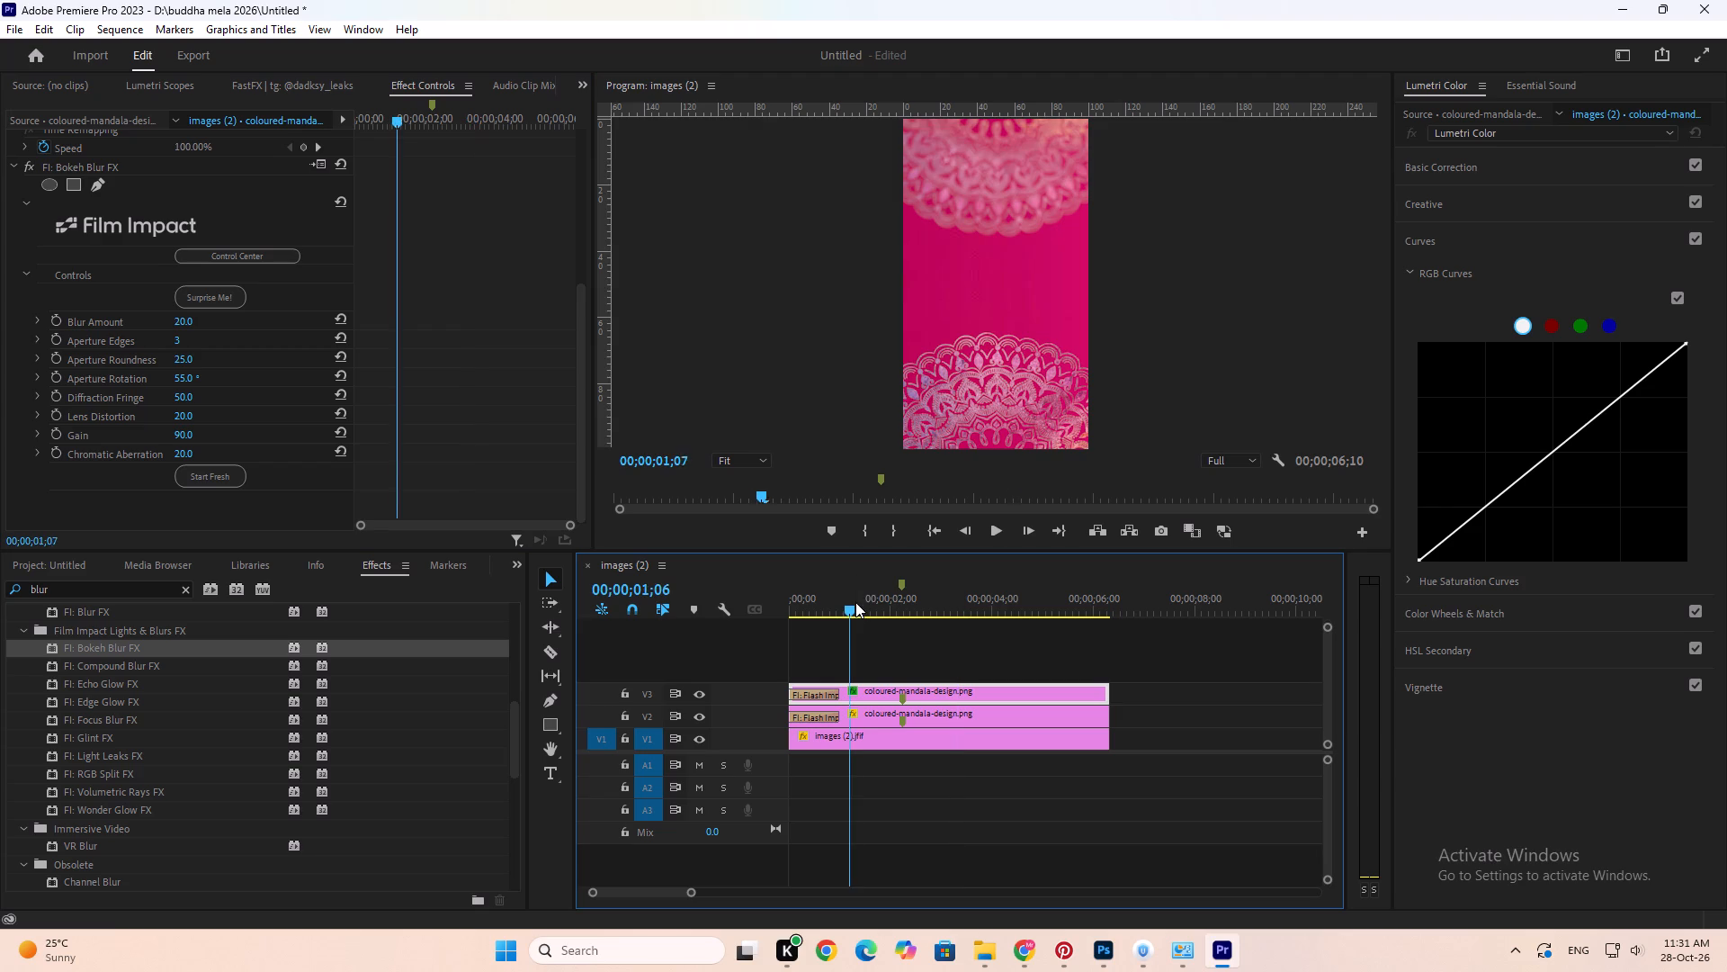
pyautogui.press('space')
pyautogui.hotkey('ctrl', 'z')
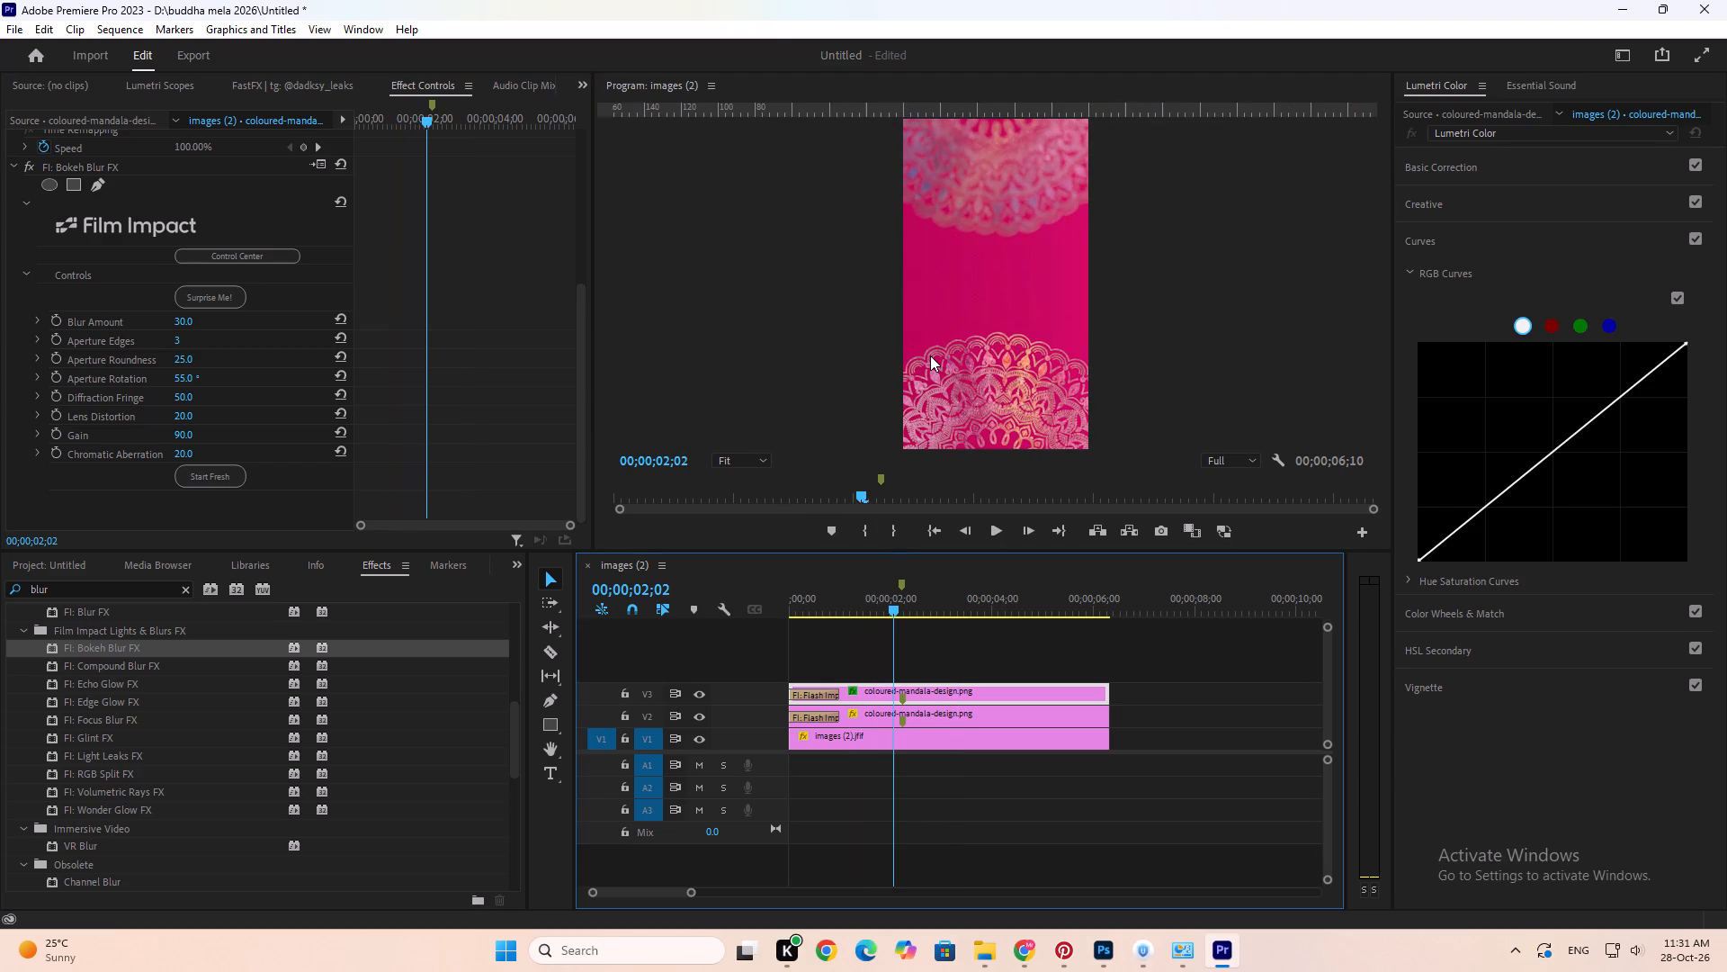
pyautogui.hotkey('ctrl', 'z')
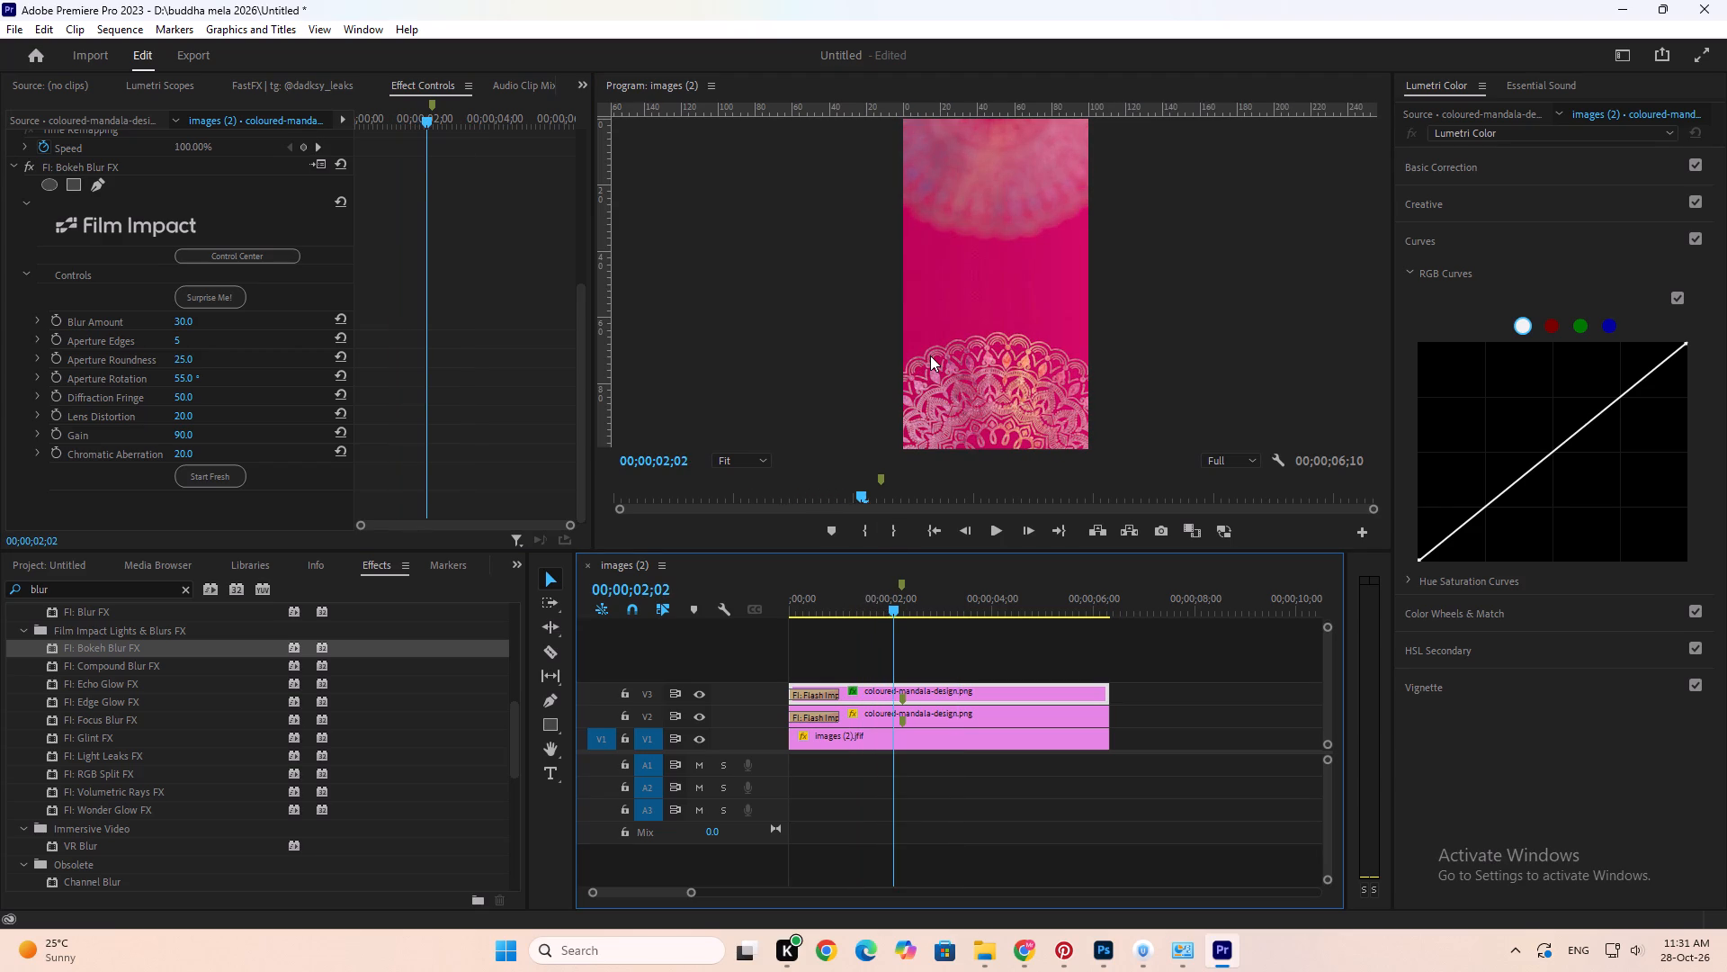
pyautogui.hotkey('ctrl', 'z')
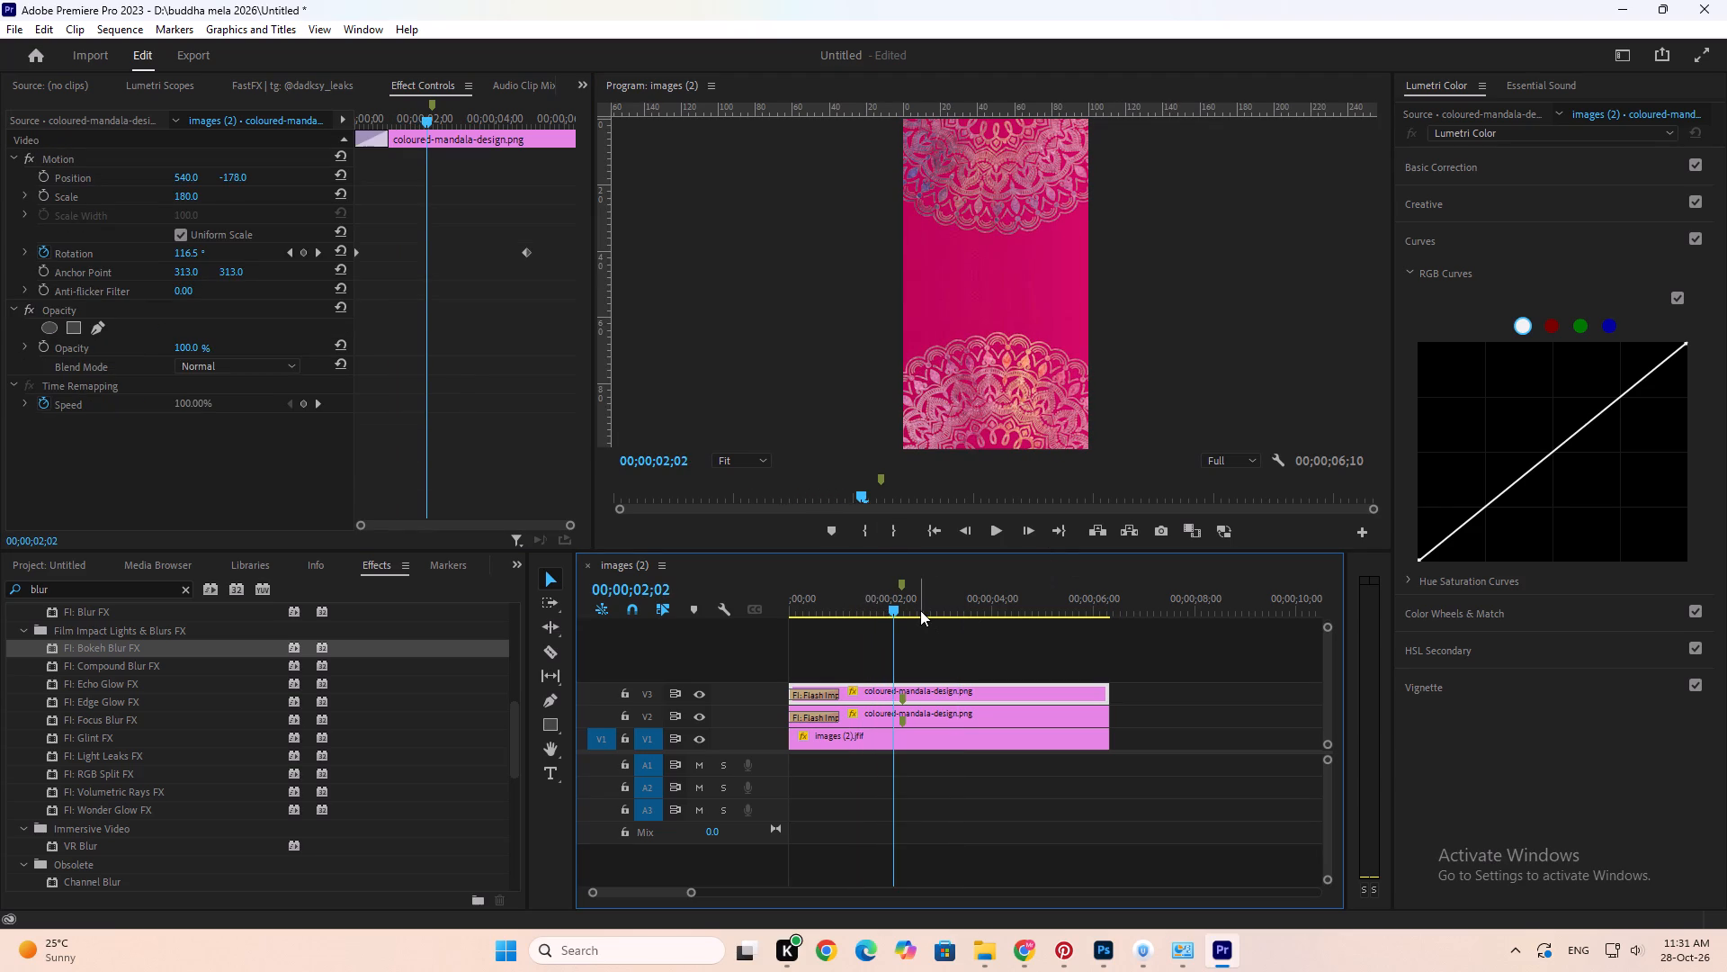
# Search the effects for "shadow" and apply Drop Shadow to both mandala clips on V2 and V3.
pyautogui.moveTo(958, 644); pyautogui.dragTo(953, 697)
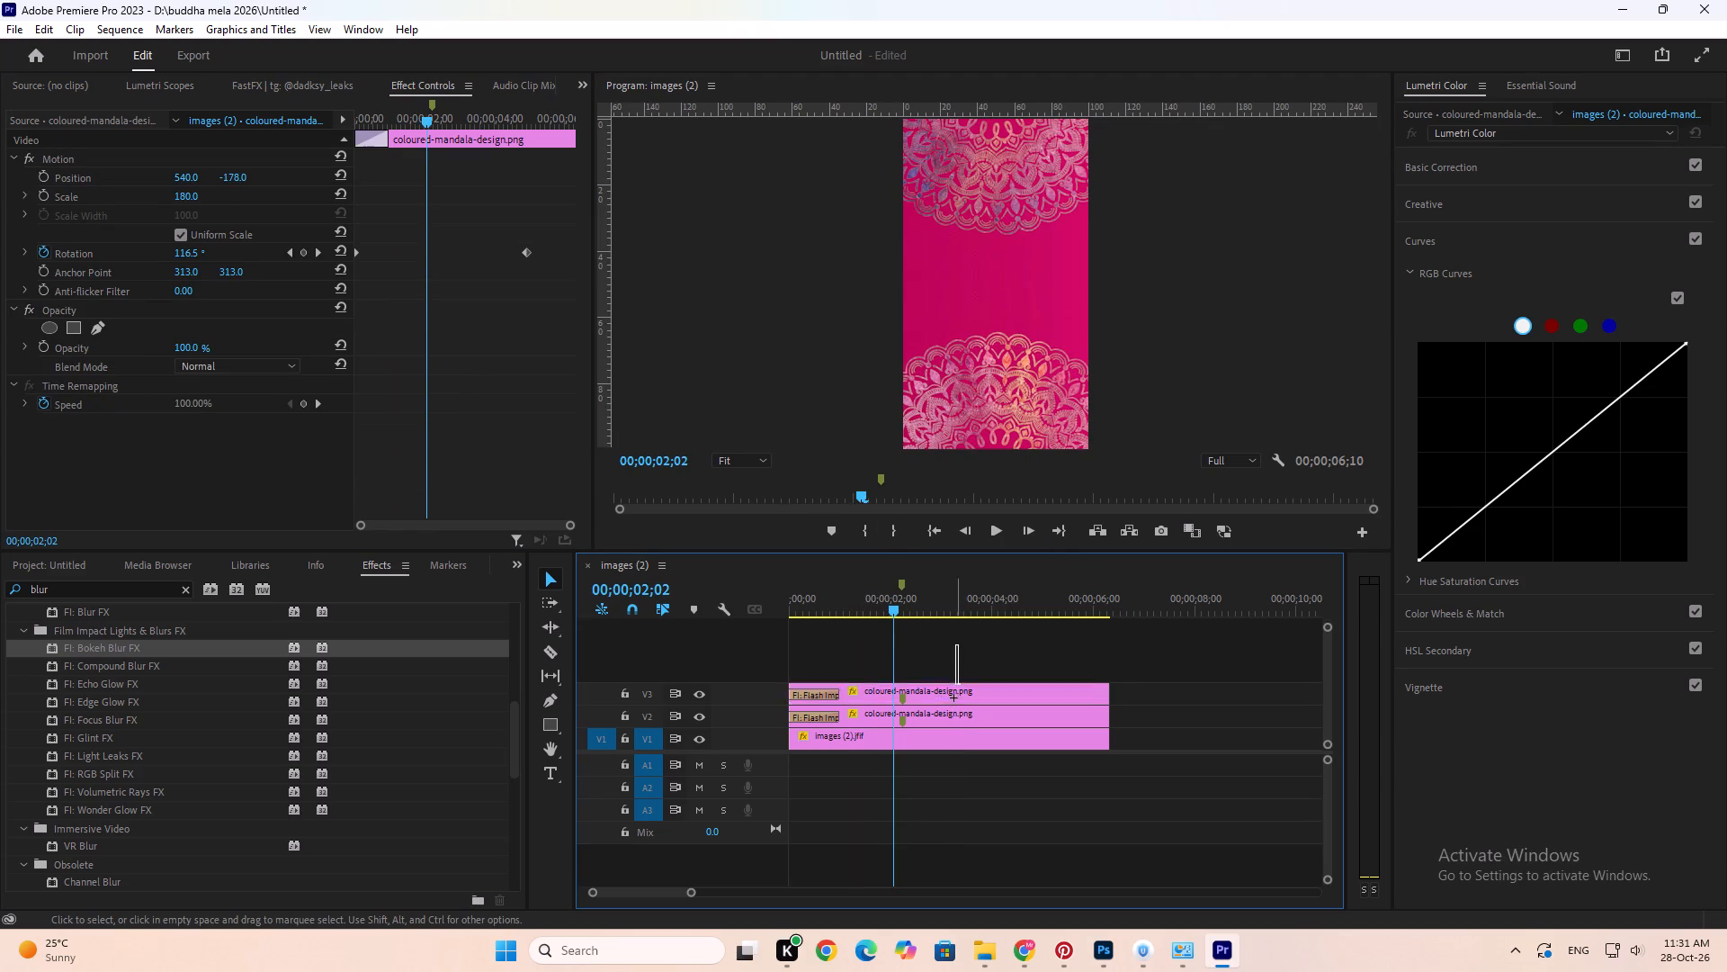
pyautogui.moveTo(953, 697); pyautogui.dragTo(941, 721)
pyautogui.moveTo(65, 588); pyautogui.dragTo(0, 579)
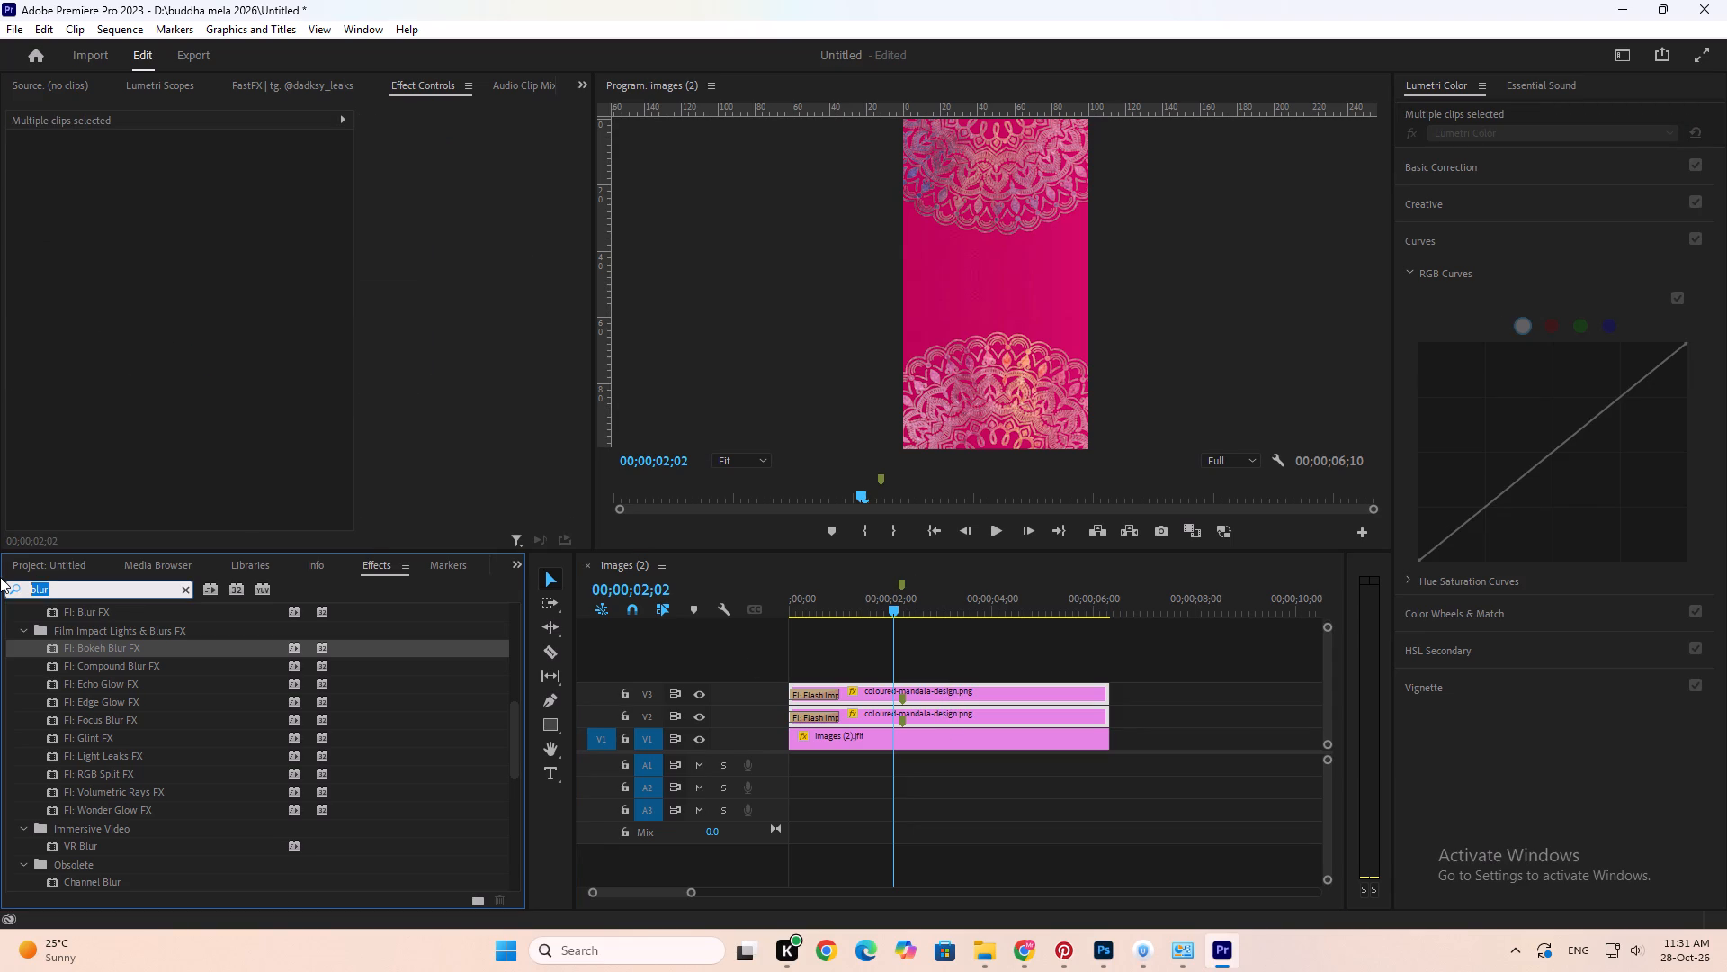
pyautogui.write('shadow')
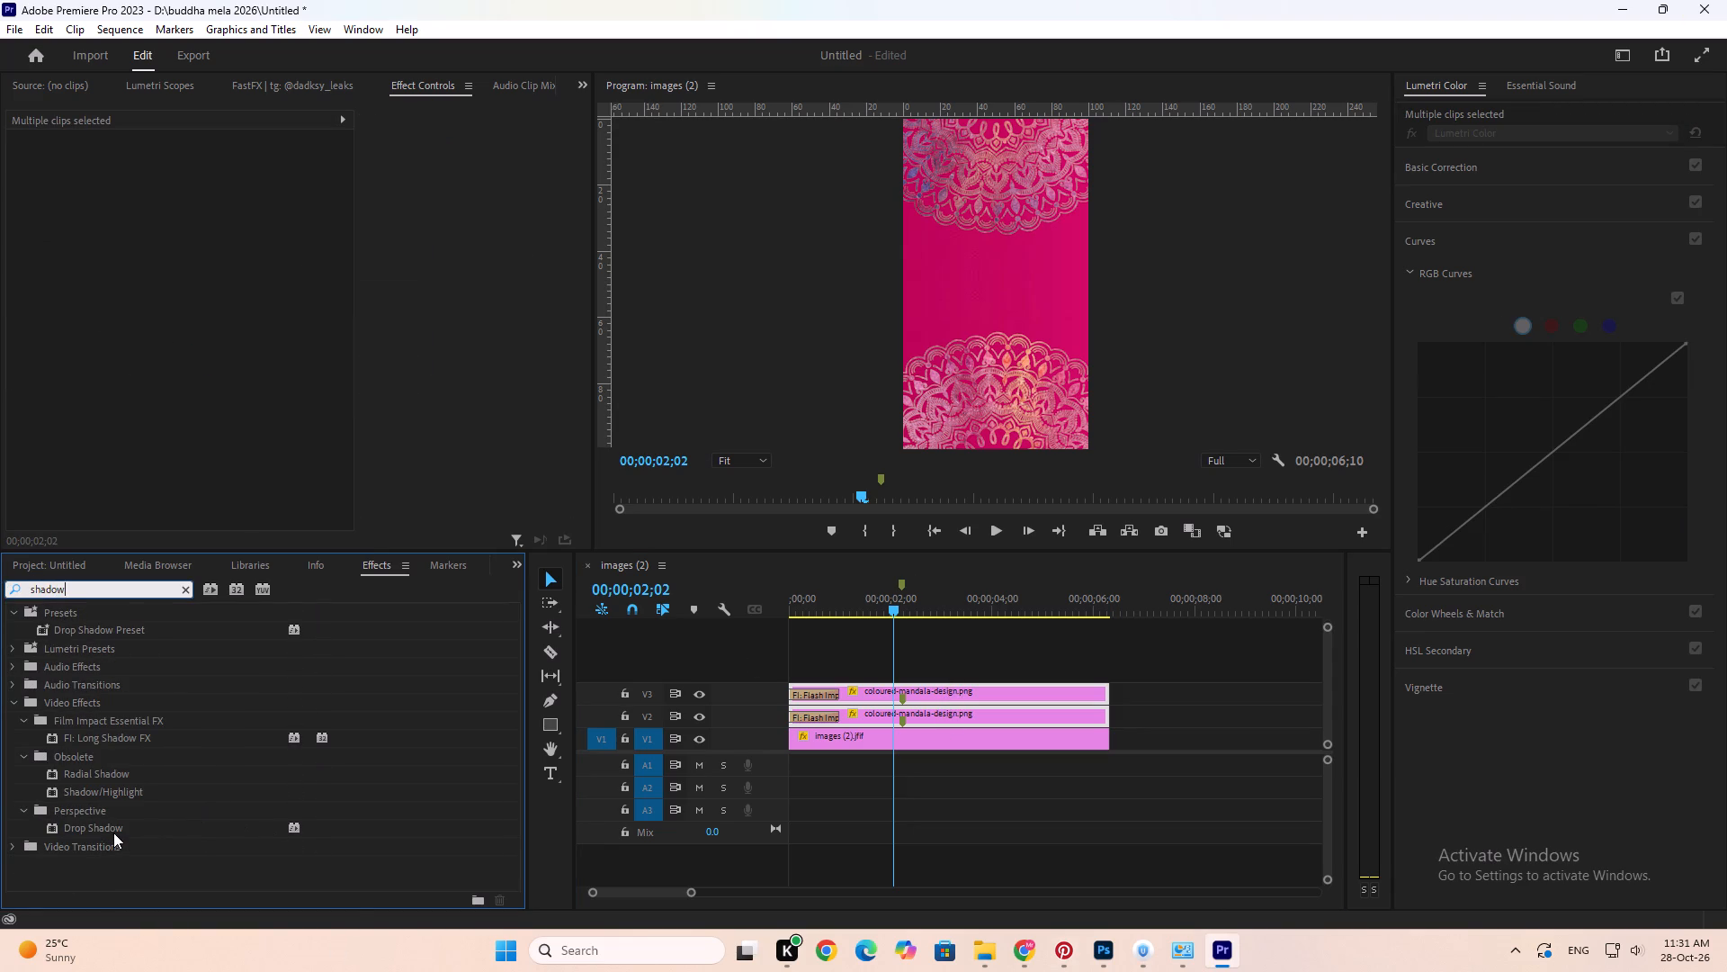
pyautogui.moveTo(113, 831); pyautogui.dragTo(258, 872)
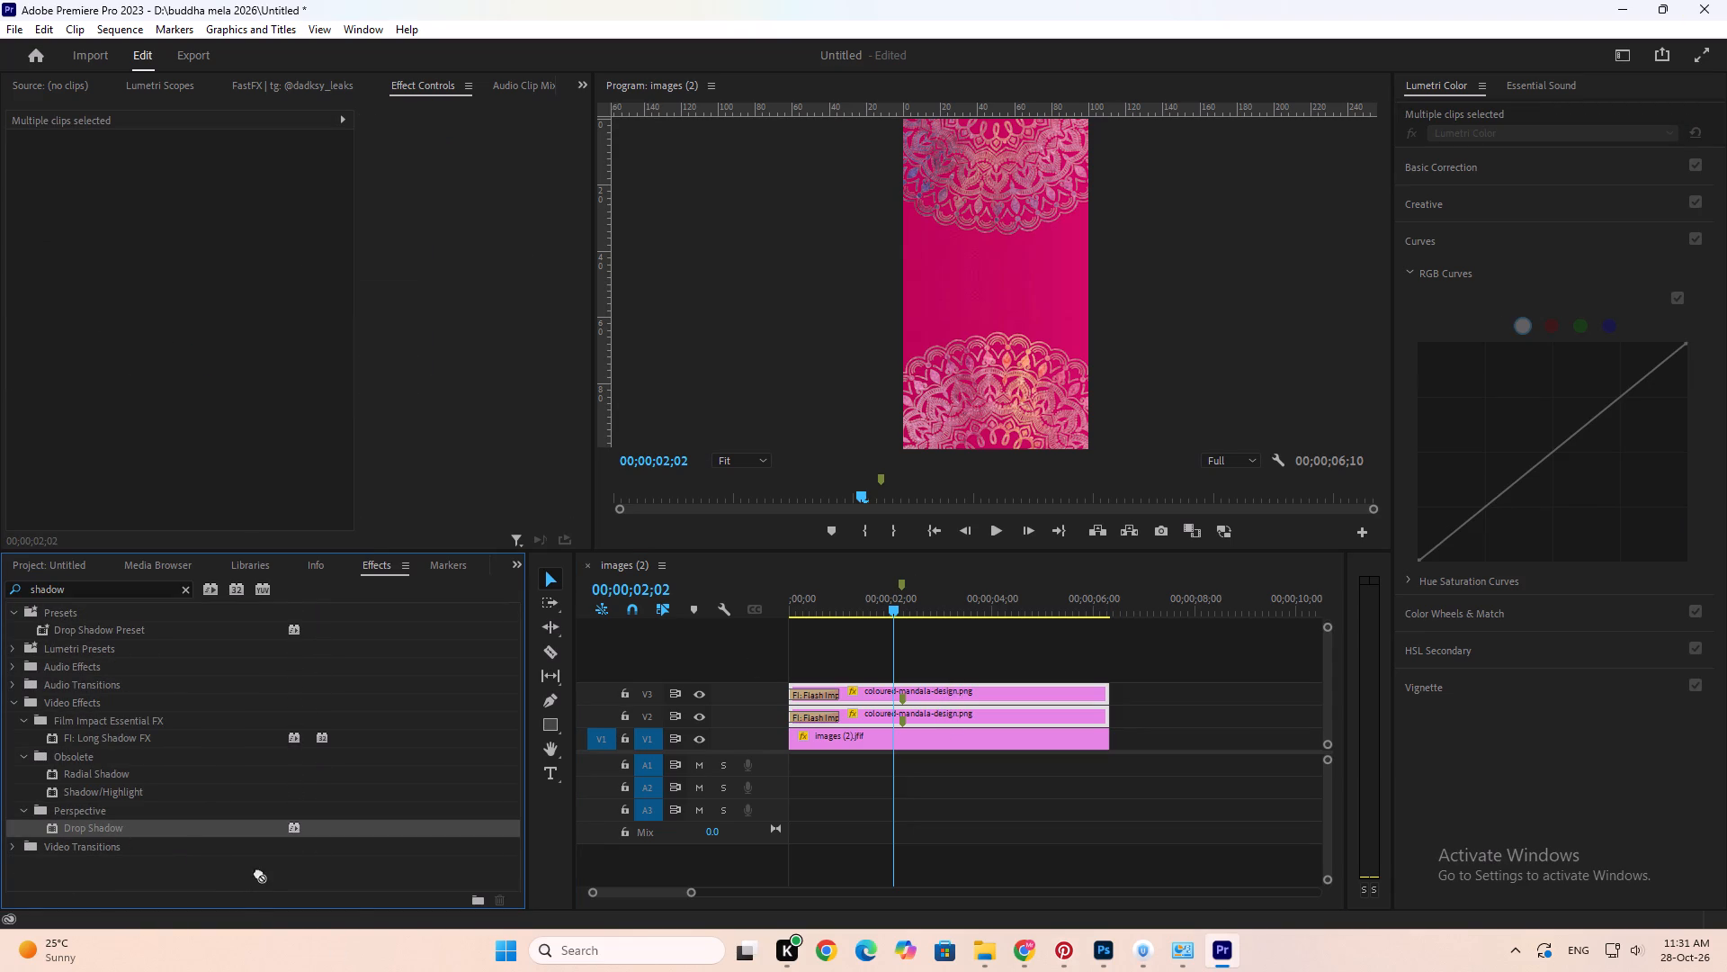
pyautogui.moveTo(258, 872); pyautogui.dragTo(938, 703)
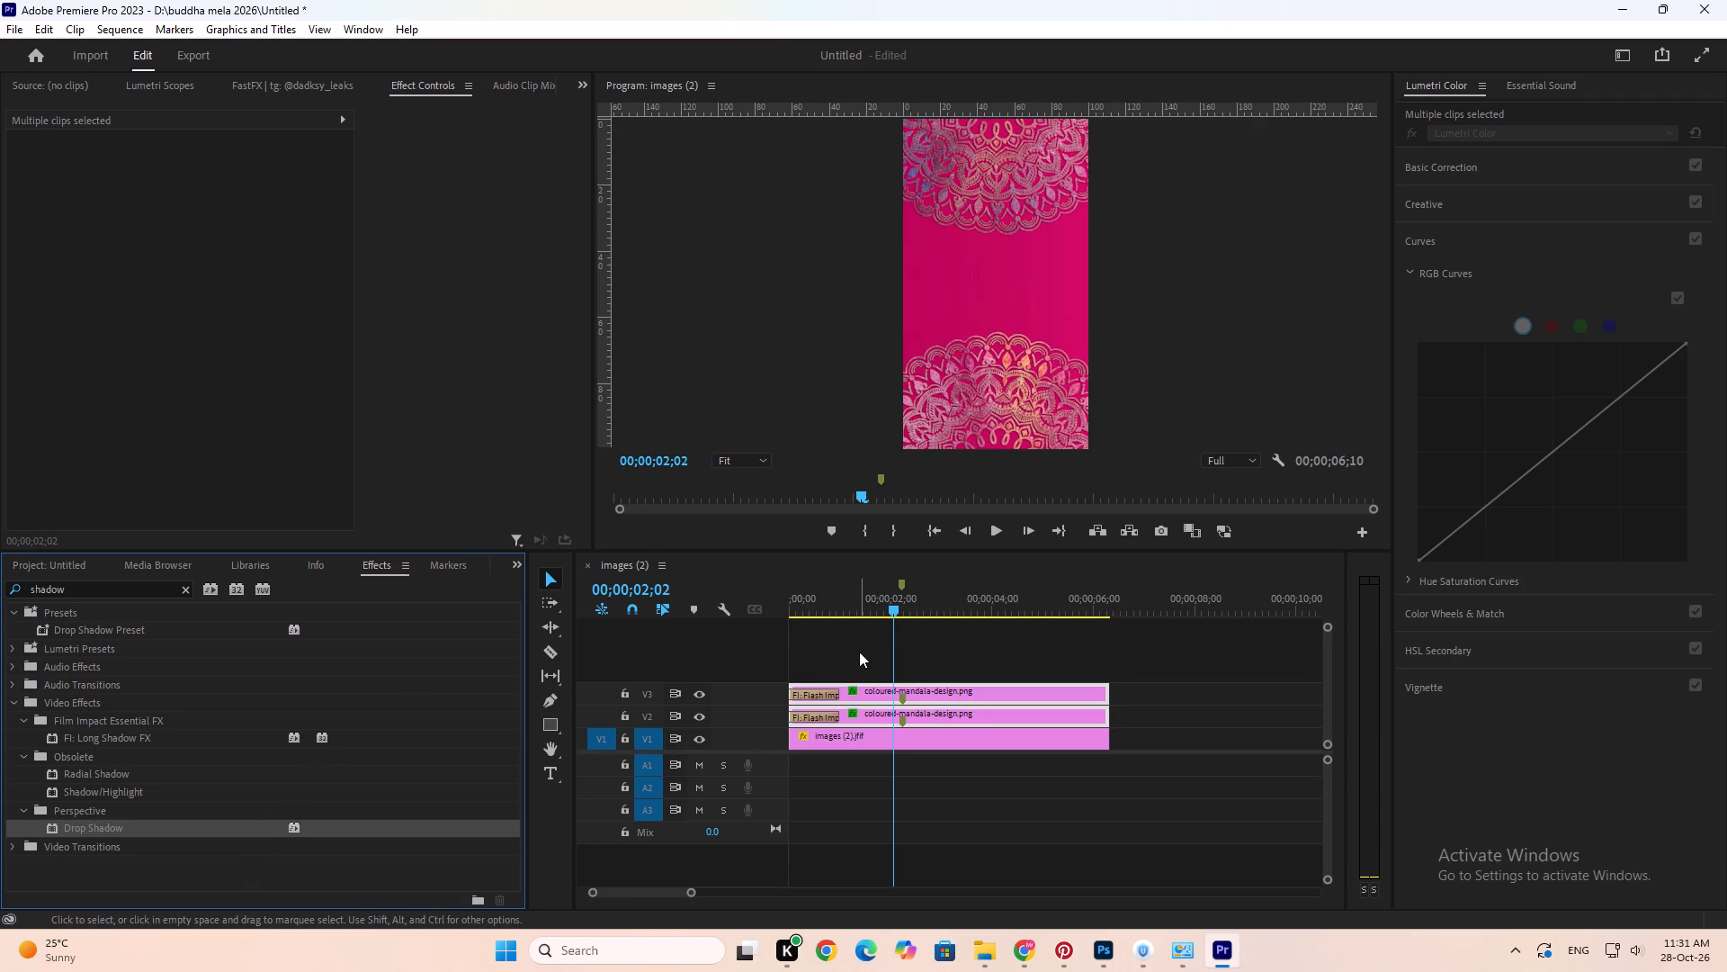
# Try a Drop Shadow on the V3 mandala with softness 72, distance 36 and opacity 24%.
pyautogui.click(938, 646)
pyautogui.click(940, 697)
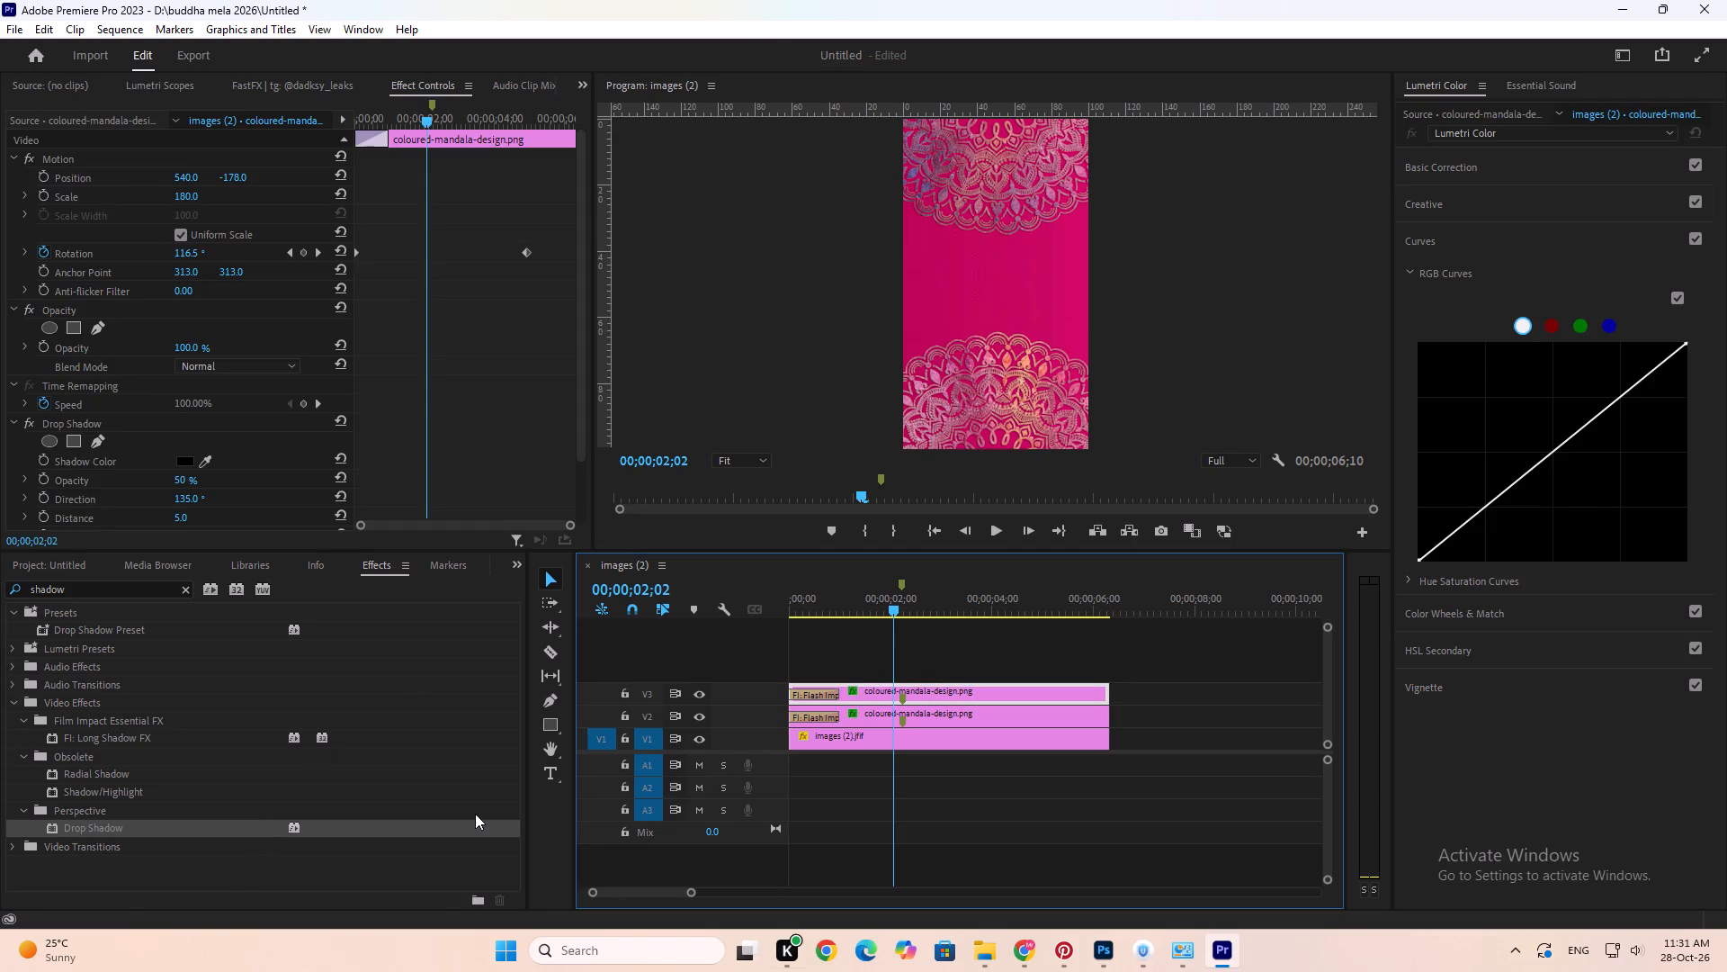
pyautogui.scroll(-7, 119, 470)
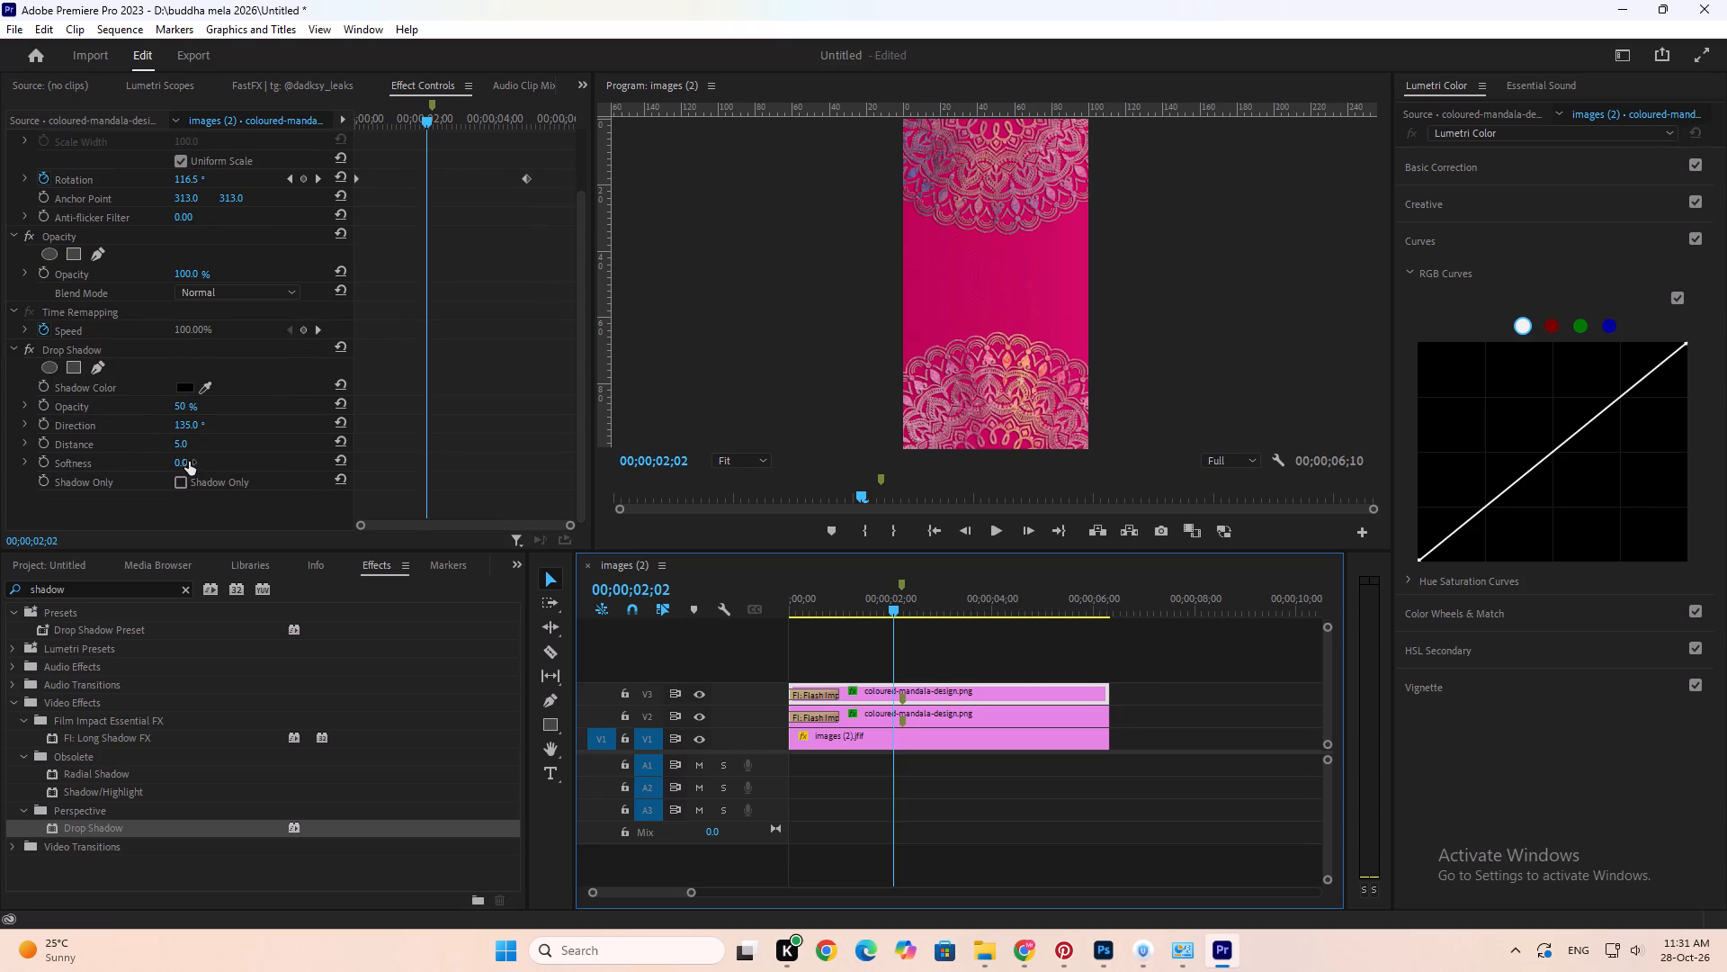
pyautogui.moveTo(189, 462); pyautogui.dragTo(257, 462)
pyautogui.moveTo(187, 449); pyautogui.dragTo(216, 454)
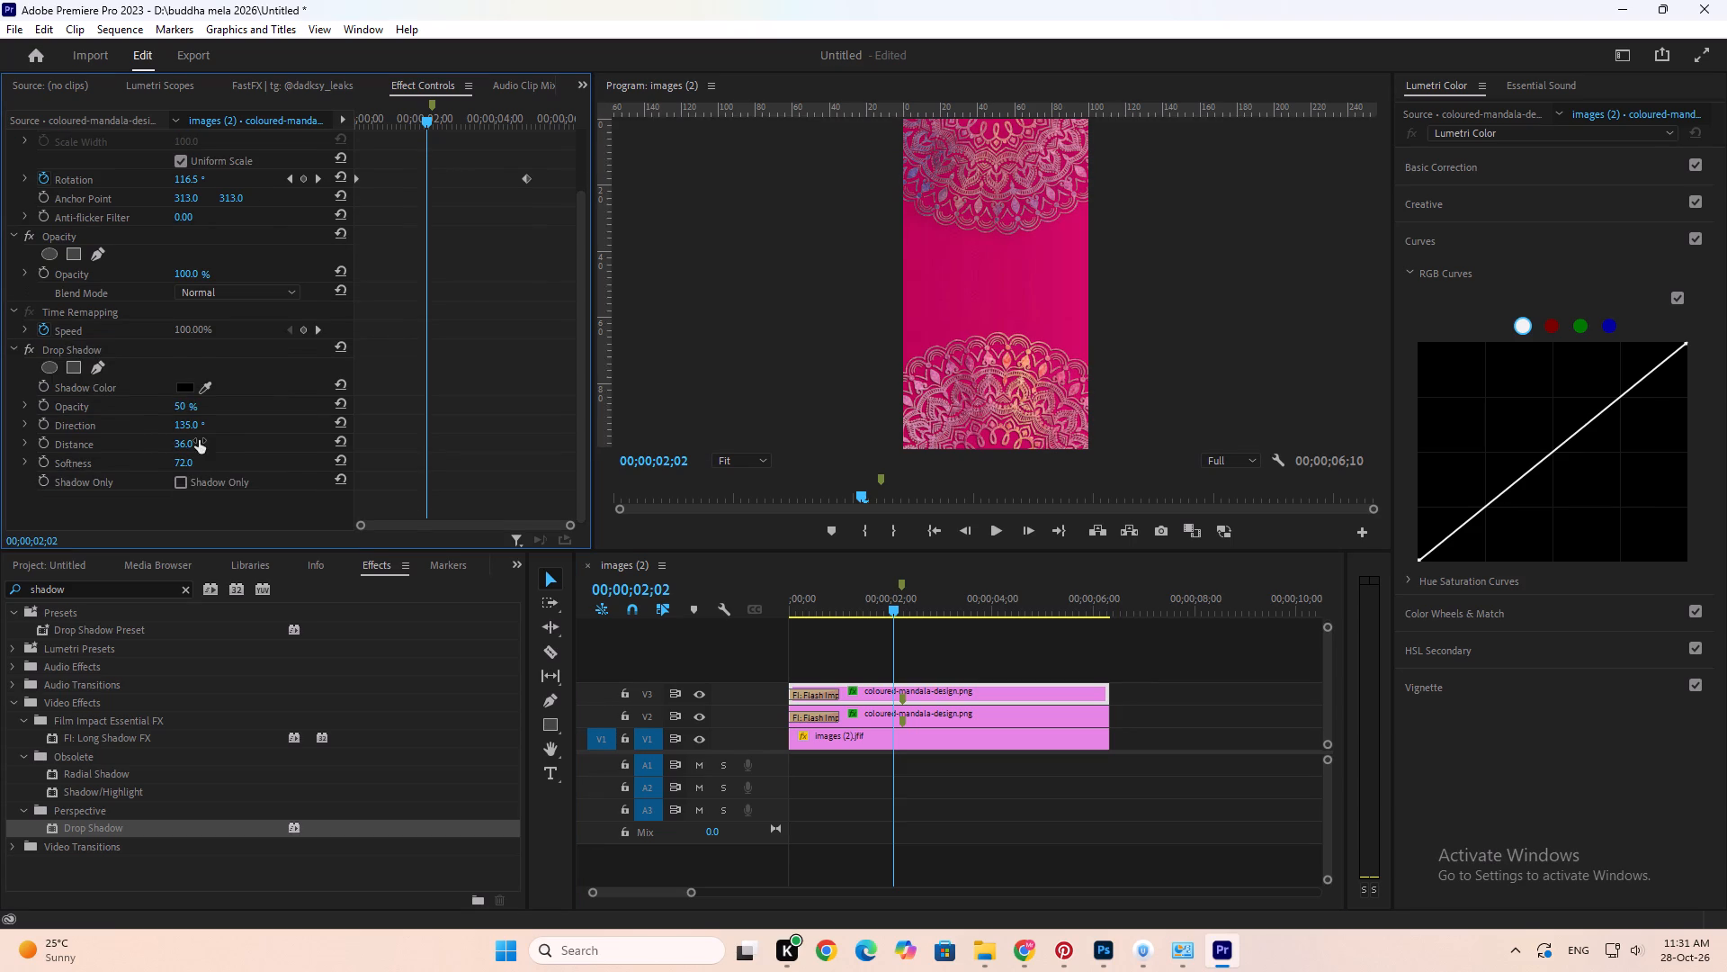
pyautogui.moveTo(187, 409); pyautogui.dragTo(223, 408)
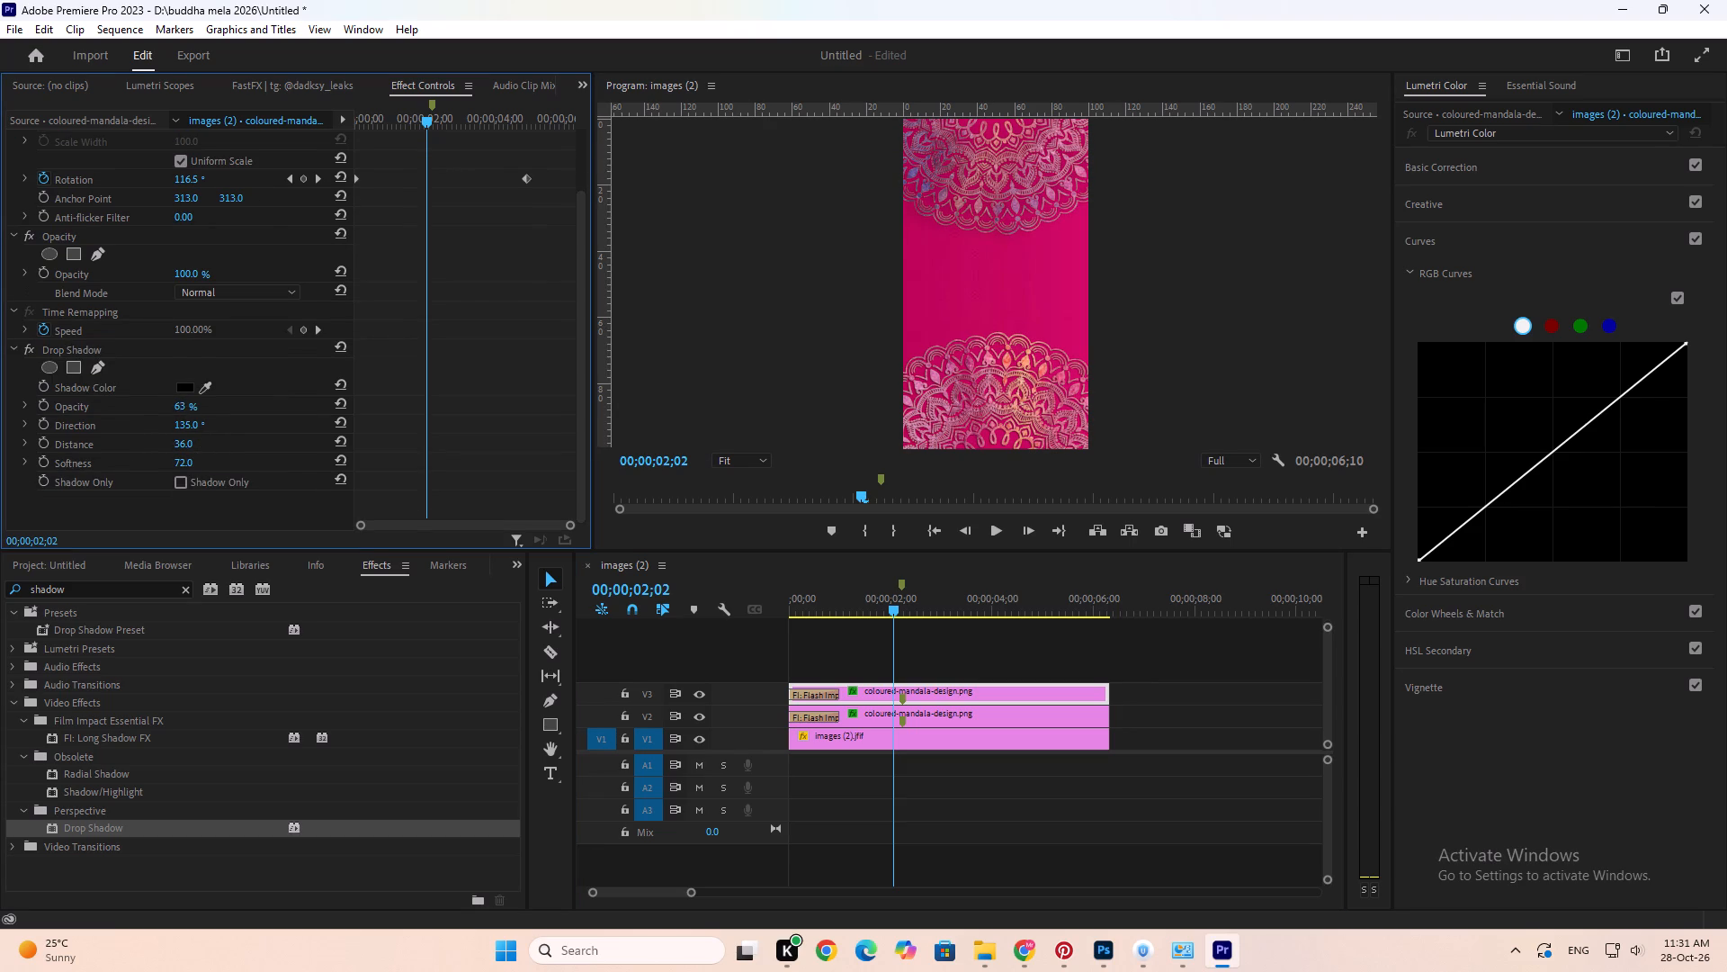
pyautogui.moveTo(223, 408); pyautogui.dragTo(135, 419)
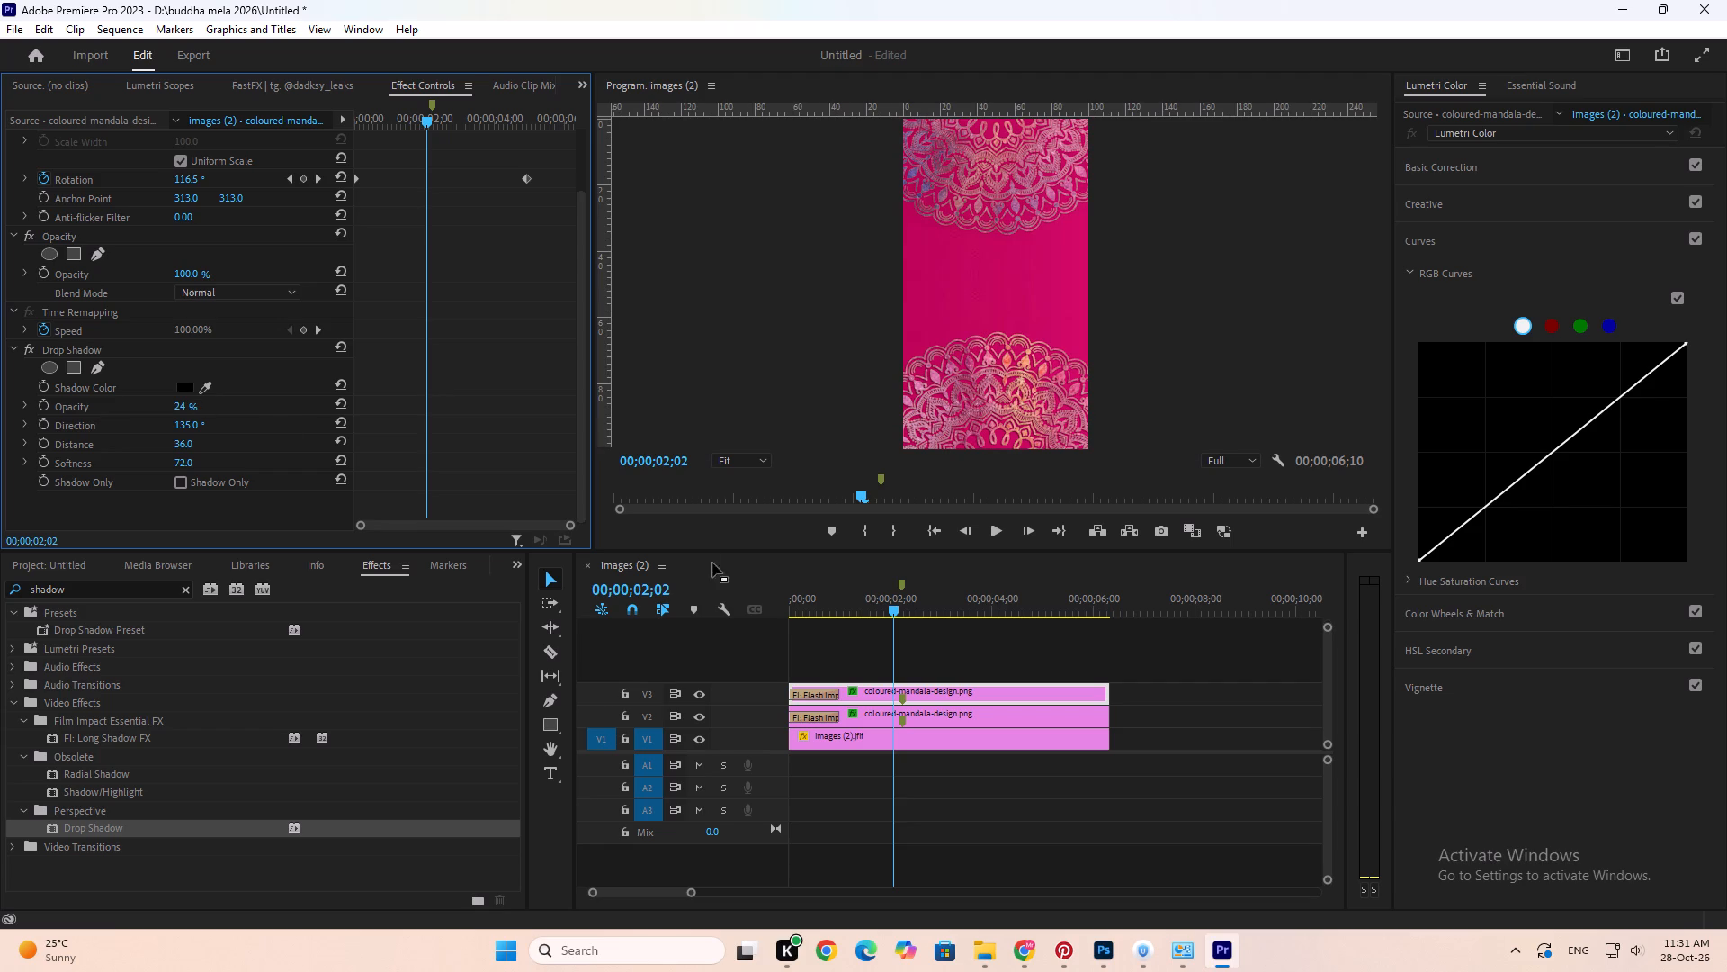
# Preview the sequence from the start in an enlarged program monitor and examine the shadow on the mandalas.
pyautogui.moveTo(812, 580); pyautogui.dragTo(754, 582)
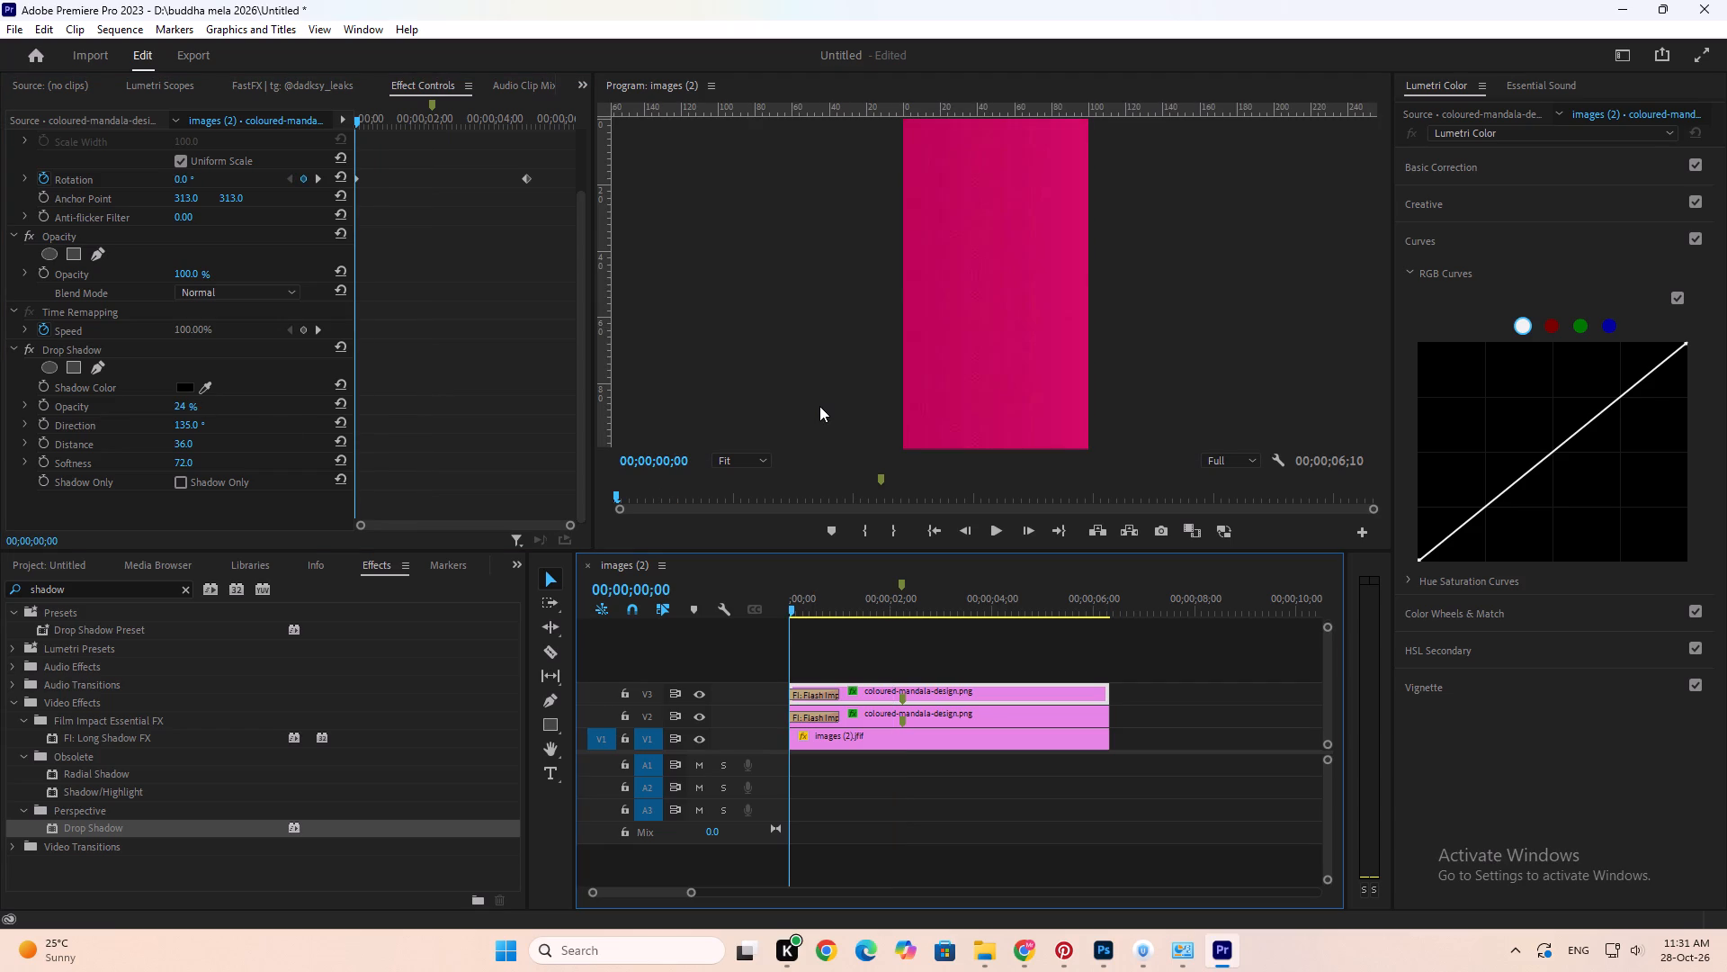
pyautogui.write('`')
pyautogui.press('space')
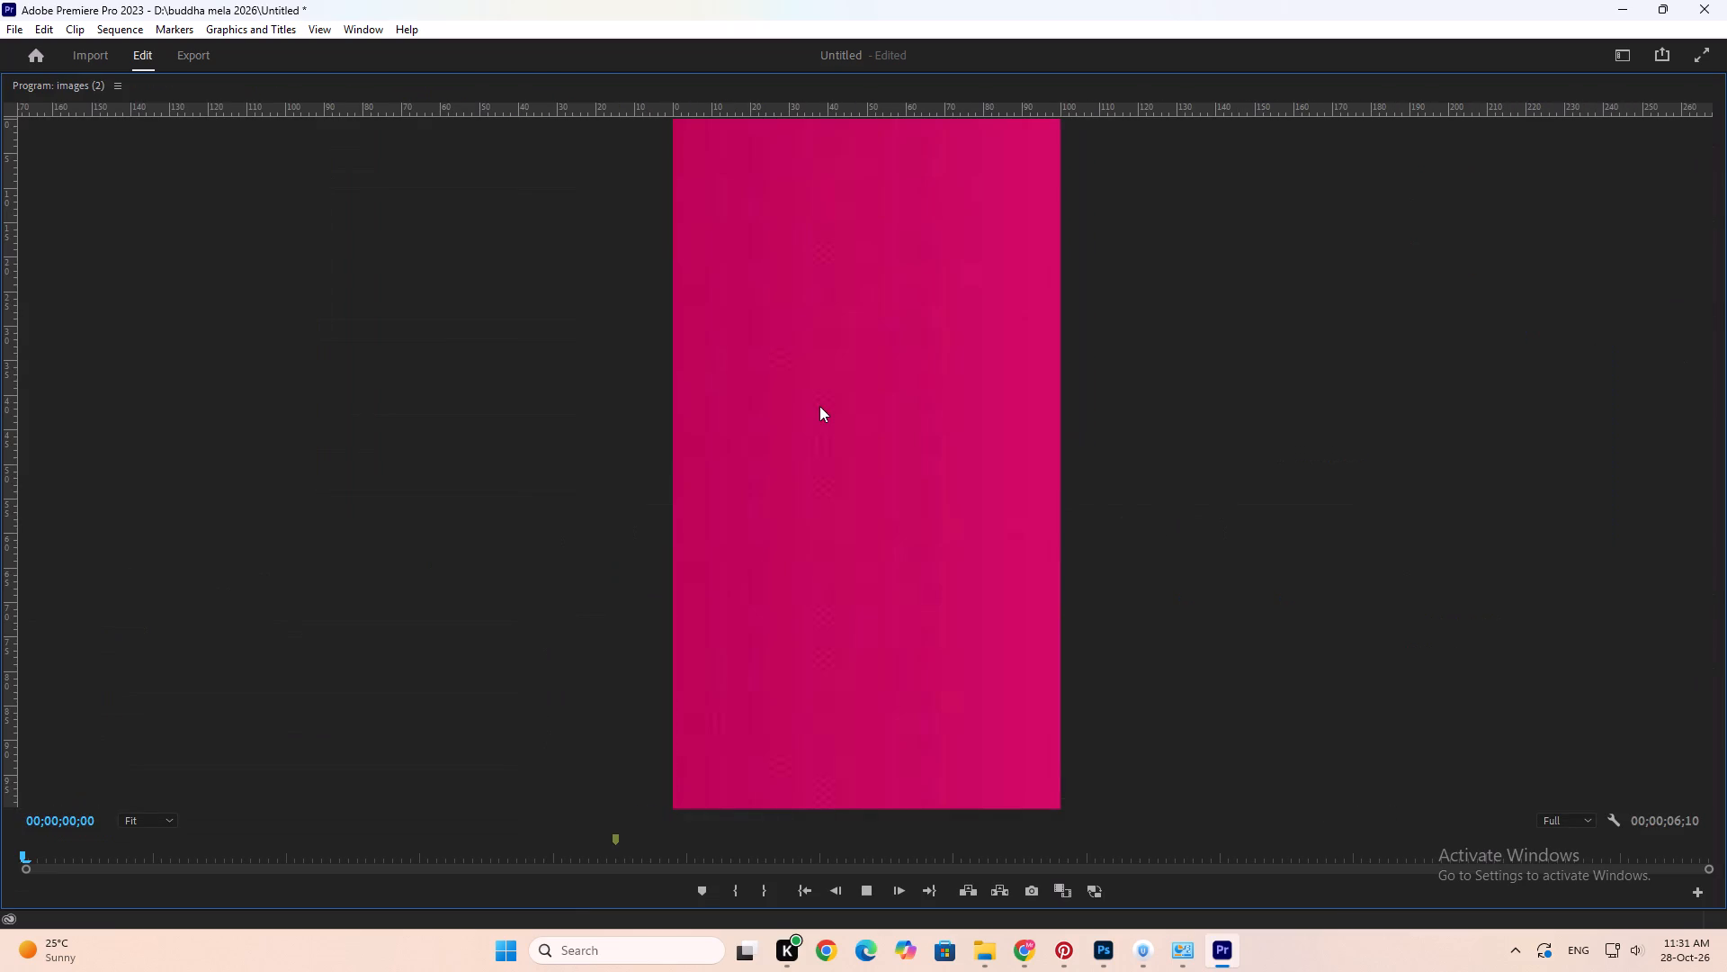
pyautogui.press('space')
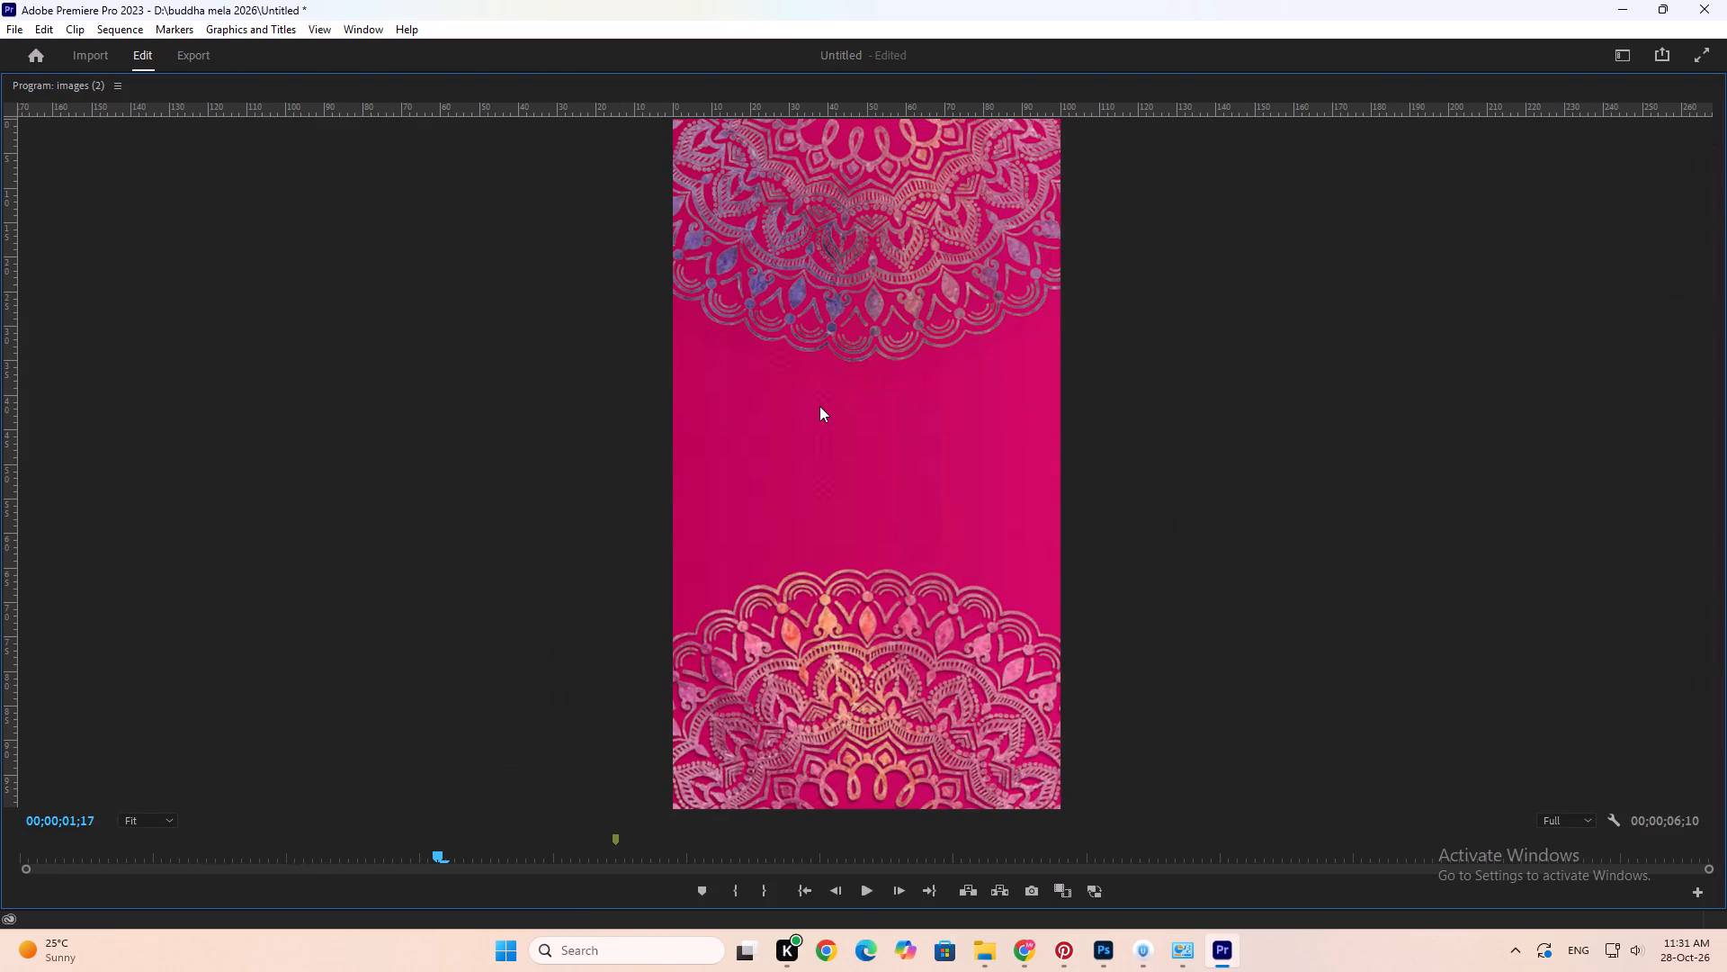
pyautogui.press('space')
pyautogui.press('space')
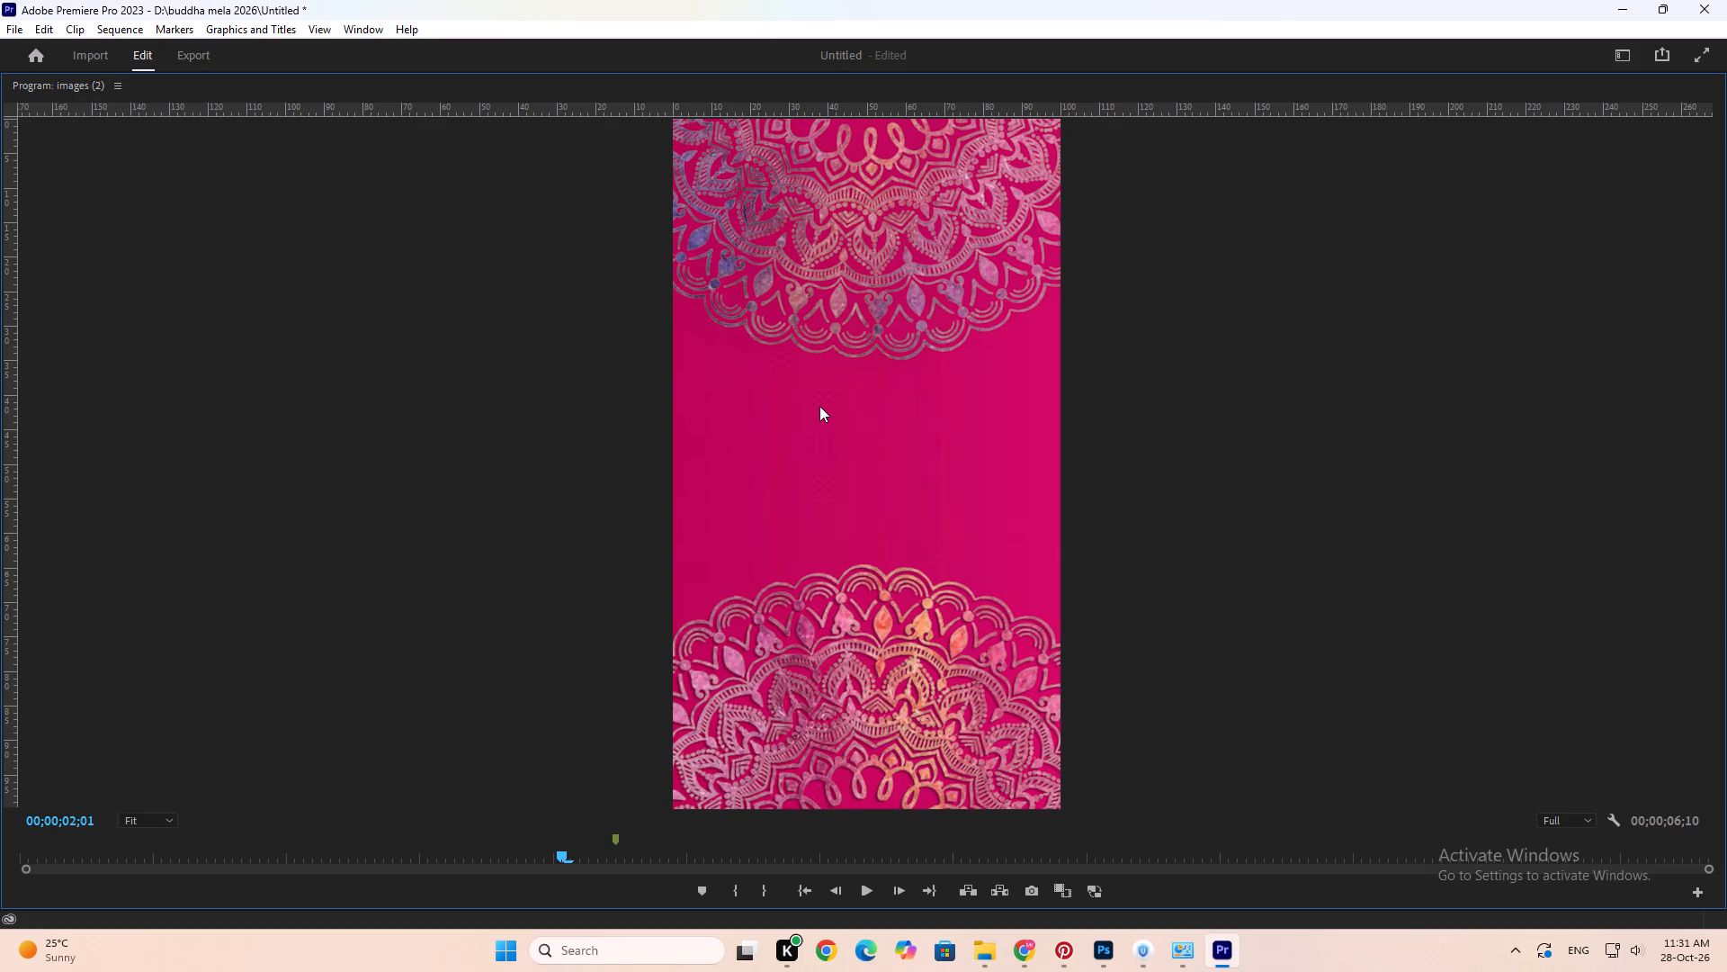
pyautogui.press('space')
pyautogui.press('space')
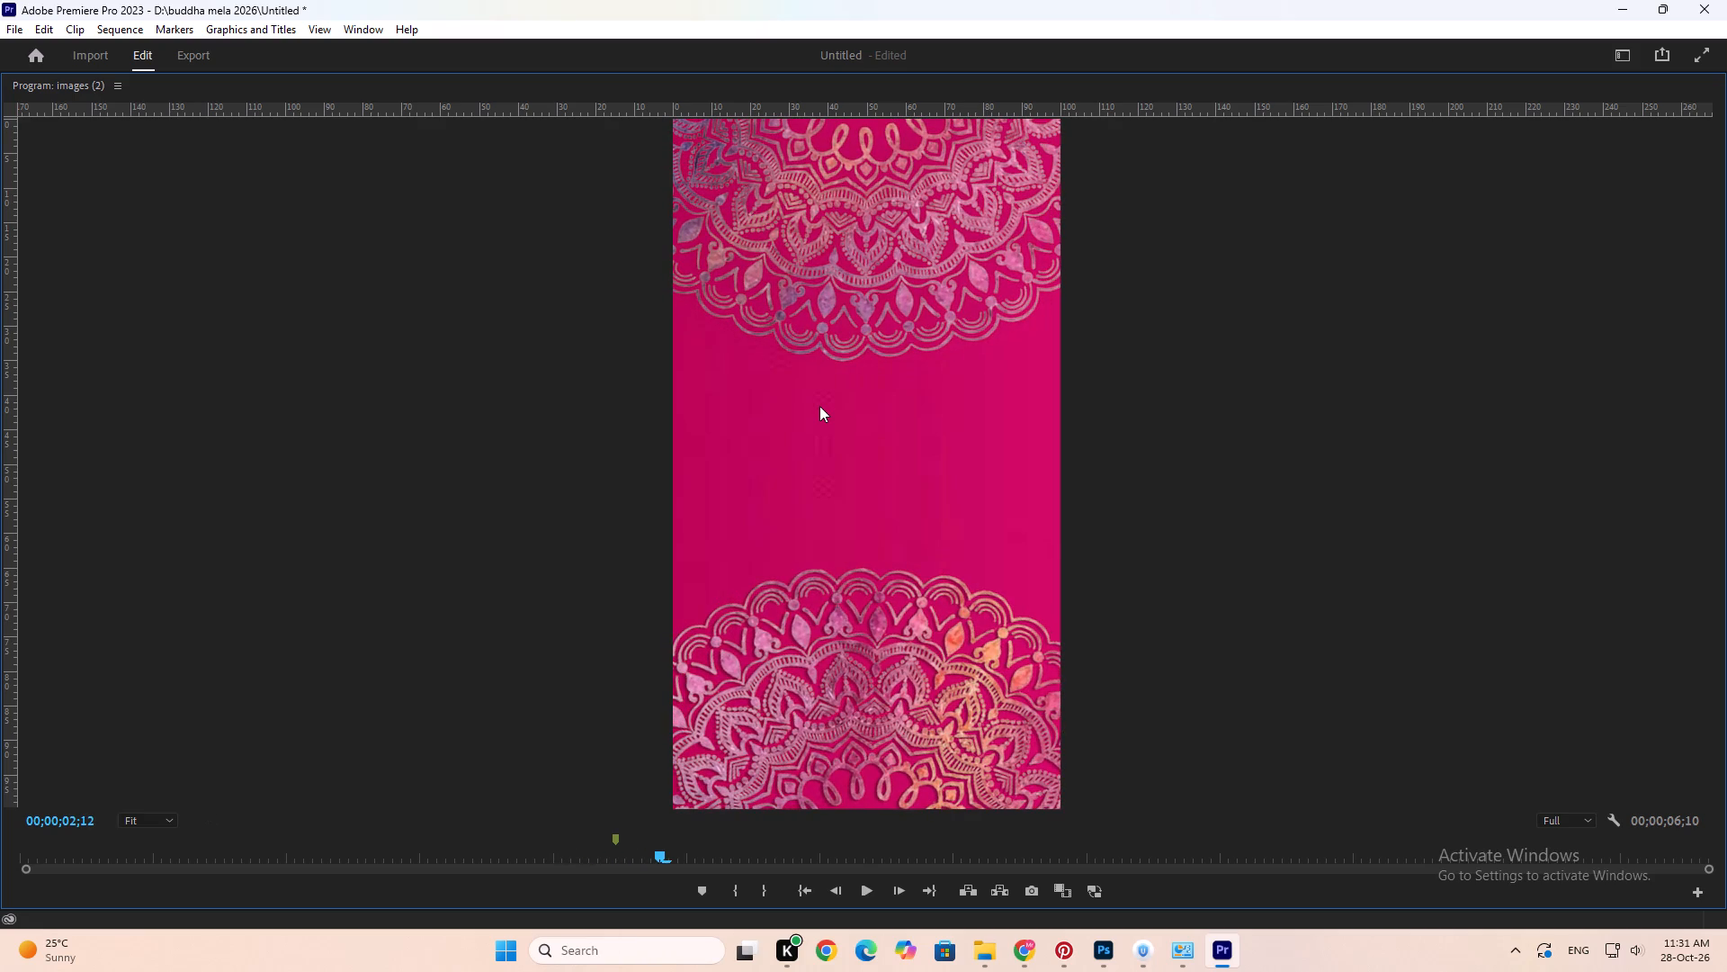
pyautogui.press('`')
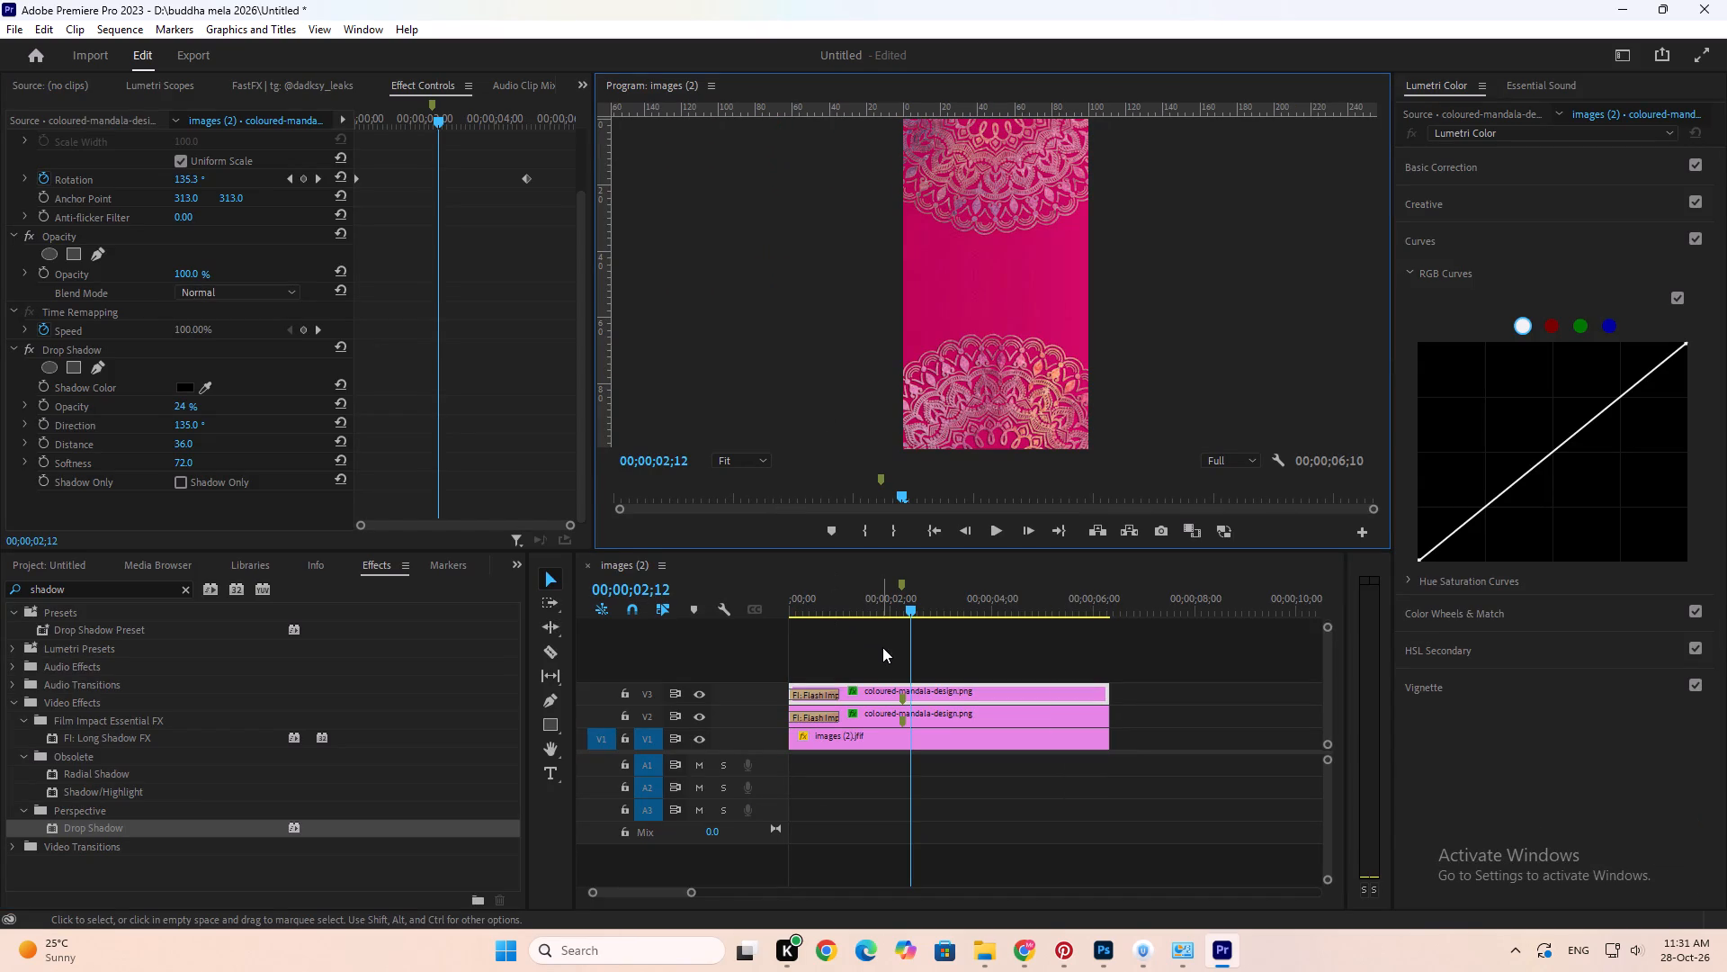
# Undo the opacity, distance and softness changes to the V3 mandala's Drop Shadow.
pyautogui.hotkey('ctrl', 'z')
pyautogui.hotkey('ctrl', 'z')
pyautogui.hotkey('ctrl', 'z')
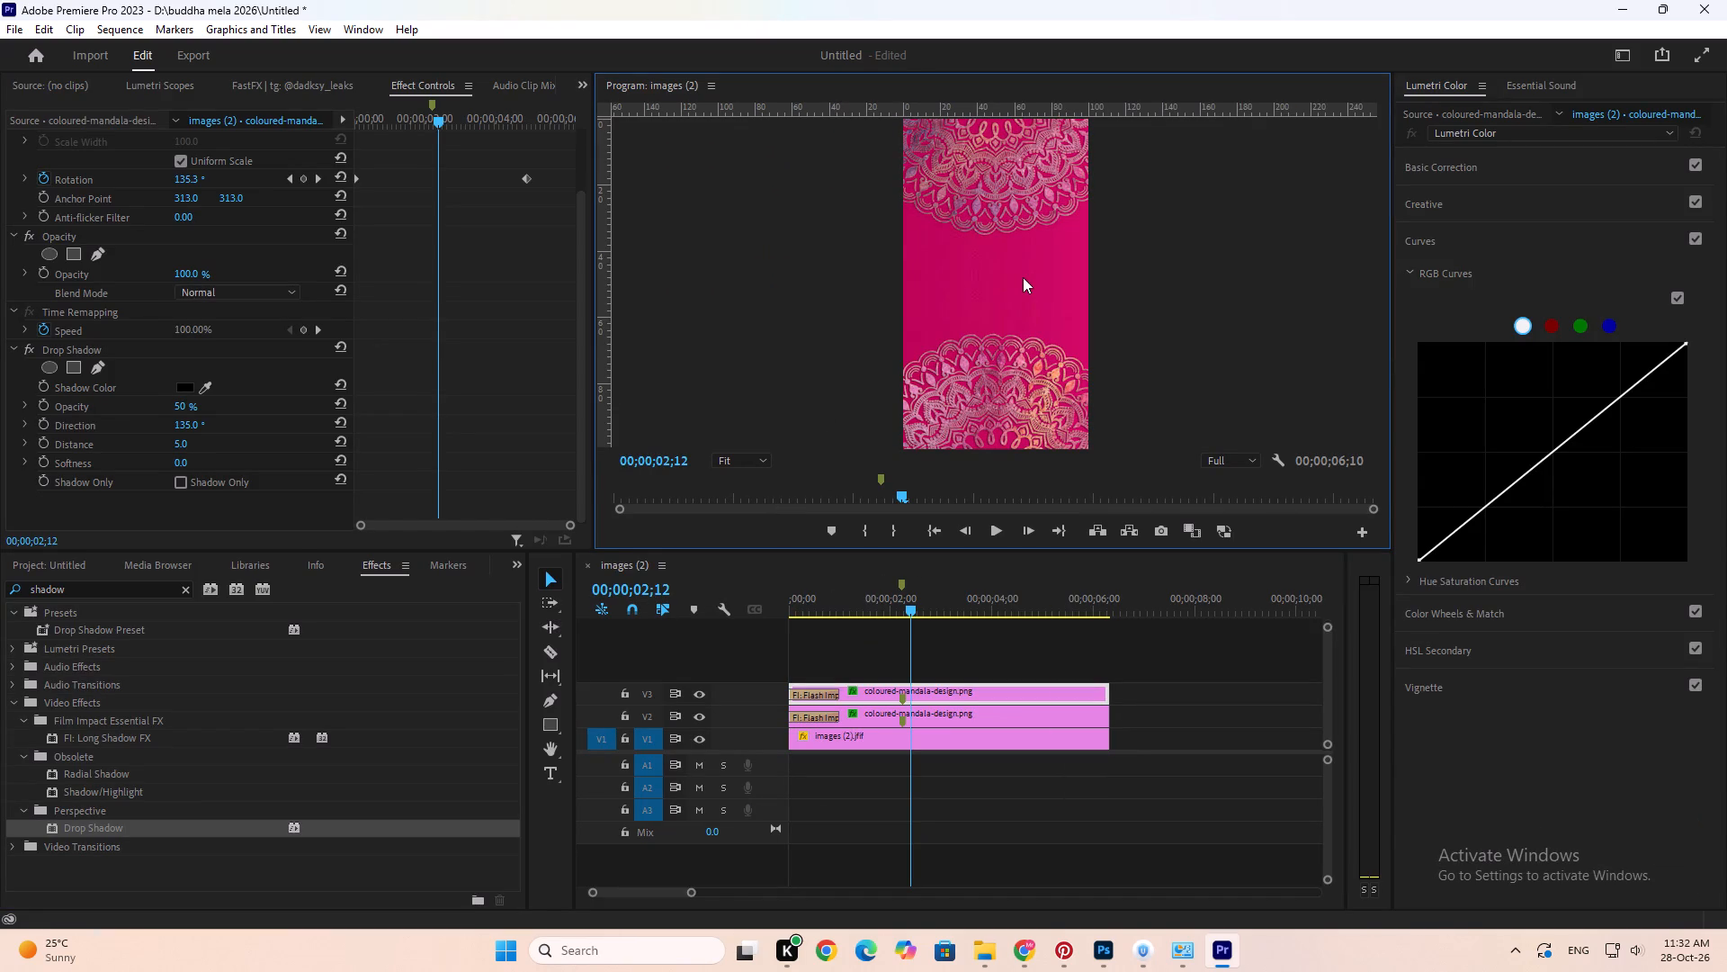
# Play the sequence full screen from 00;00;02;12, examine the rotating mandalas with their shadows, and exit full screen.
pyautogui.hotkey('ctrl', '`')
pyautogui.press('space')
pyautogui.press('space')
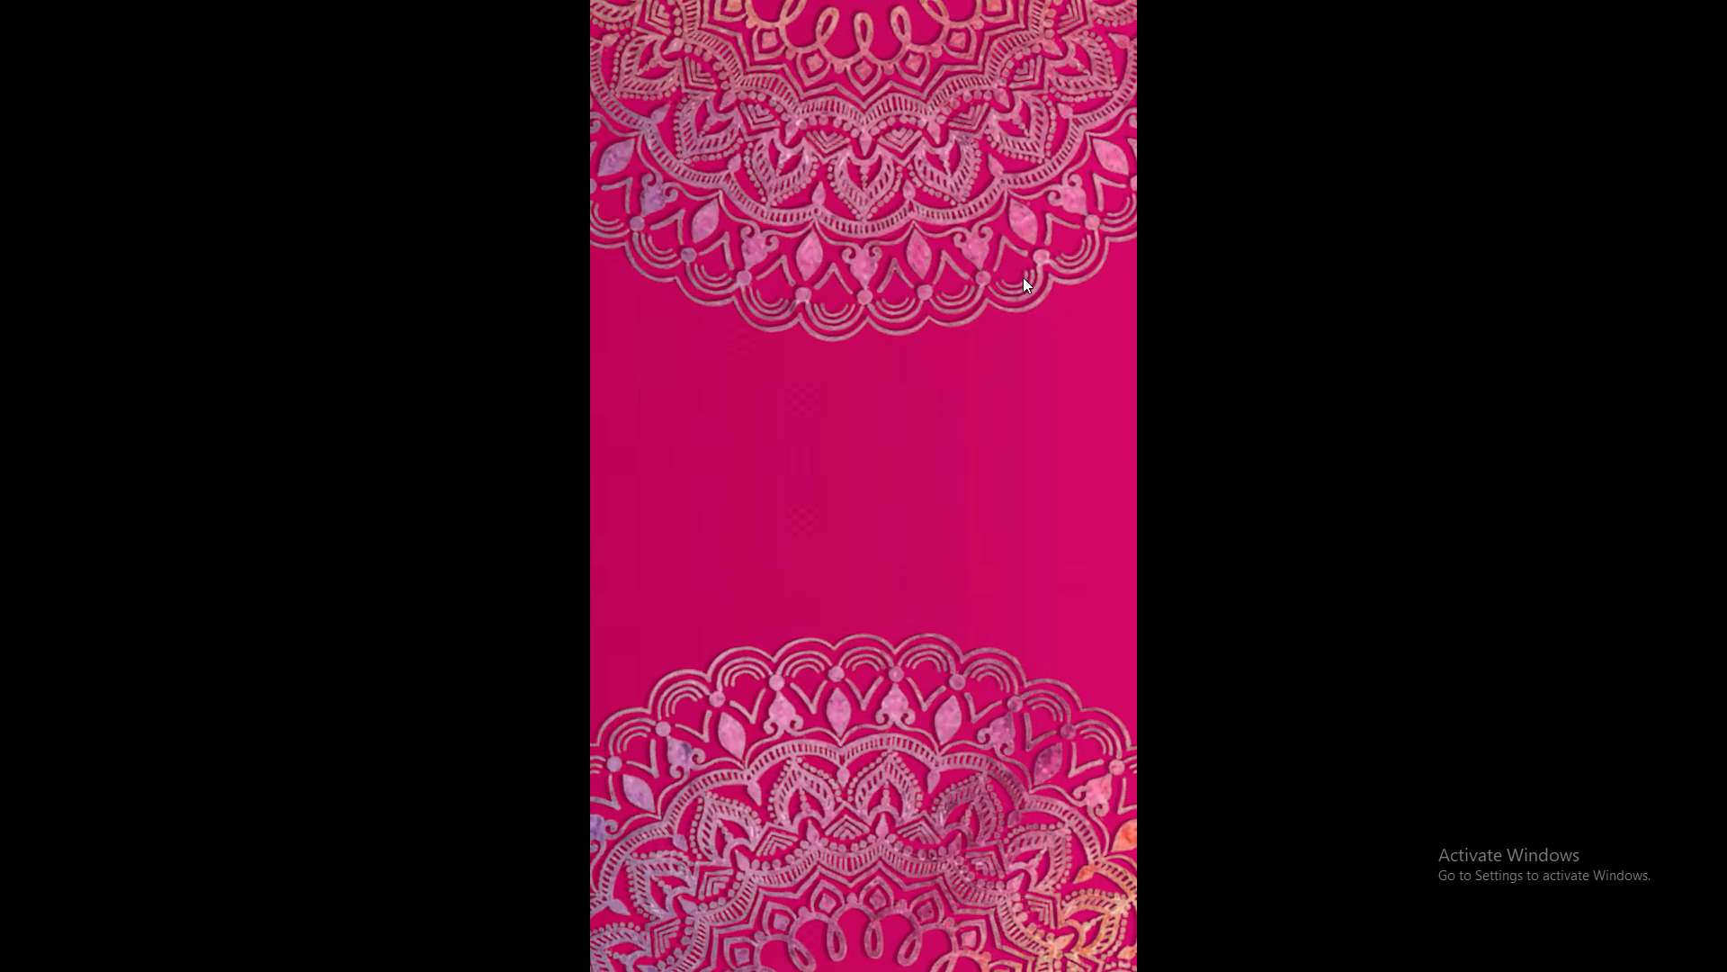
pyautogui.press('space')
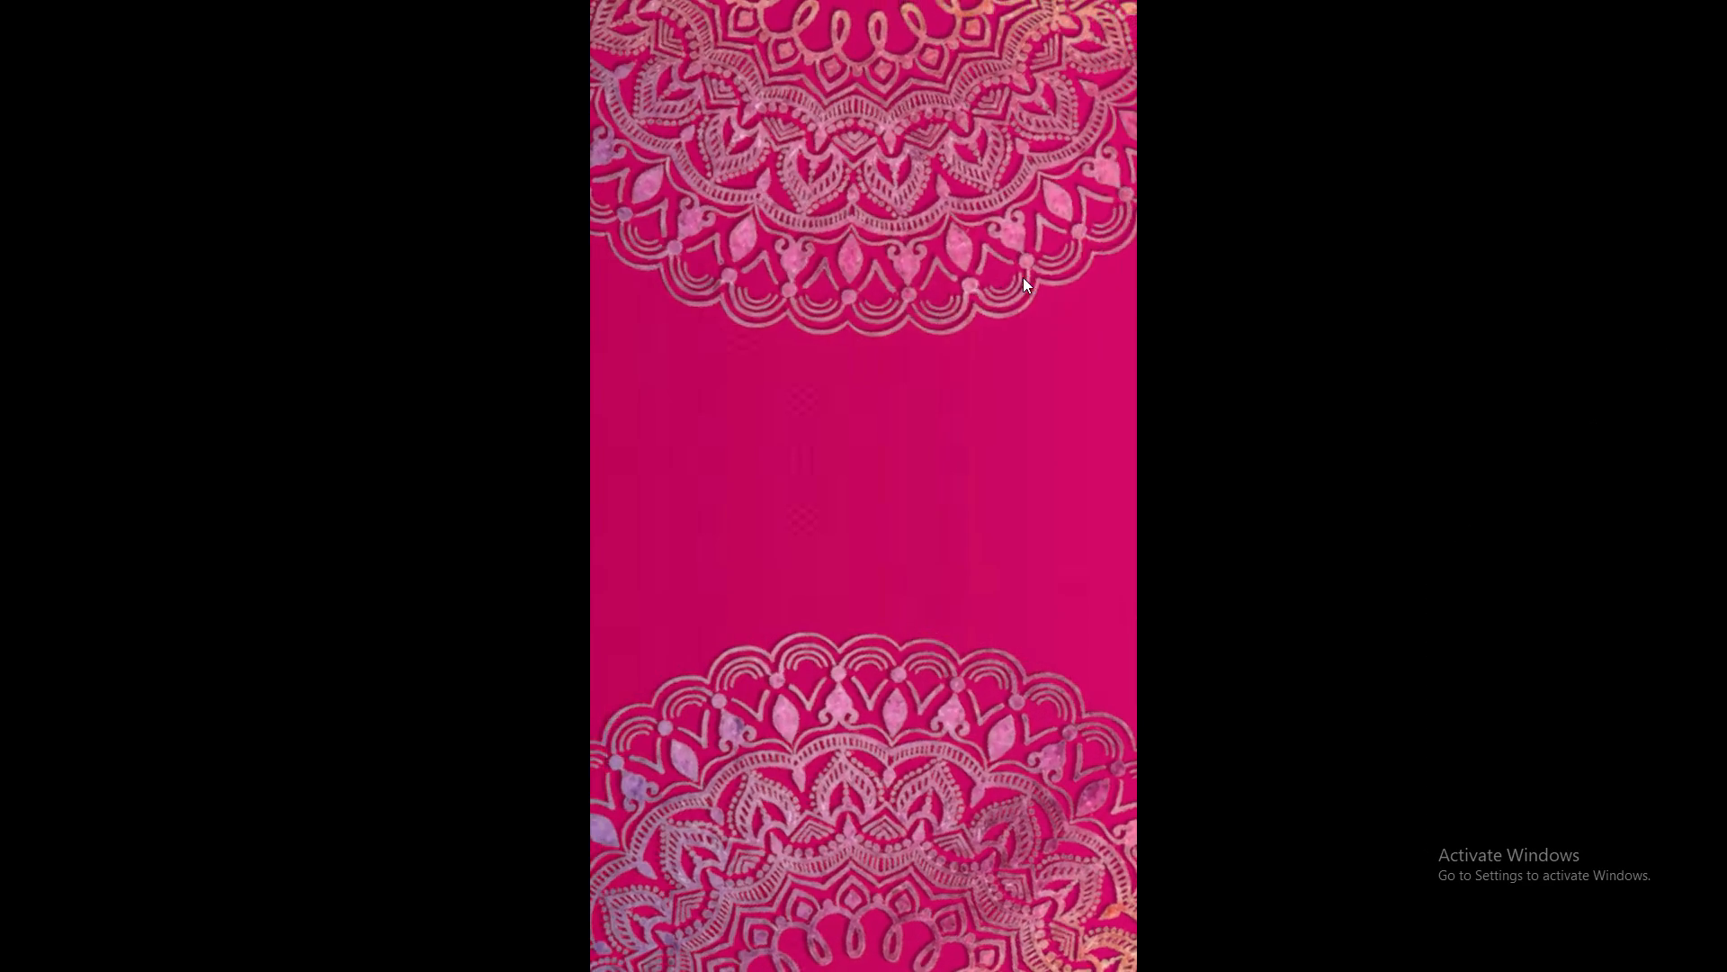
pyautogui.press('space')
pyautogui.write('`')
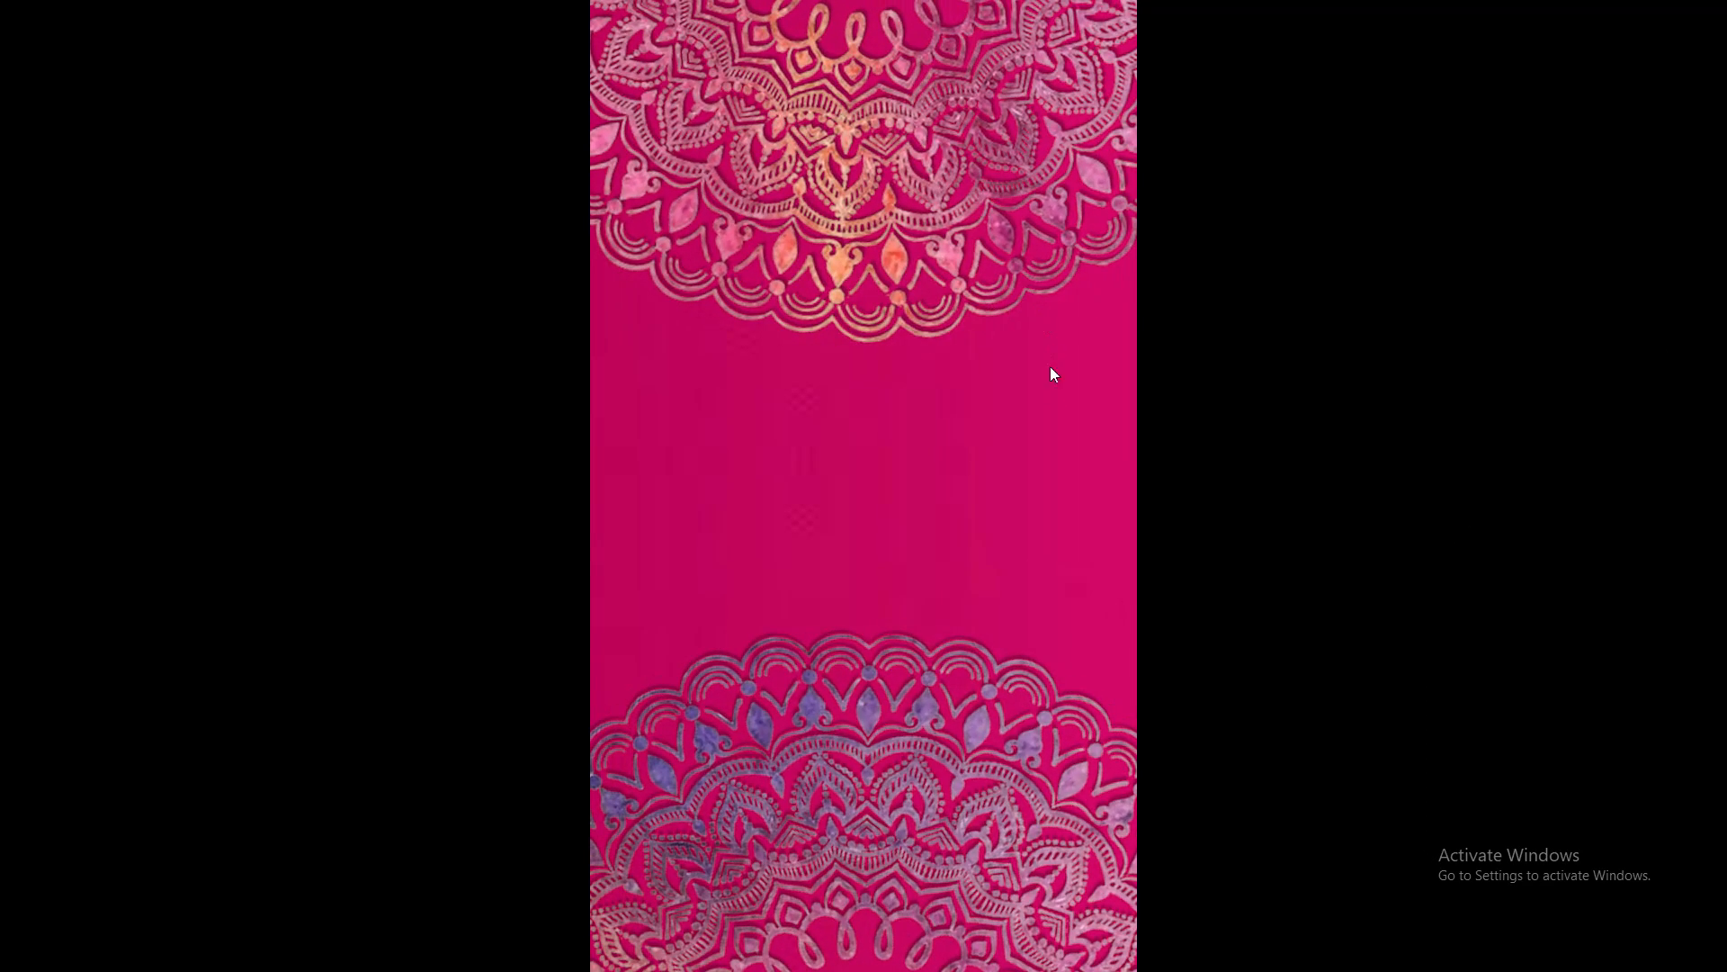
pyautogui.click(1051, 391)
pyautogui.click(1051, 391)
pyautogui.press('`')
pyautogui.press('Escape')
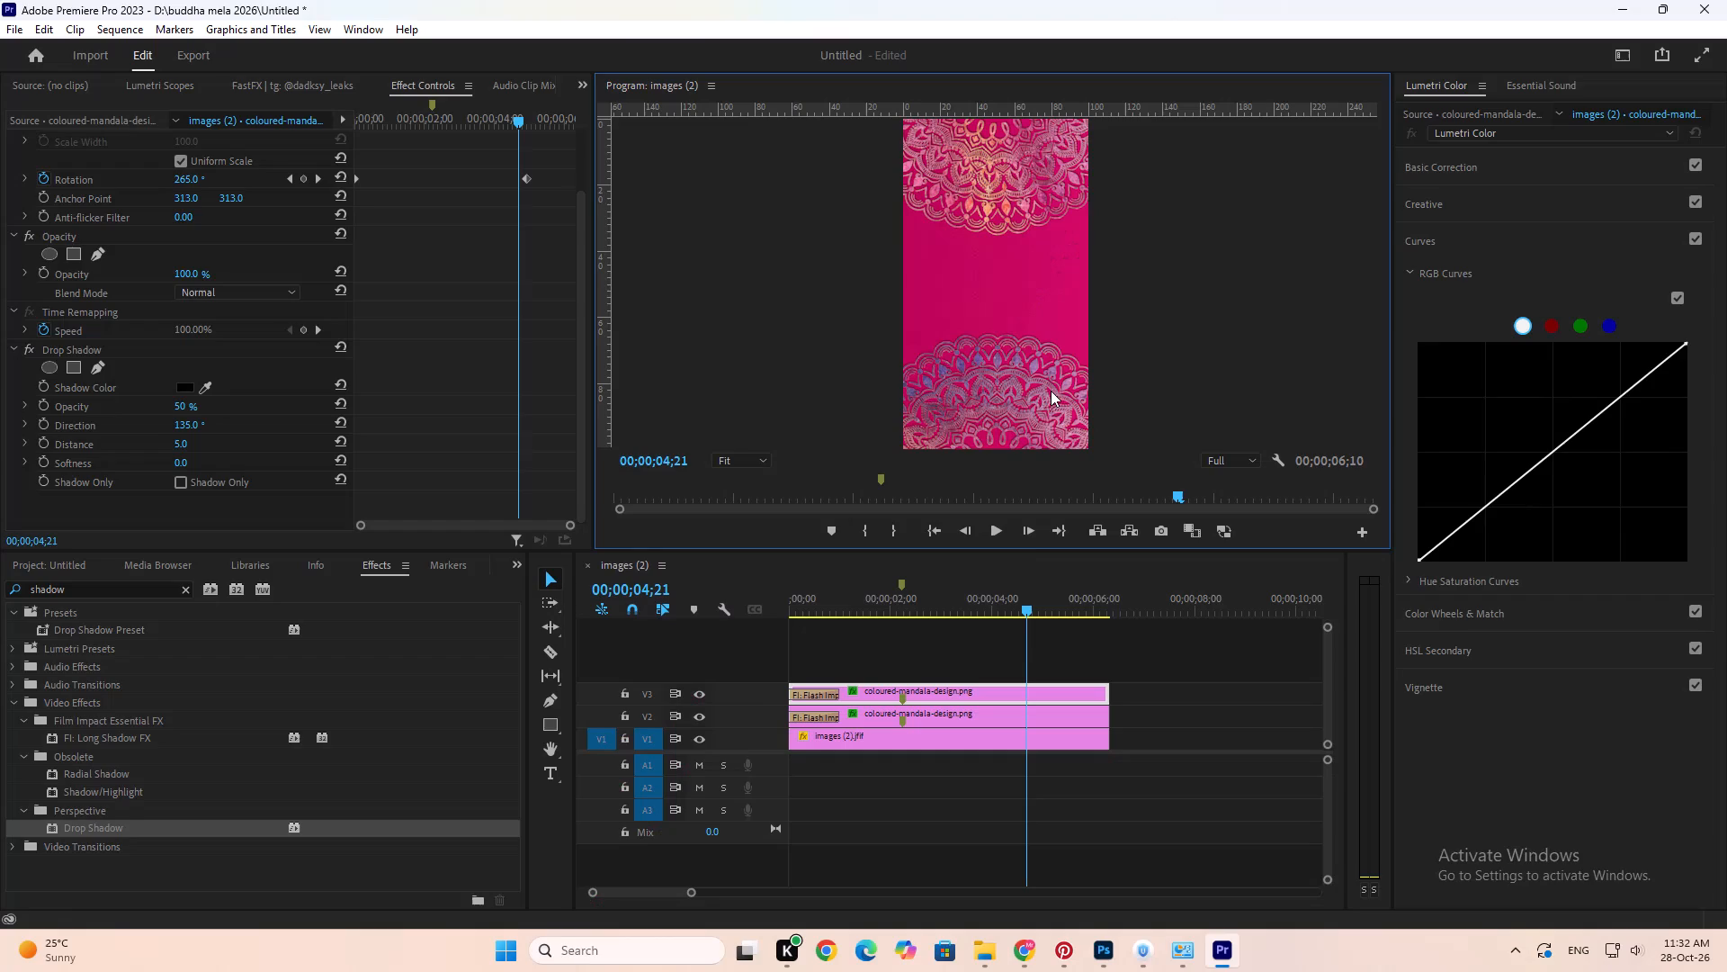
# Deselect the clips and save the project.
pyautogui.click(1041, 625)
pyautogui.hotkey('ctrl', 's')
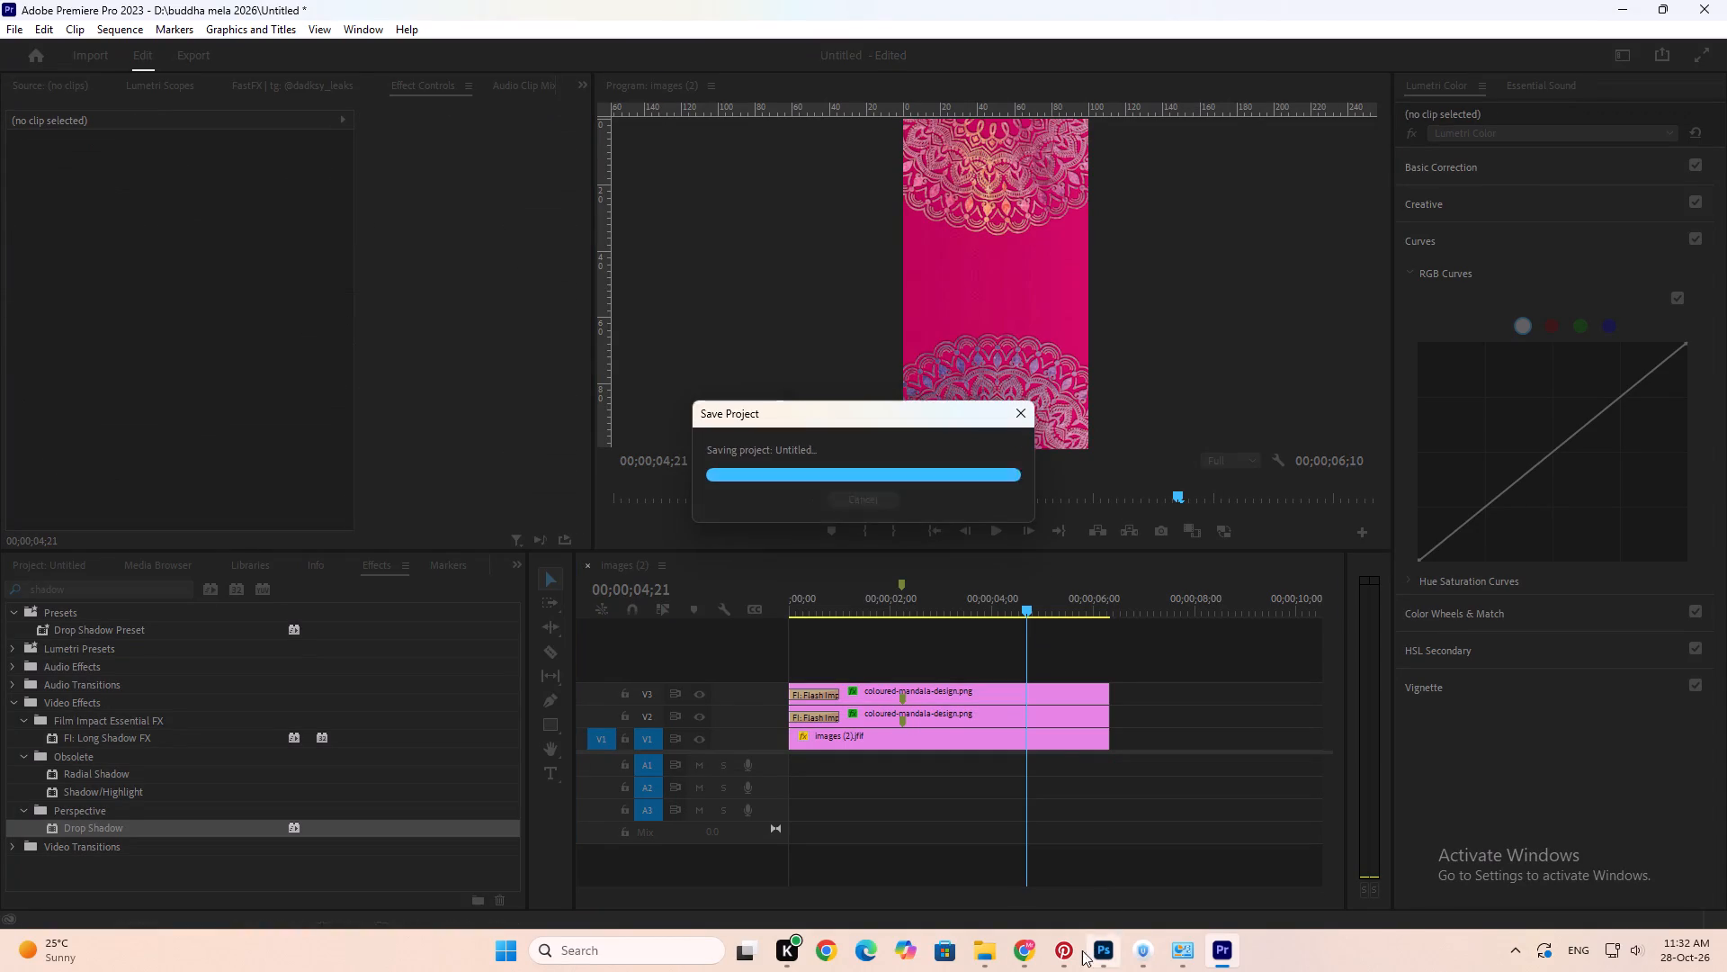
# Switch to Pinterest and search for "pink flat bg".
pyautogui.click(1073, 958)
pyautogui.click(1010, 879)
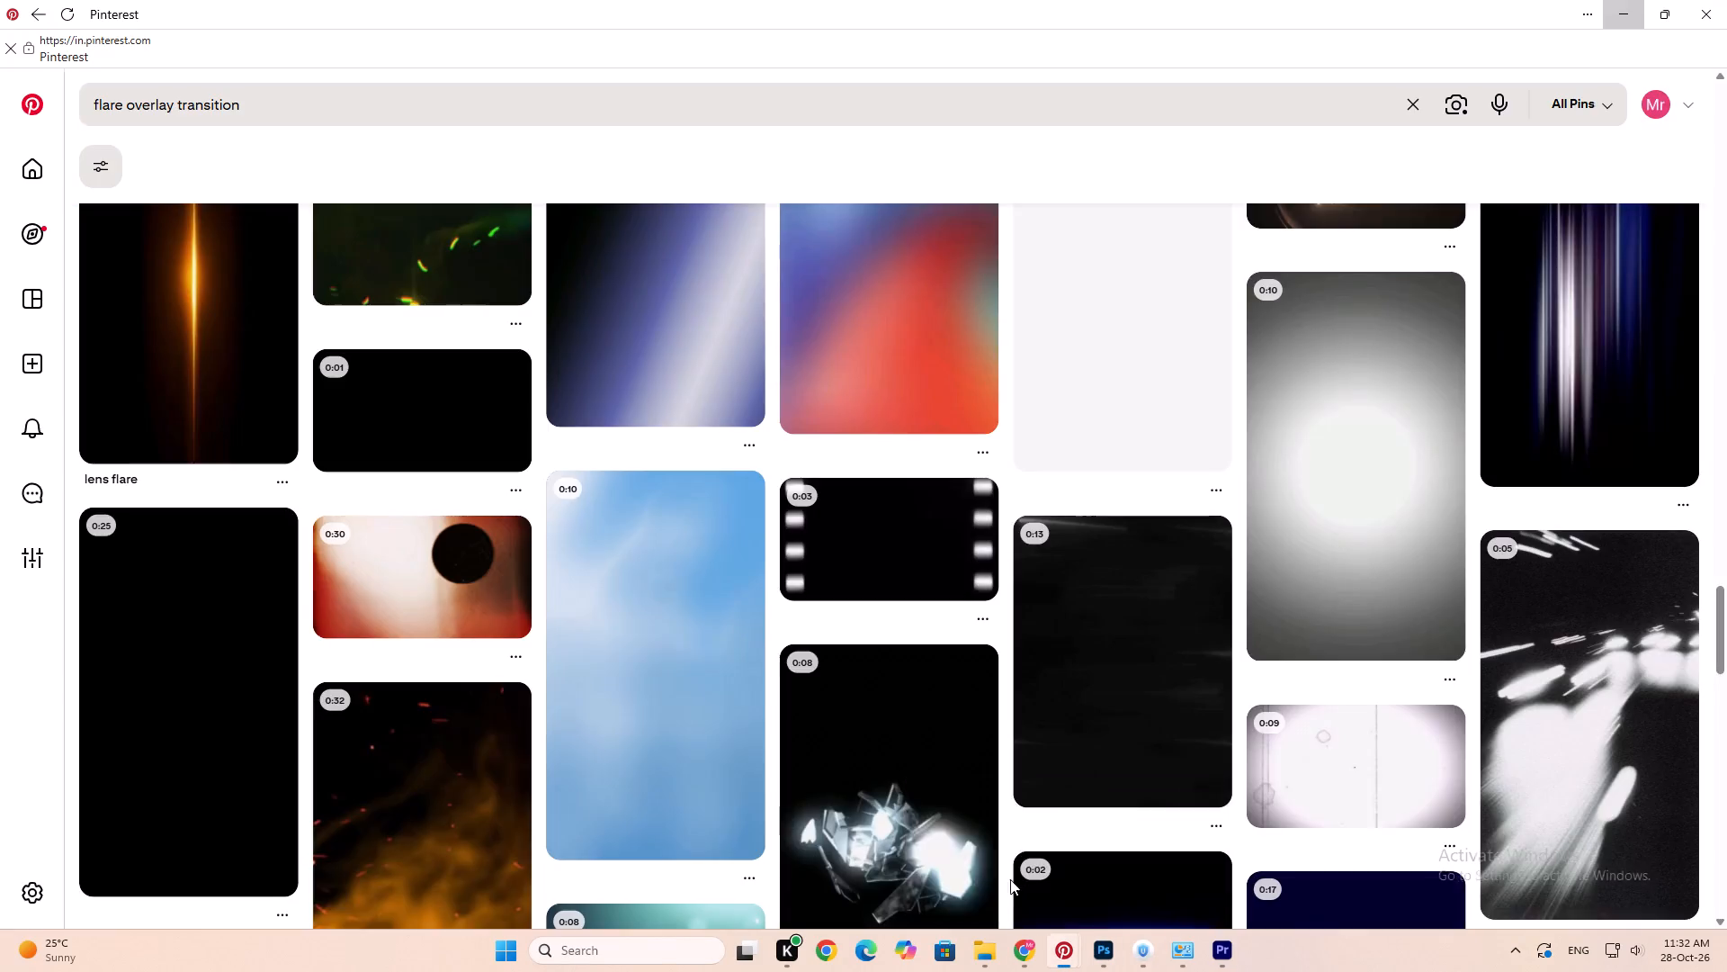
pyautogui.moveTo(302, 100); pyautogui.dragTo(0, 14)
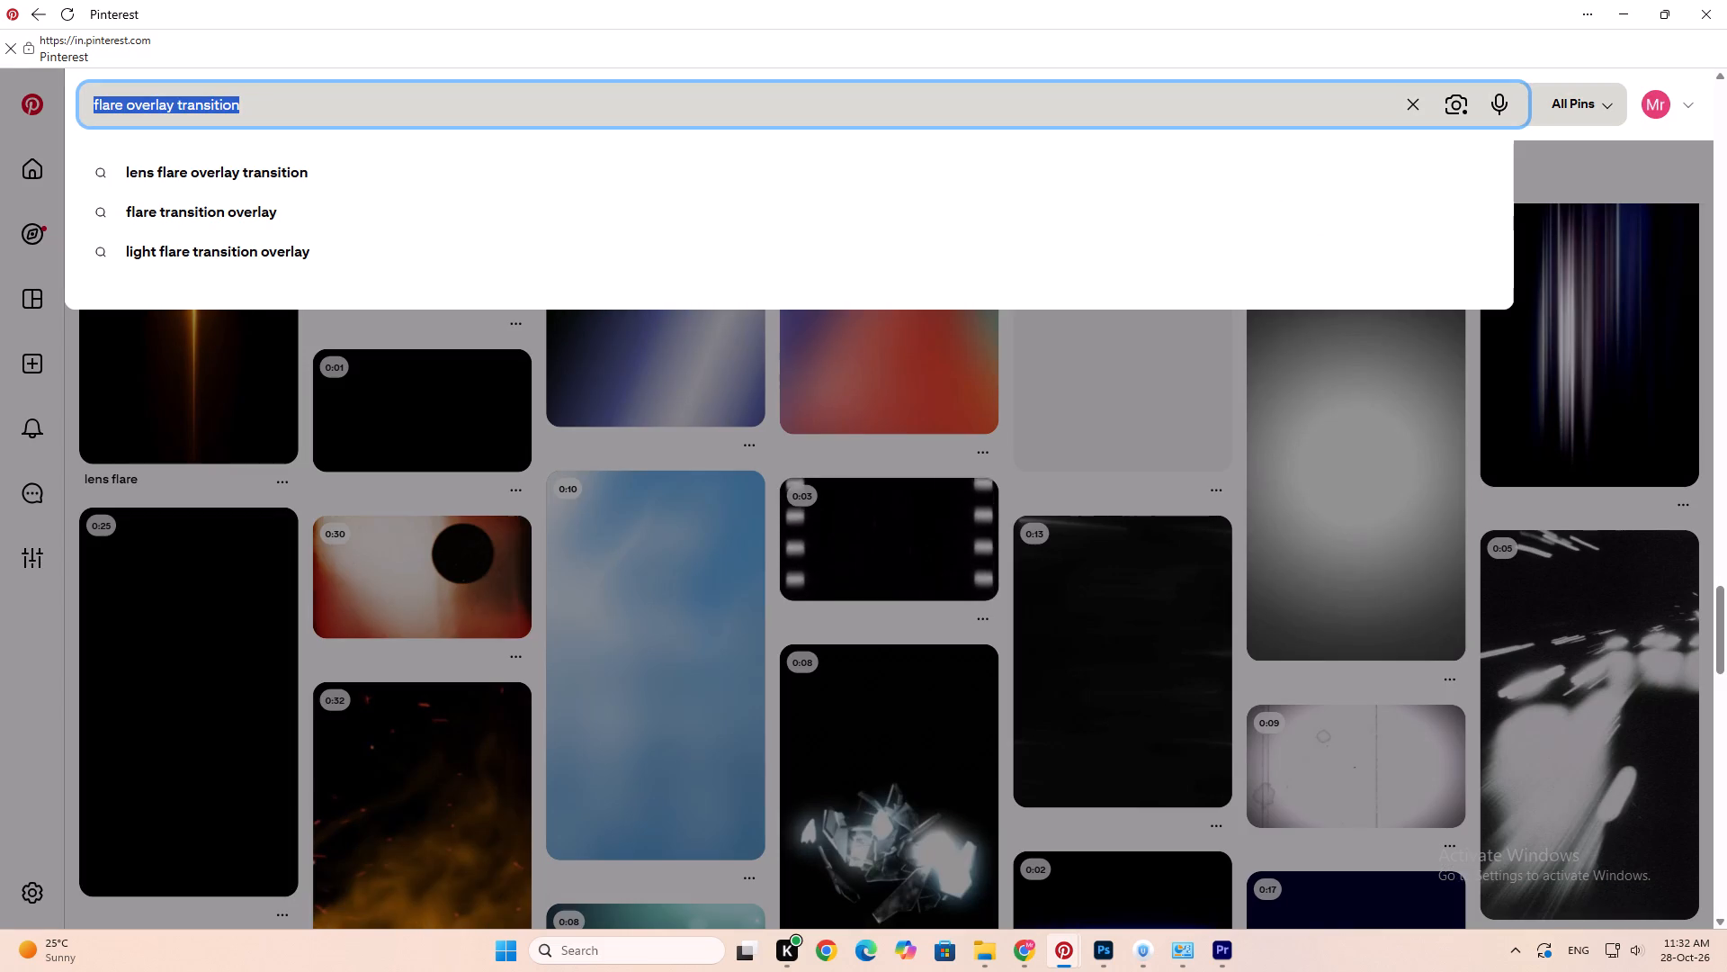
pyautogui.write('pink')
pyautogui.press('space')
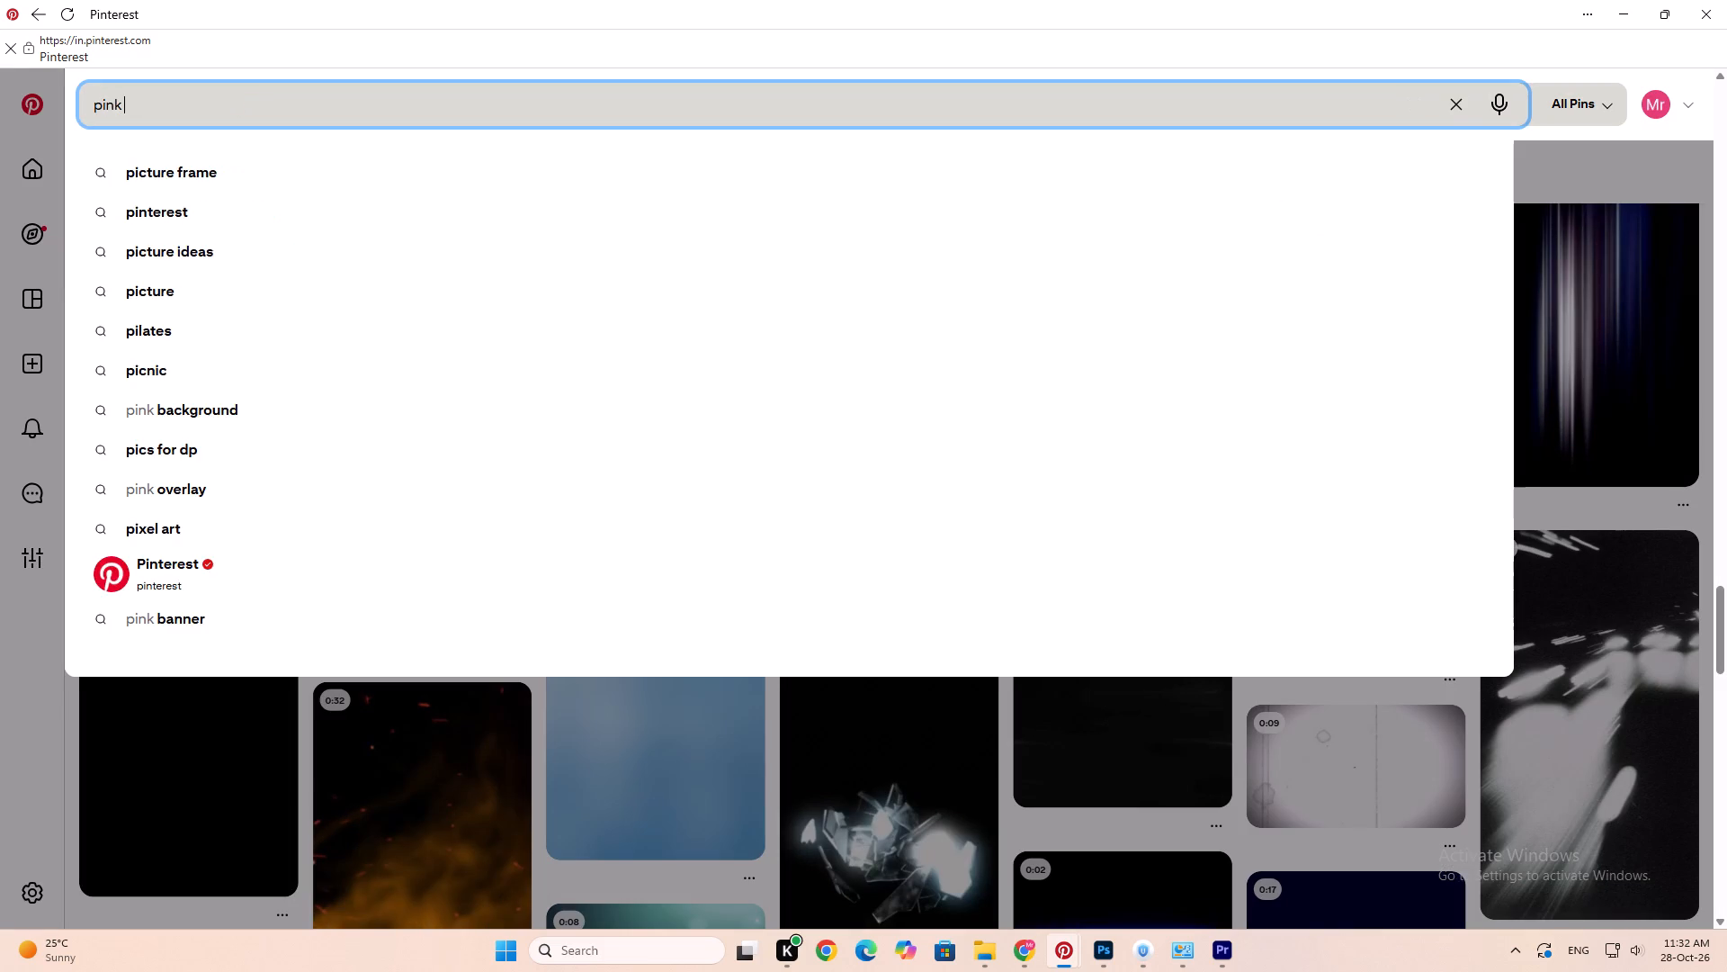
pyautogui.write('flate')
pyautogui.press('space')
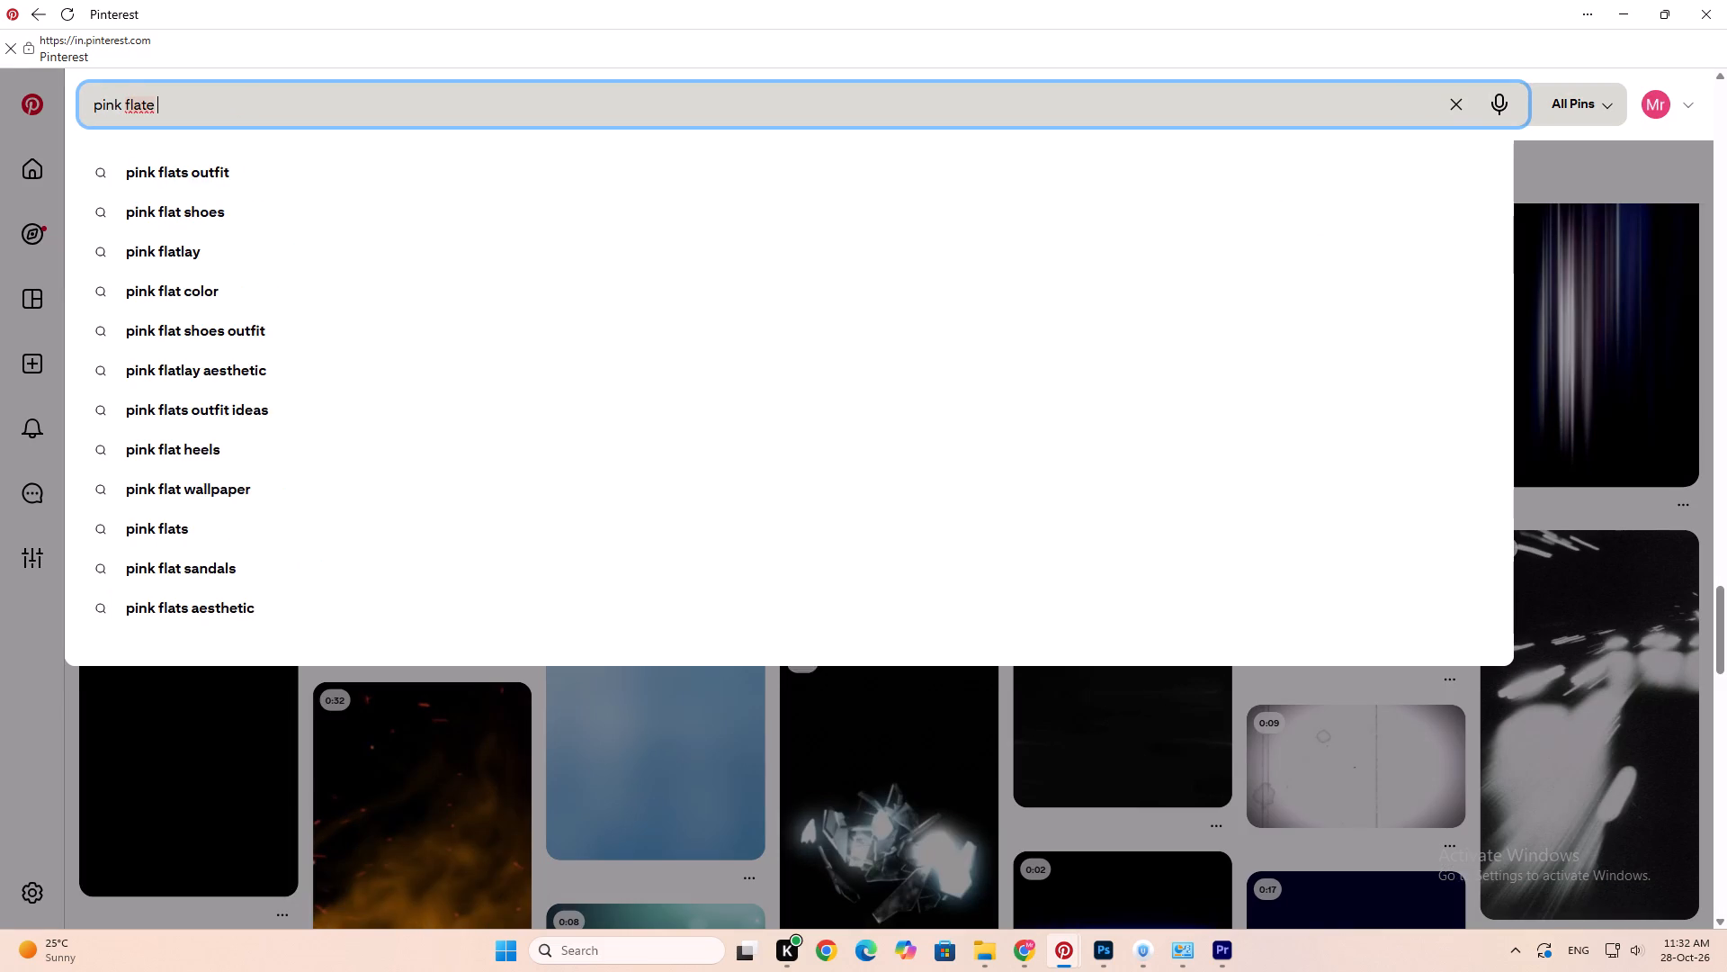
pyautogui.press('BackSpace')
pyautogui.press('BackSpace')
pyautogui.press('BackSpace')
pyautogui.write('t')
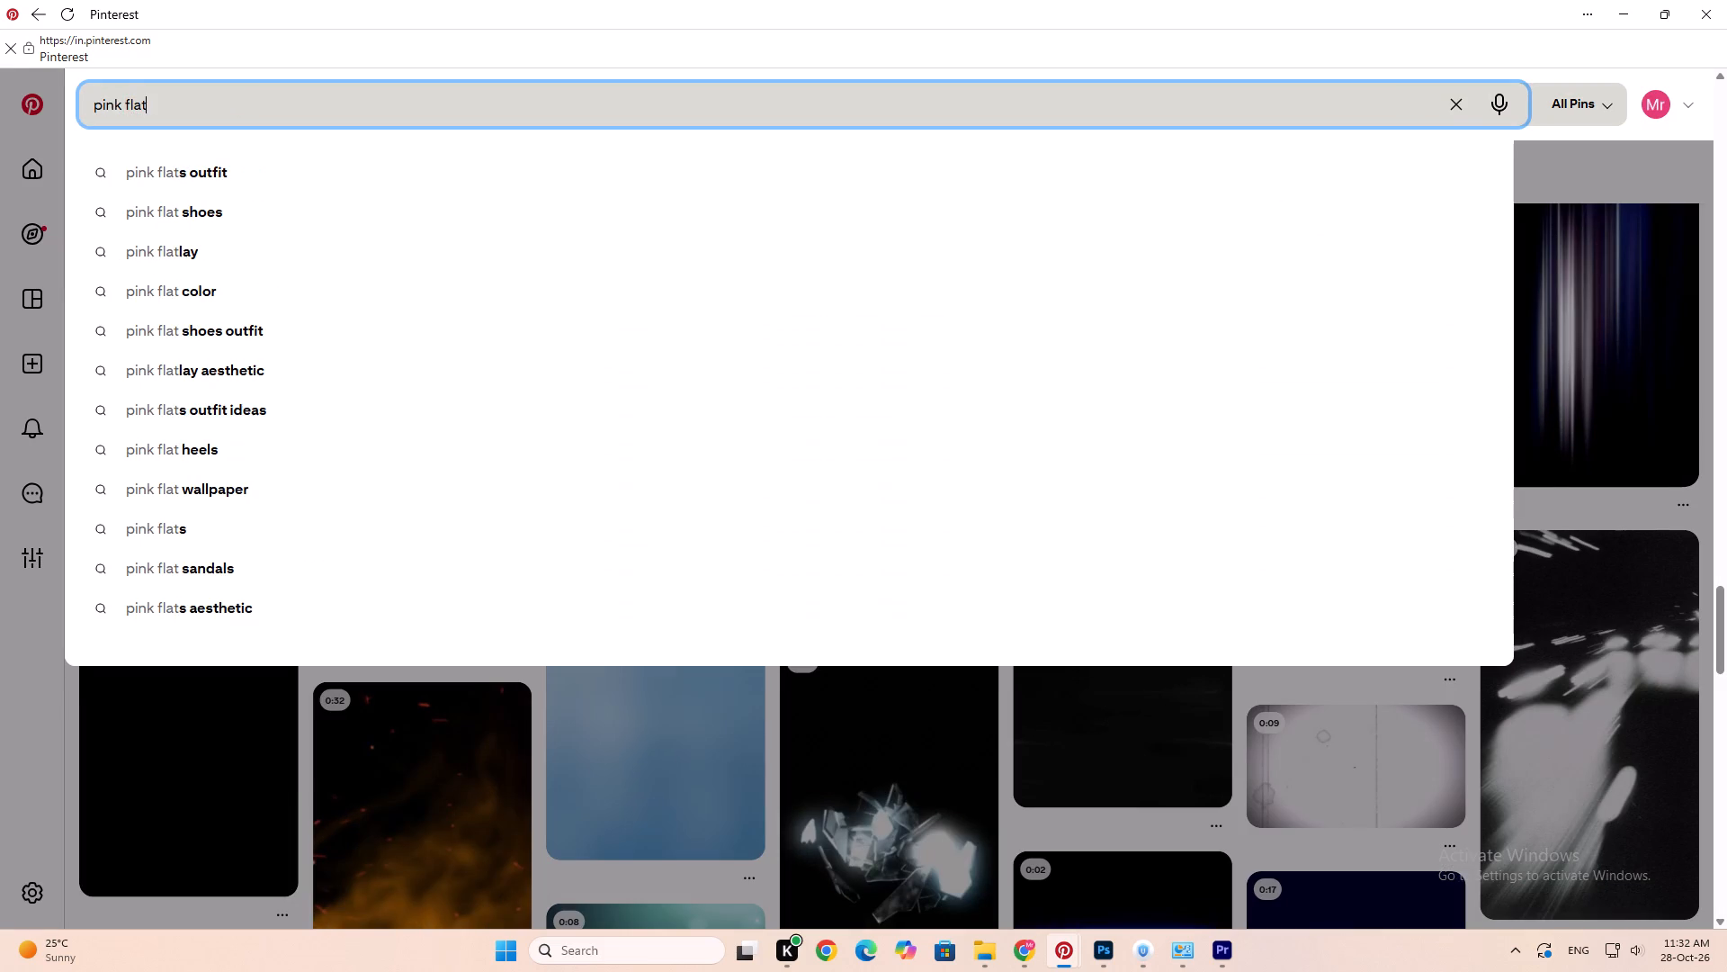
pyautogui.press('space')
pyautogui.write('bg')
pyautogui.press('Return')
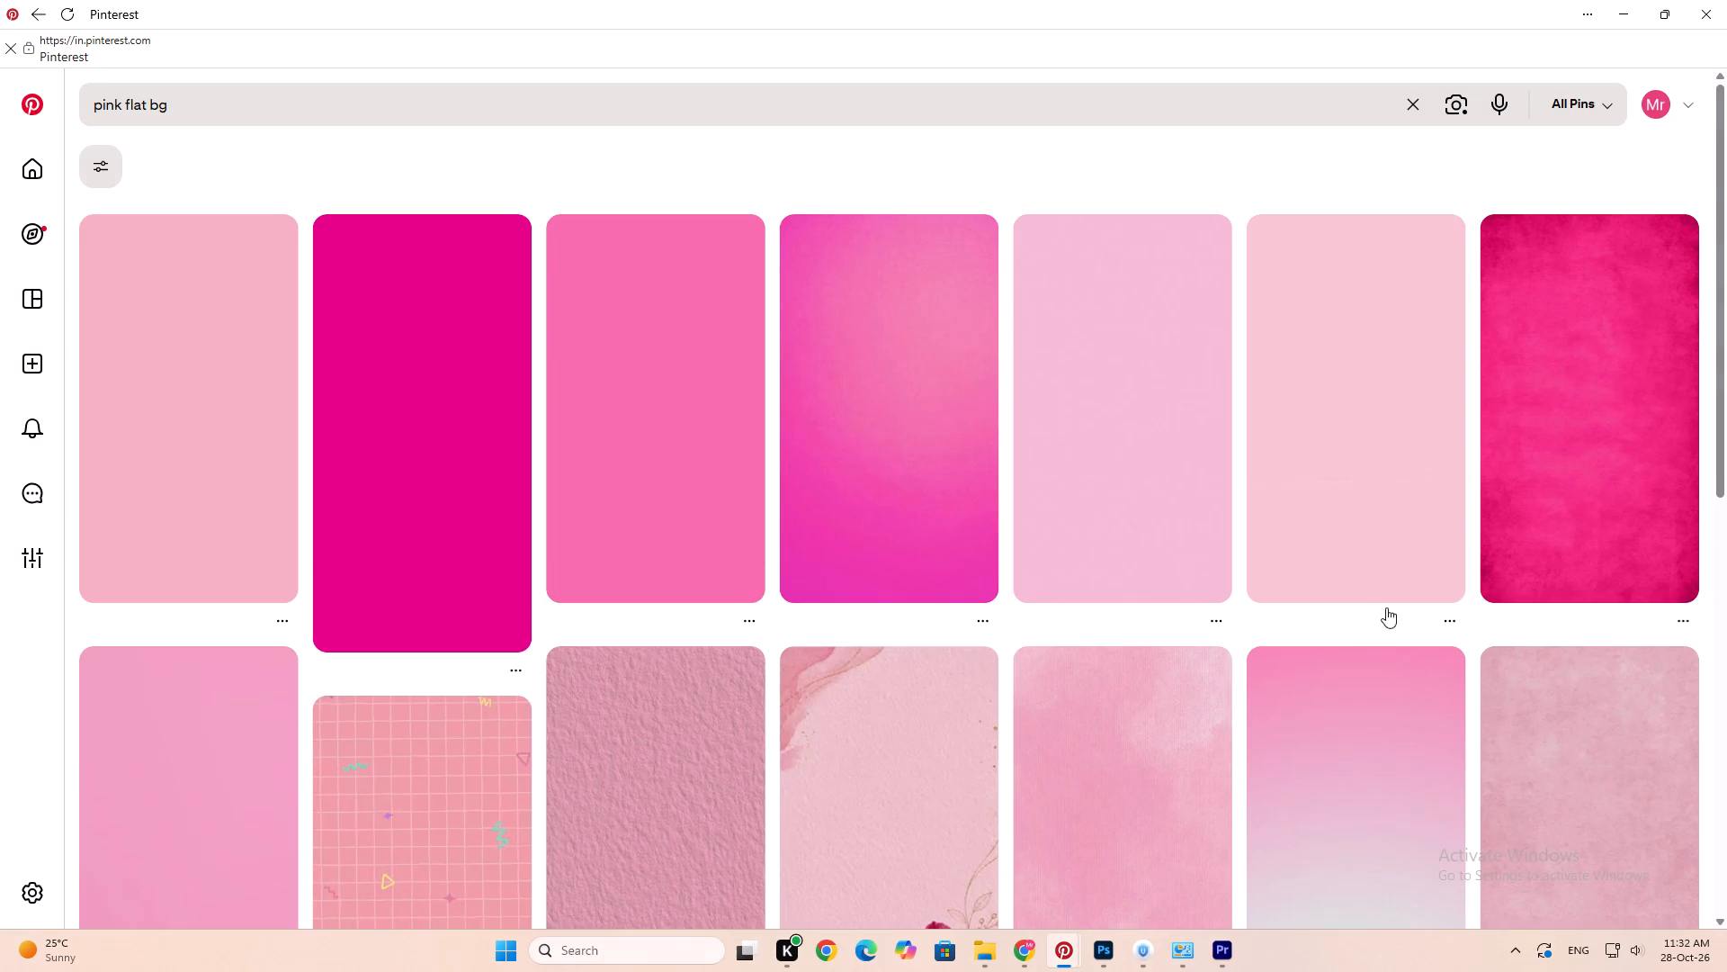
# Open the textured hot-pink wallpaper pin with dark edges from the search results and download its image.
pyautogui.scroll(-8, 1576, 399)
pyautogui.scroll(6, 1399, 461)
pyautogui.click(1622, 309)
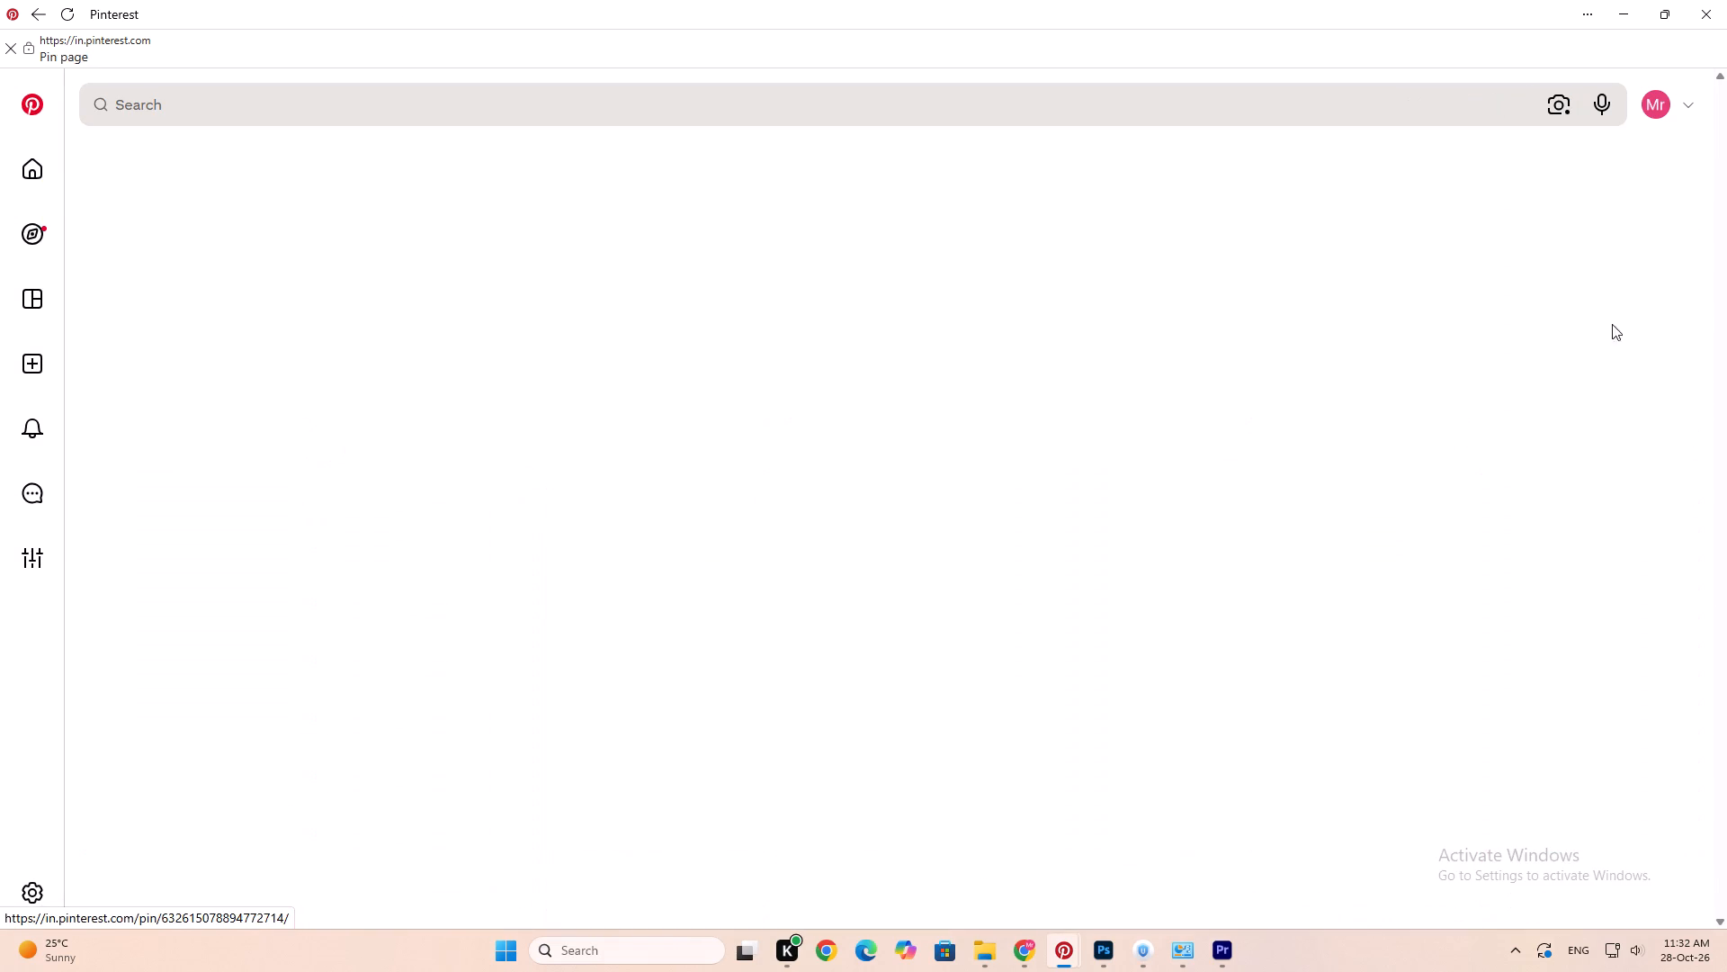
pyautogui.scroll(-2, 550, 655)
pyautogui.scroll(2, 534, 659)
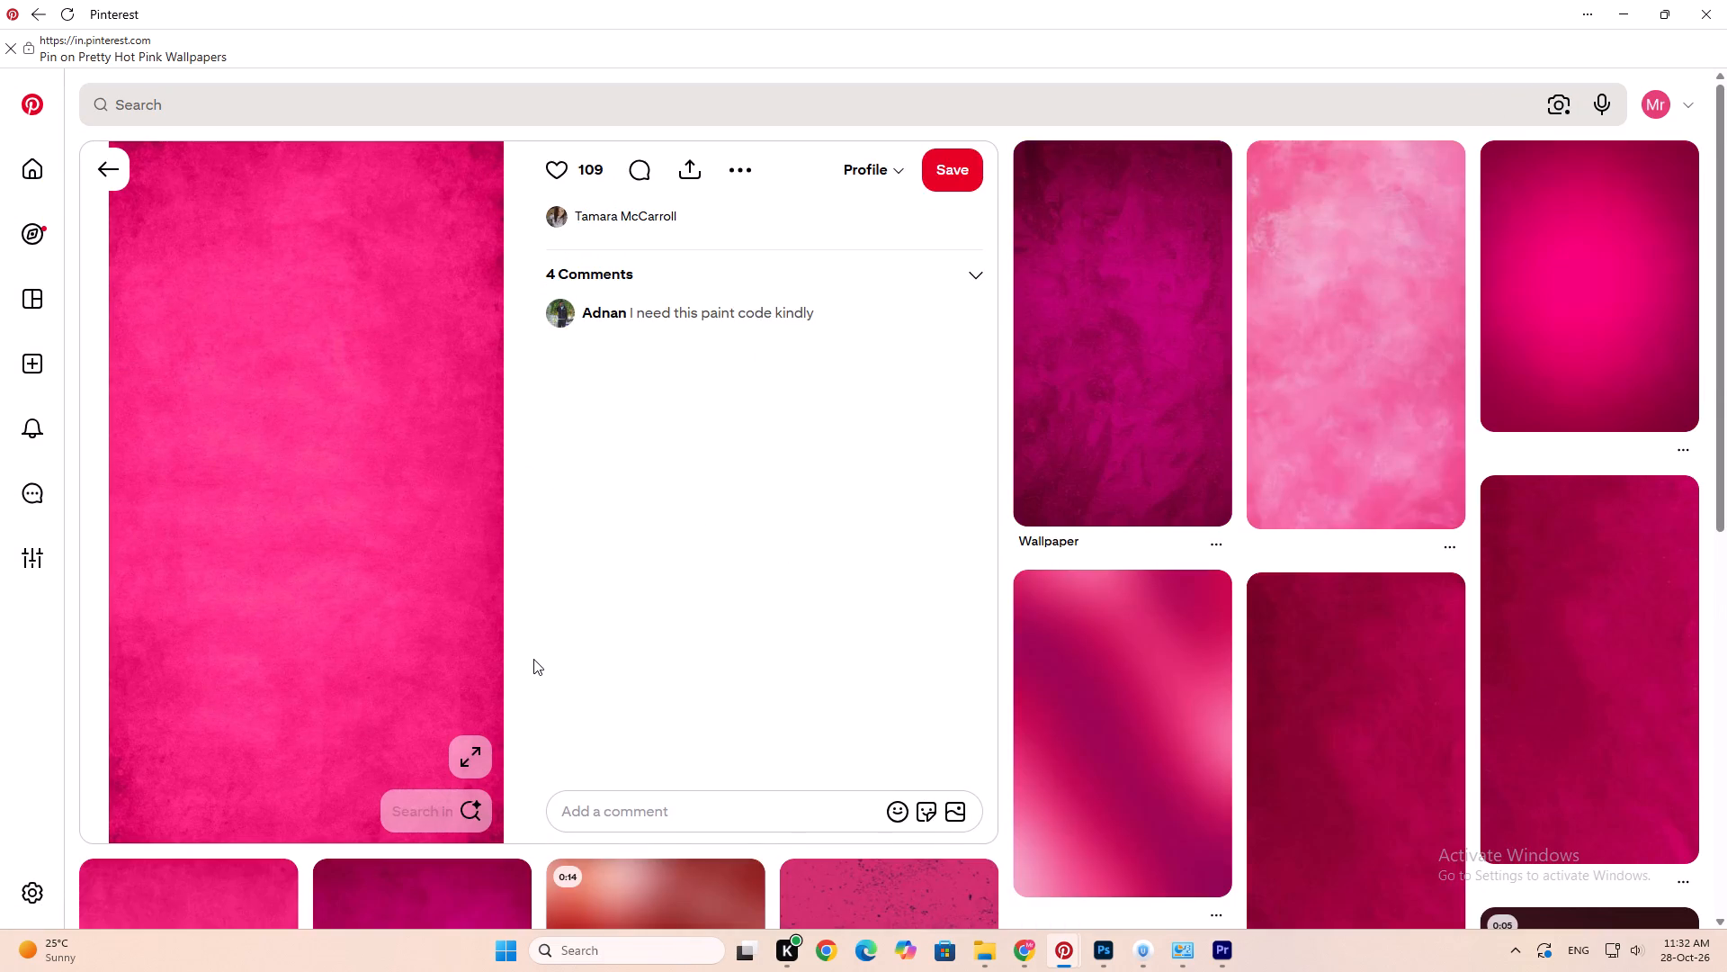
pyautogui.scroll(-10, 533, 659)
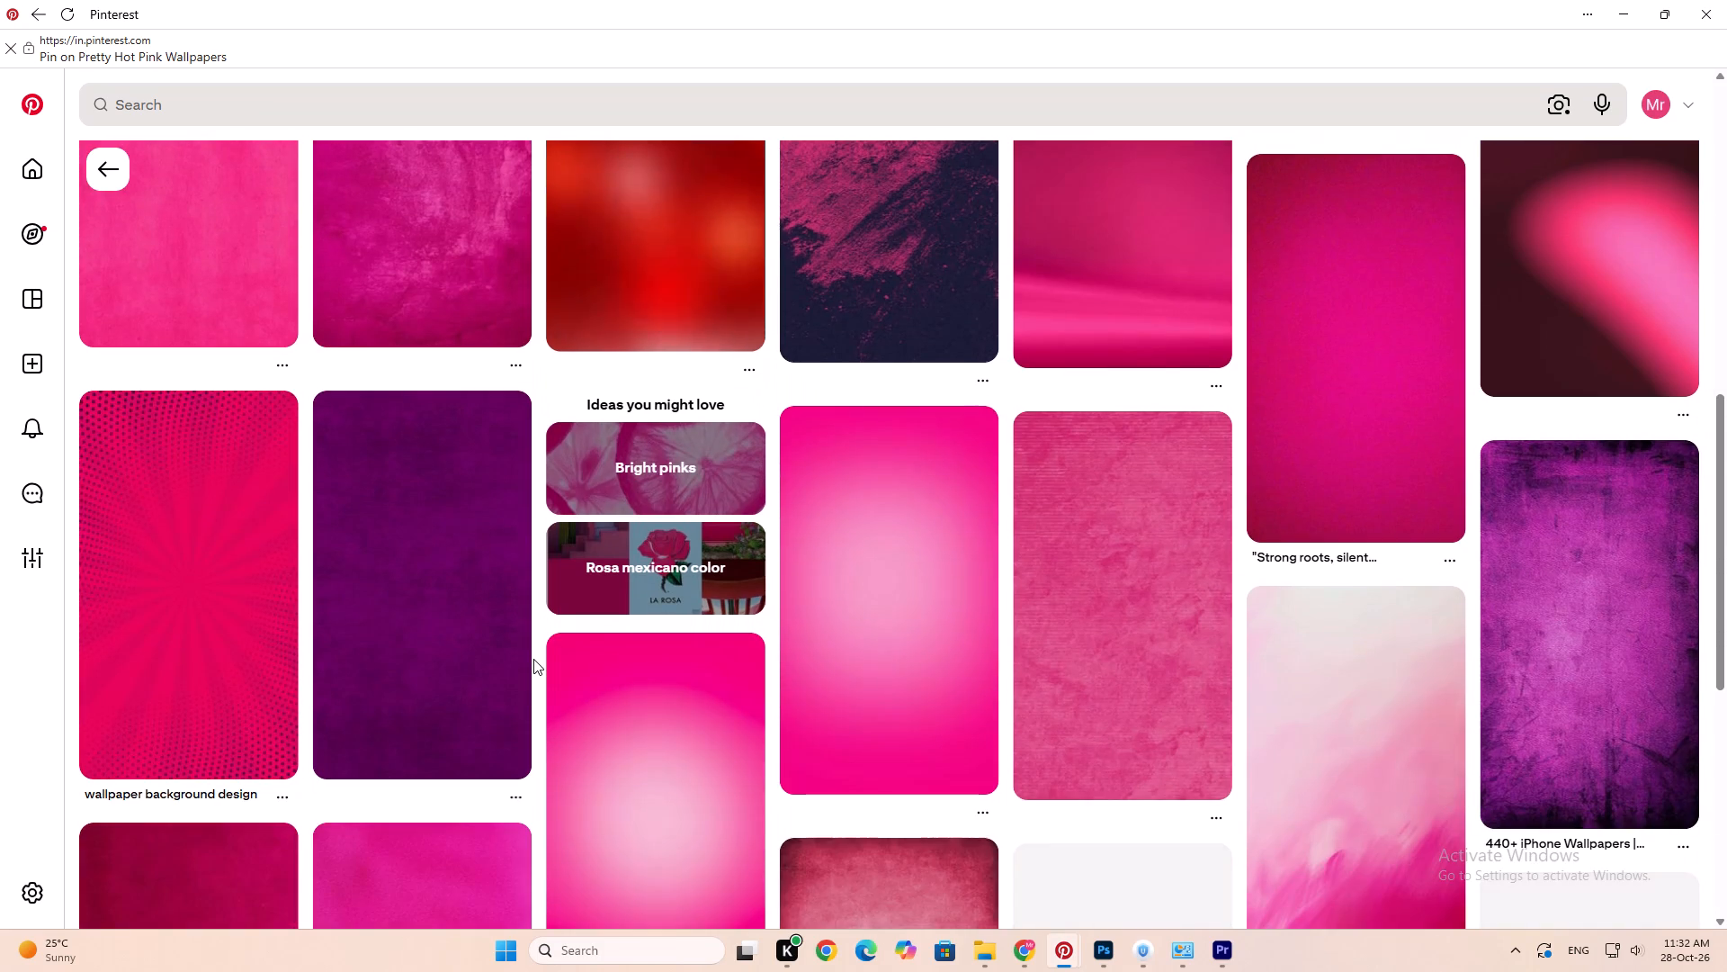
pyautogui.scroll(13, 533, 659)
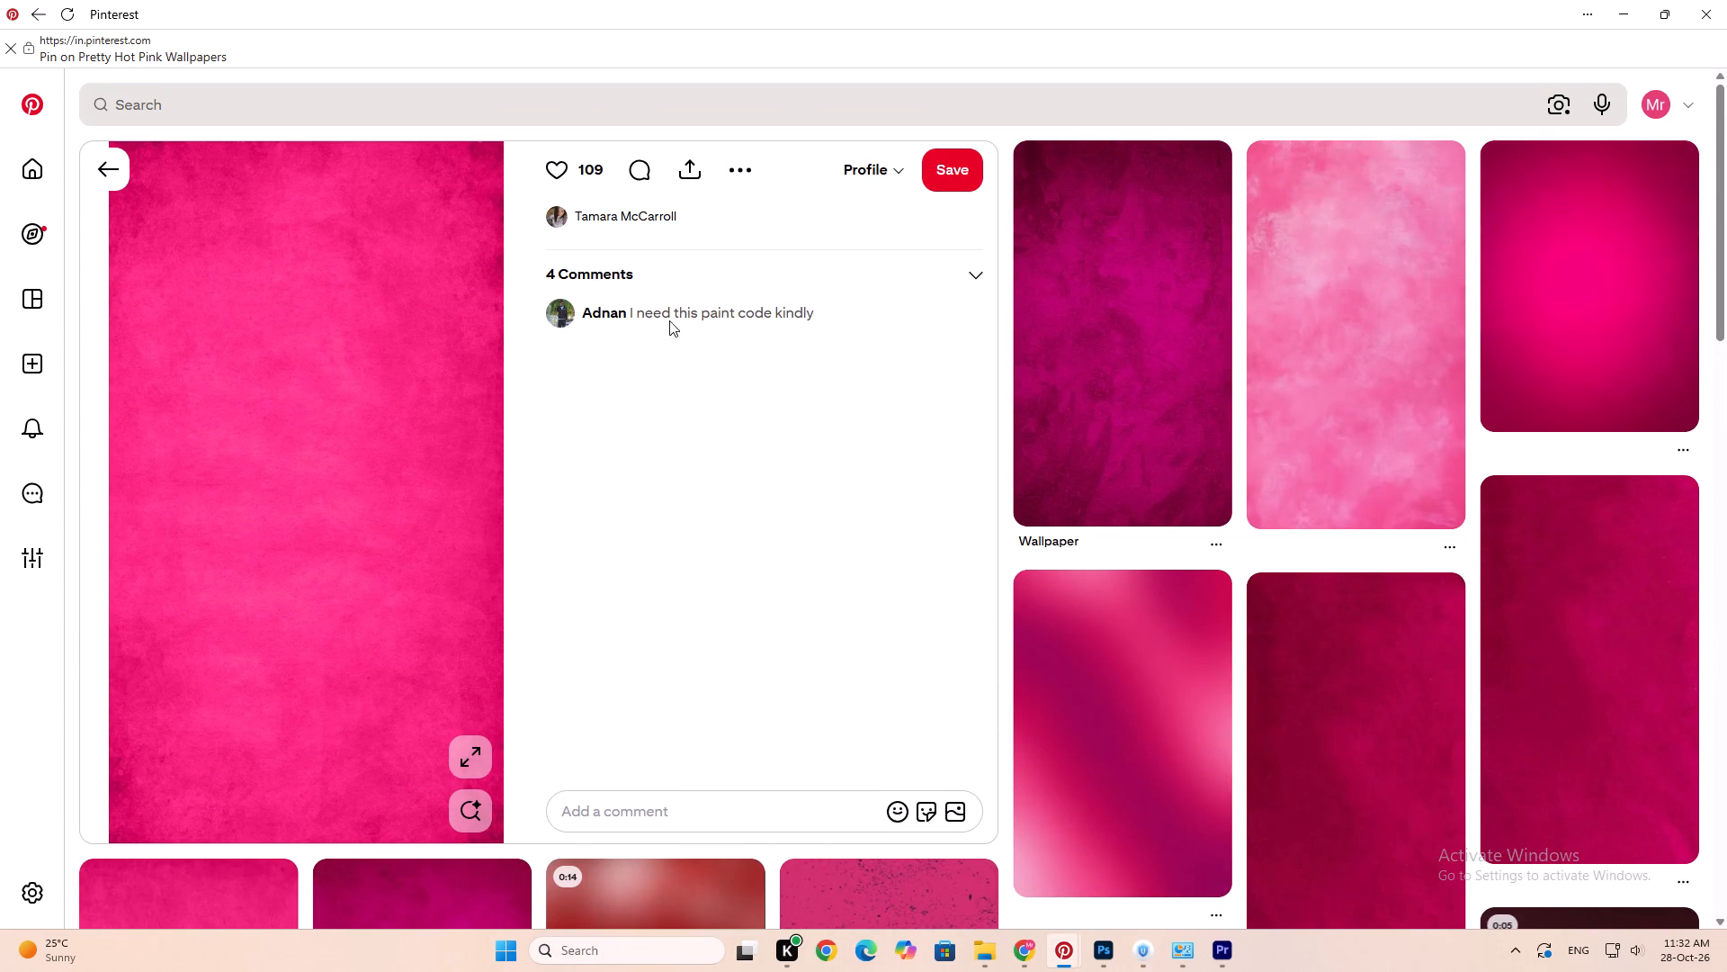
pyautogui.click(685, 168)
pyautogui.click(766, 176)
pyautogui.click(750, 172)
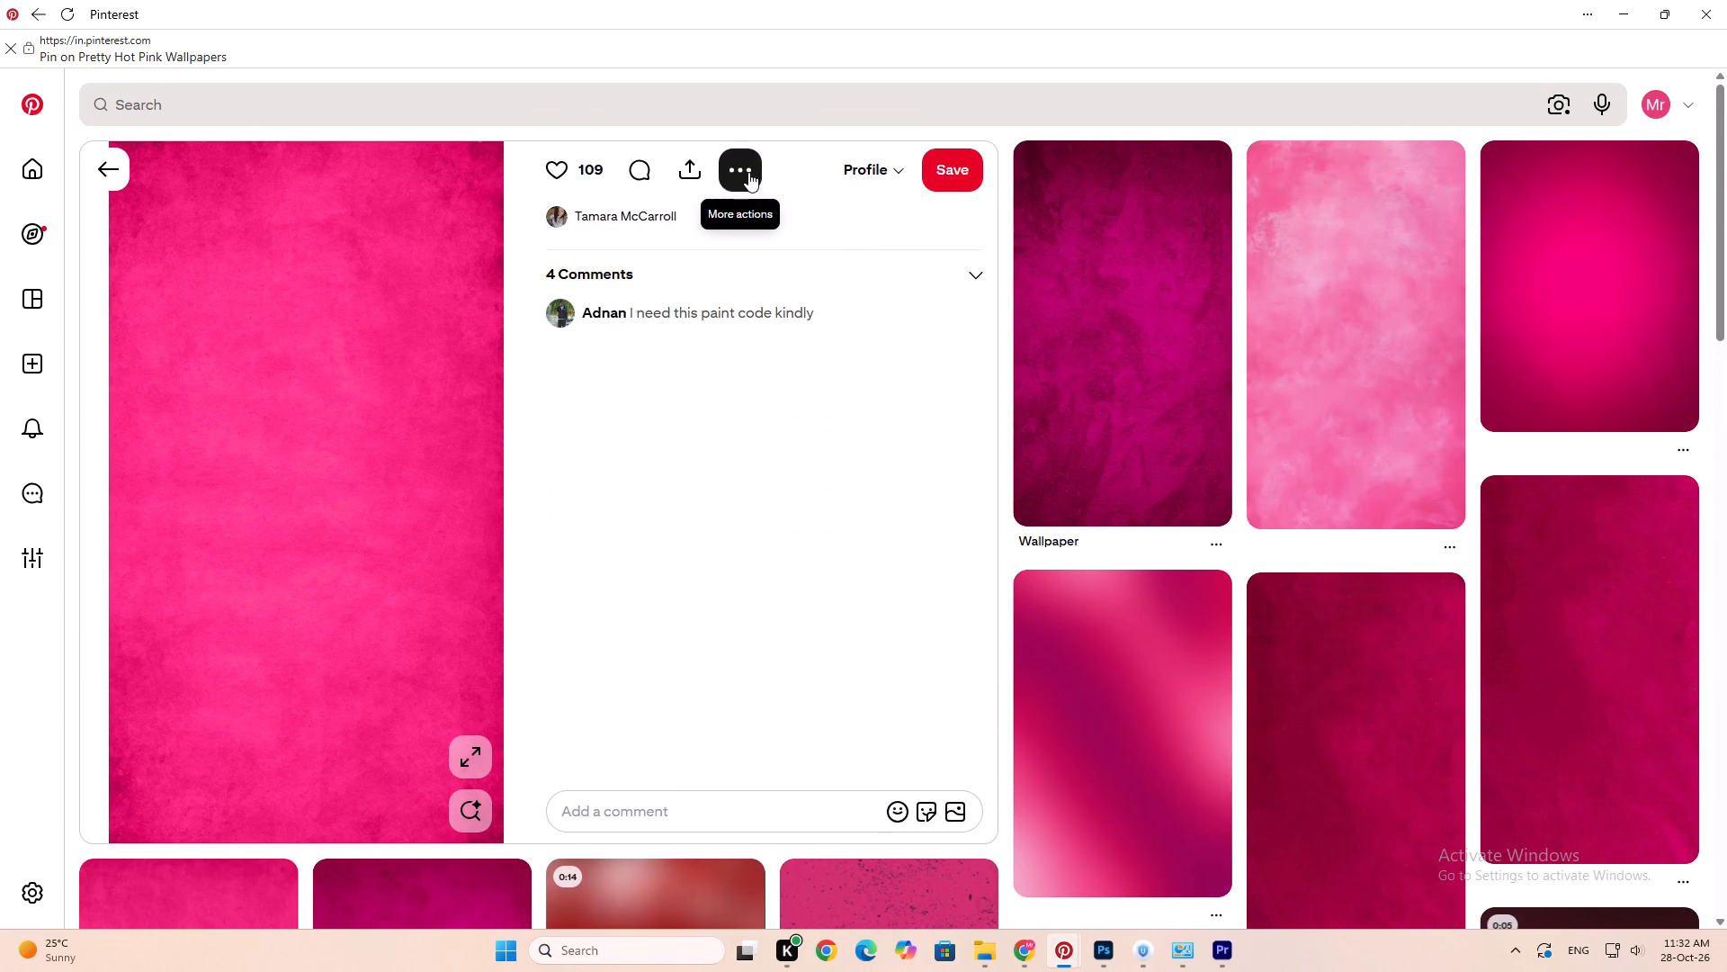
pyautogui.click(738, 226)
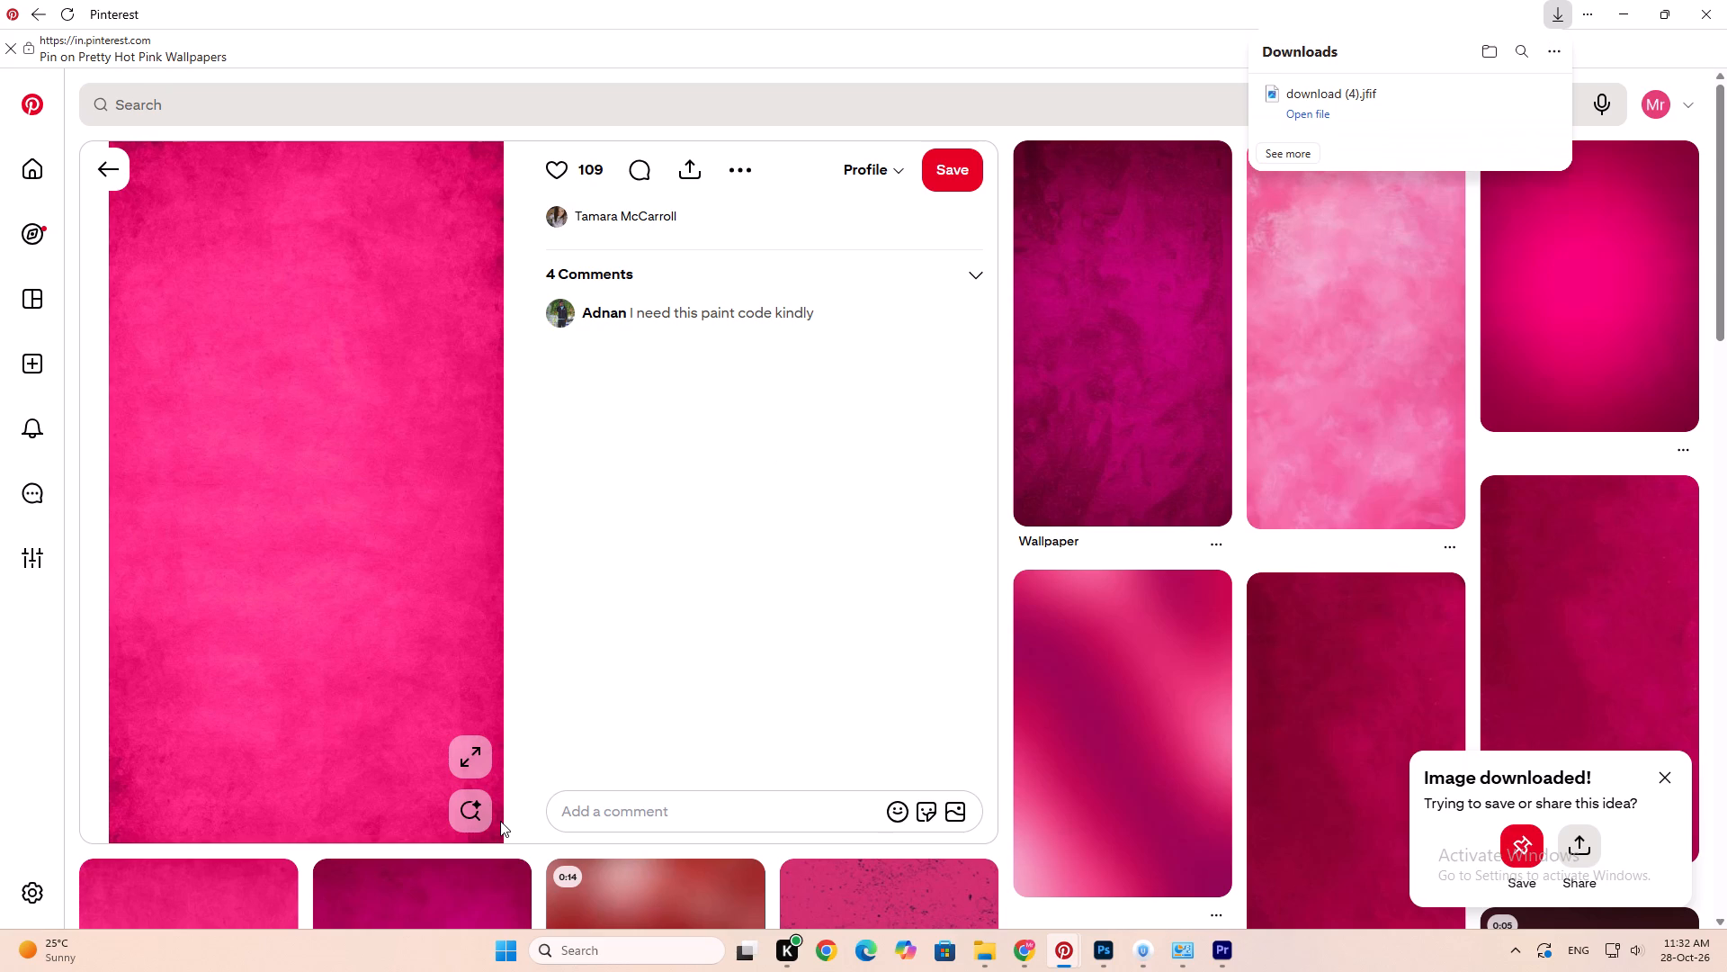
# Bring the downloaded download (4).jfif into the Premiere Pro timeline and replace images (2).jfif on V1 with it from the sequence start.
pyautogui.moveTo(1375, 99); pyautogui.dragTo(1208, 943)
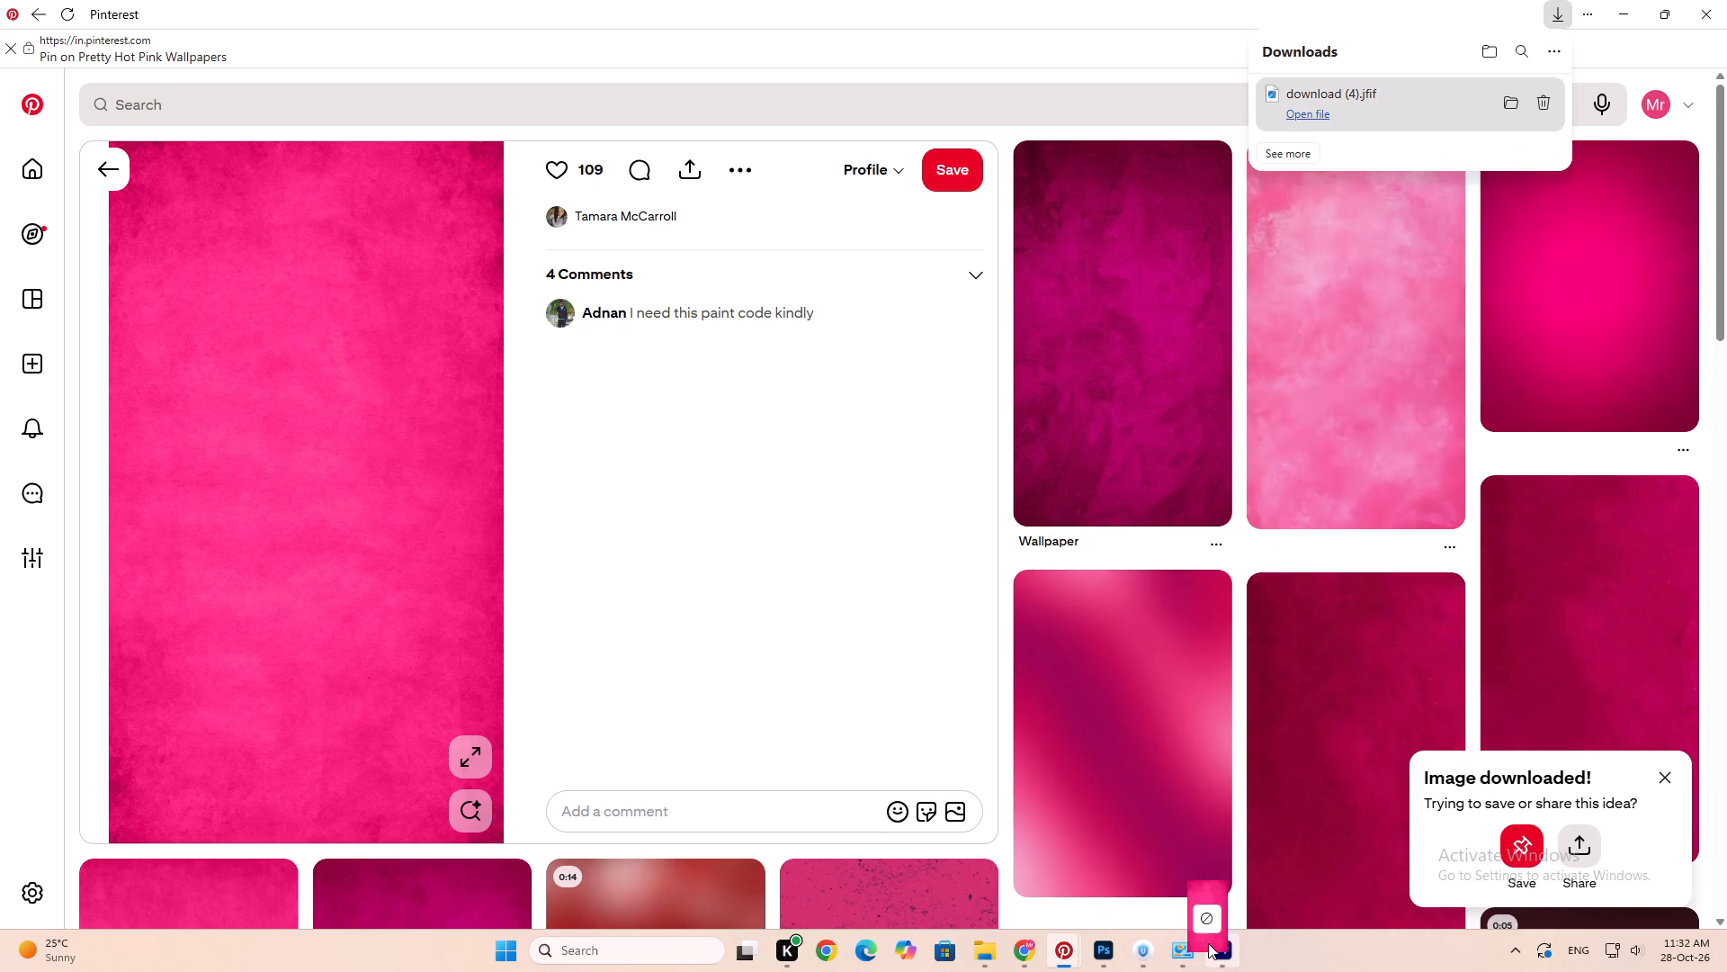
pyautogui.moveTo(1208, 943); pyautogui.dragTo(794, 739)
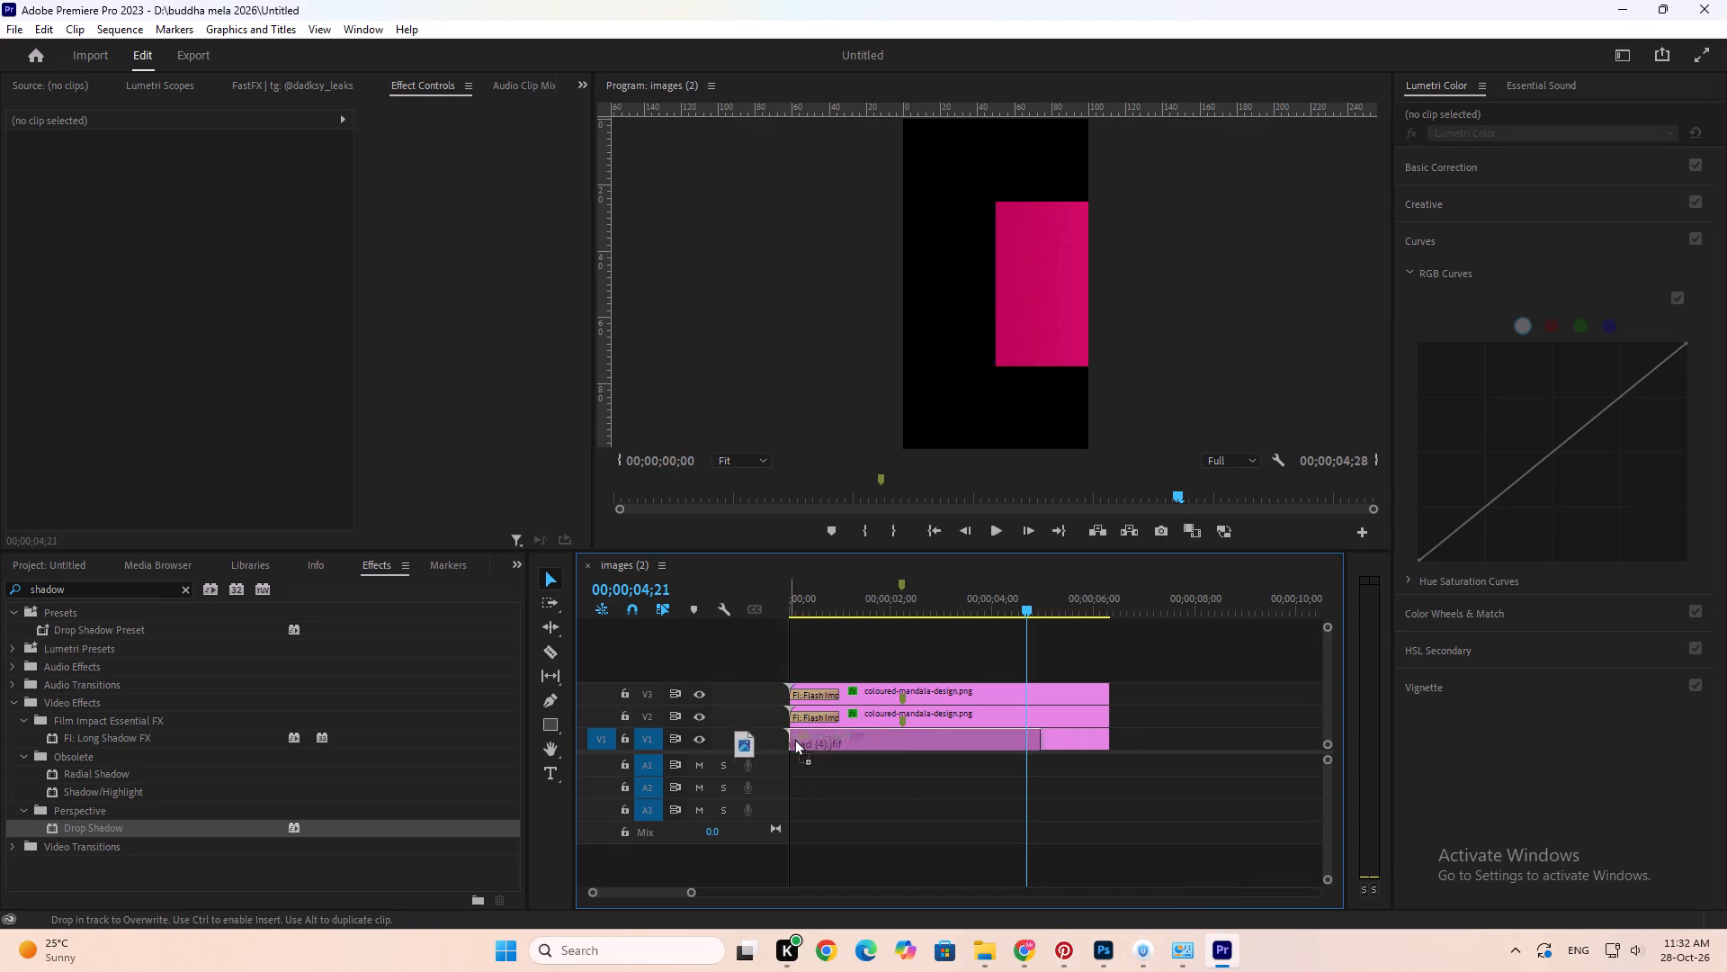
pyautogui.moveTo(794, 739); pyautogui.dragTo(1104, 738)
pyautogui.click(1143, 736)
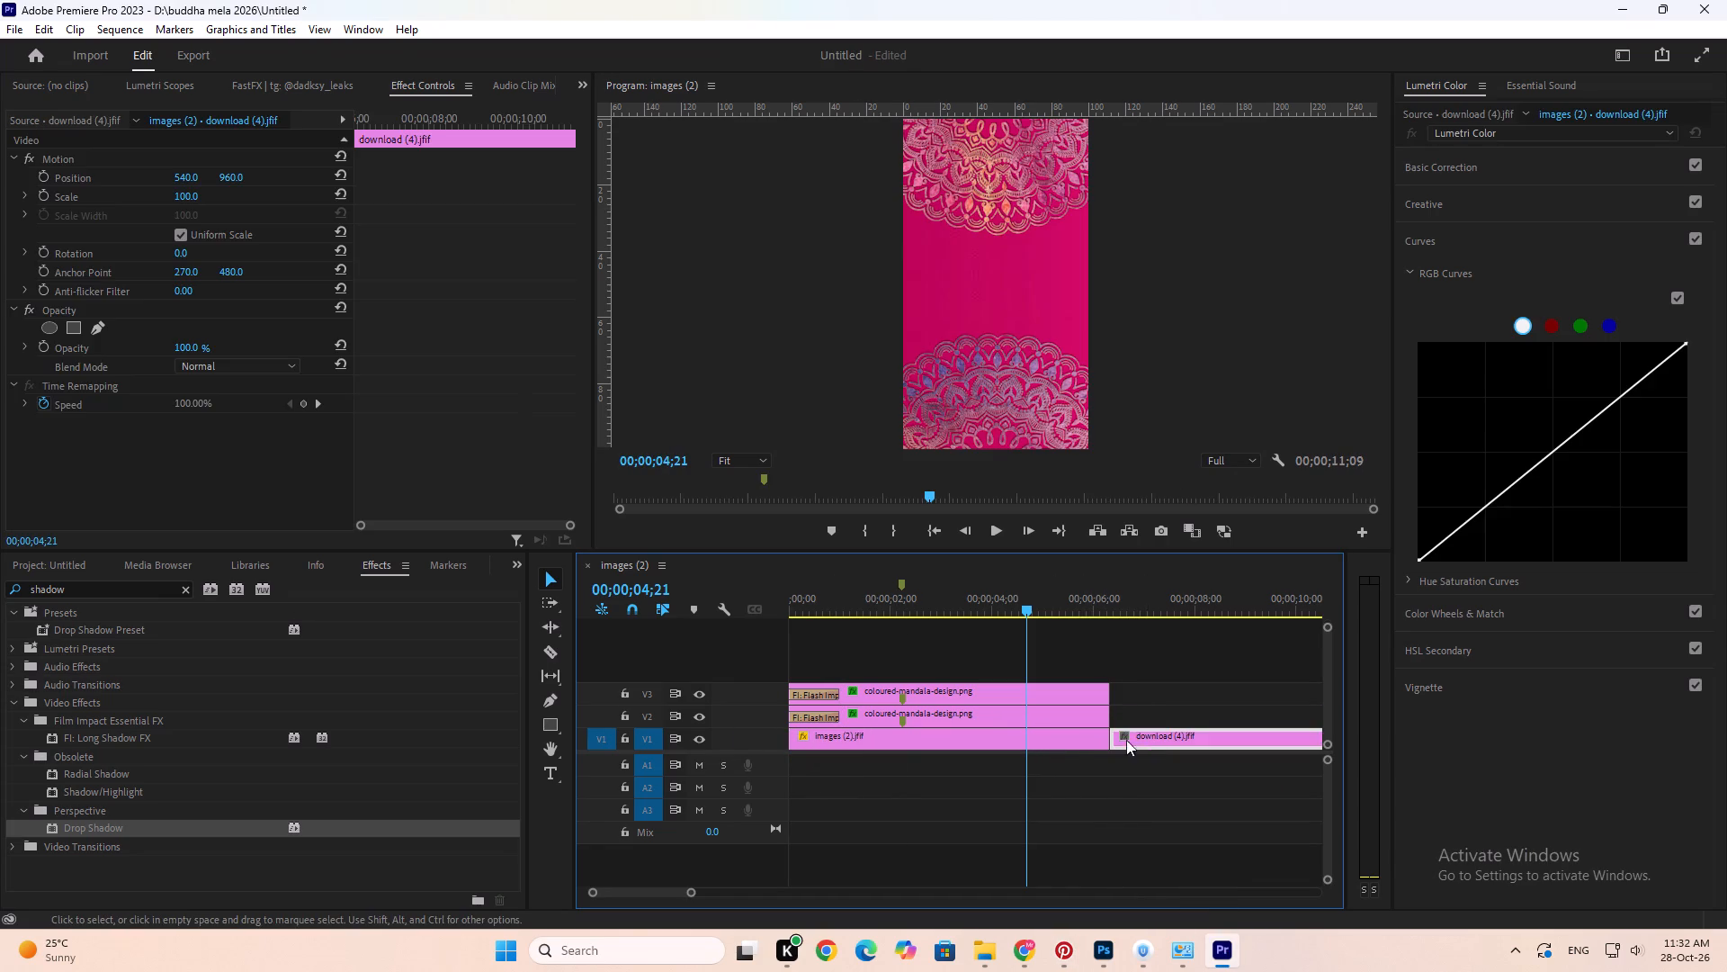
pyautogui.click(1072, 742)
pyautogui.press('Delete')
pyautogui.moveTo(1160, 750); pyautogui.dragTo(823, 746)
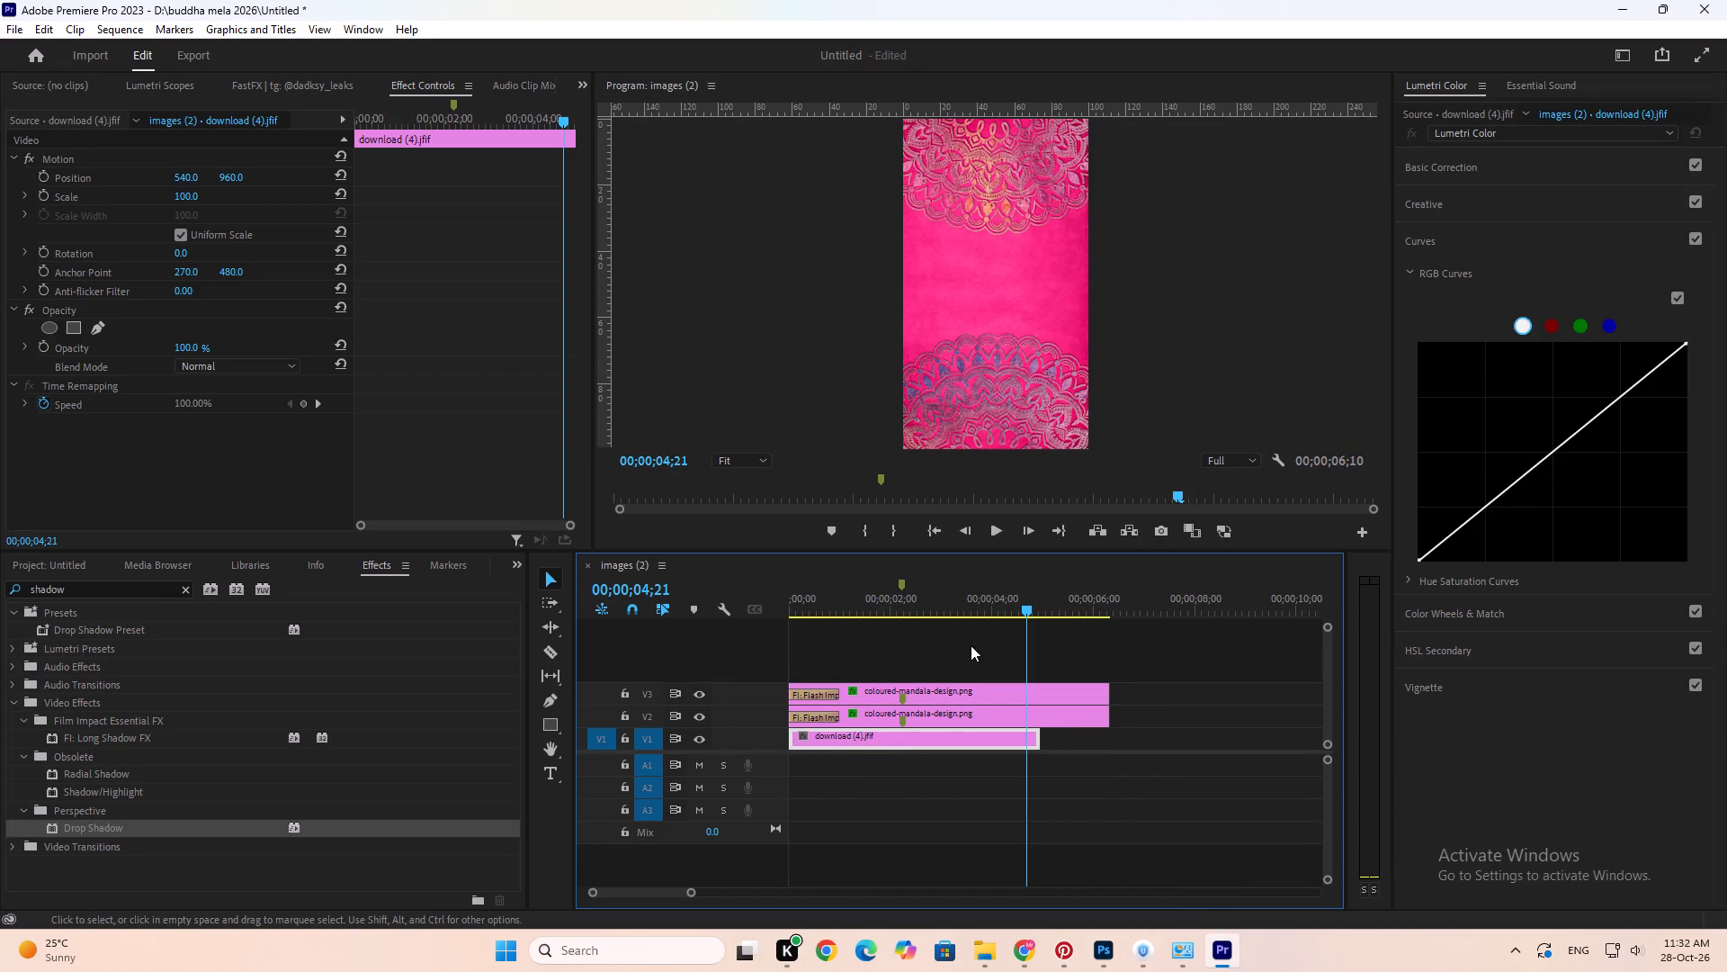
# Extend the download (4).jfif clip on V1 to the end of the mandala clips.
pyautogui.click(972, 598)
pyautogui.moveTo(1034, 742); pyautogui.dragTo(1087, 737)
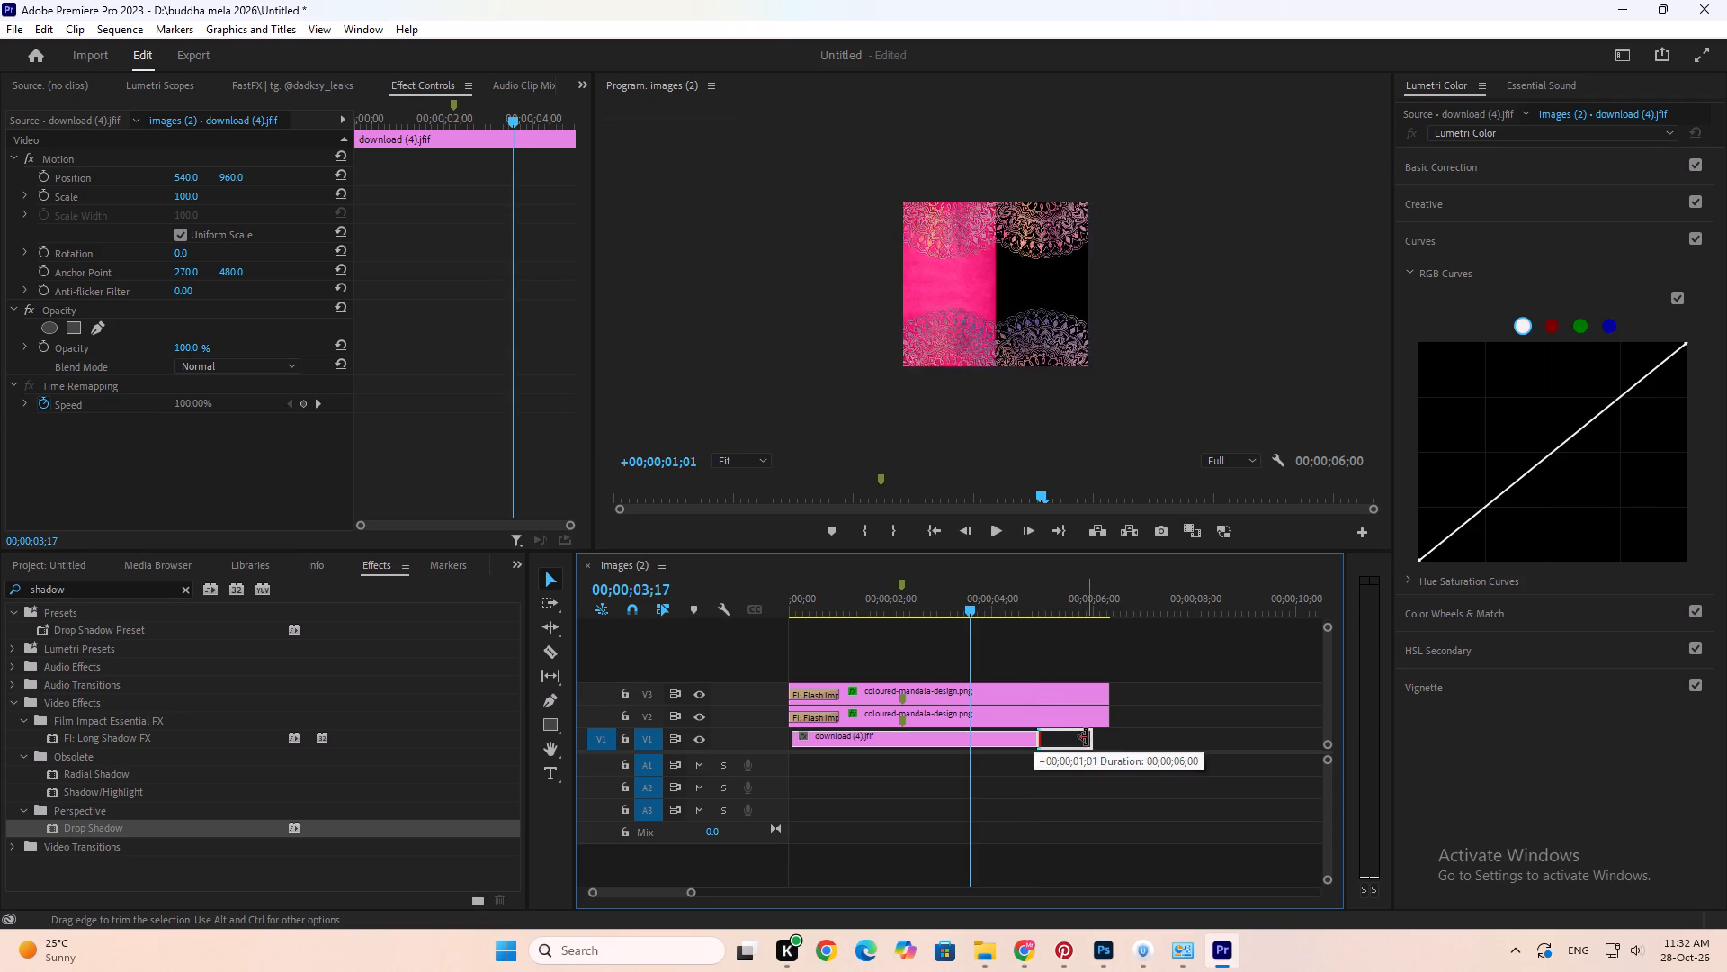
pyautogui.moveTo(1087, 737); pyautogui.dragTo(1107, 740)
# Play the sequence from the start and examine the mandalas over the new pink background.
pyautogui.moveTo(967, 607); pyautogui.dragTo(734, 619)
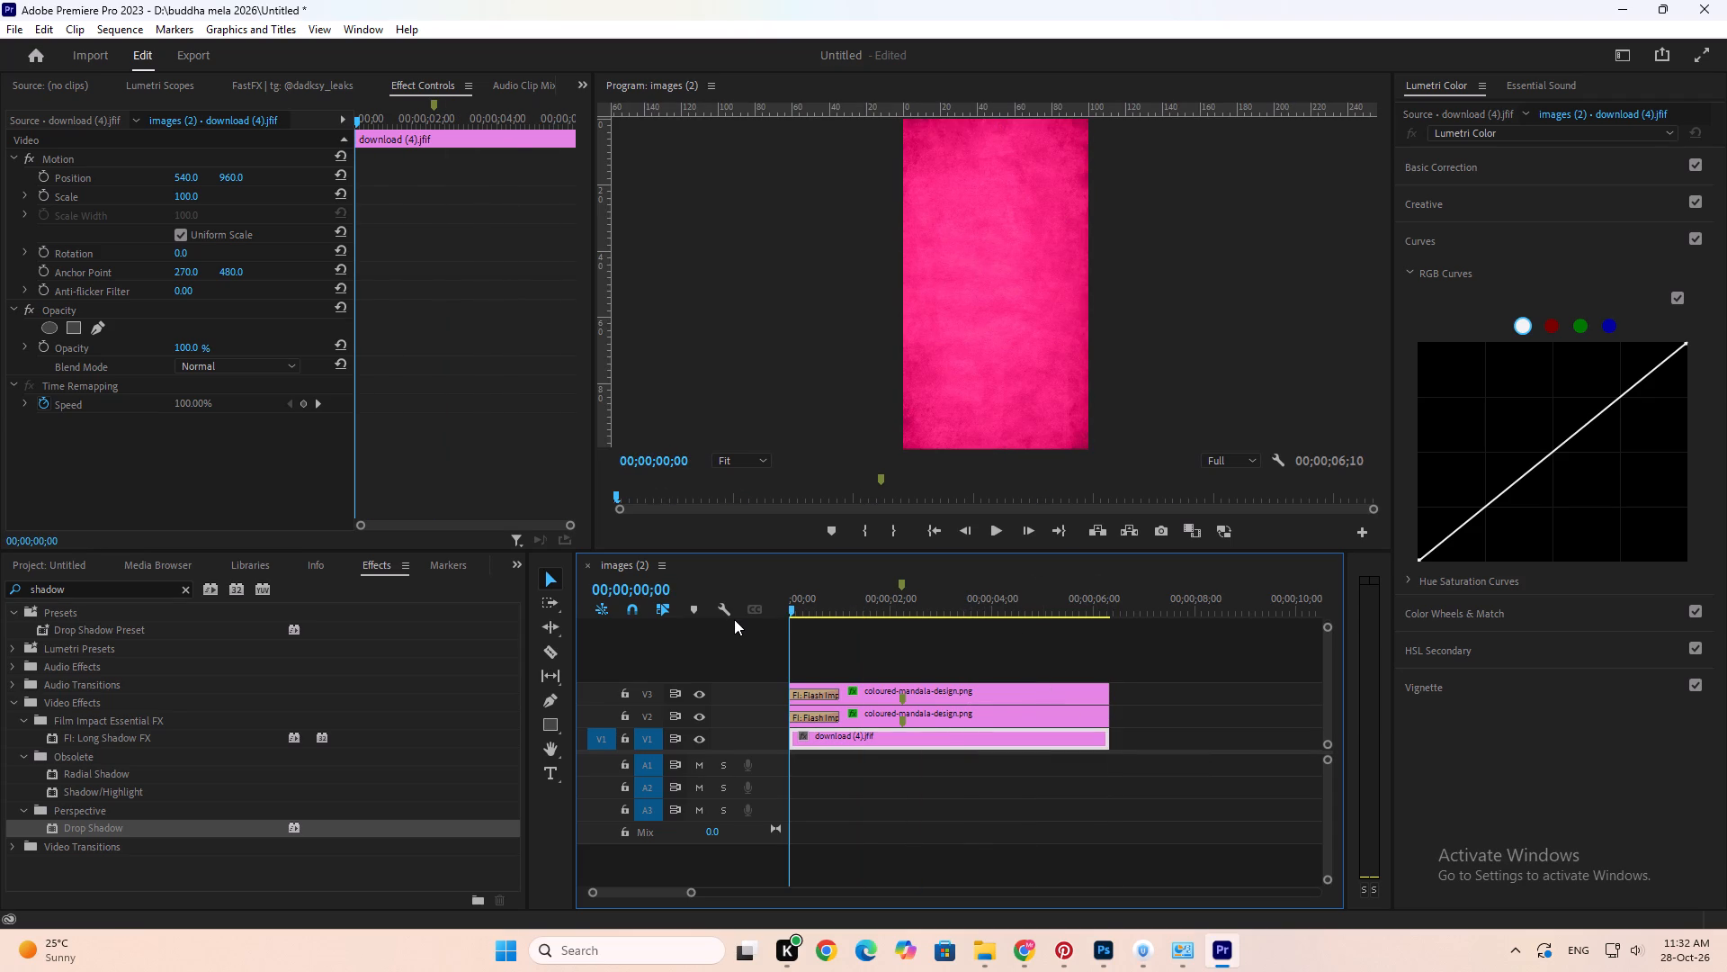
pyautogui.press('space')
pyautogui.press('space')
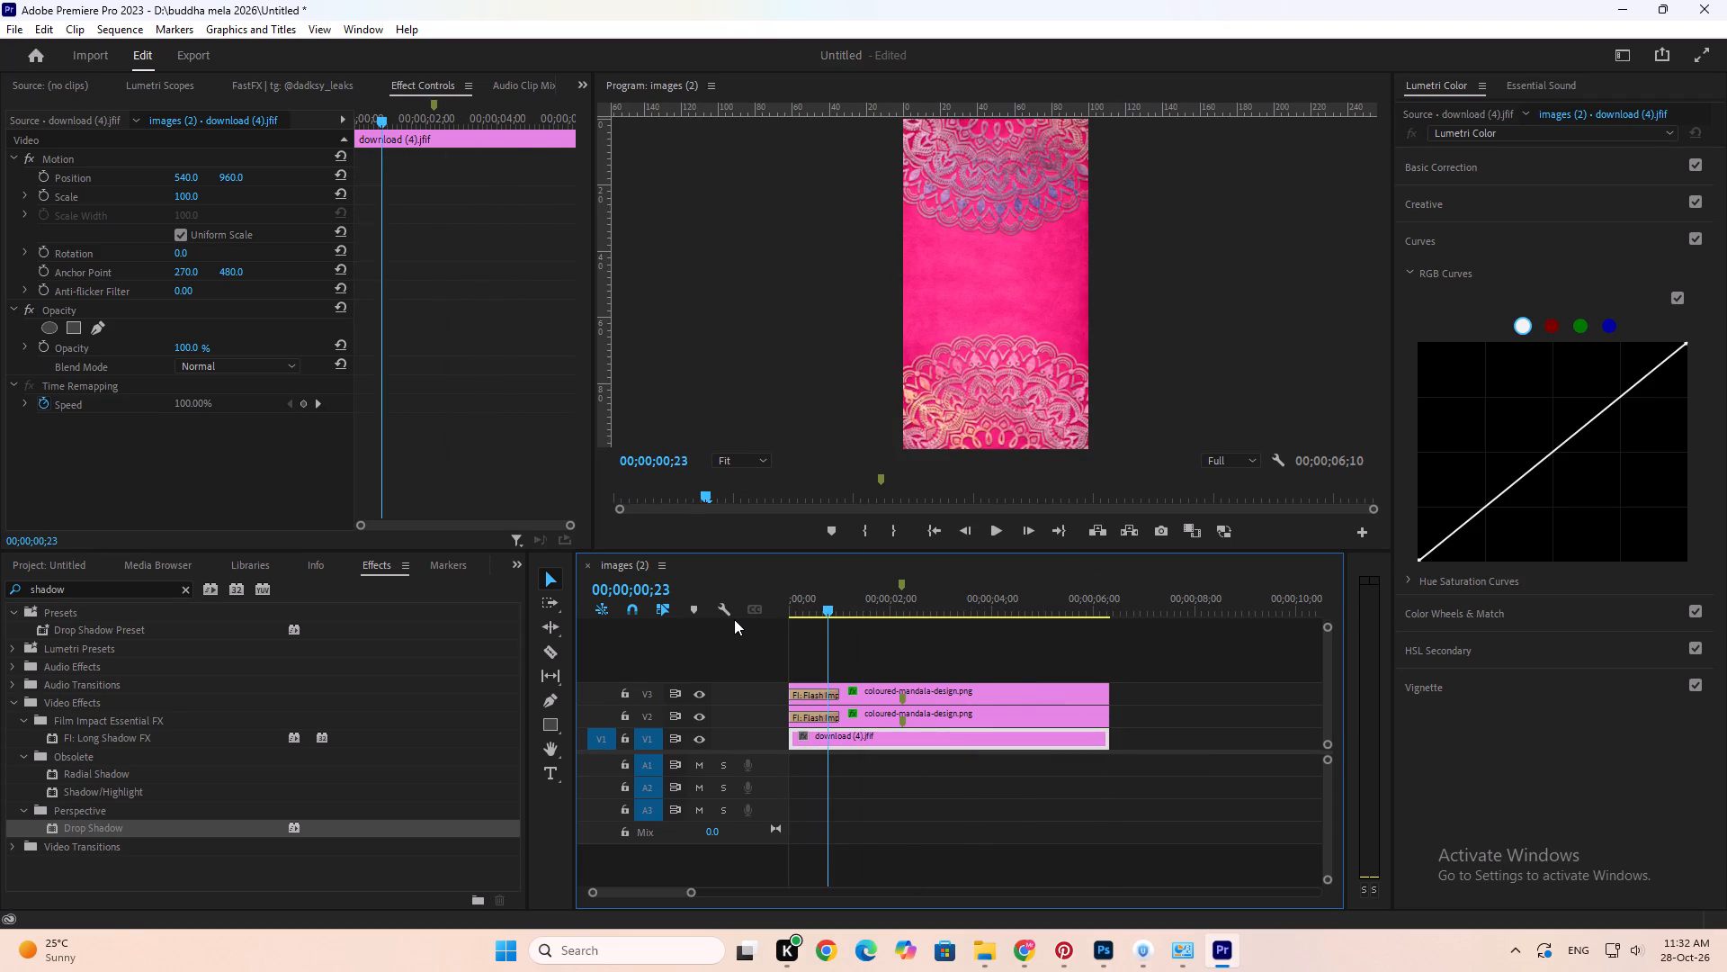
pyautogui.click(43, 557)
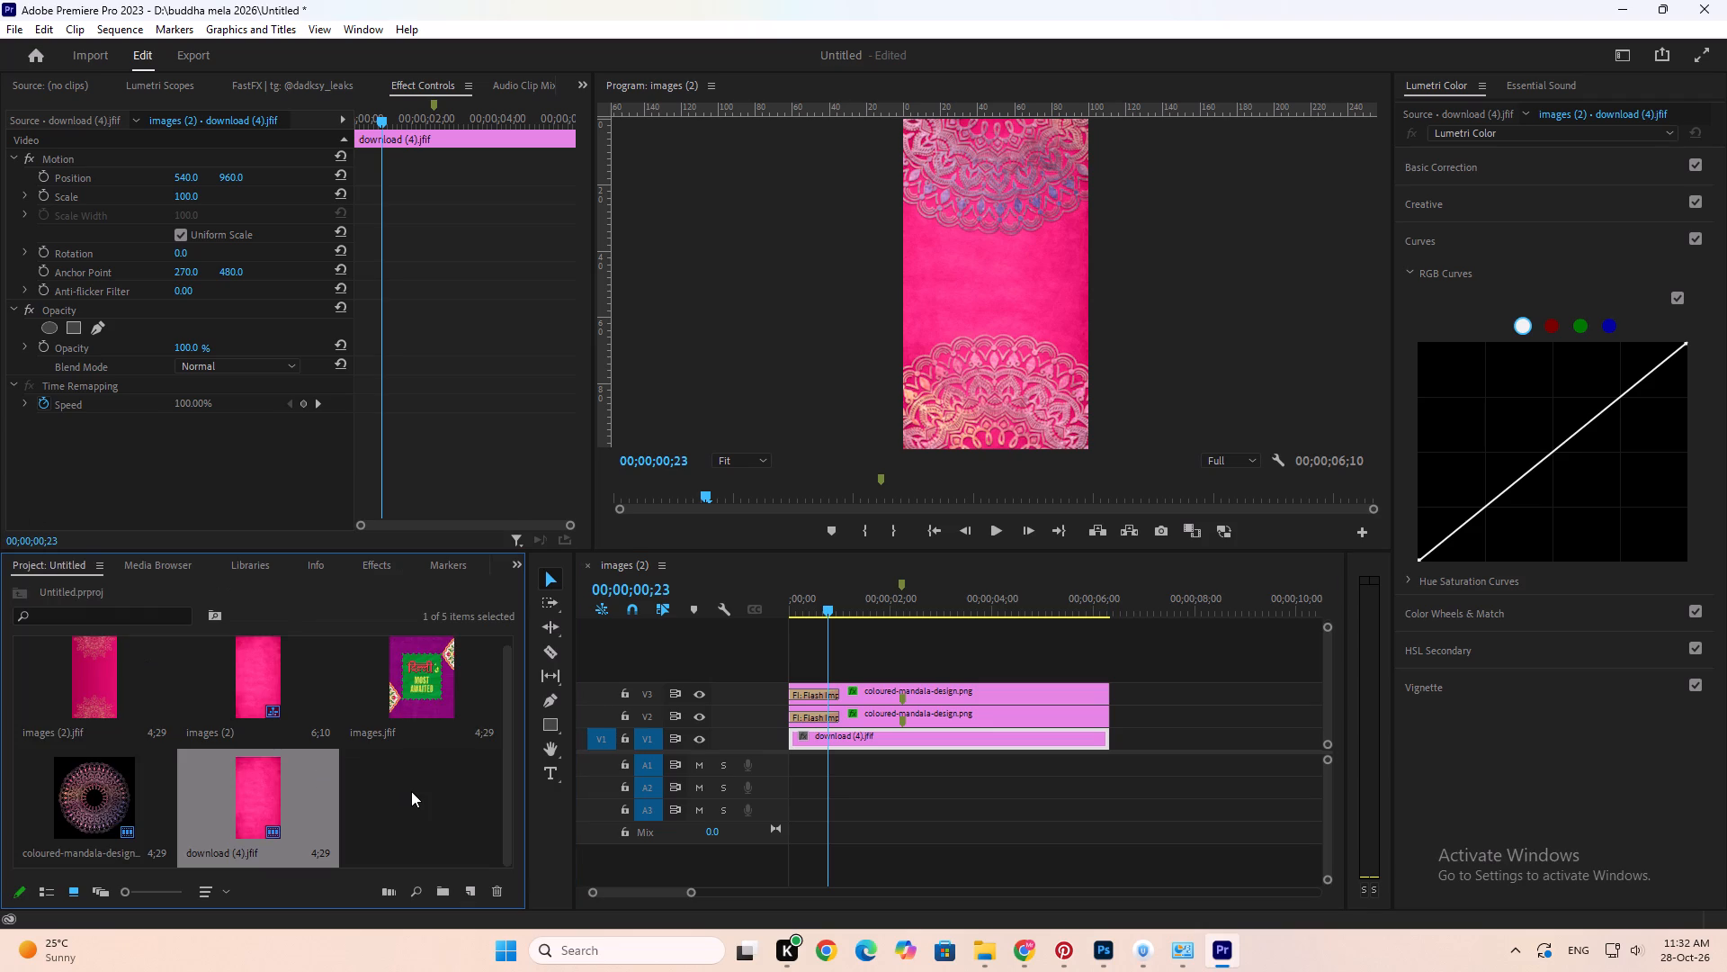
pyautogui.click(411, 791)
pyautogui.moveTo(820, 591); pyautogui.dragTo(777, 607)
pyautogui.press('space')
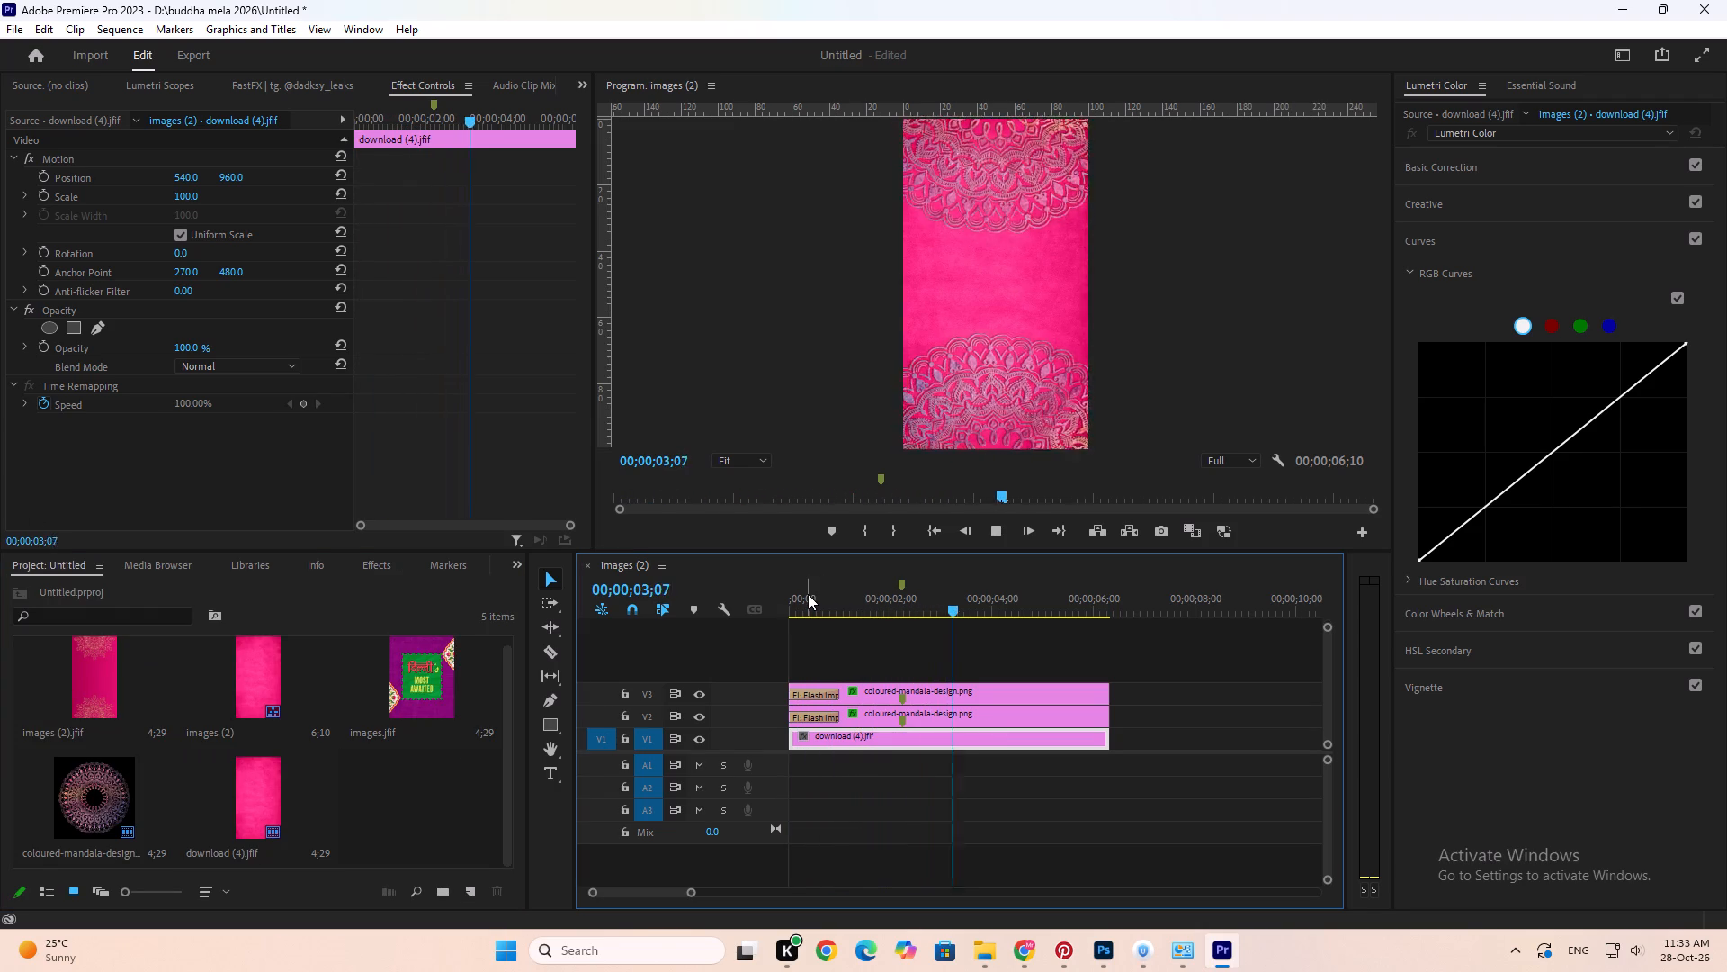
pyautogui.press('space')
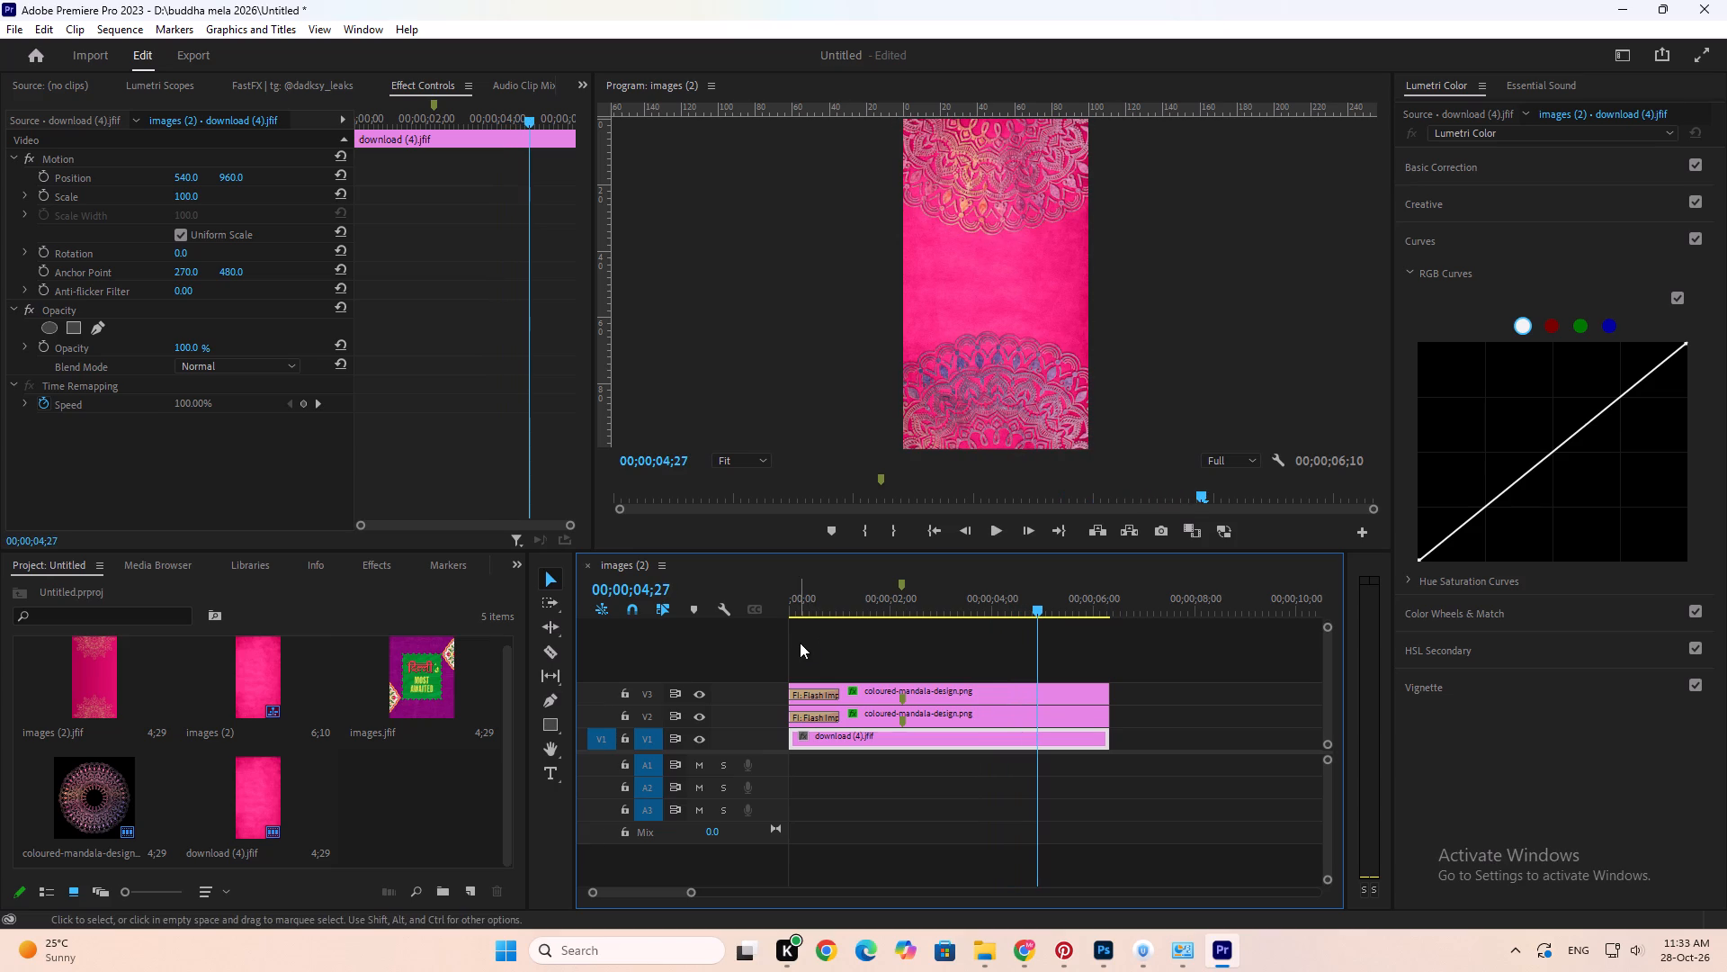
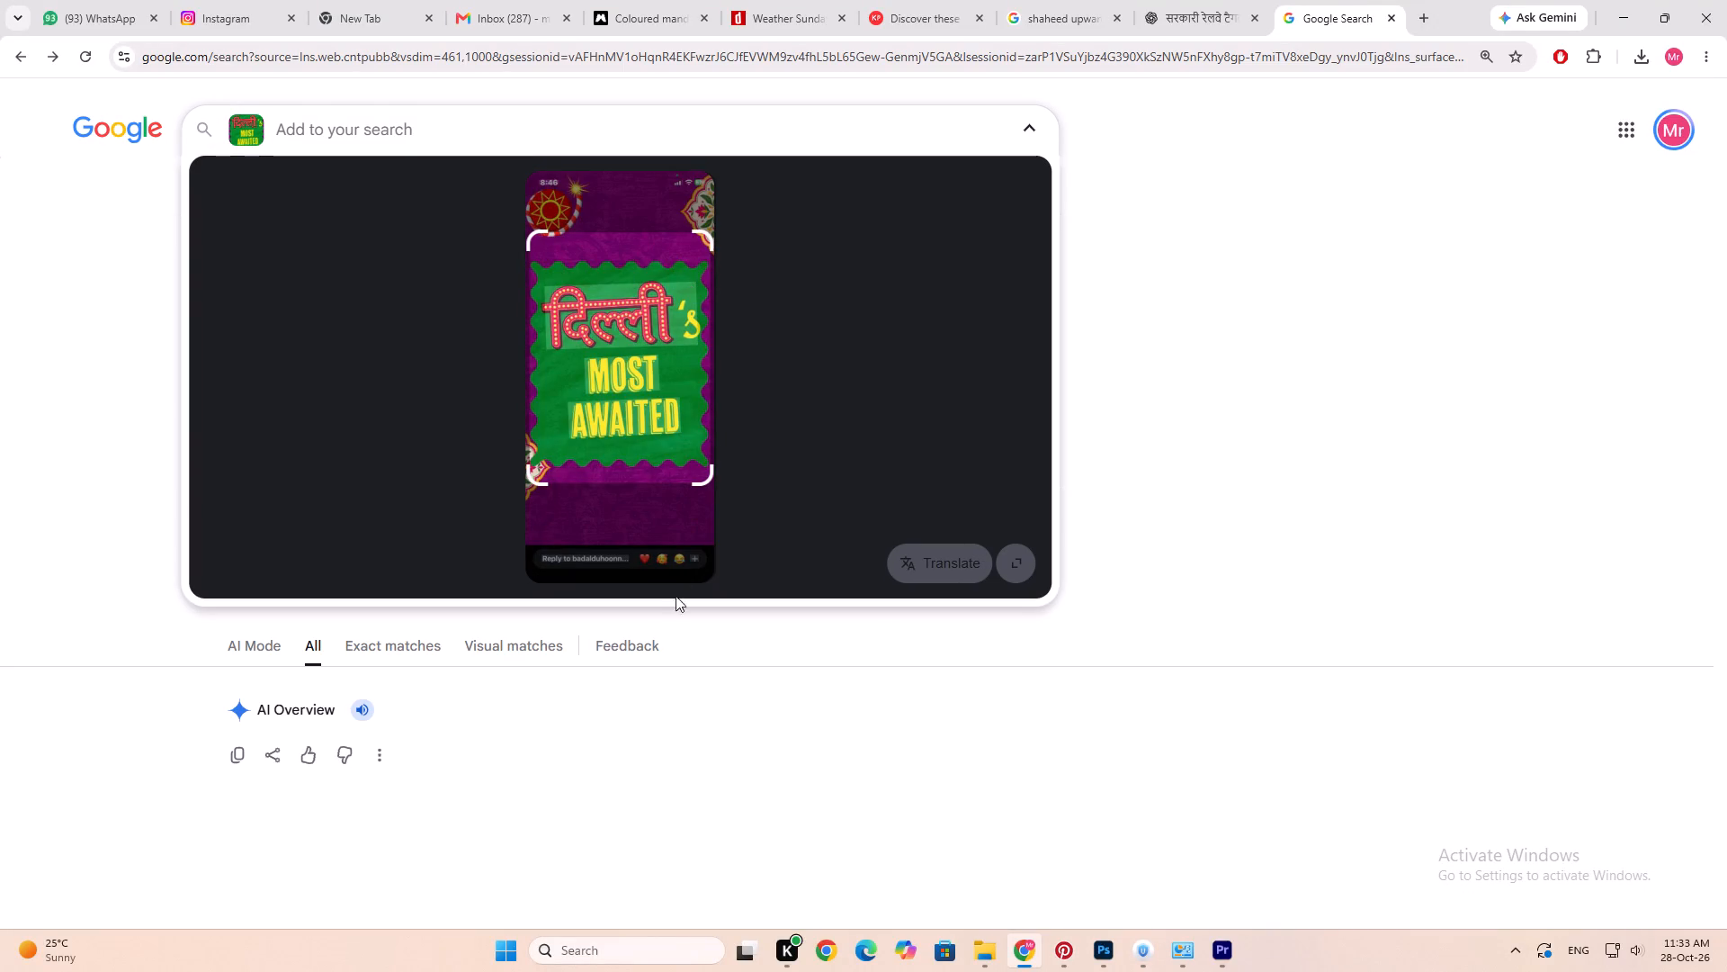
# Start a fresh Google Lens image search using the purple-and-green images file from the buddha mela 2026 folder on New Volume (D:).
pyautogui.click(11, 58)
pyautogui.click(11, 58)
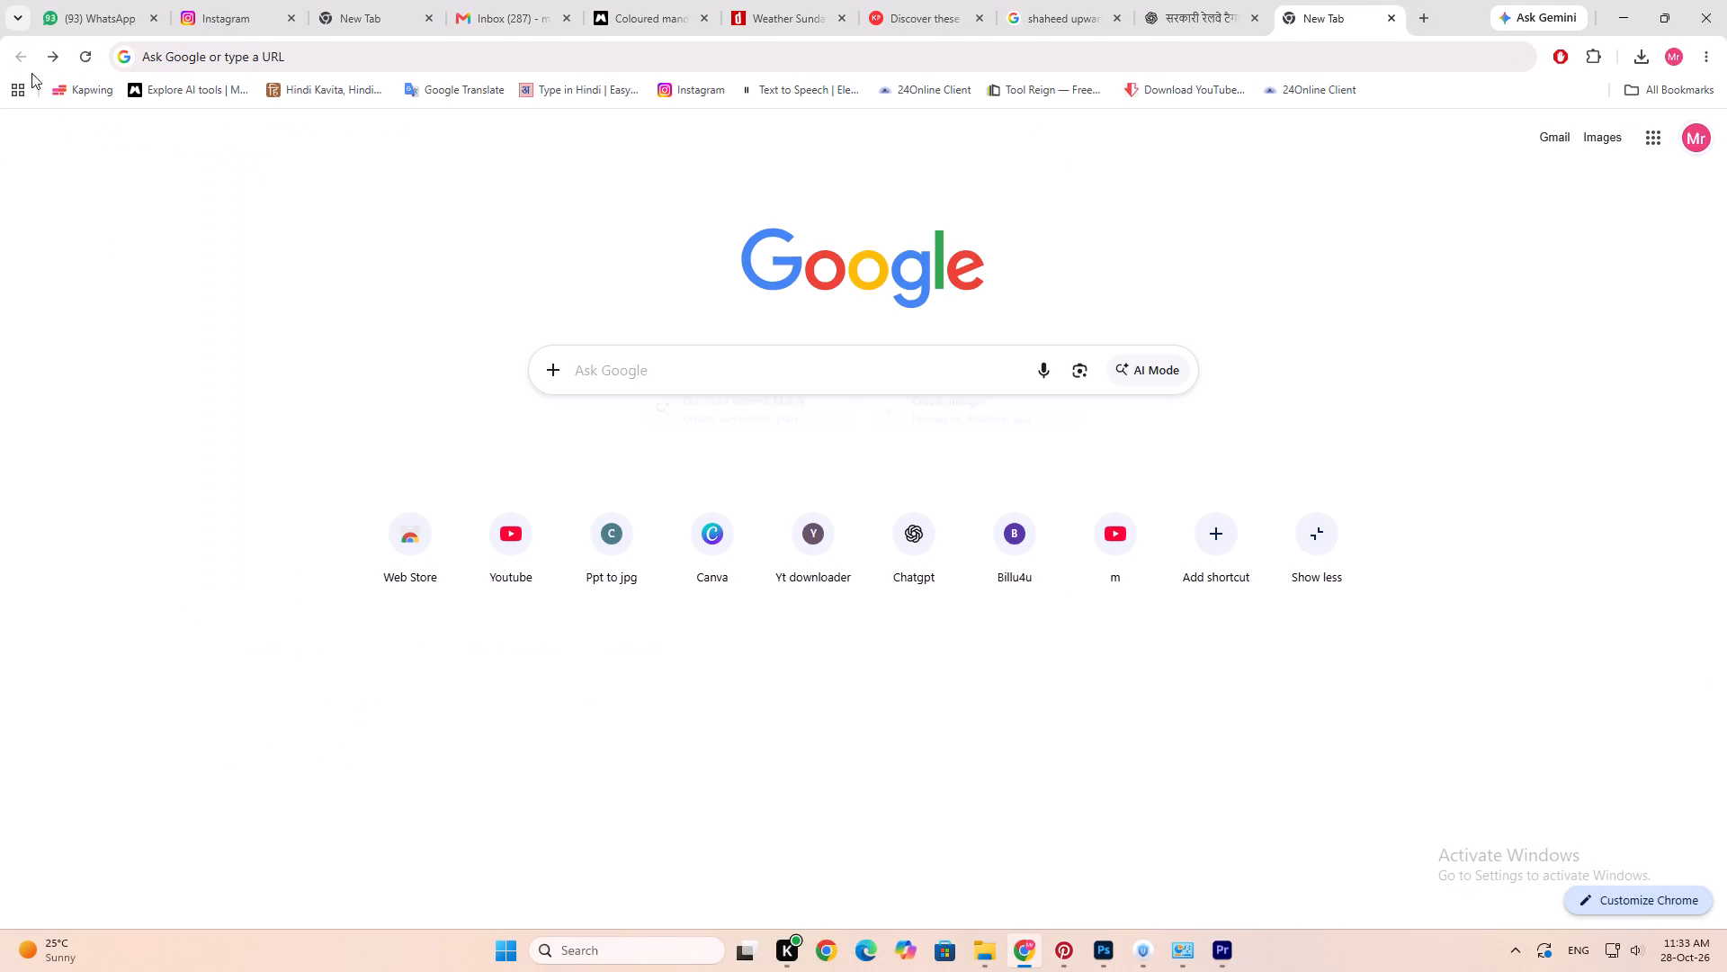
pyautogui.click(1074, 366)
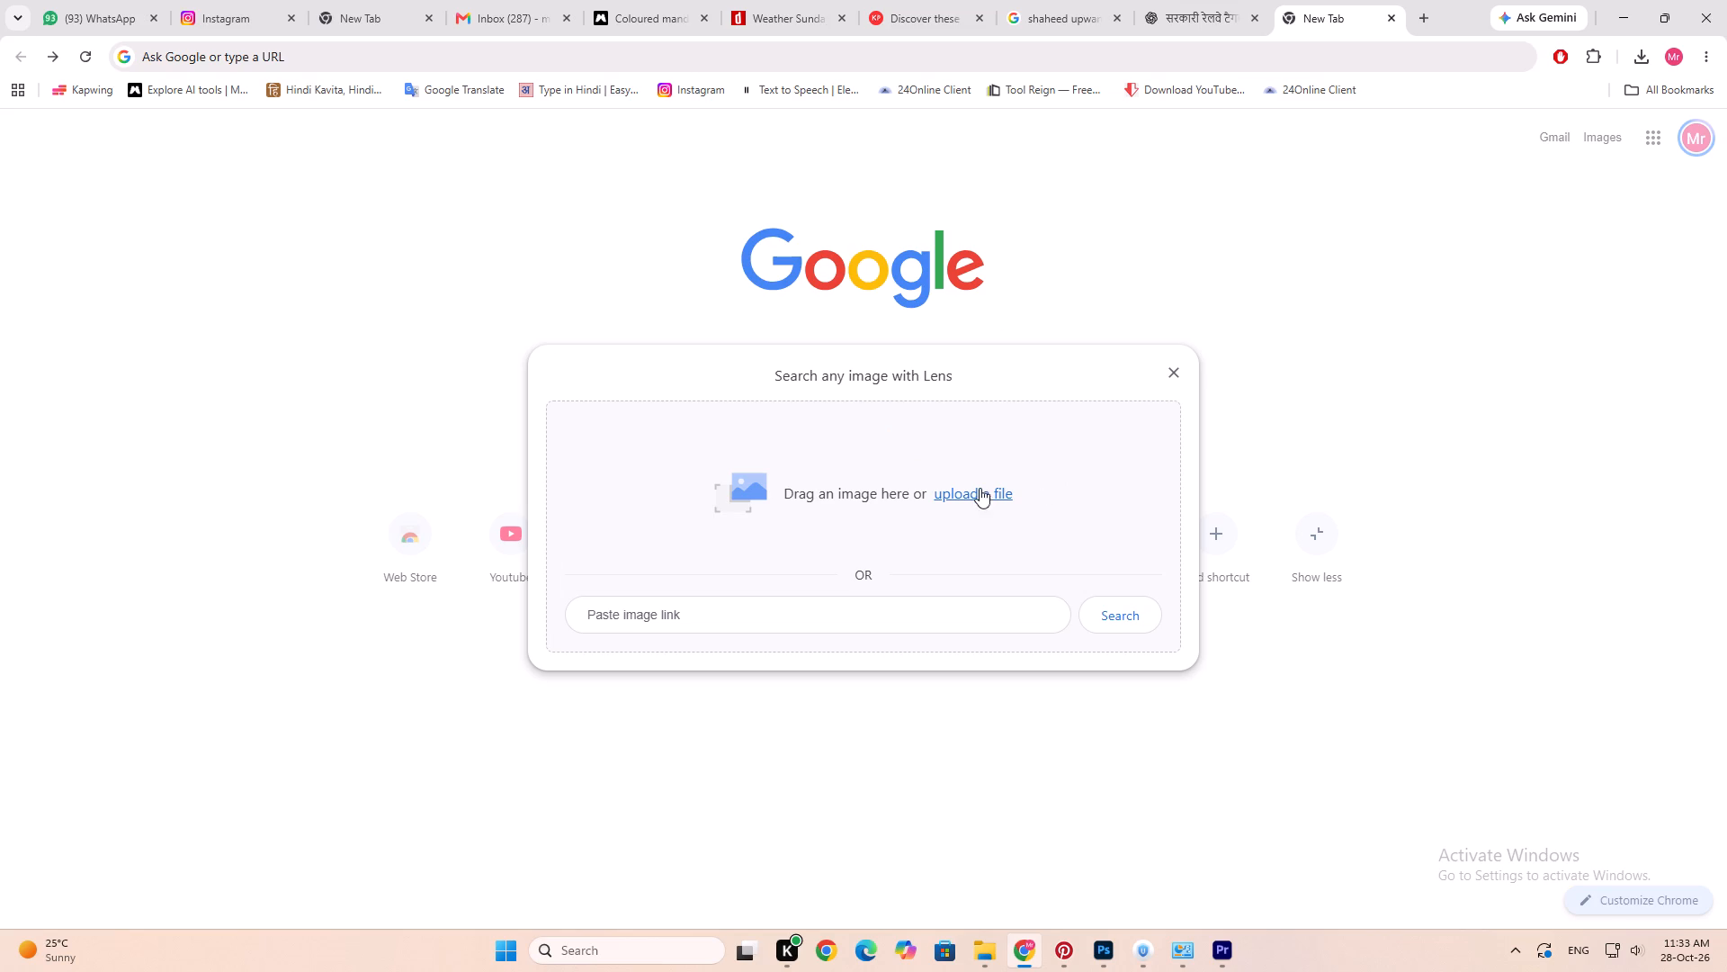
pyautogui.click(977, 482)
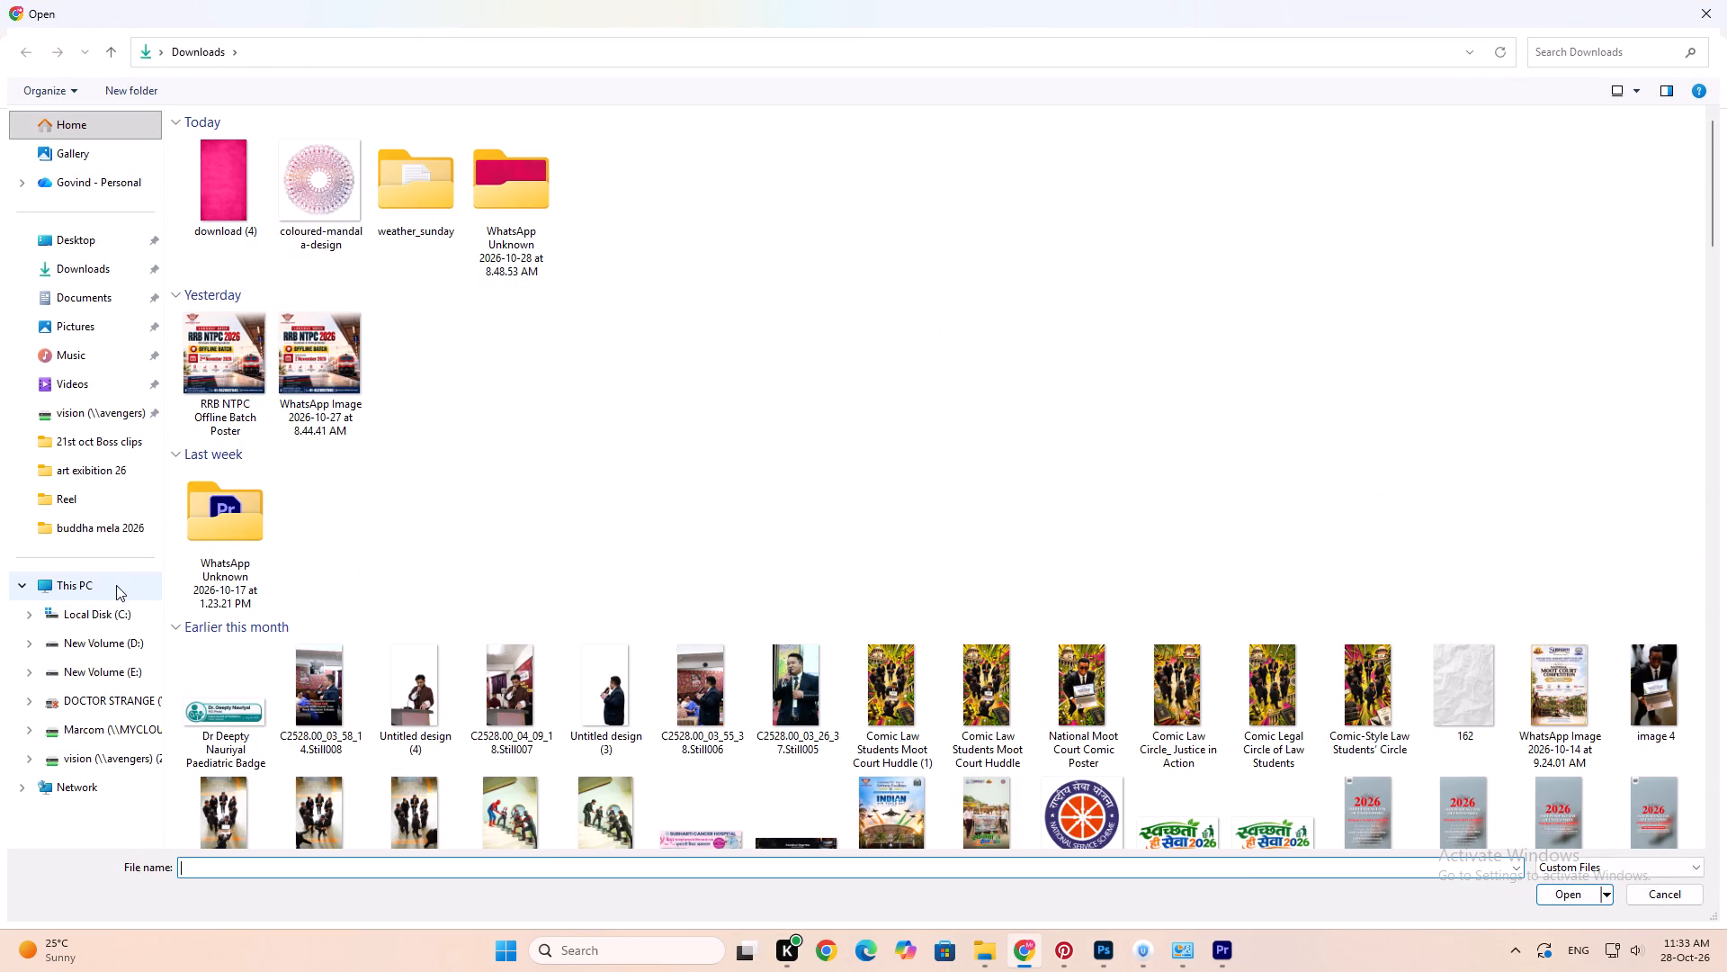
pyautogui.click(114, 580)
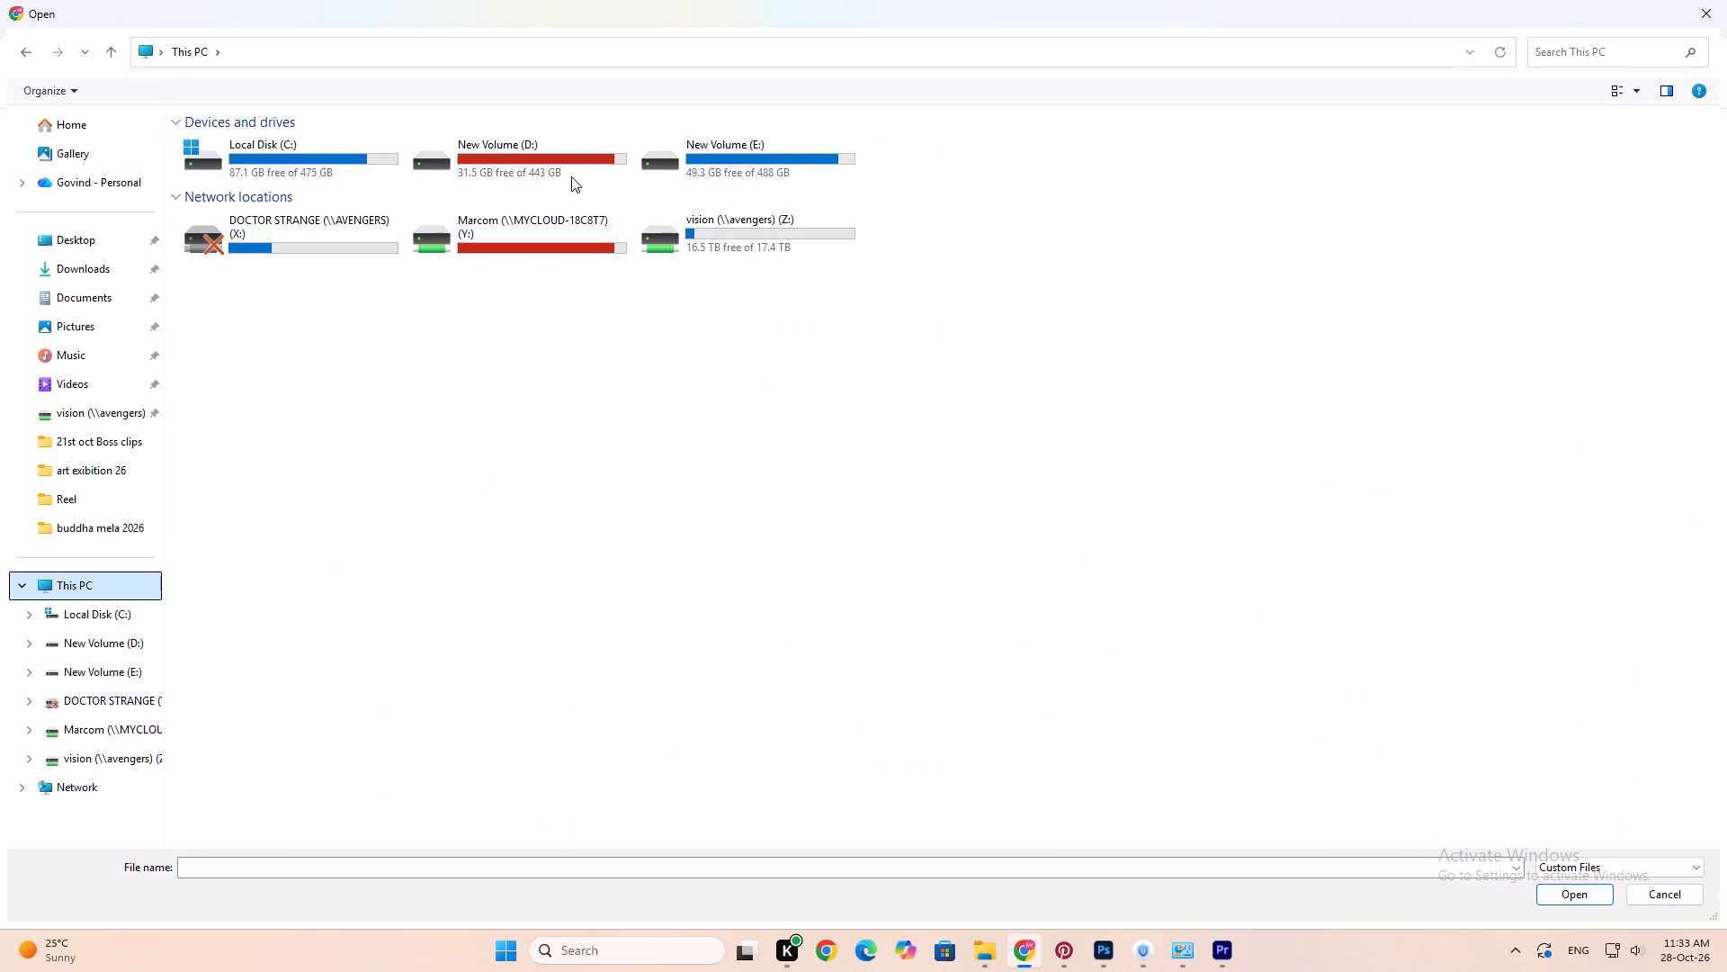
pyautogui.doubleClick(593, 164)
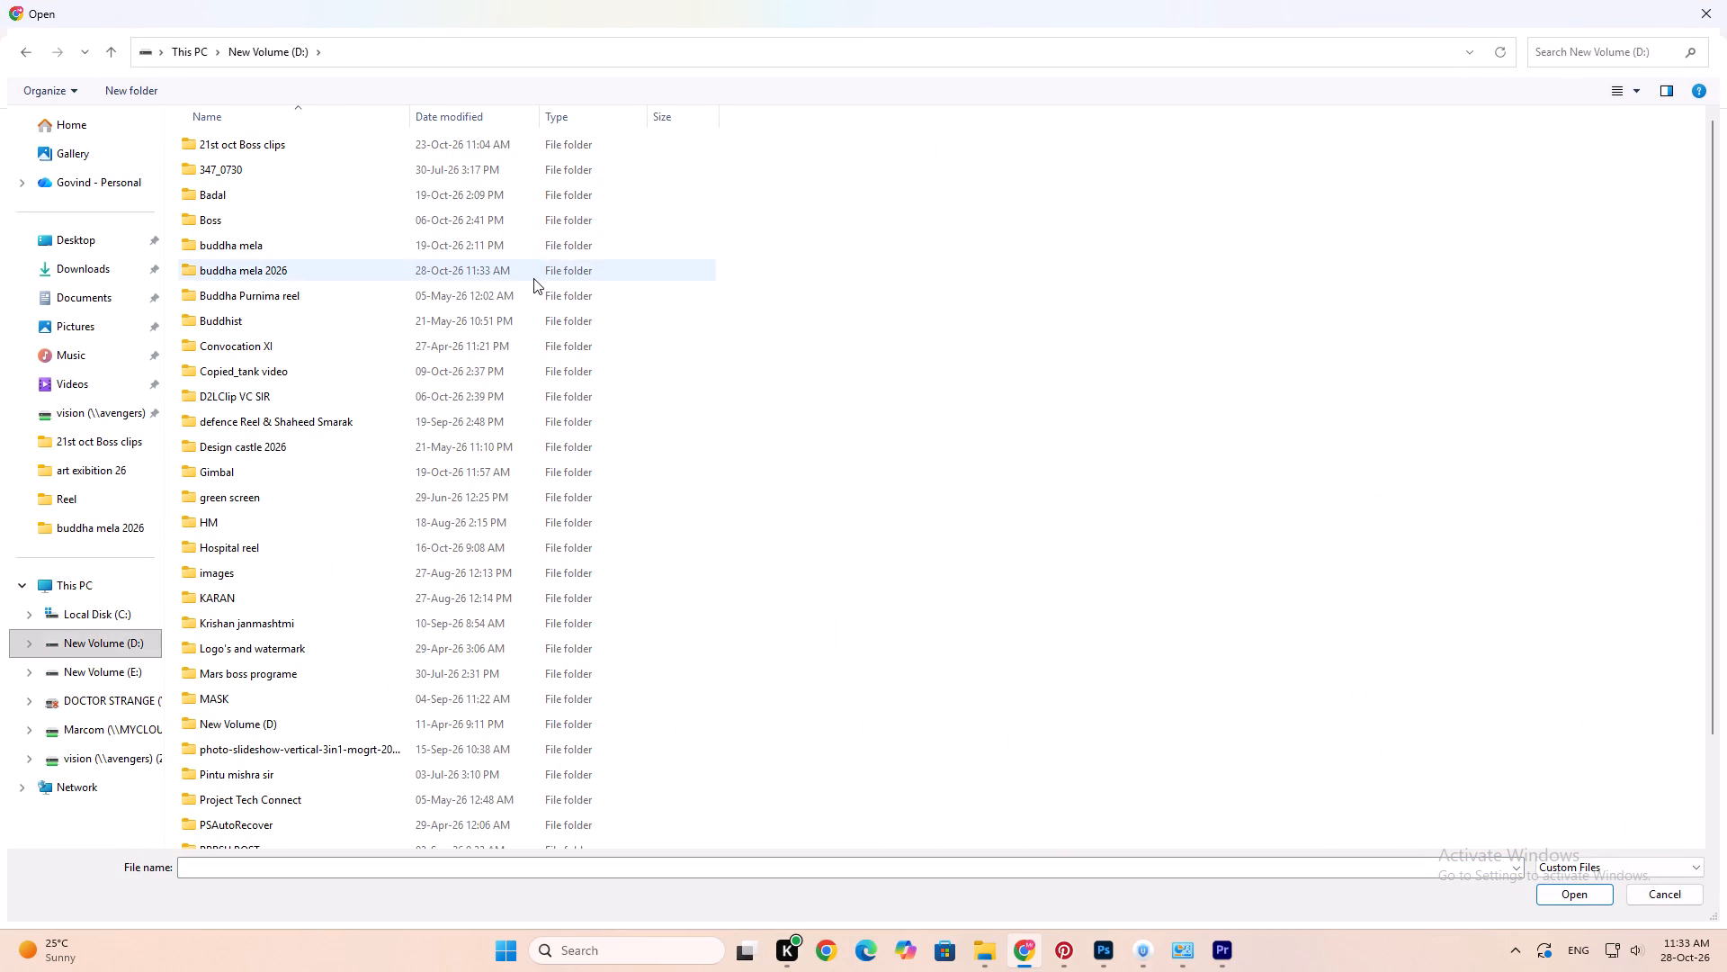
pyautogui.click(532, 282)
pyautogui.doubleClick(530, 272)
pyautogui.doubleClick(507, 190)
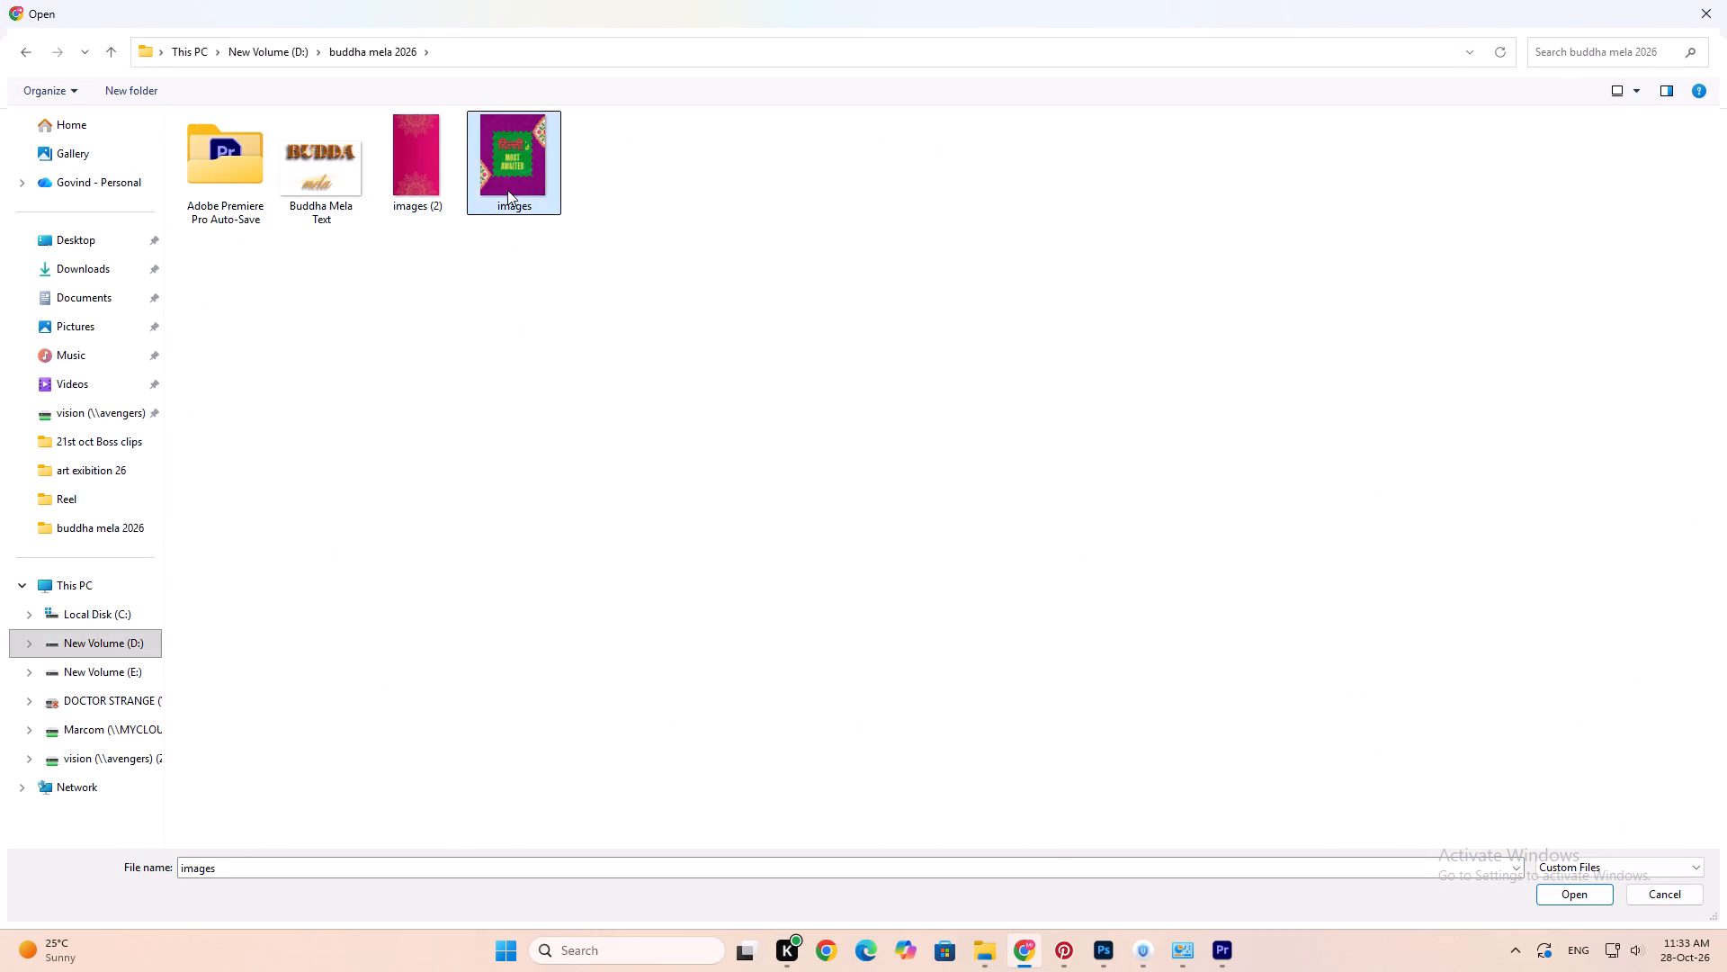
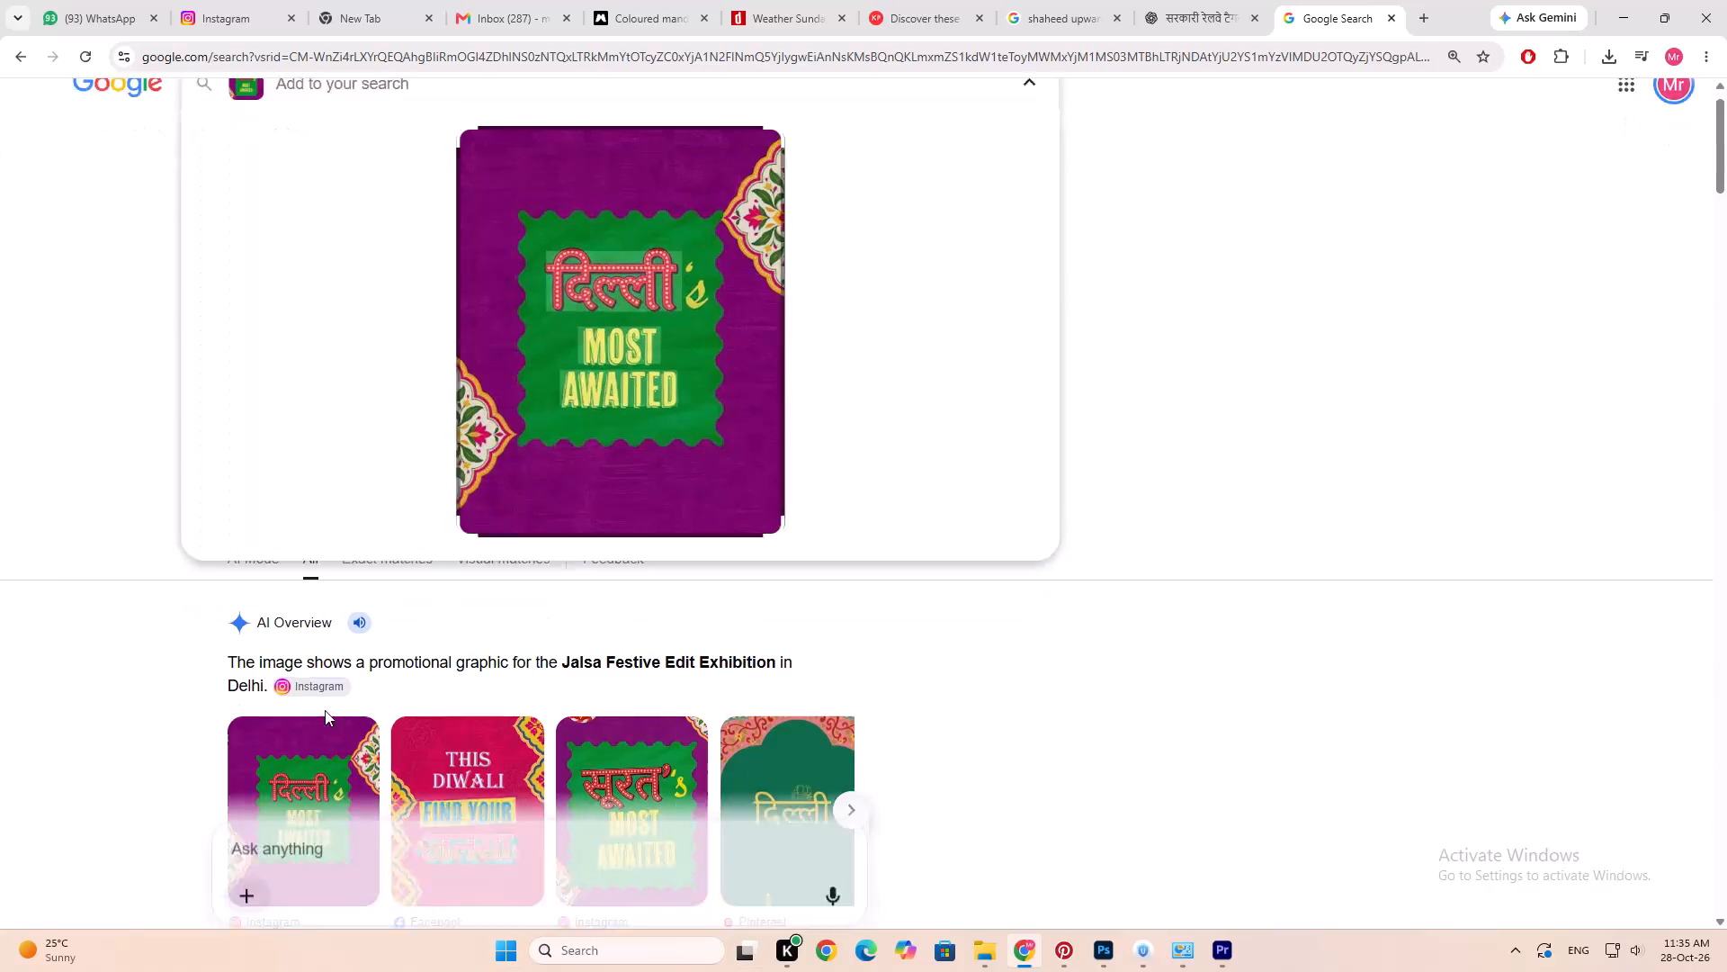
# Look through the visual matches for the purple-and-green reference image for usable festive Indian design elements.
pyautogui.scroll(3, 371, 592)
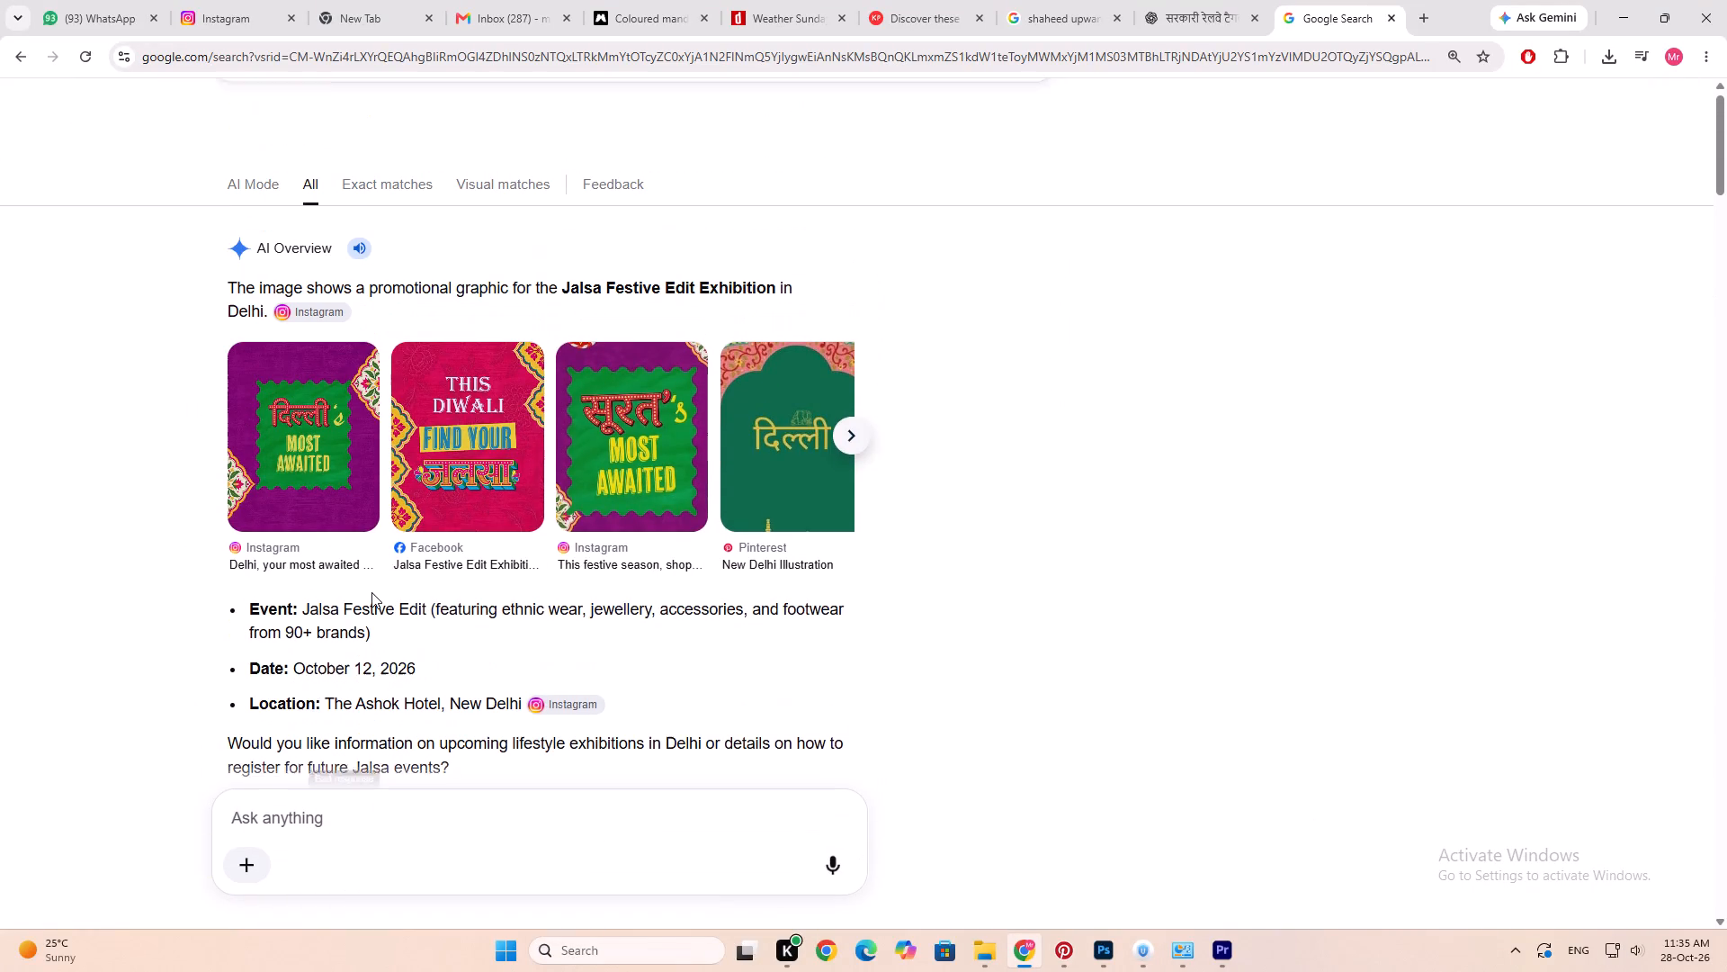
pyautogui.scroll(3, 371, 592)
pyautogui.scroll(-8, 382, 543)
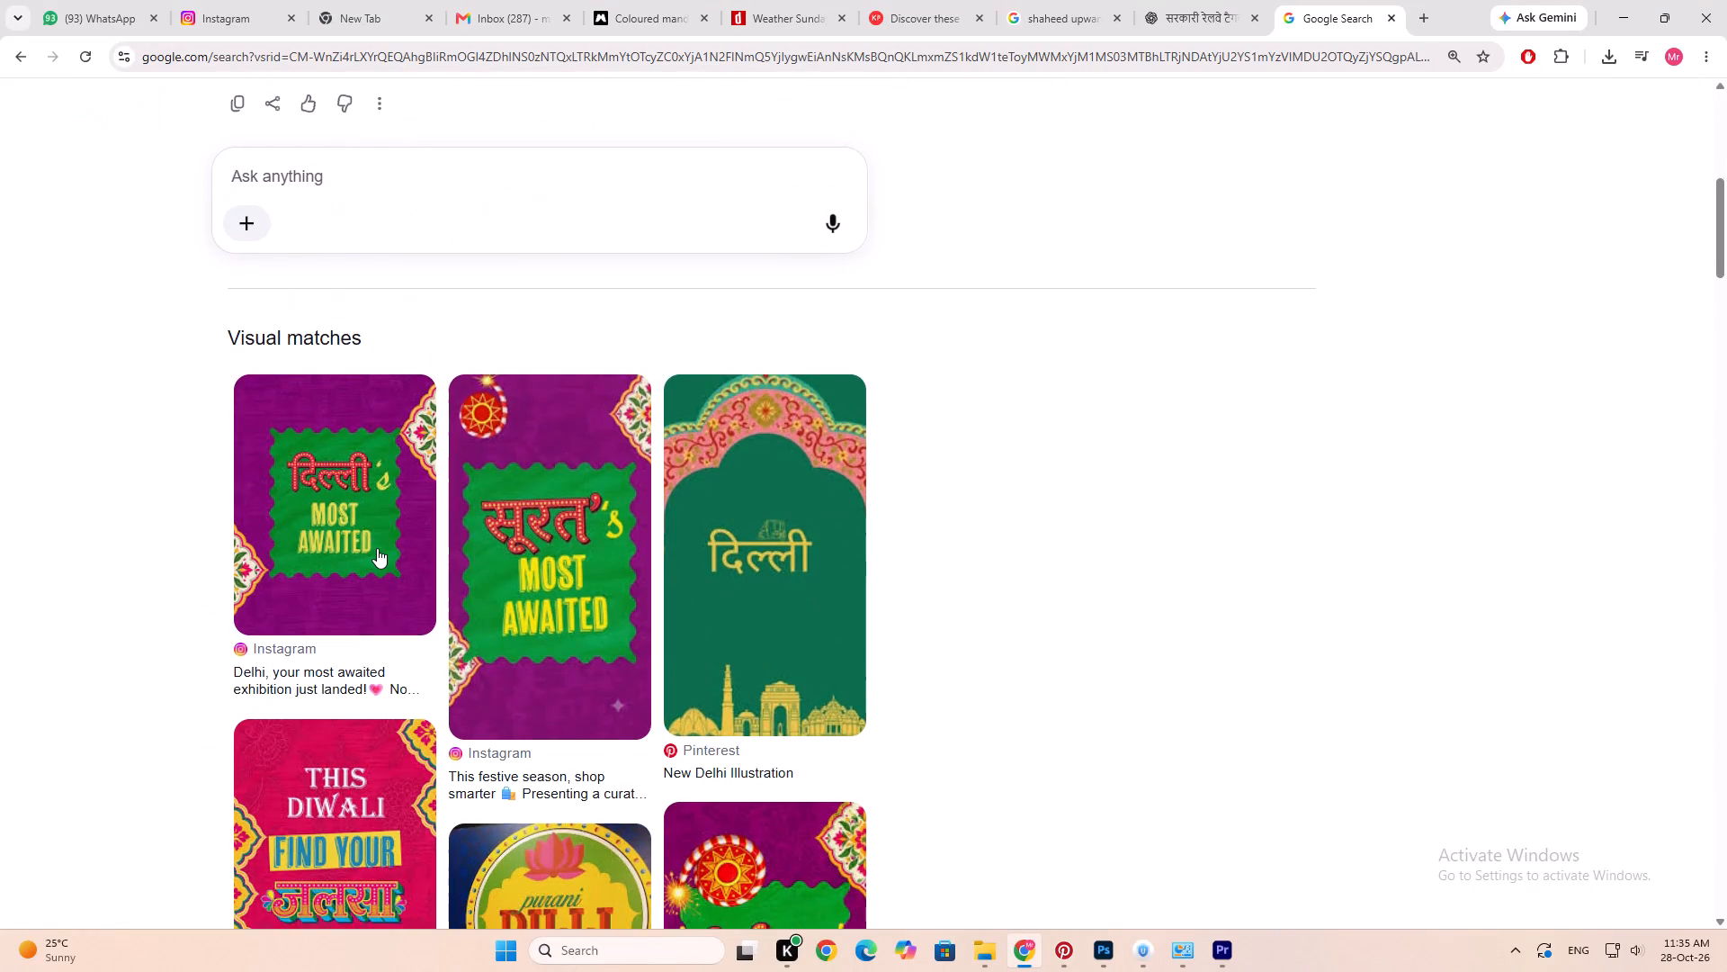
pyautogui.scroll(-4, 377, 548)
pyautogui.scroll(2, 732, 395)
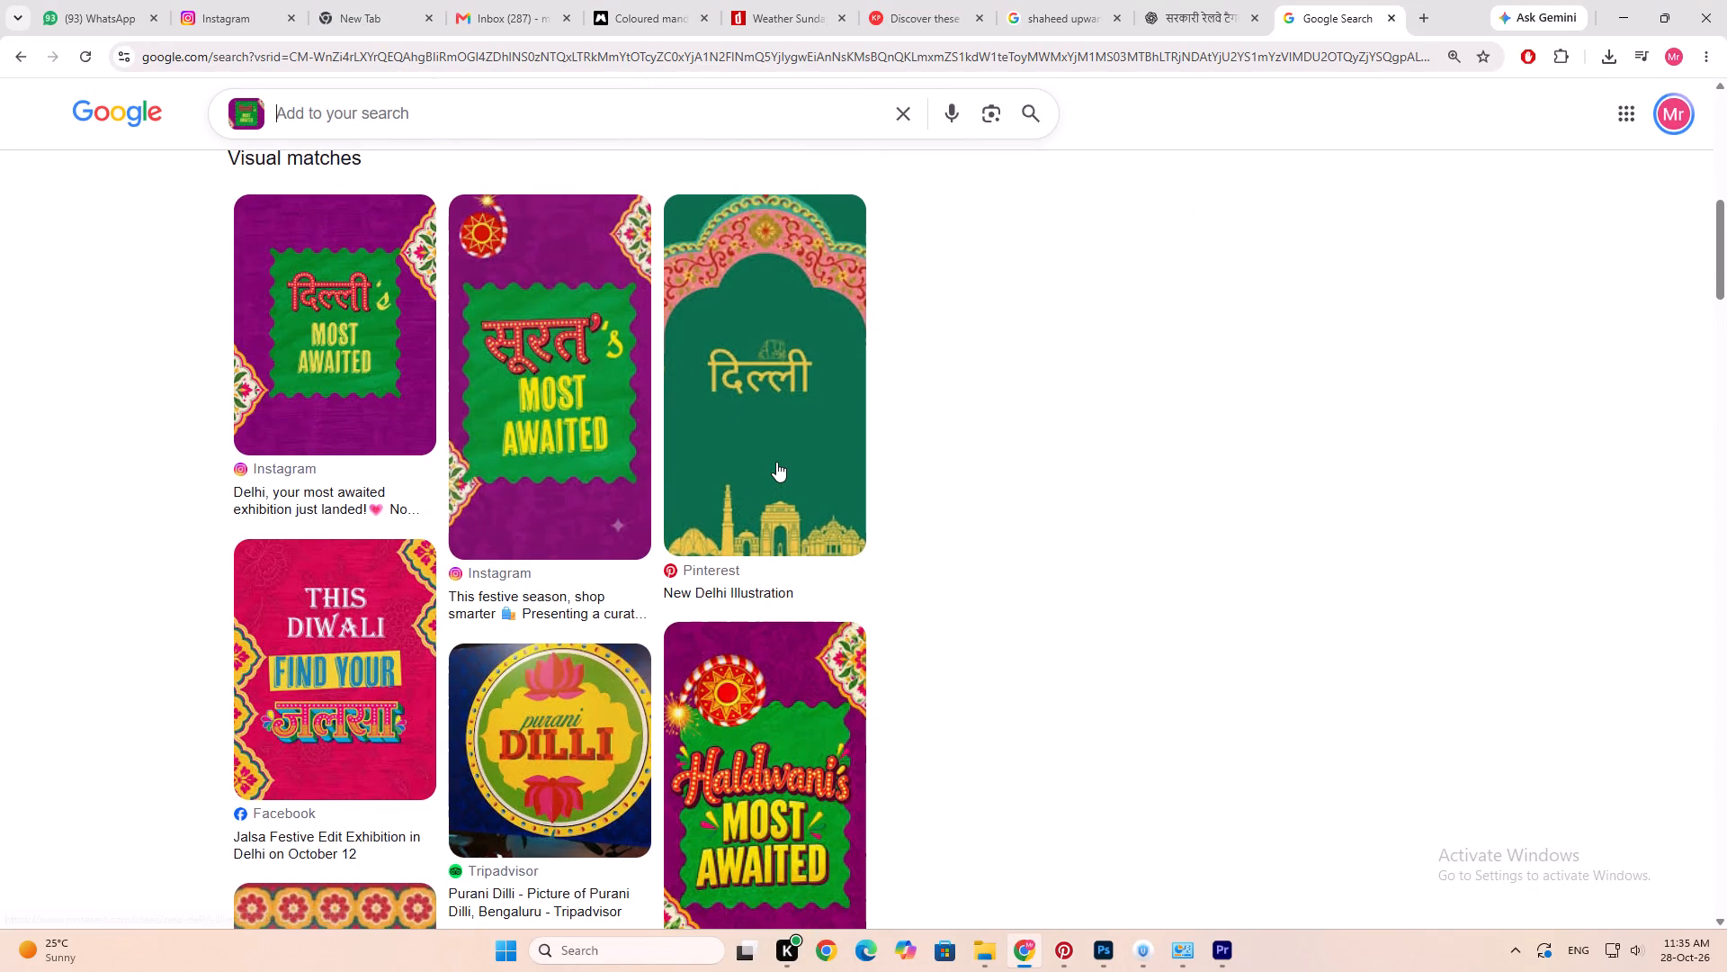
pyautogui.scroll(1, 776, 462)
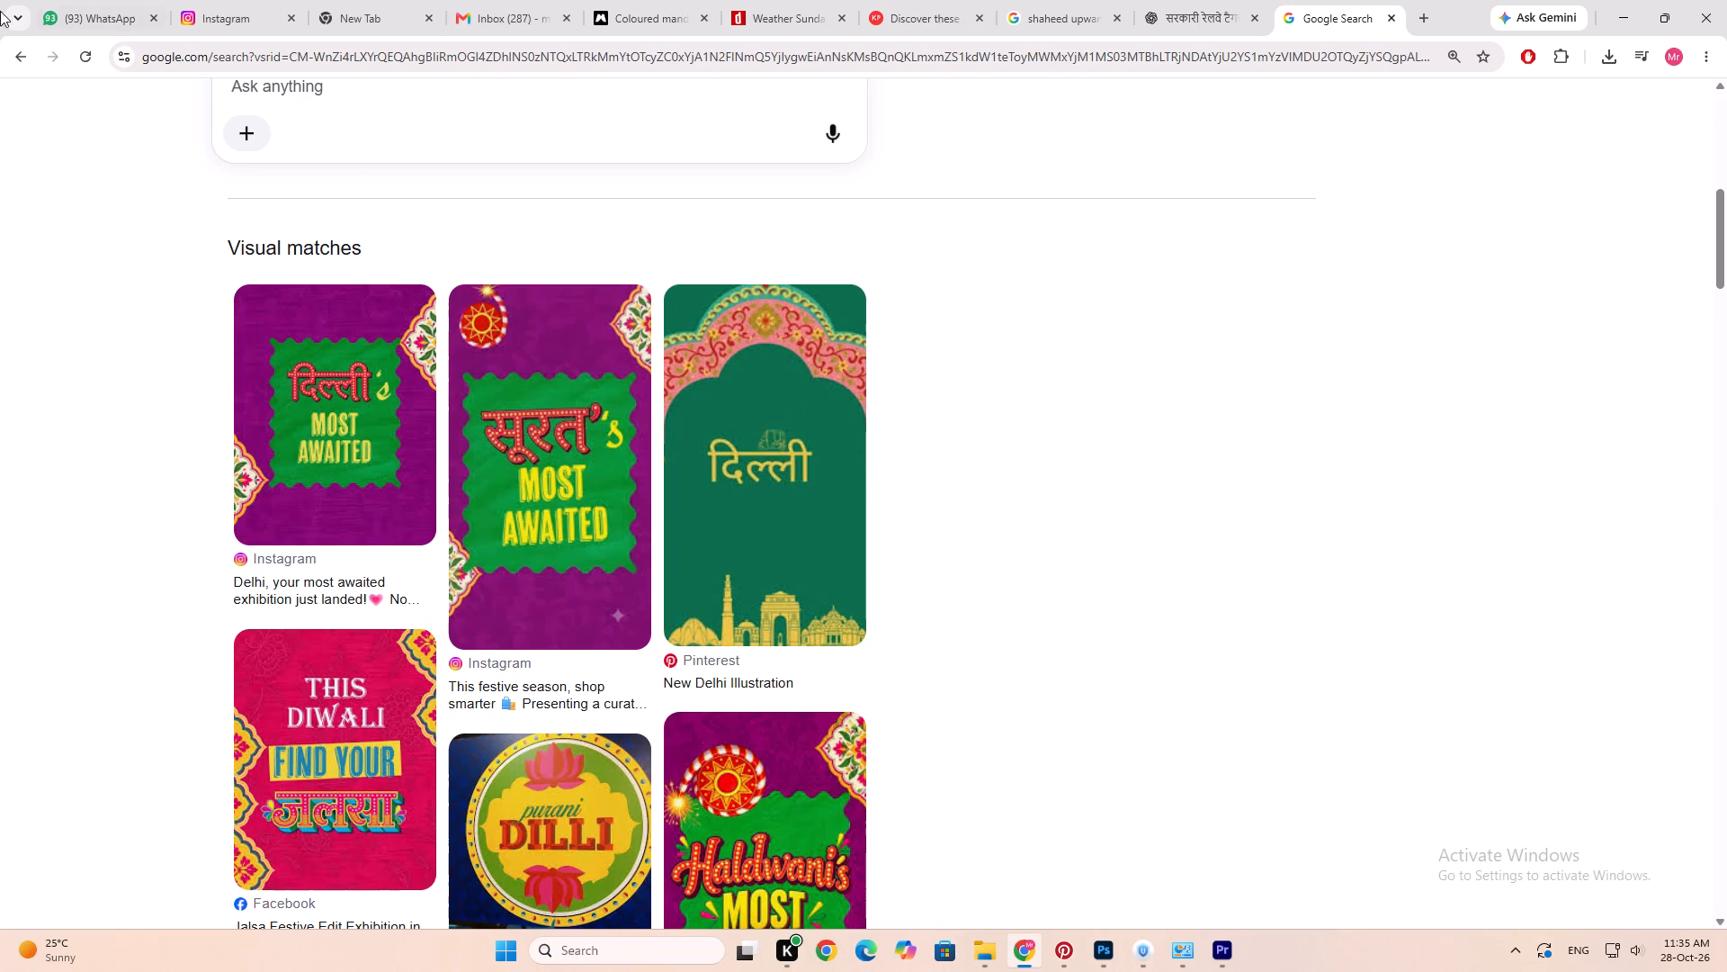
pyautogui.scroll(-4, 344, 447)
pyautogui.scroll(-2, 408, 668)
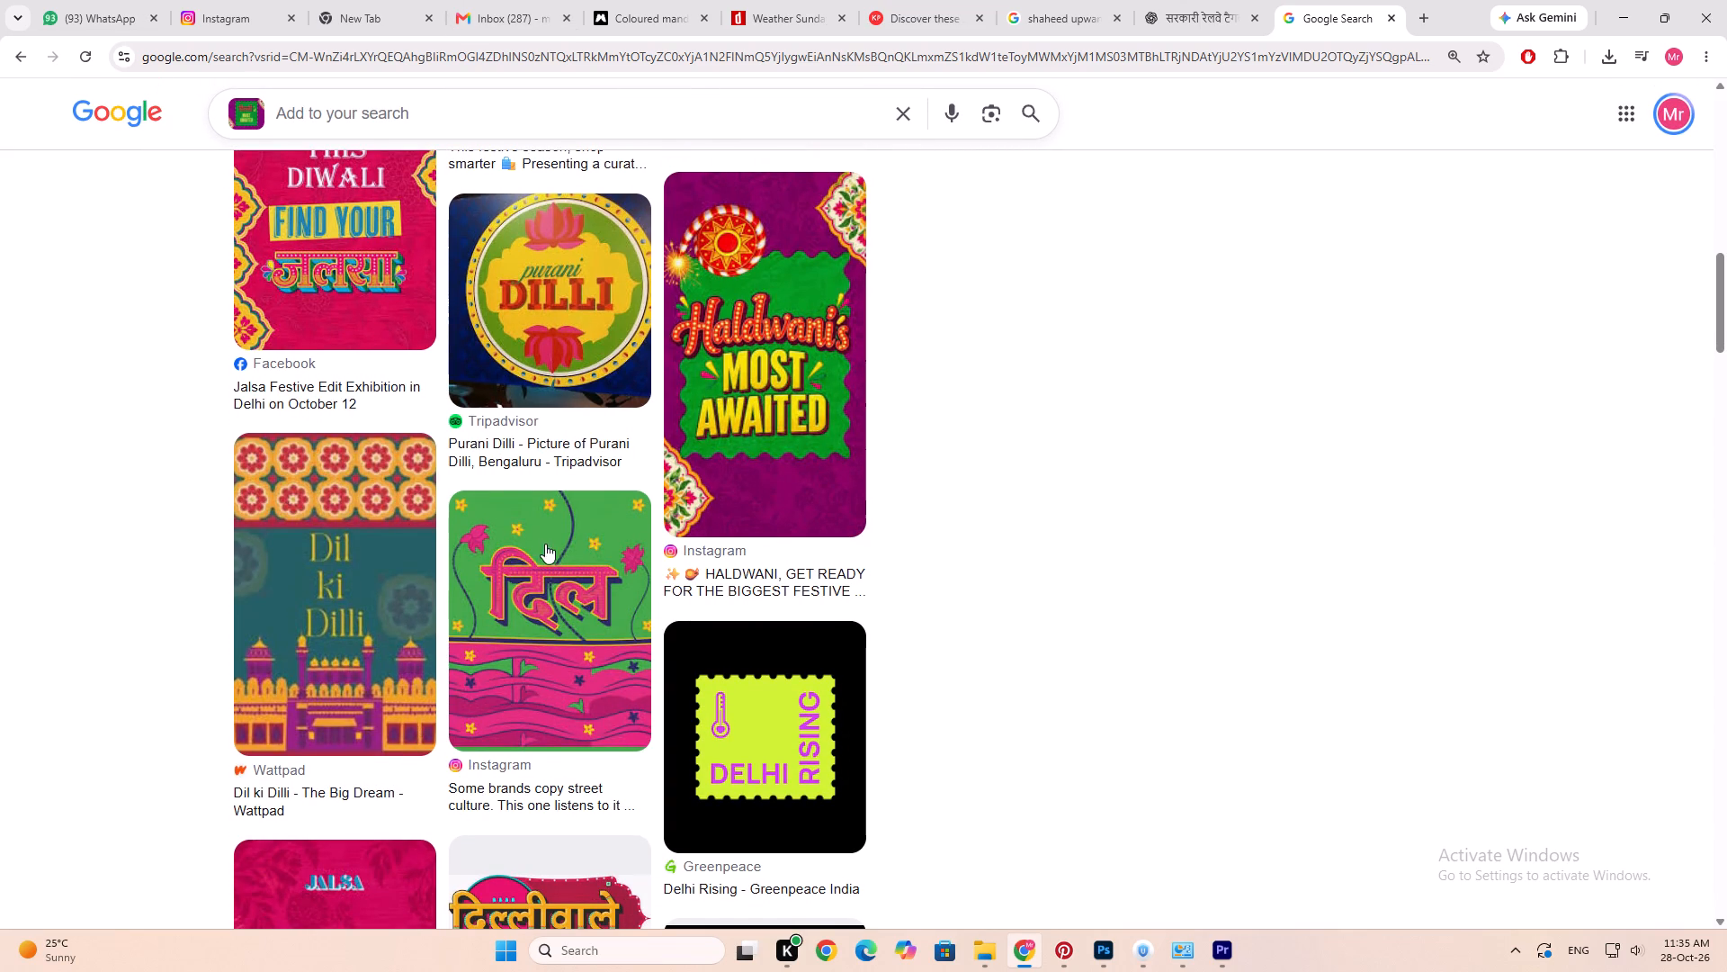
pyautogui.scroll(-7, 545, 566)
pyautogui.scroll(1, 560, 504)
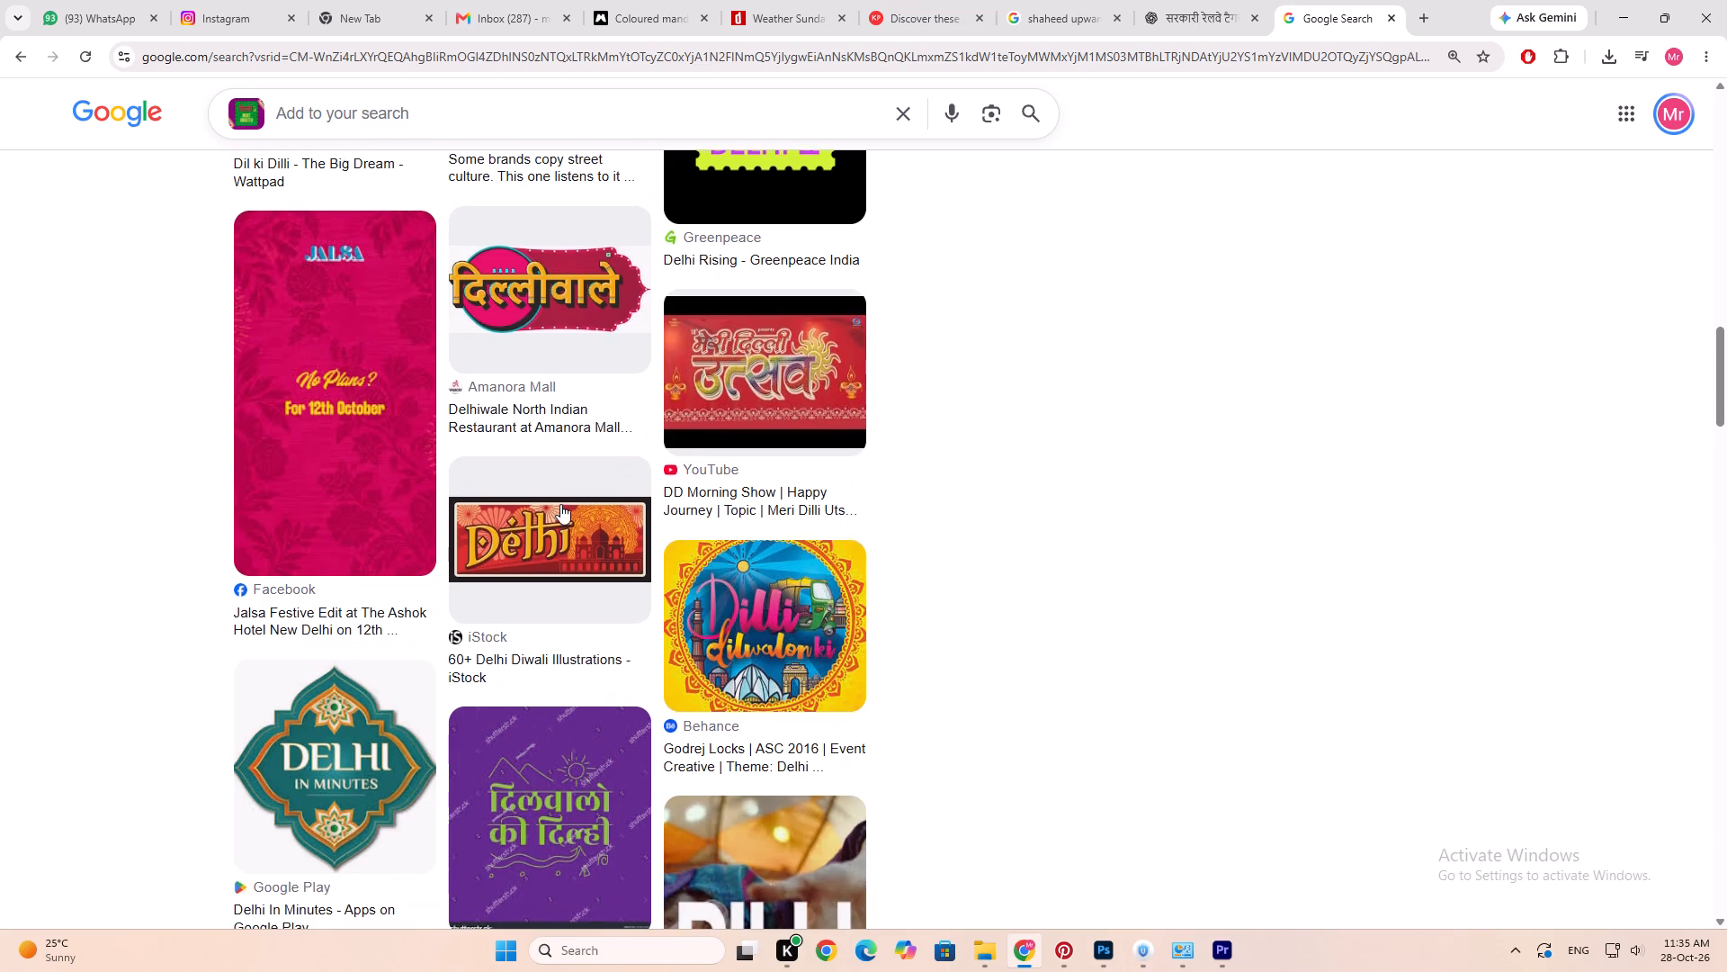
pyautogui.scroll(3, 560, 504)
pyautogui.scroll(-7, 560, 504)
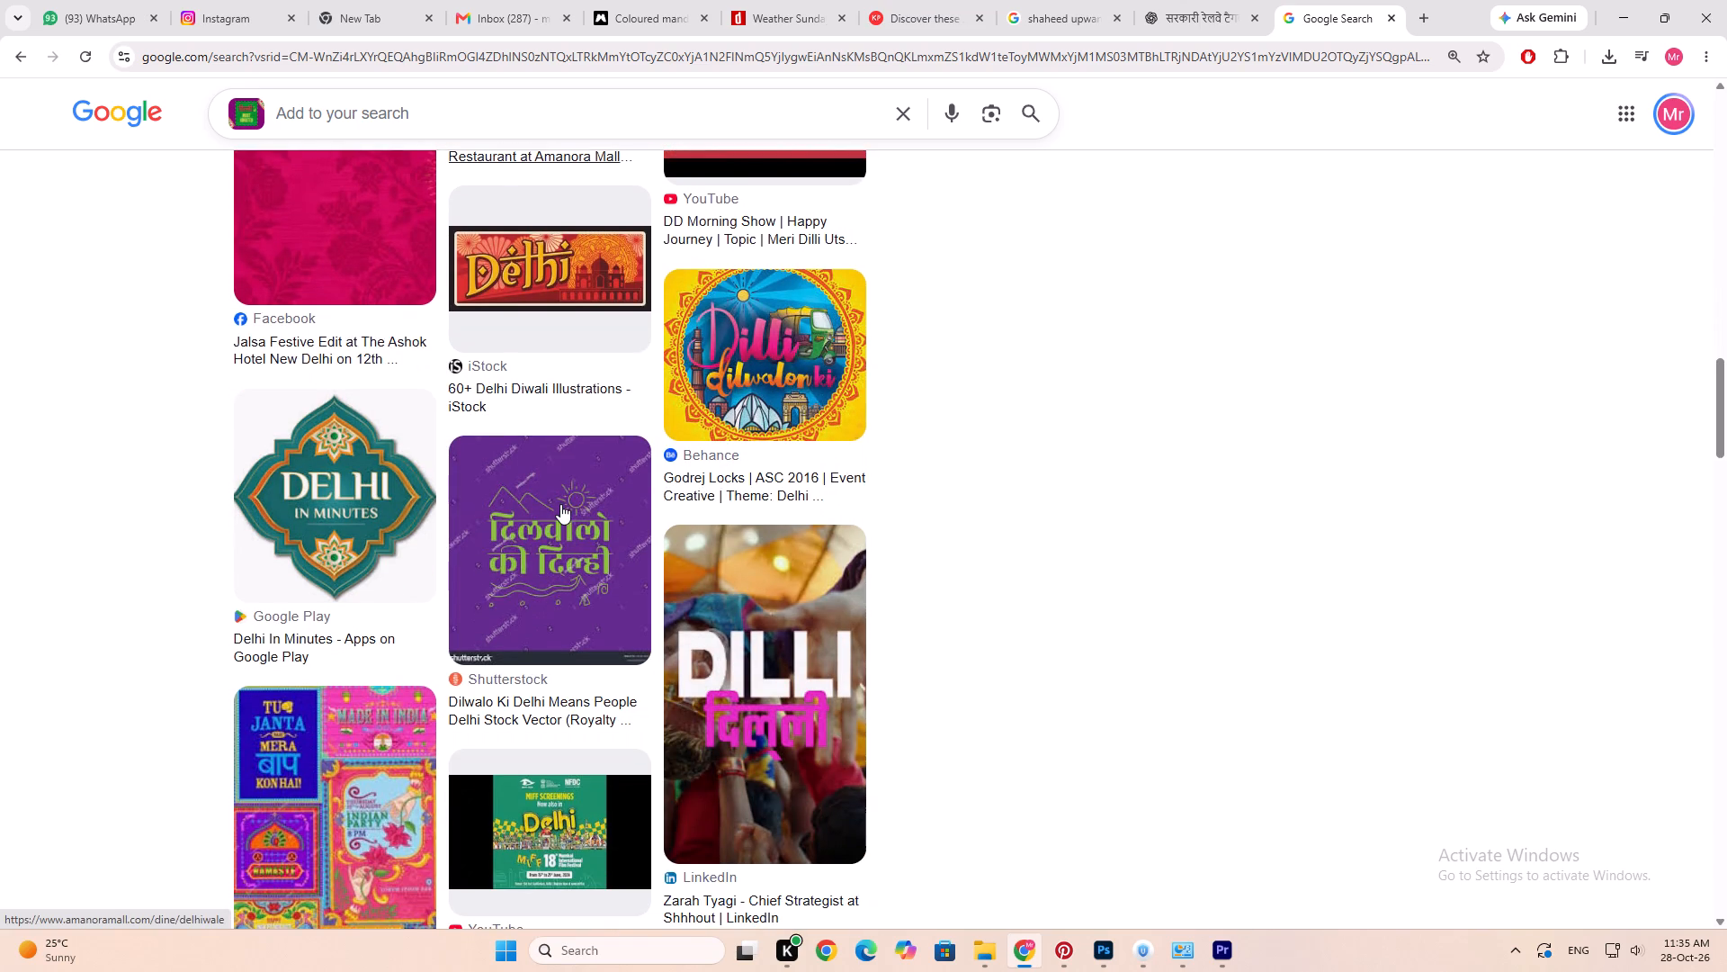
pyautogui.scroll(-8, 560, 504)
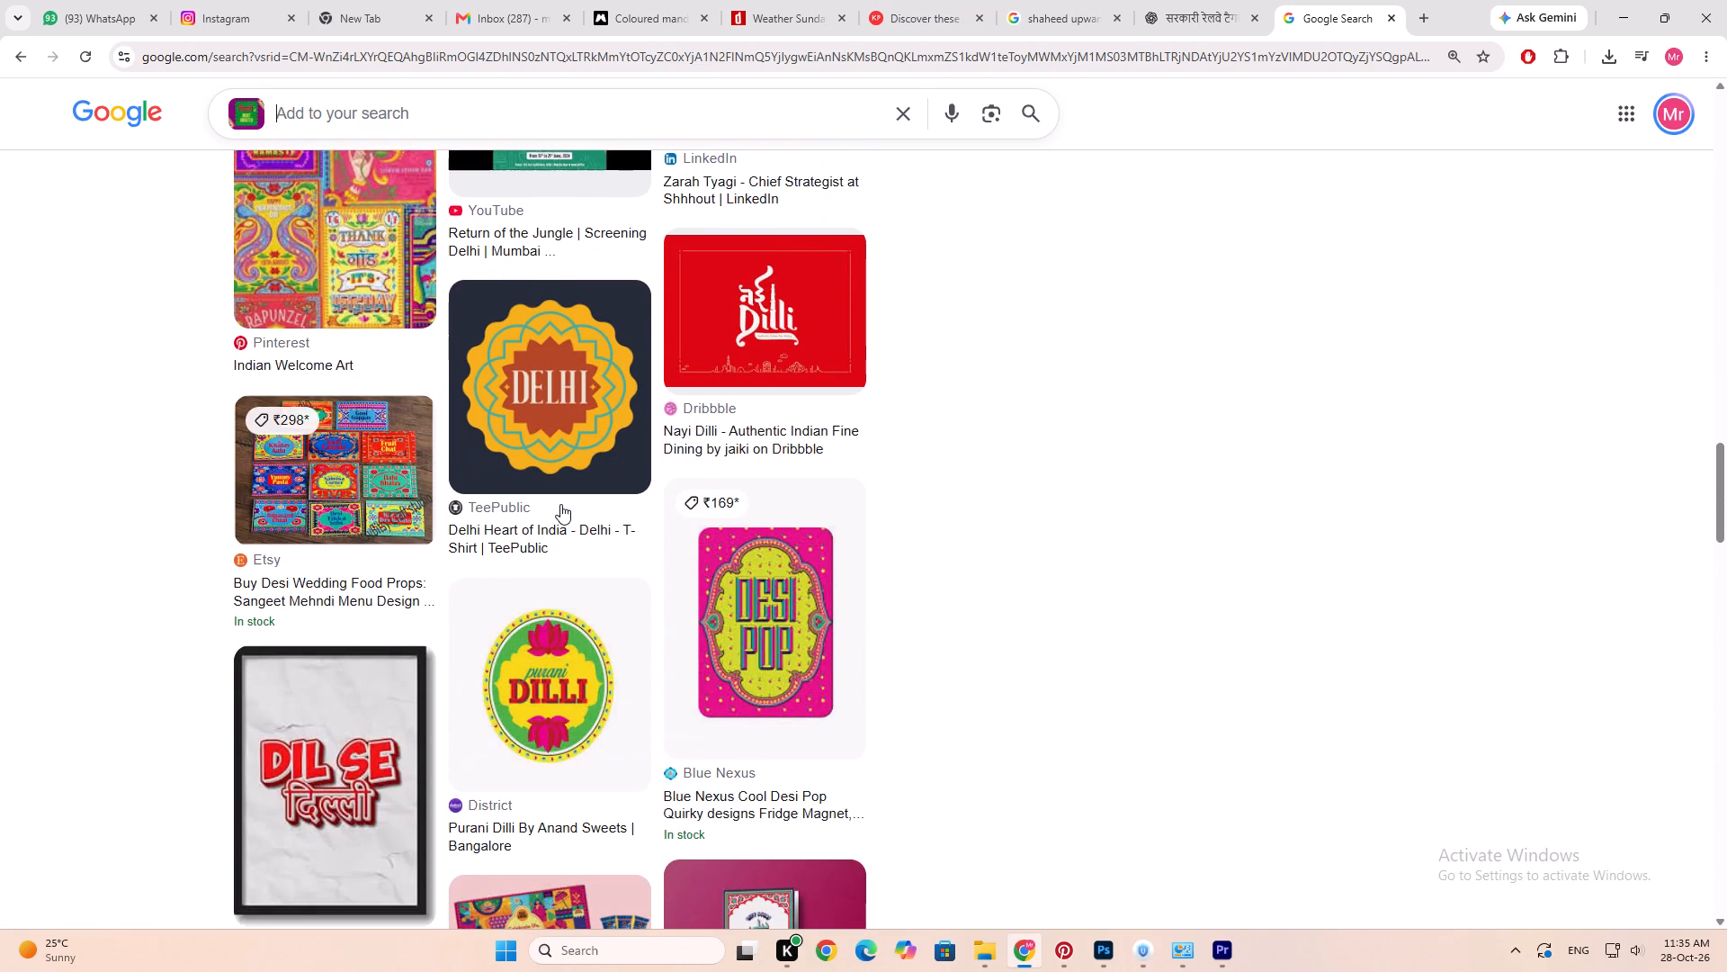
pyautogui.scroll(1, 560, 504)
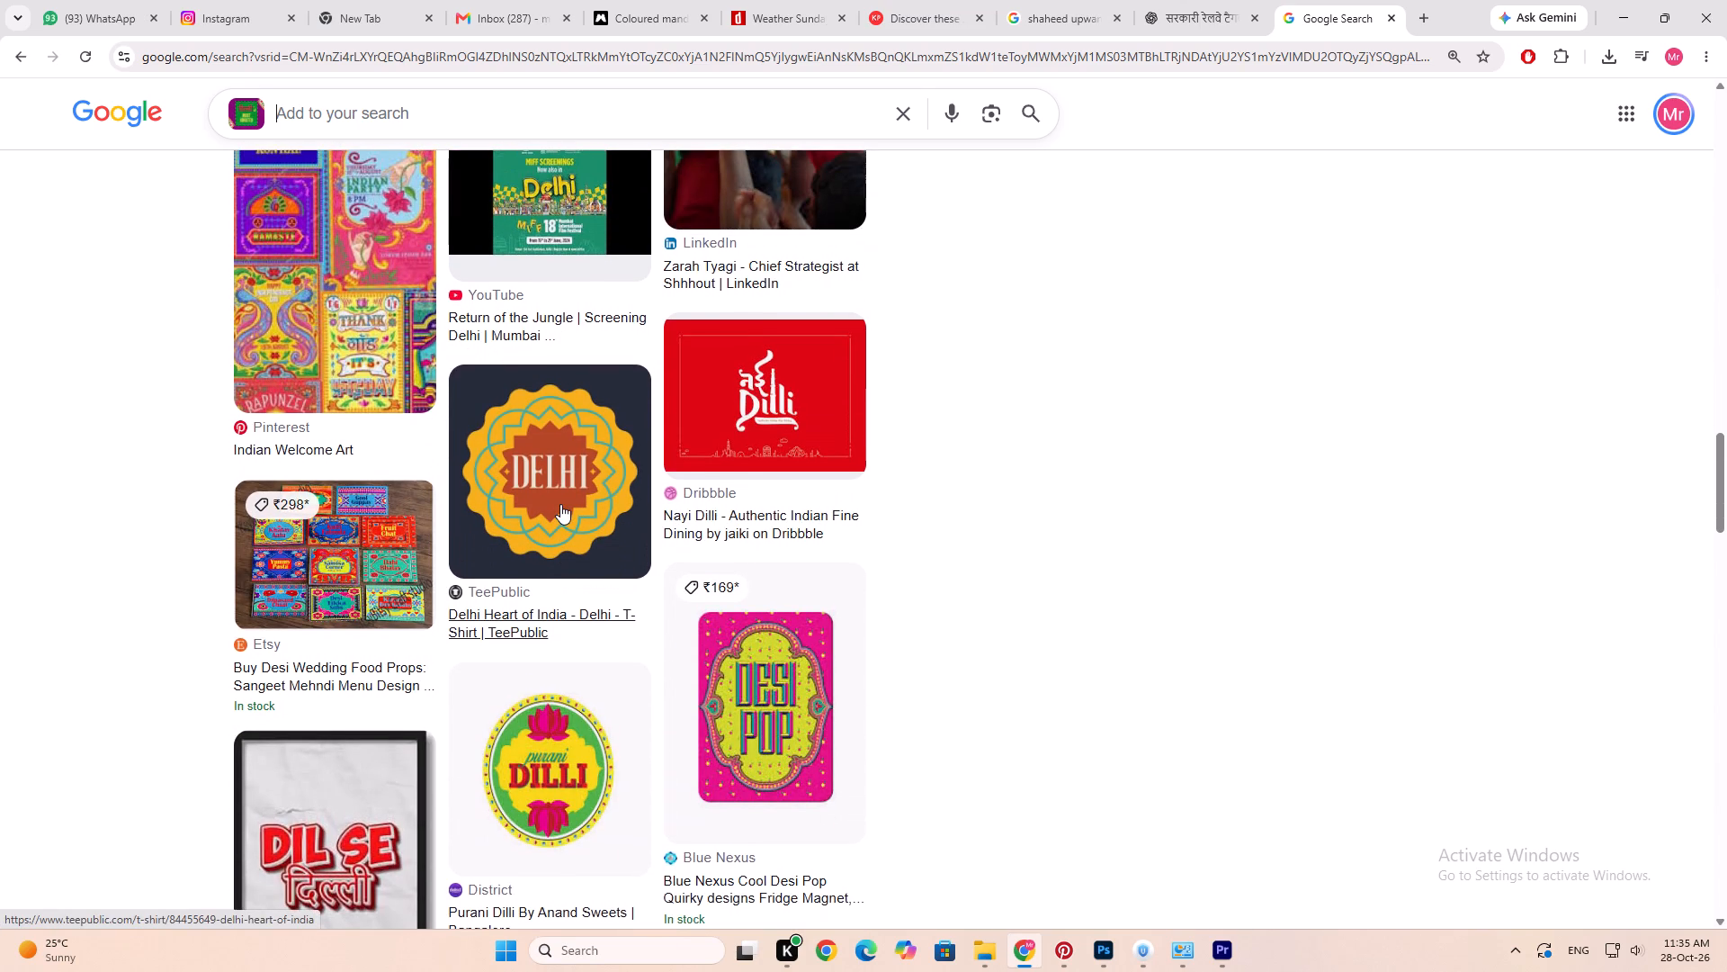
pyautogui.scroll(5, 560, 504)
pyautogui.scroll(-11, 560, 504)
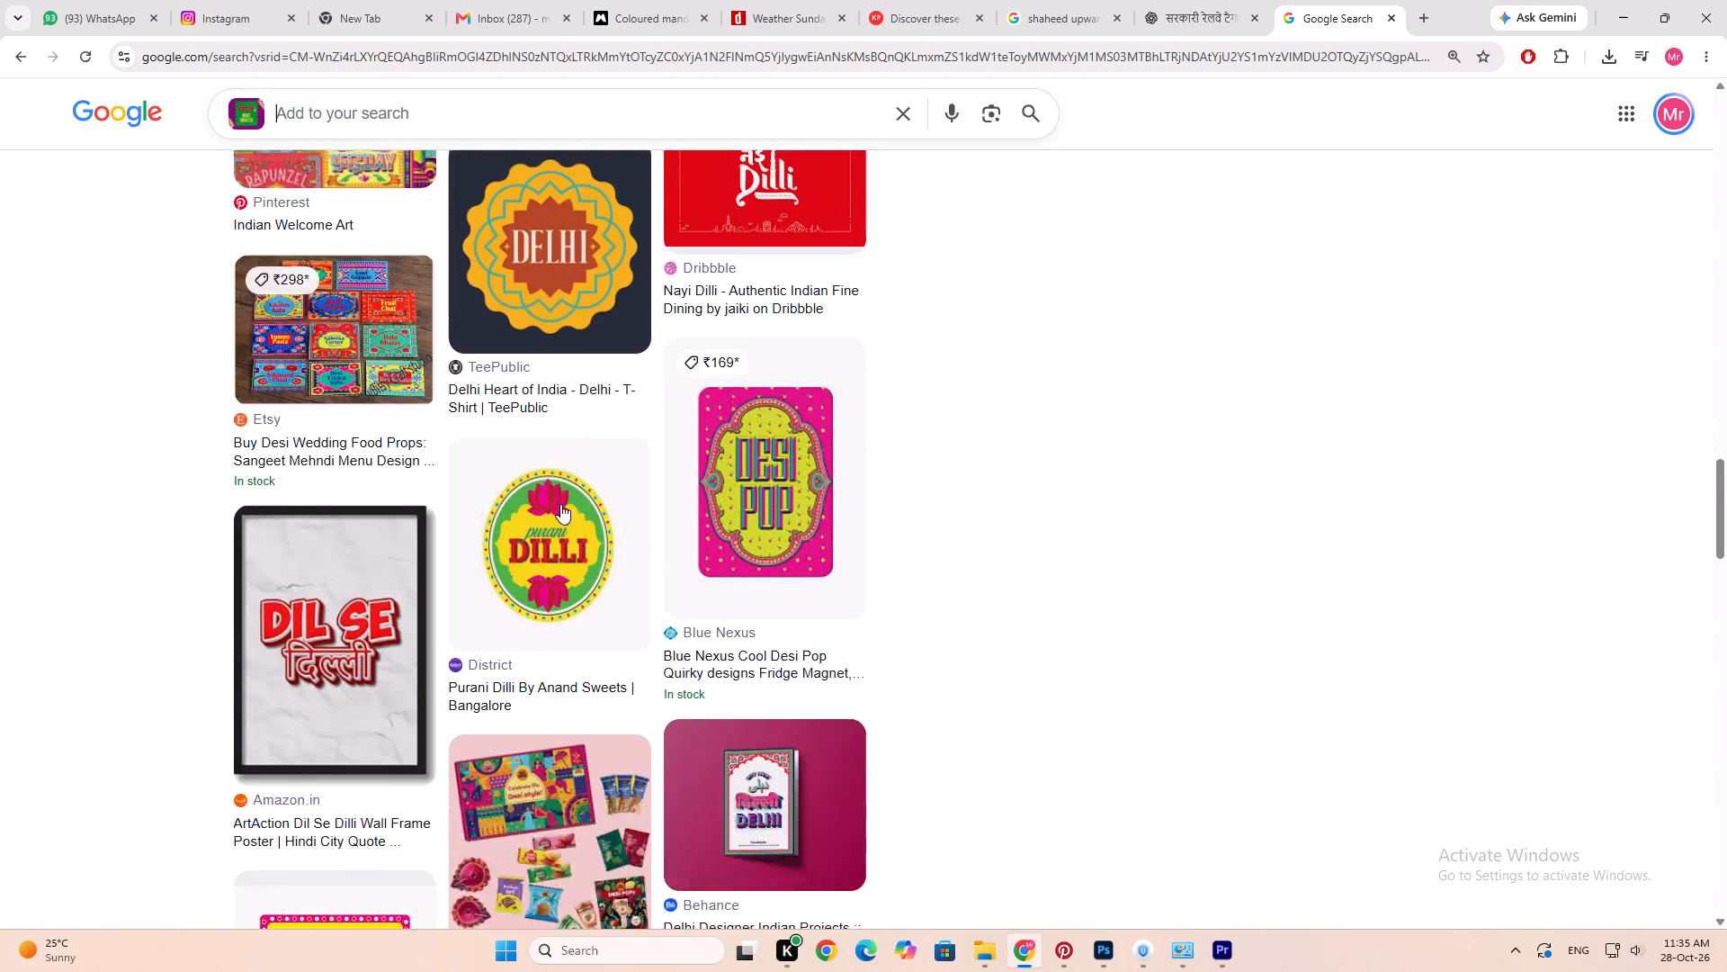
pyautogui.scroll(-8, 560, 504)
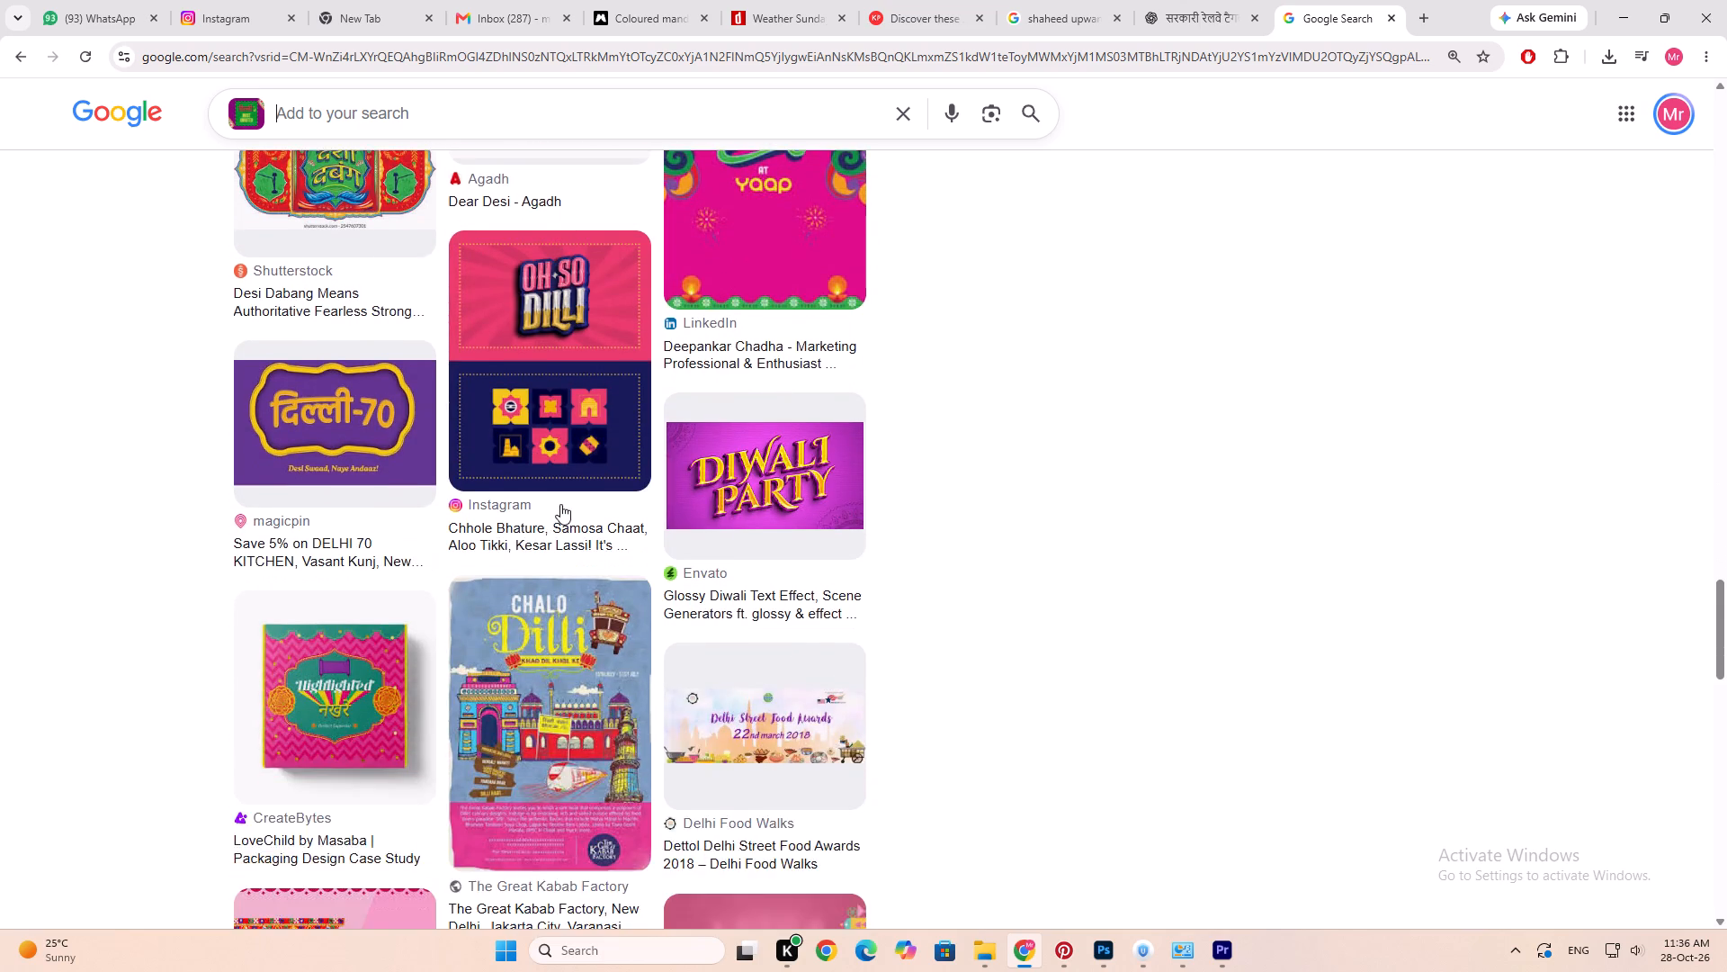
# Examine the purple-and-green image's visual matches again for festive Delhi and Diwali design ideas, then return to the blank new-tab page.
pyautogui.scroll(-6, 509, 518)
pyautogui.scroll(16, 495, 535)
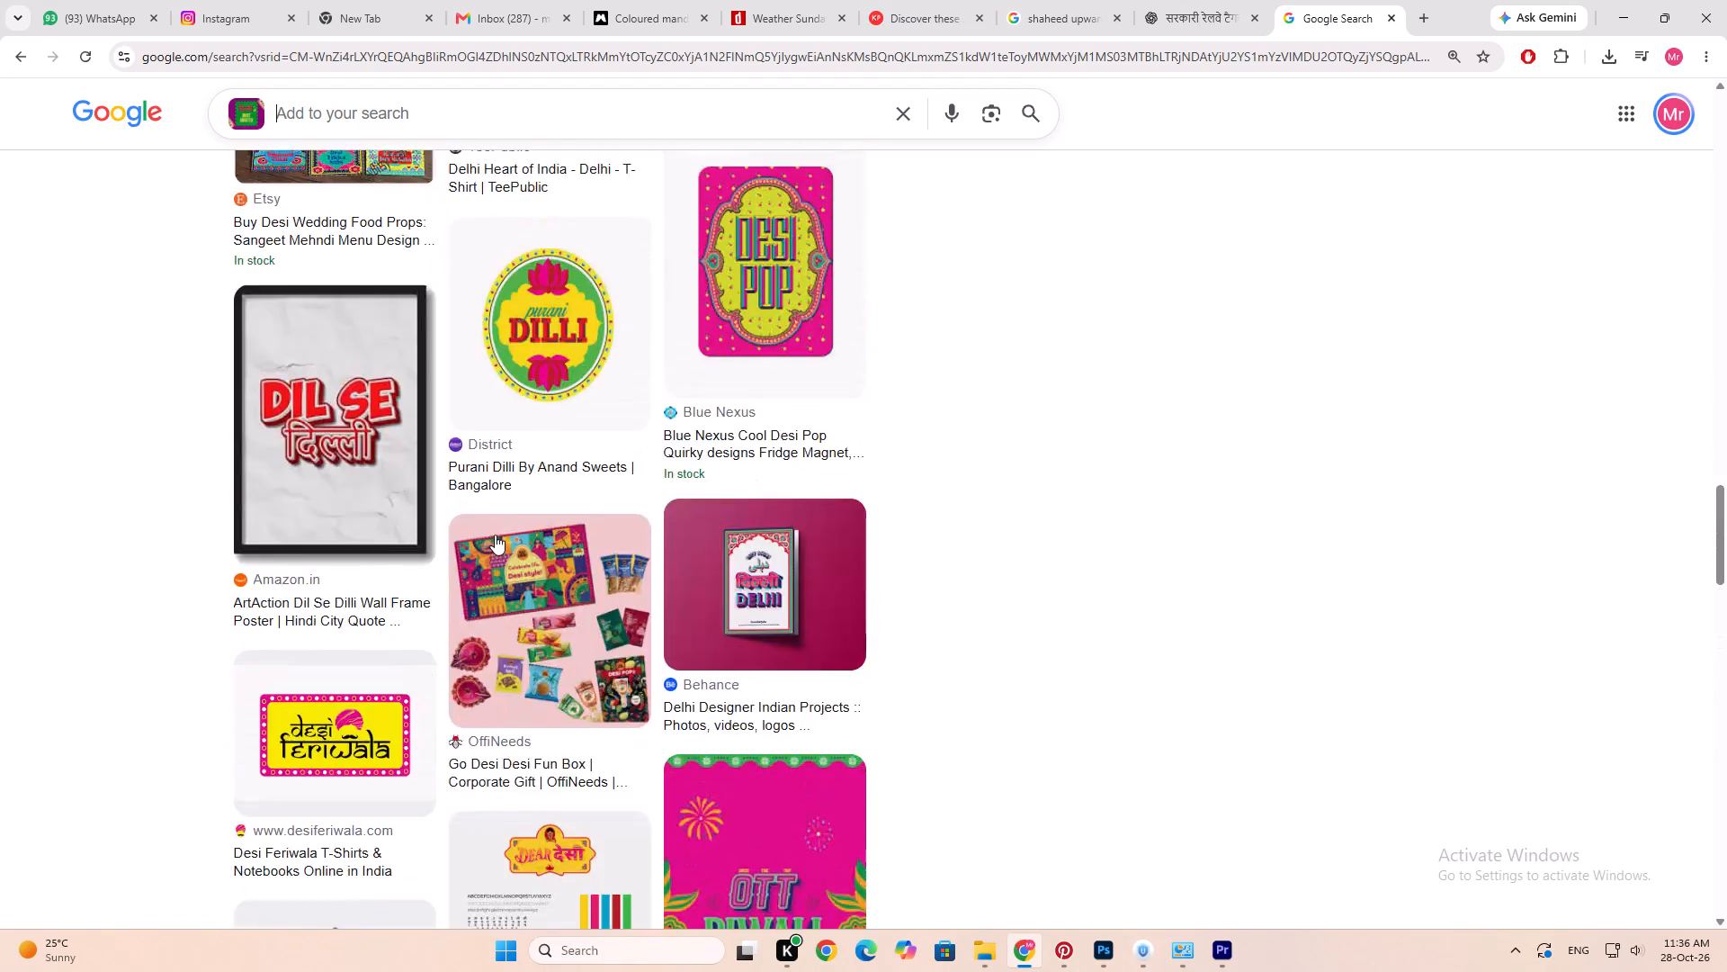
pyautogui.scroll(14, 495, 535)
pyautogui.scroll(18, 495, 535)
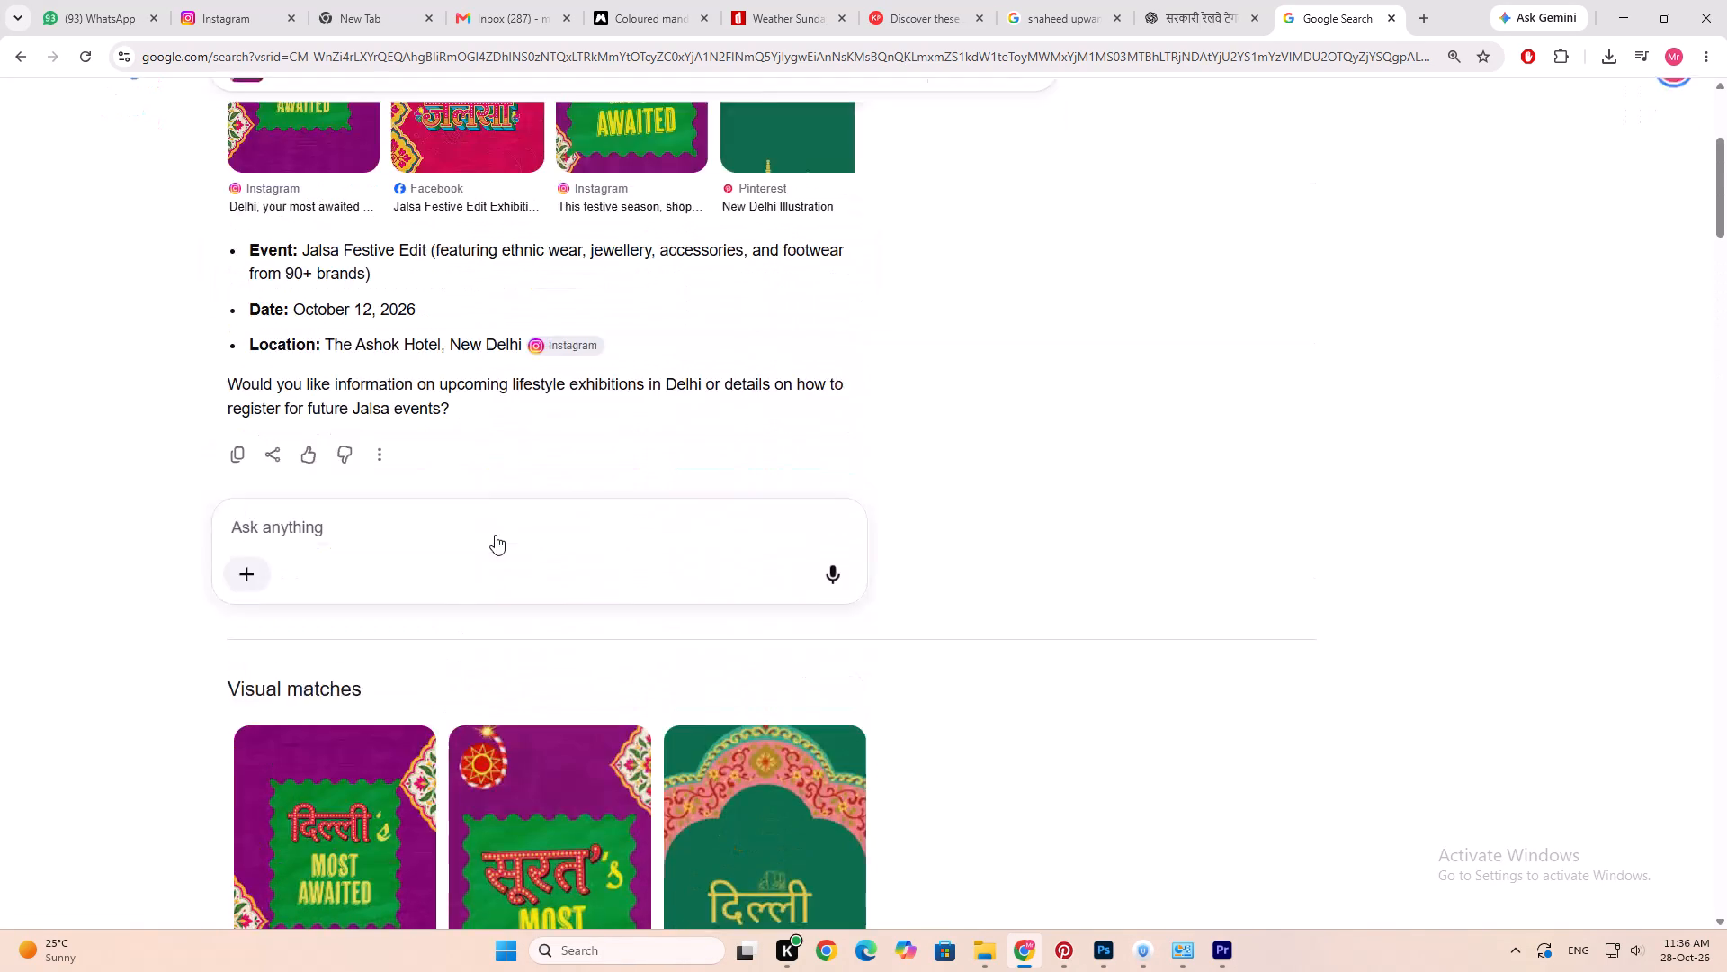
pyautogui.scroll(-4, 495, 535)
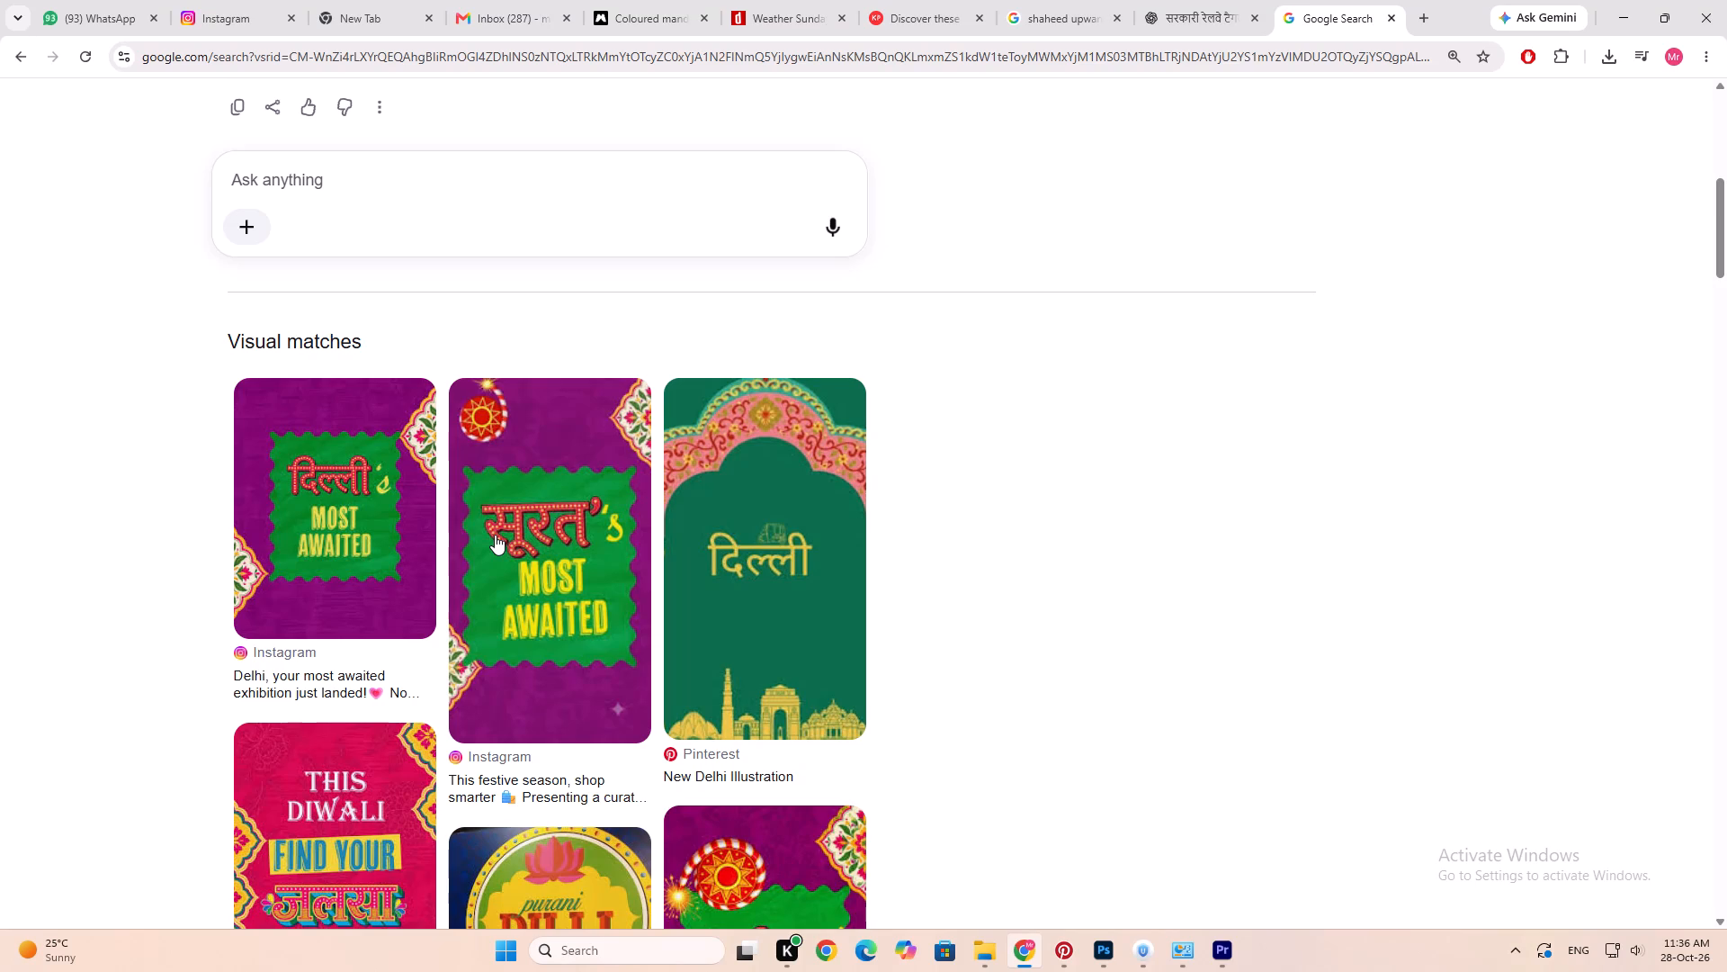
pyautogui.scroll(-1, 495, 535)
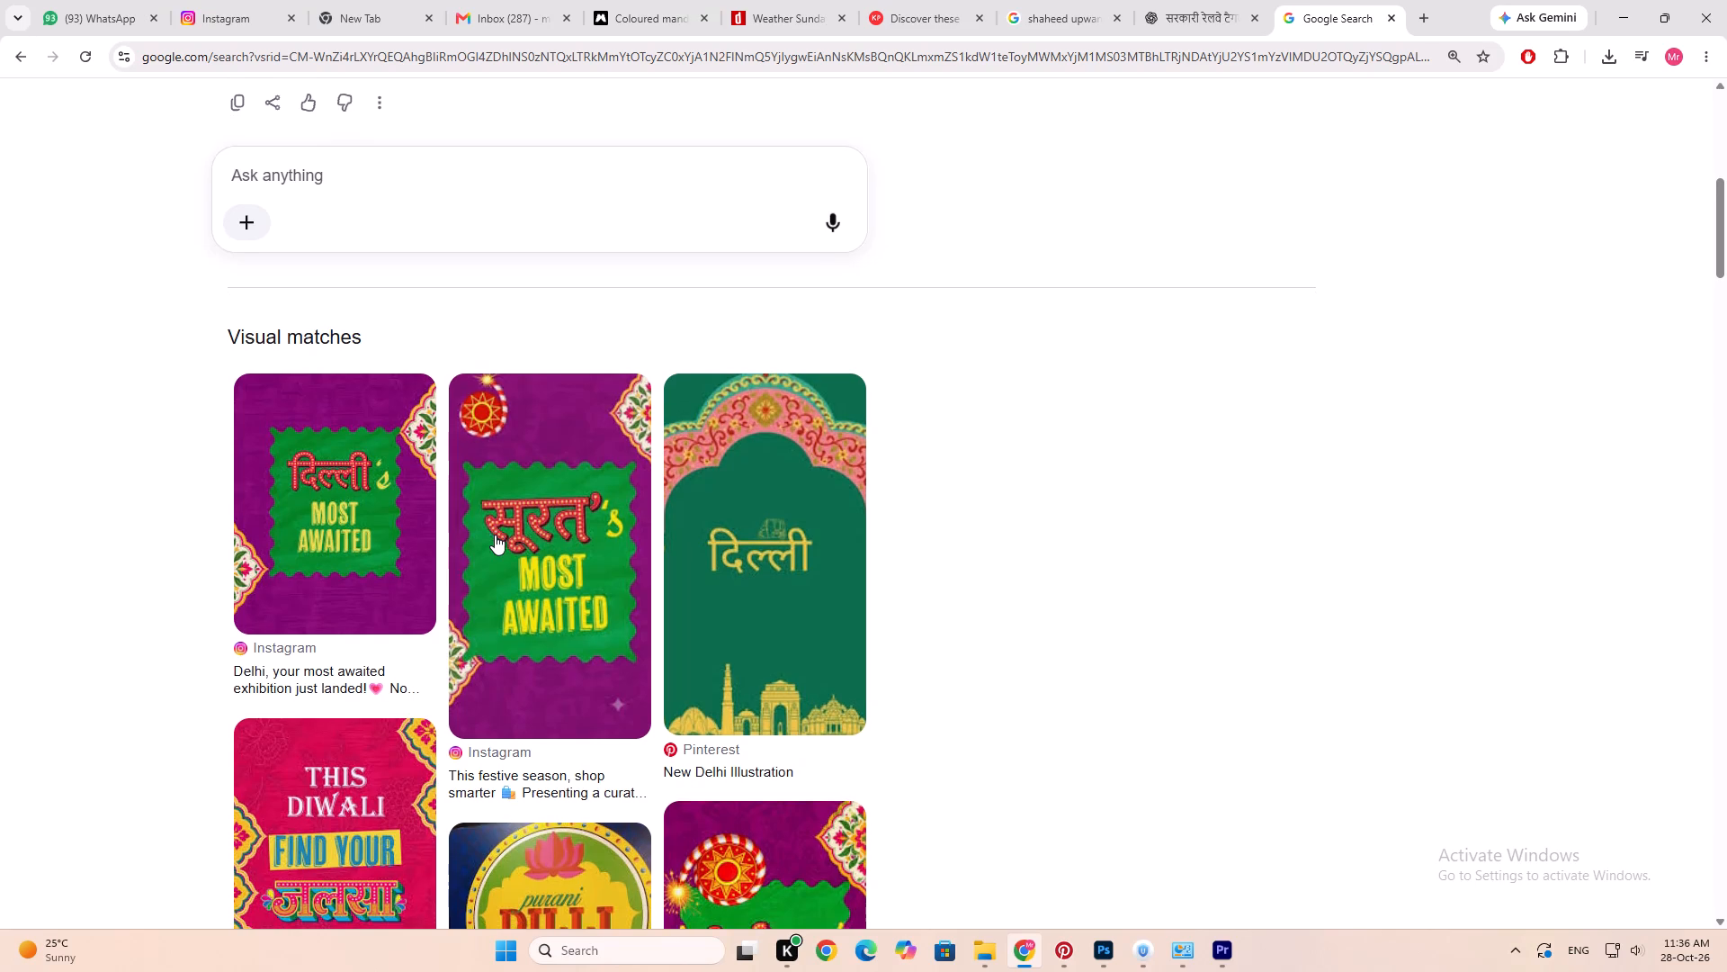
pyautogui.scroll(-12, 495, 535)
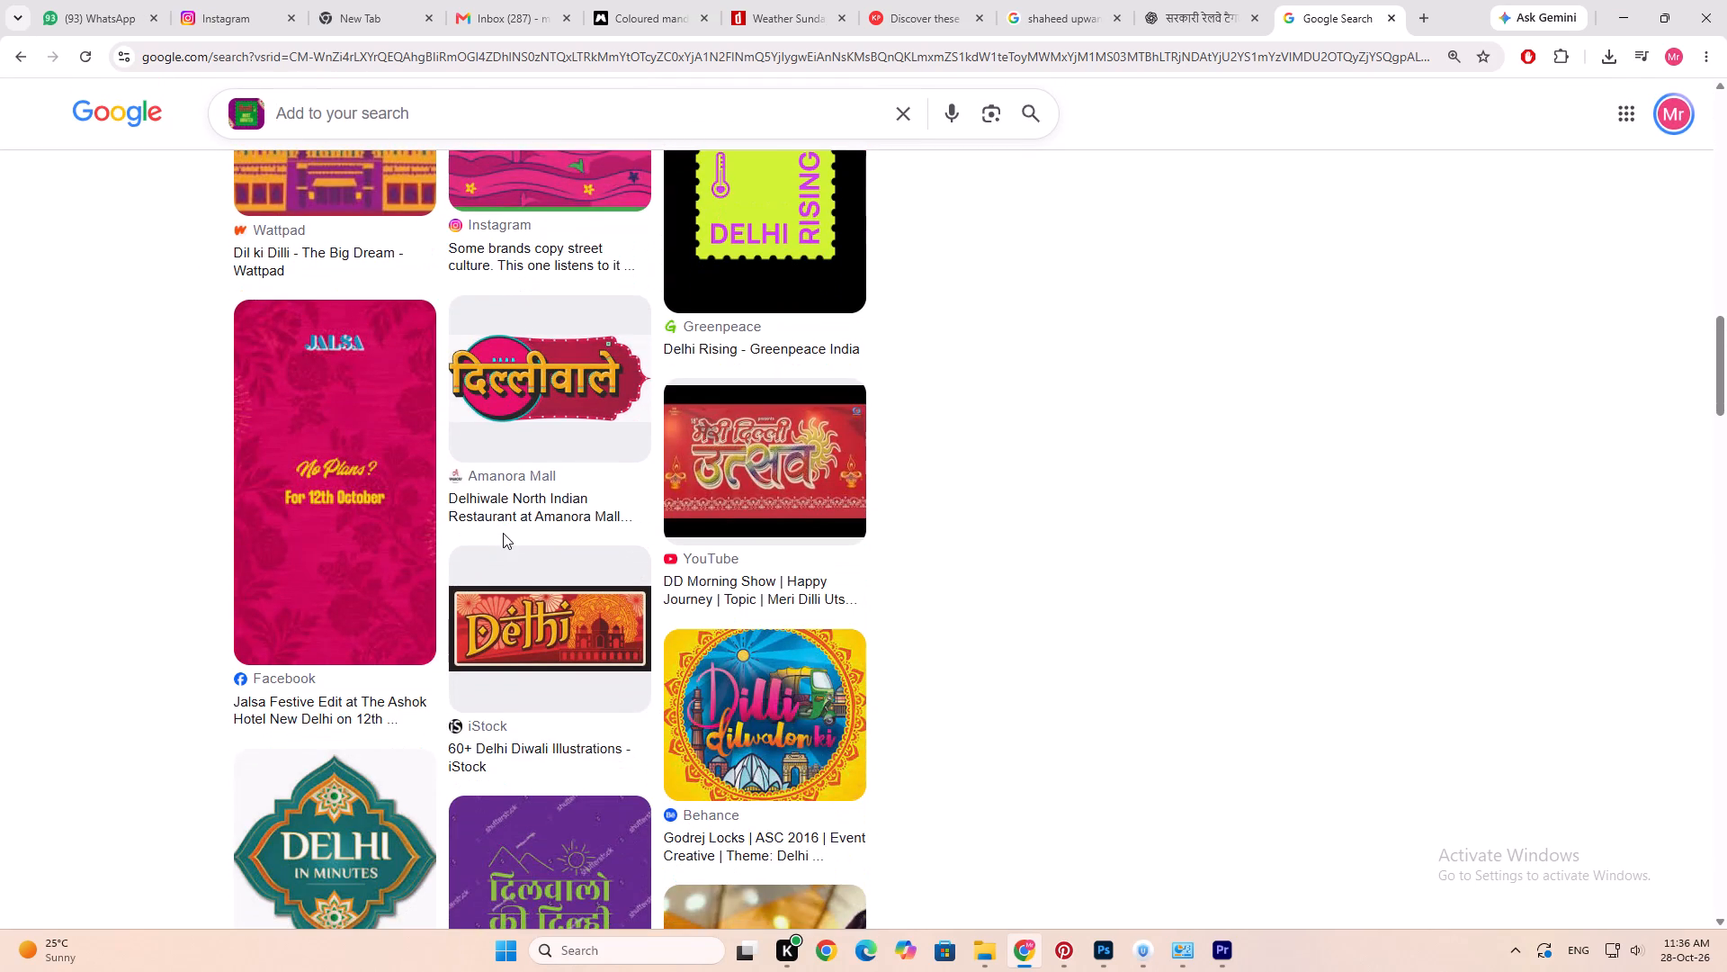
pyautogui.scroll(-8, 503, 533)
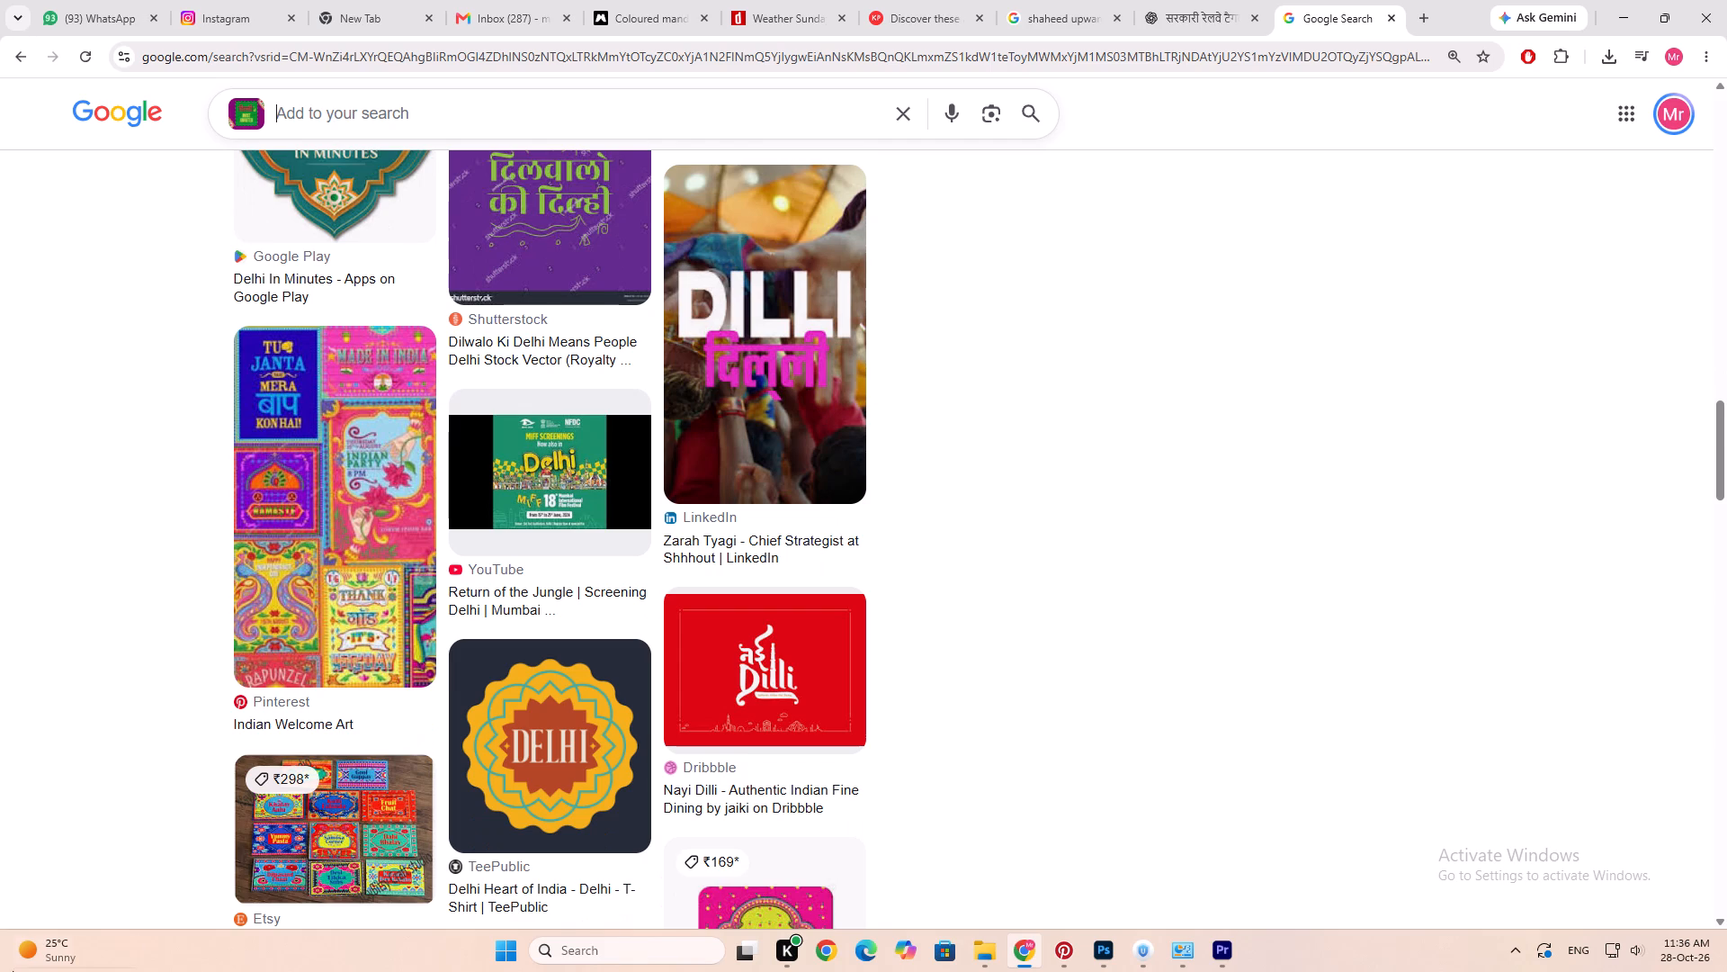
pyautogui.scroll(-7, 667, 232)
pyautogui.scroll(-1, 565, 564)
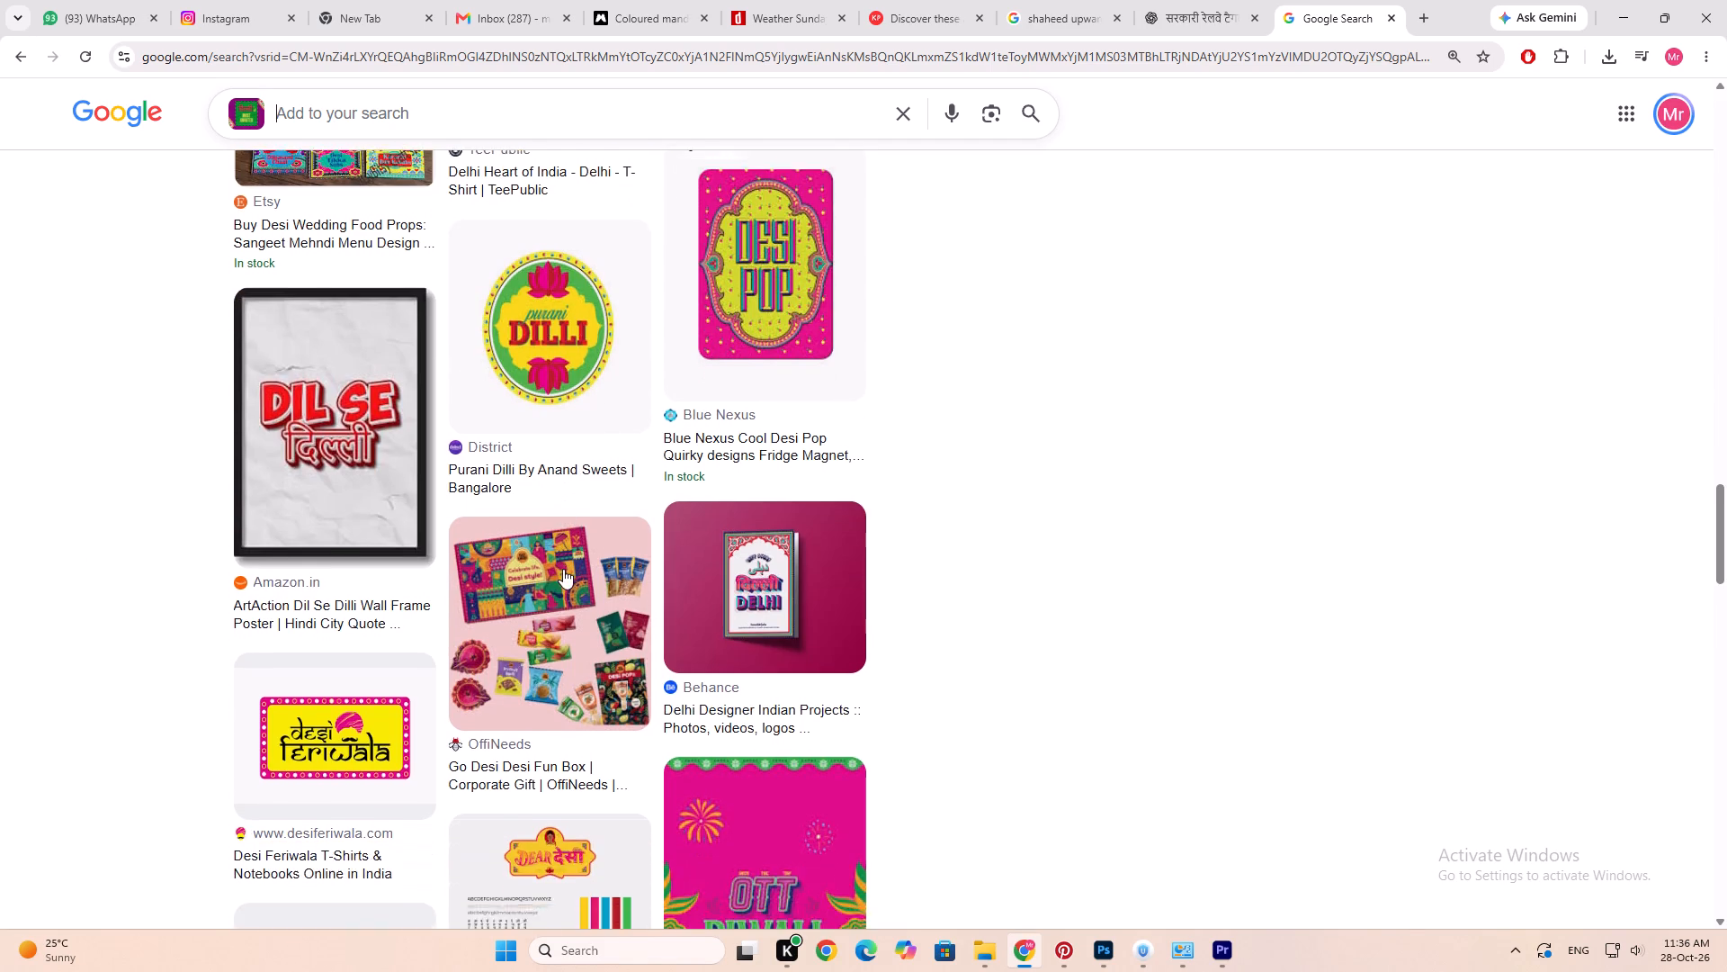
pyautogui.scroll(-1, 563, 569)
pyautogui.scroll(-4, 706, 616)
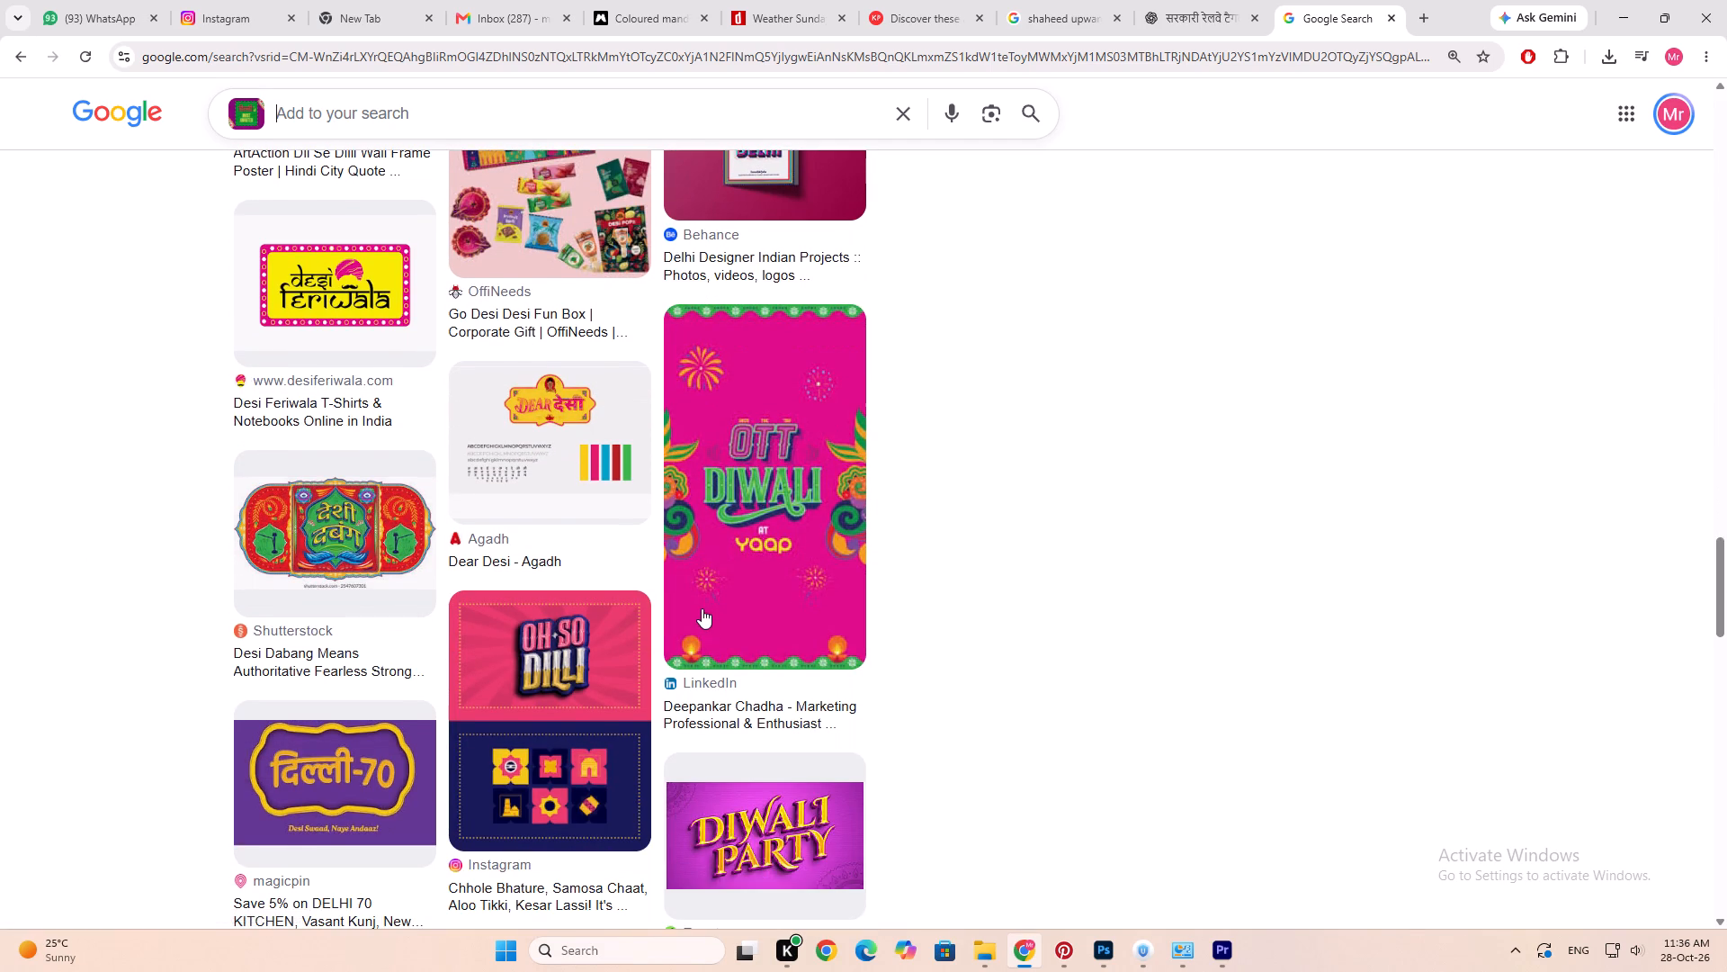
pyautogui.scroll(8, 702, 608)
pyautogui.click(21, 54)
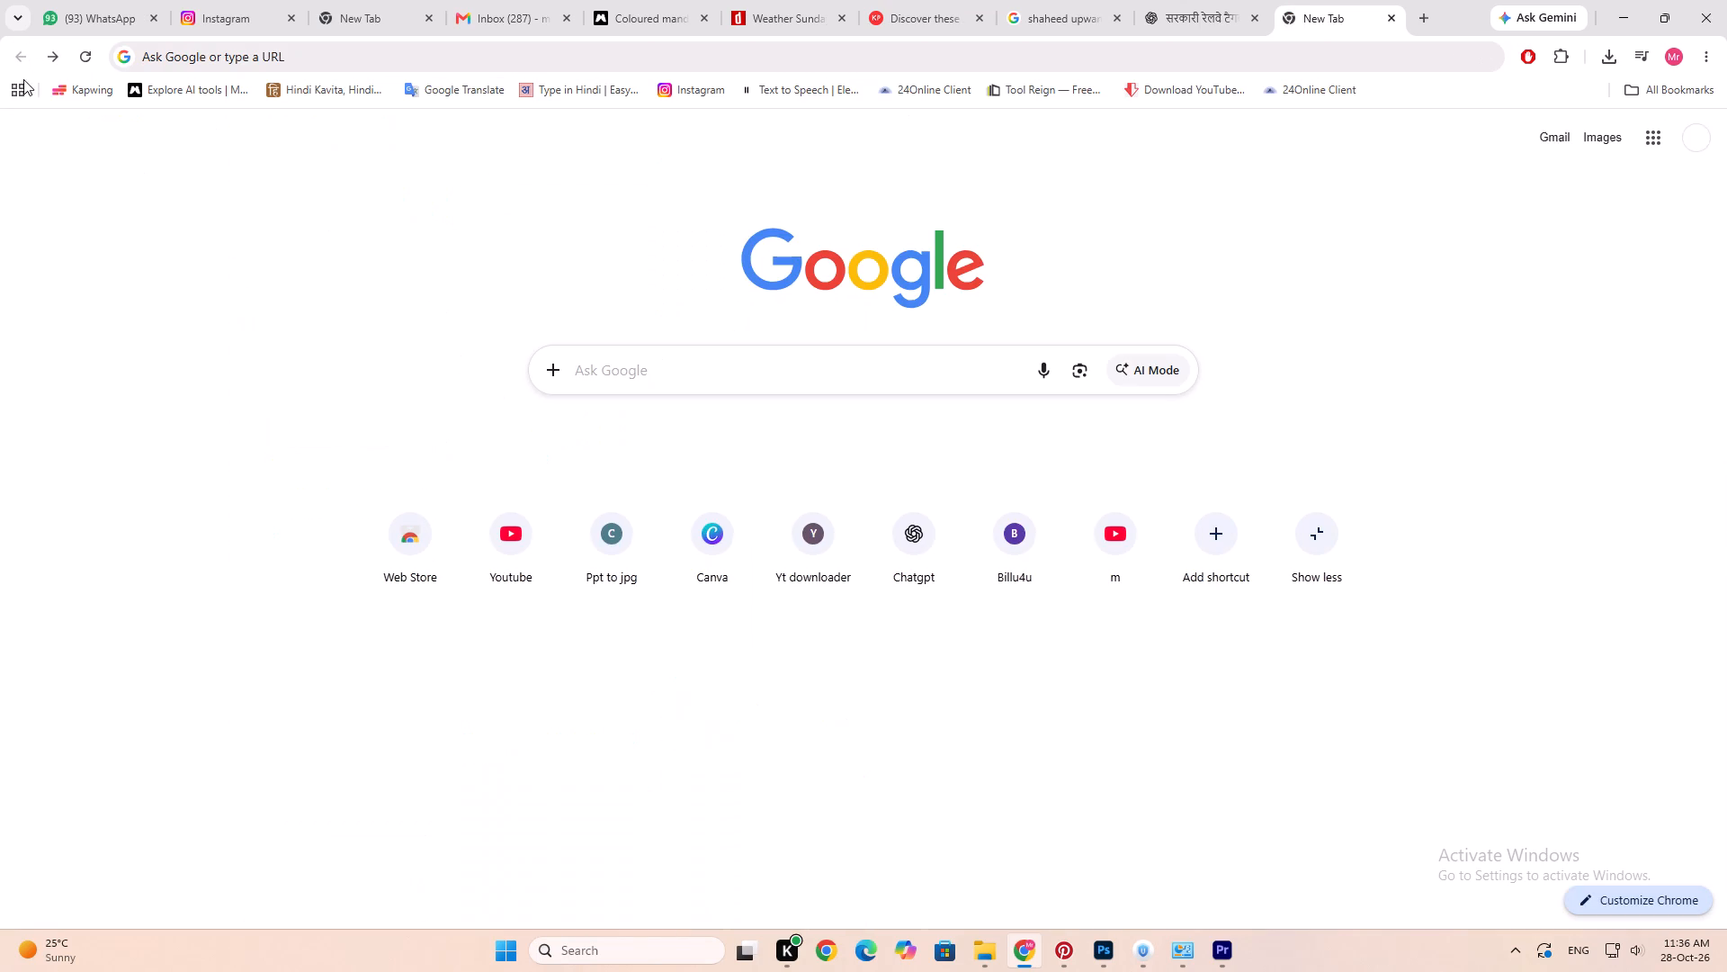
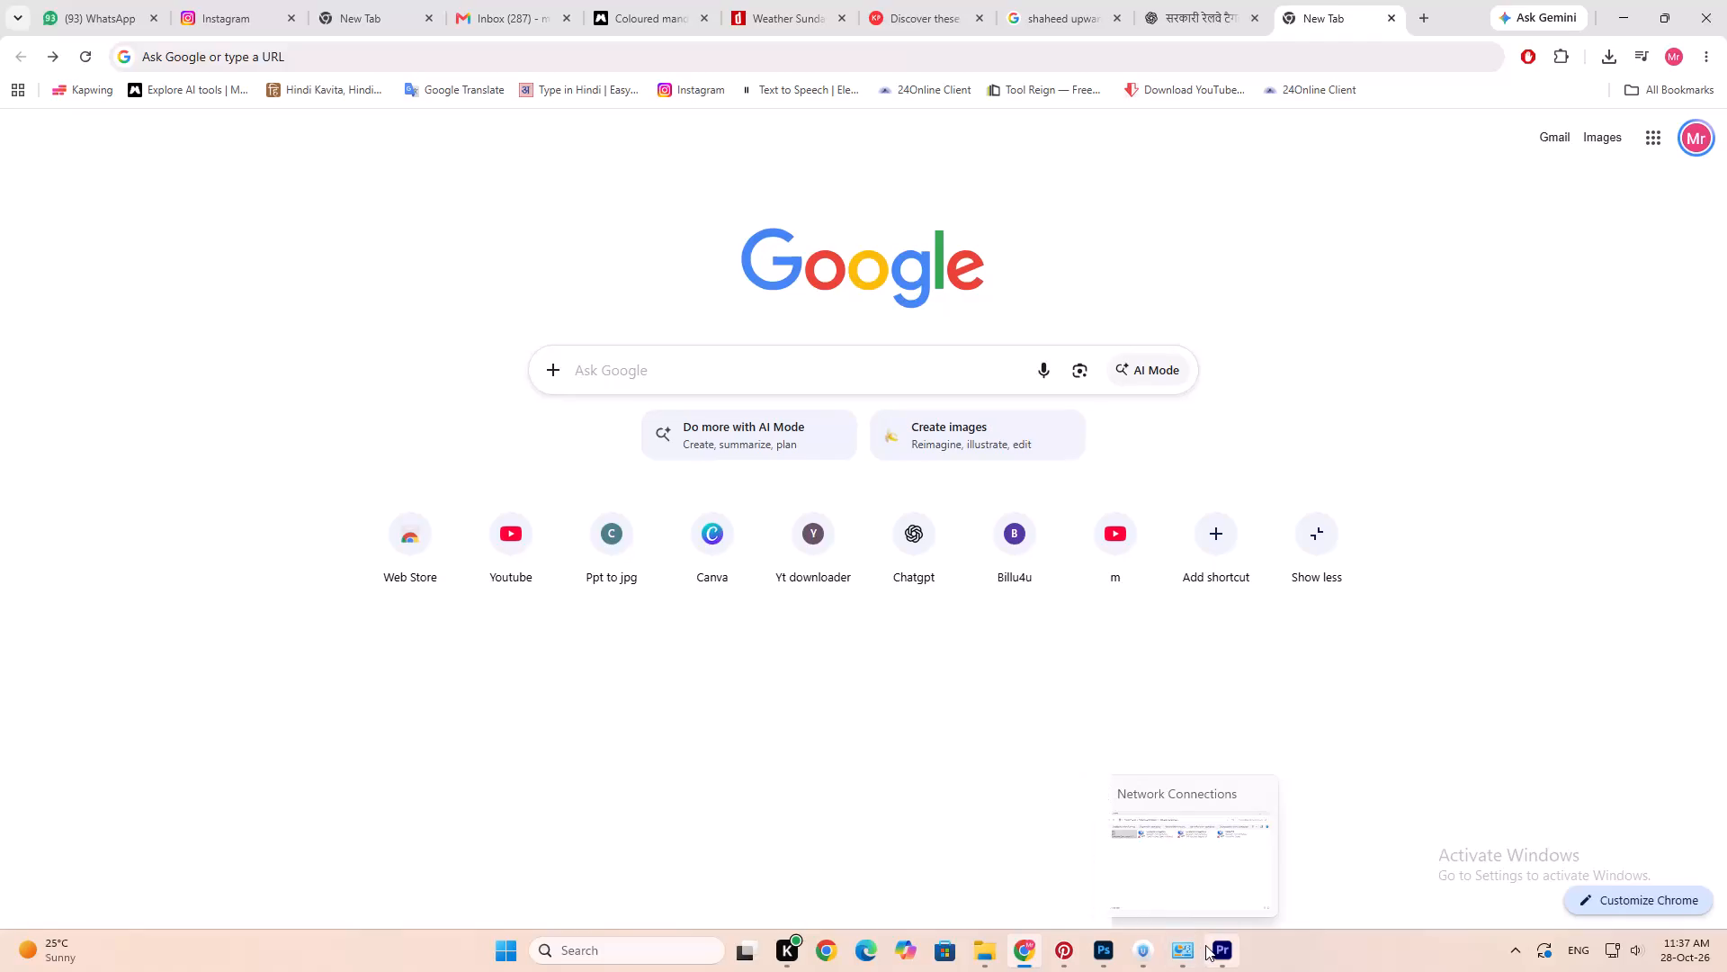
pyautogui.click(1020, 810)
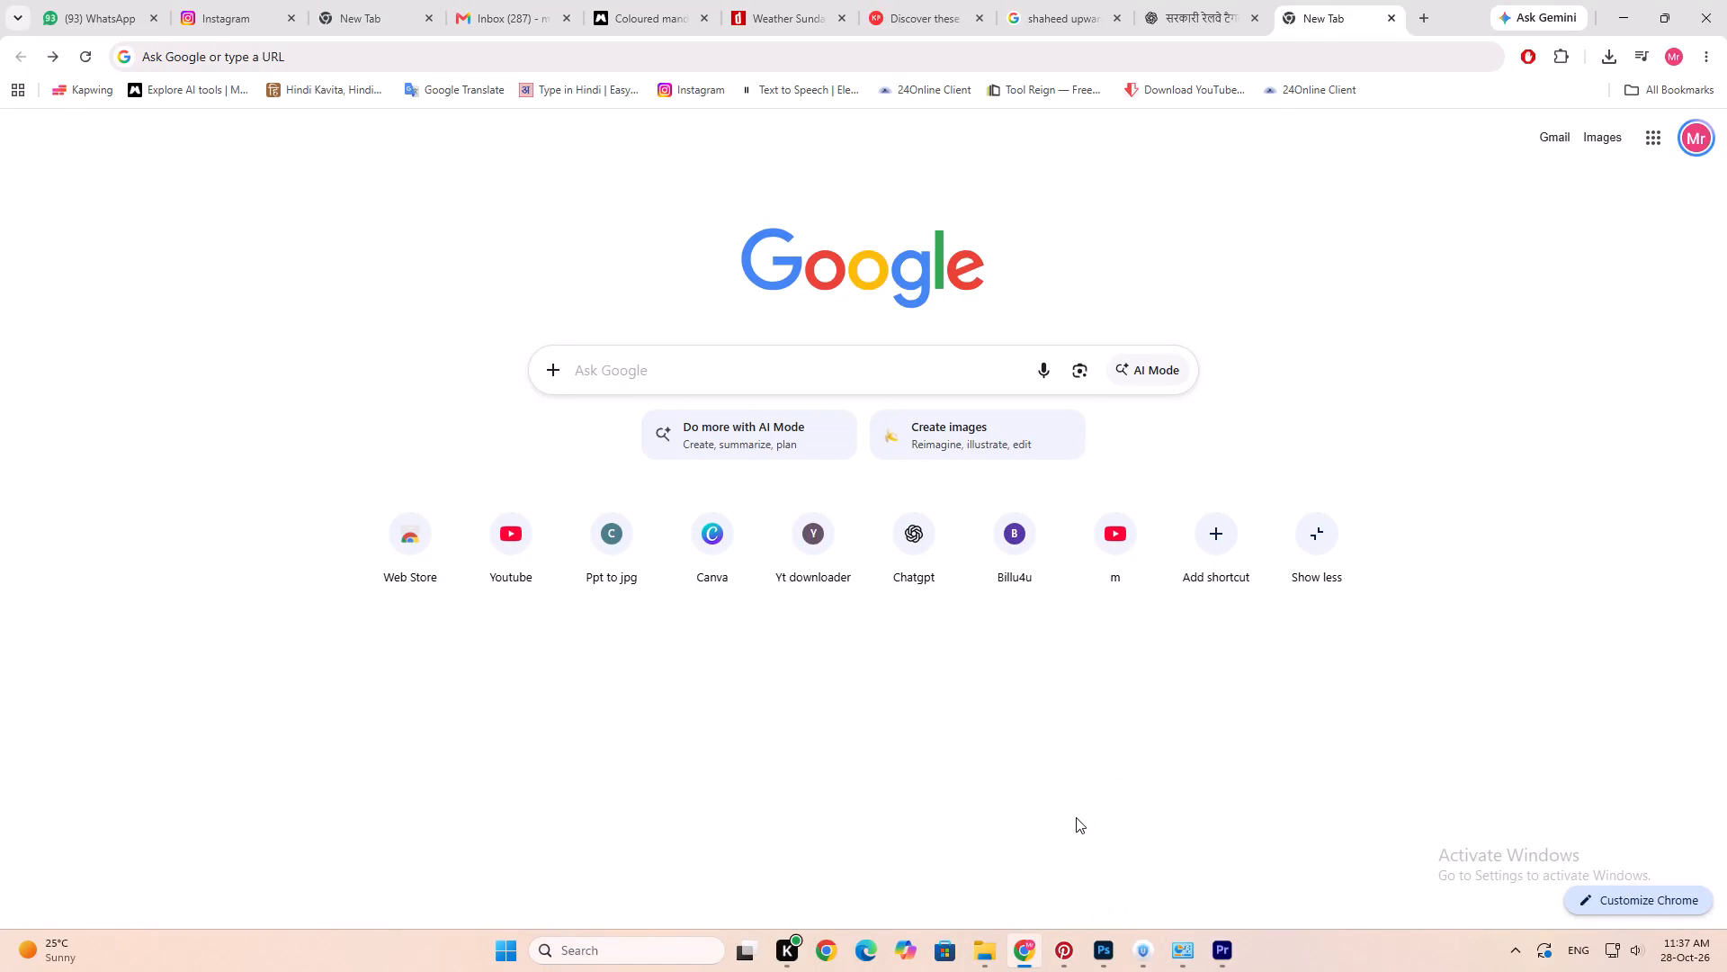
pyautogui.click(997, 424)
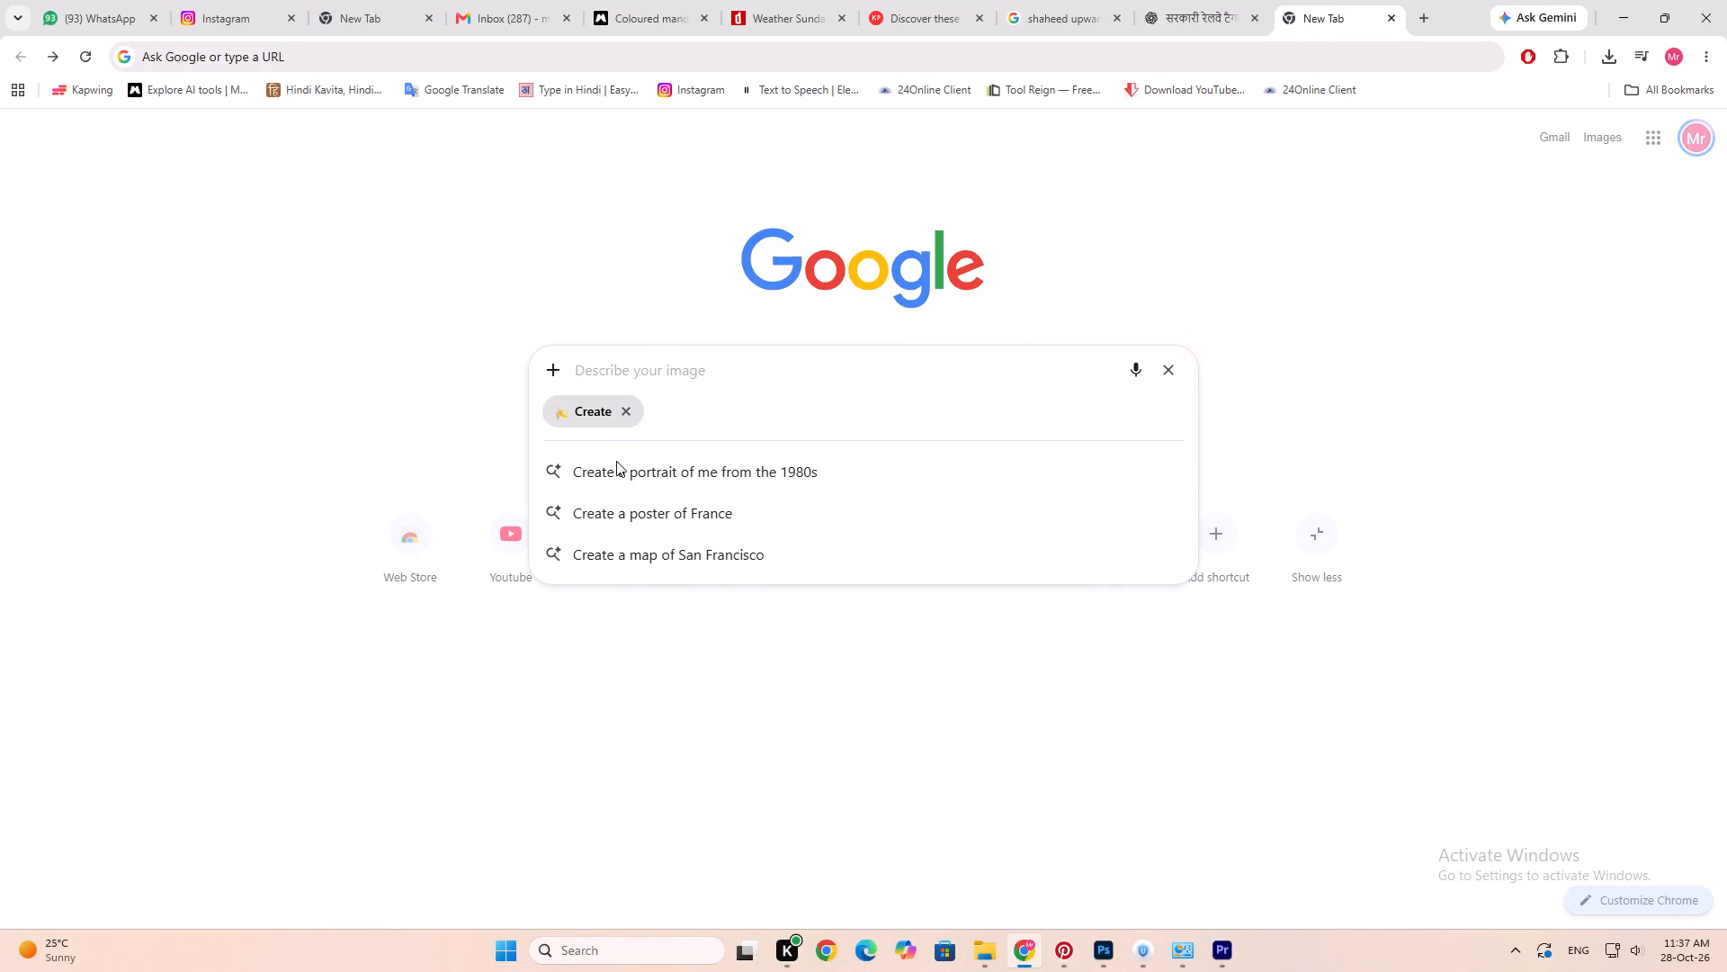
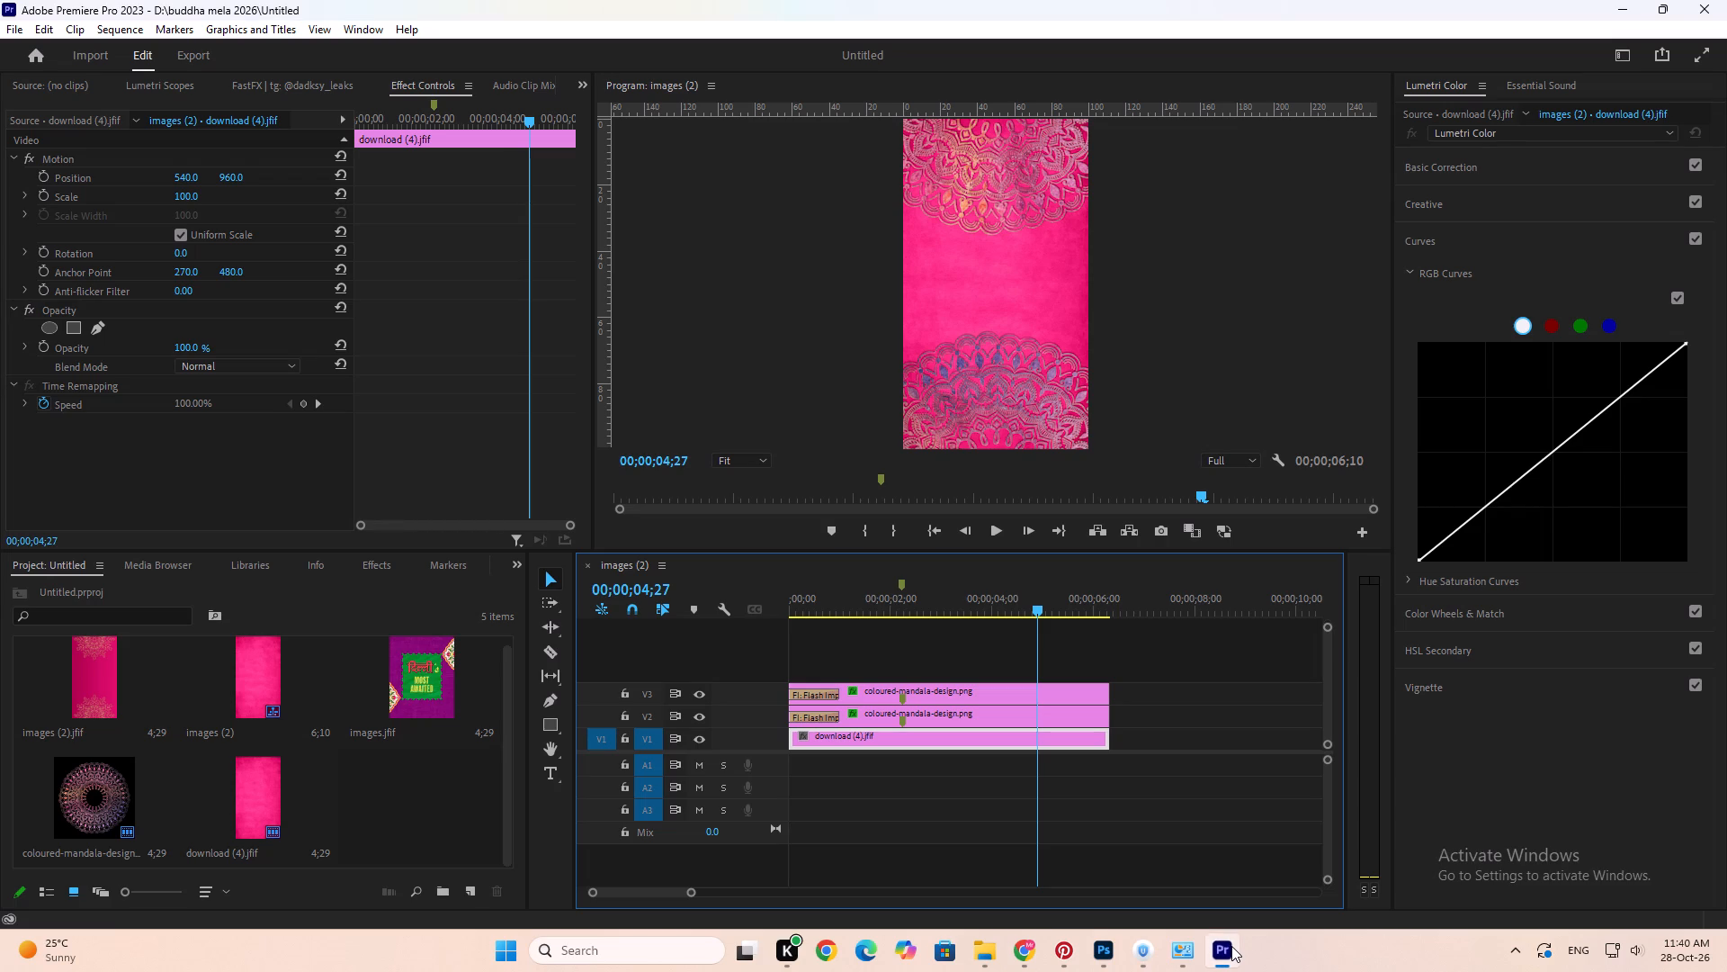
# Move the last rotation keyframe of the upper mandala clip on V3 to the very end of the clip.
pyautogui.moveTo(1014, 602); pyautogui.dragTo(984, 595)
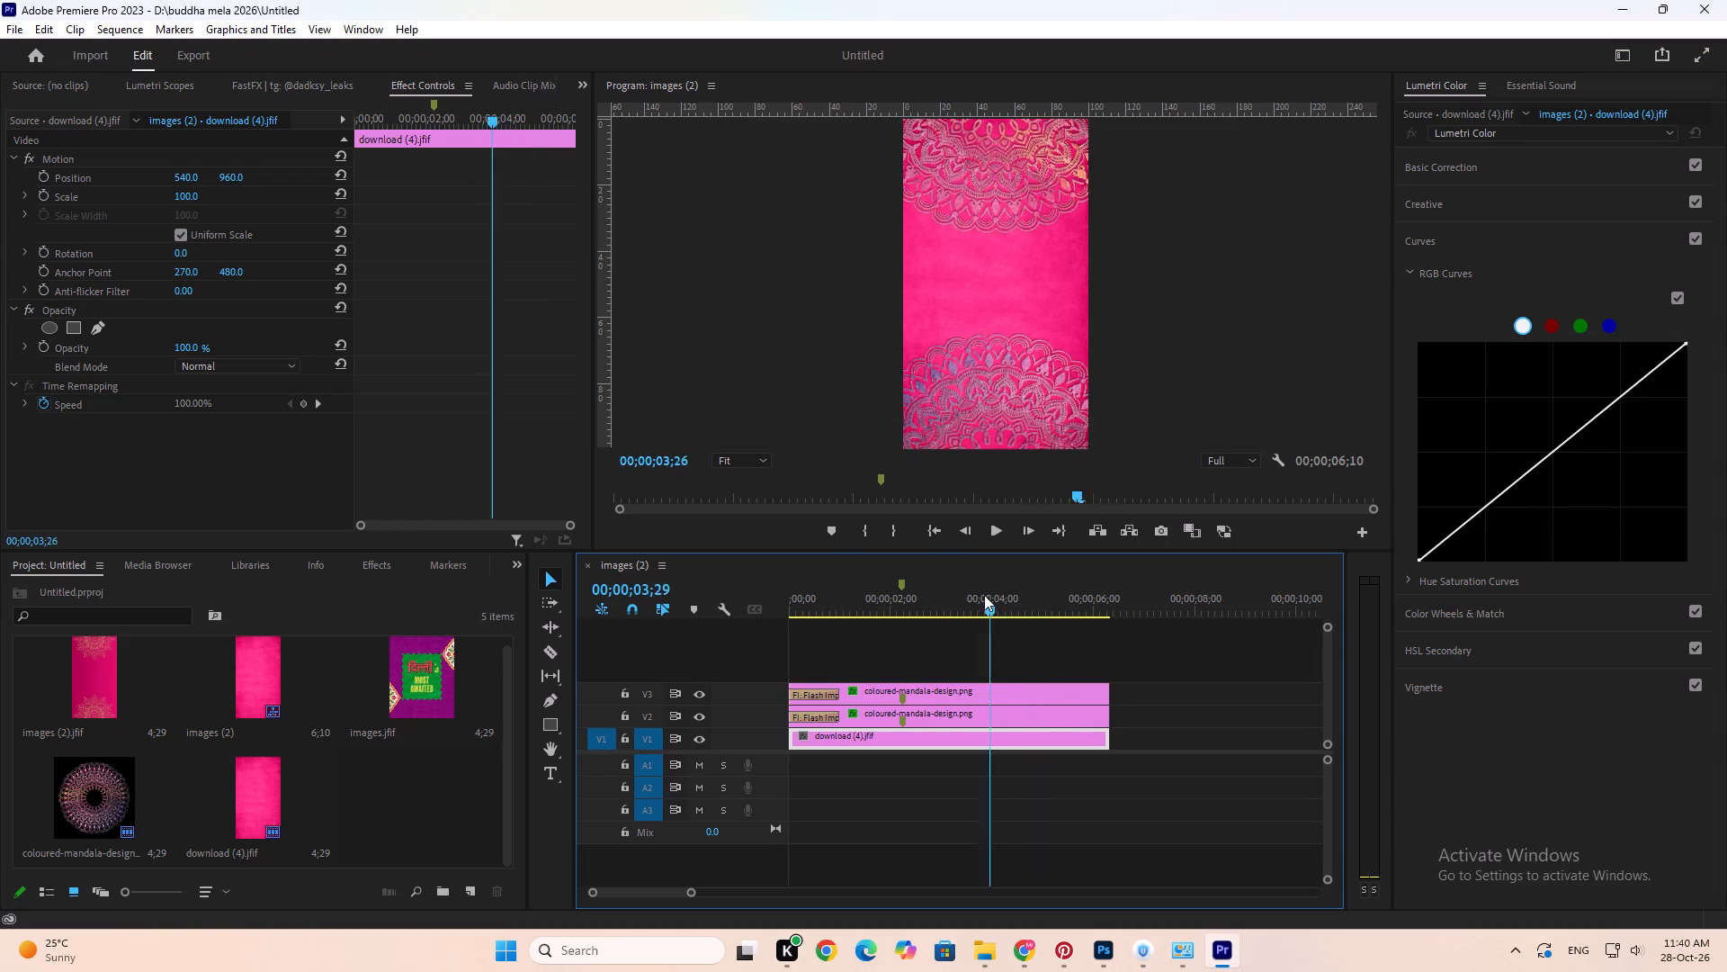
pyautogui.moveTo(984, 595); pyautogui.dragTo(1076, 589)
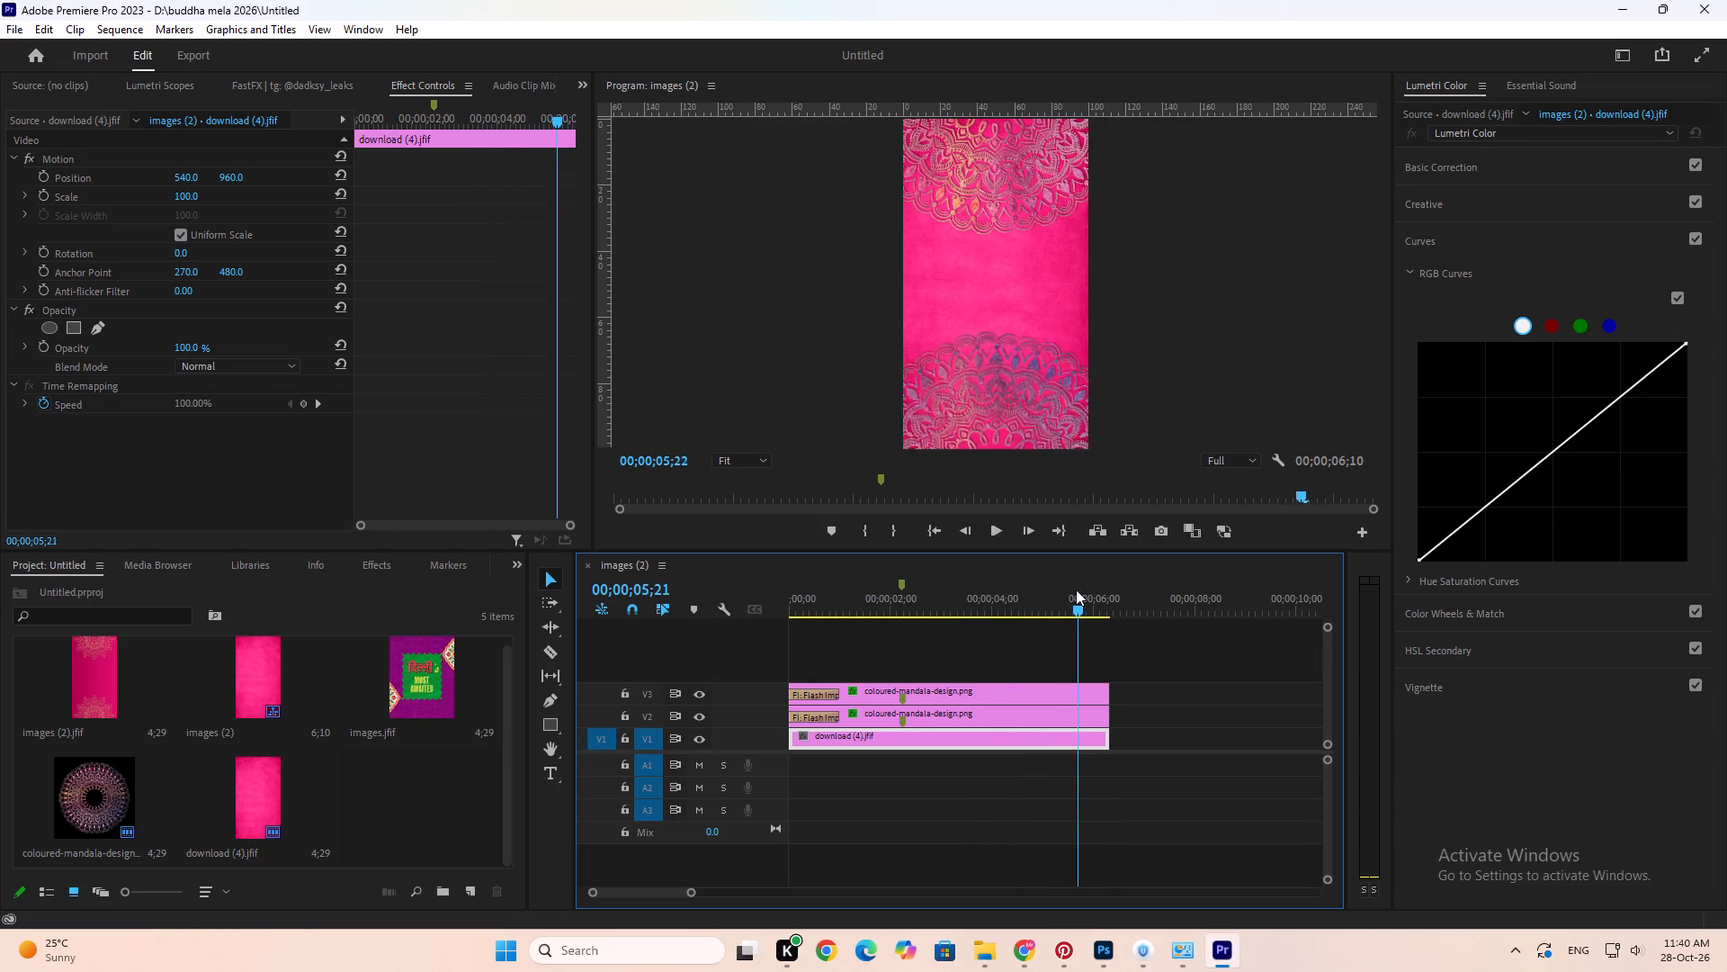
pyautogui.moveTo(1076, 589); pyautogui.dragTo(935, 599)
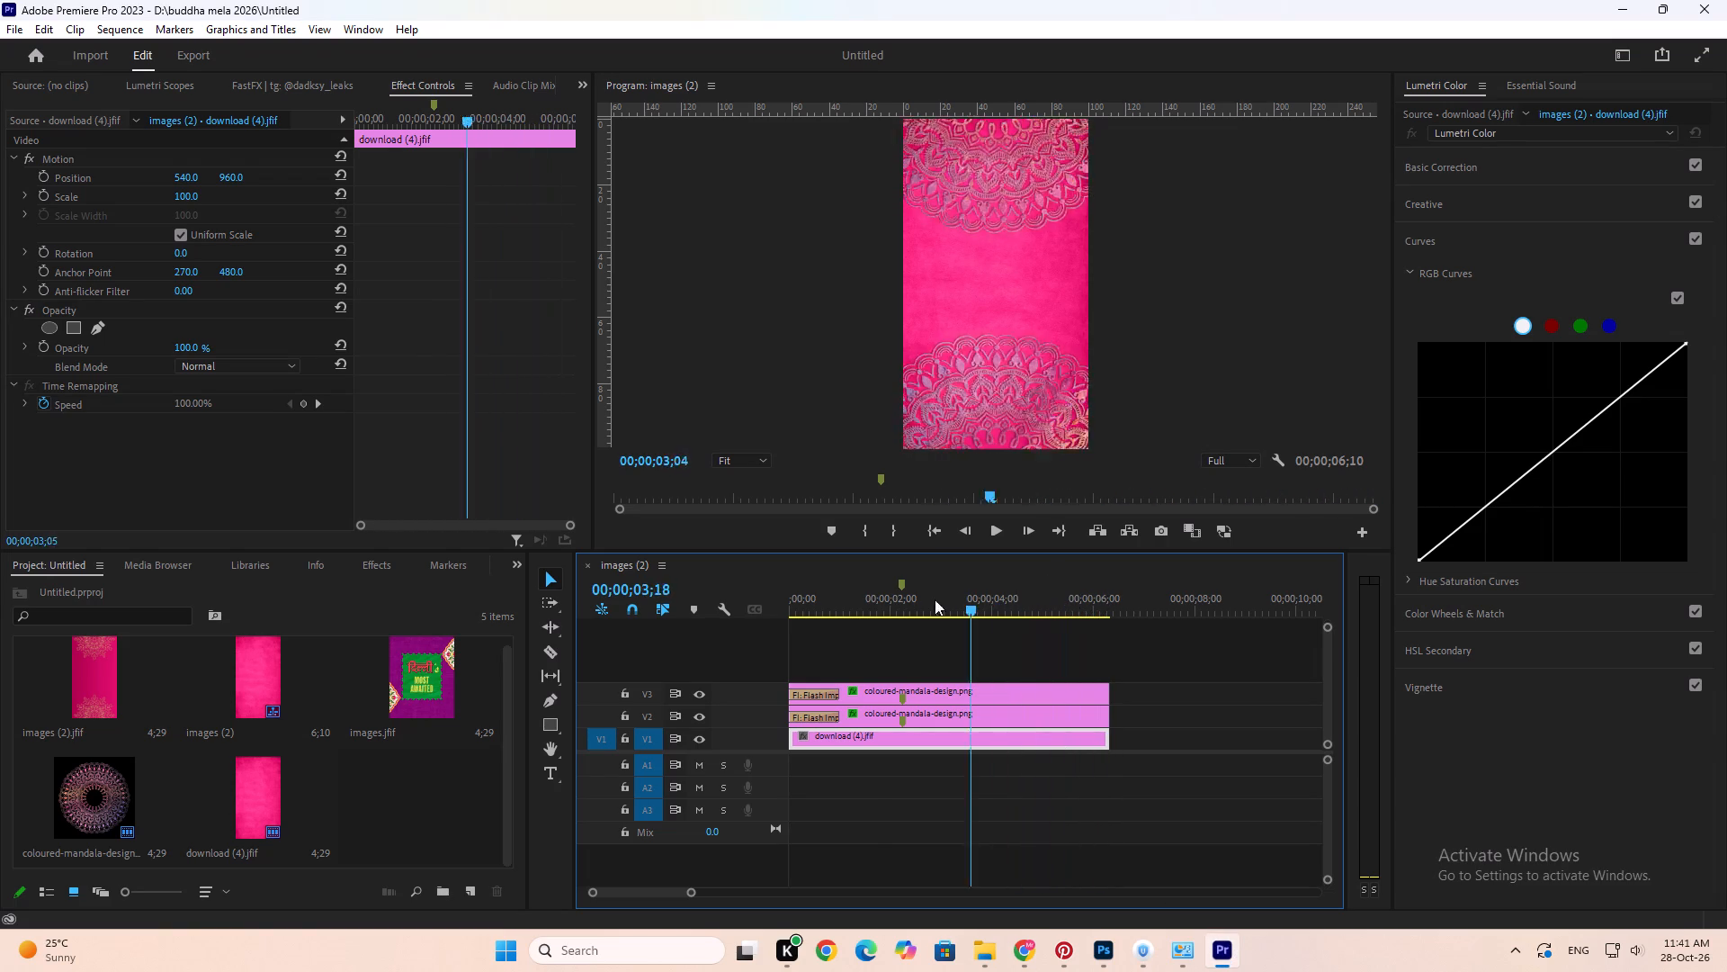
pyautogui.moveTo(935, 599); pyautogui.dragTo(1096, 610)
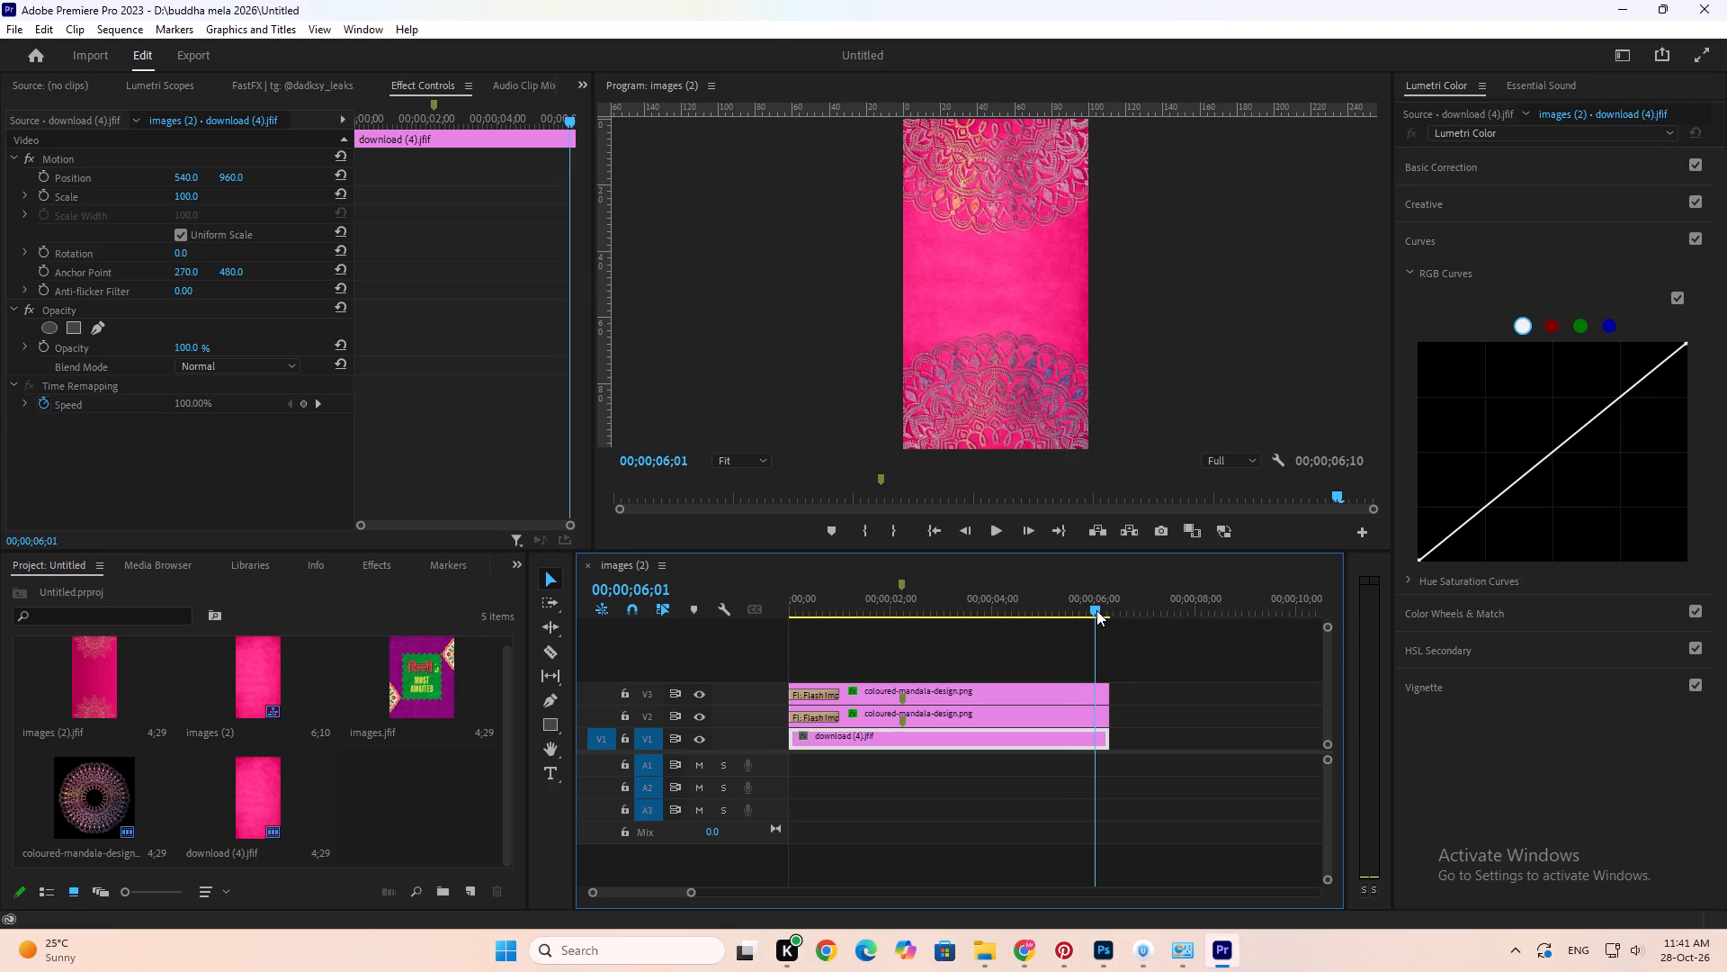
pyautogui.moveTo(1096, 610); pyautogui.dragTo(1102, 608)
pyautogui.click(1093, 698)
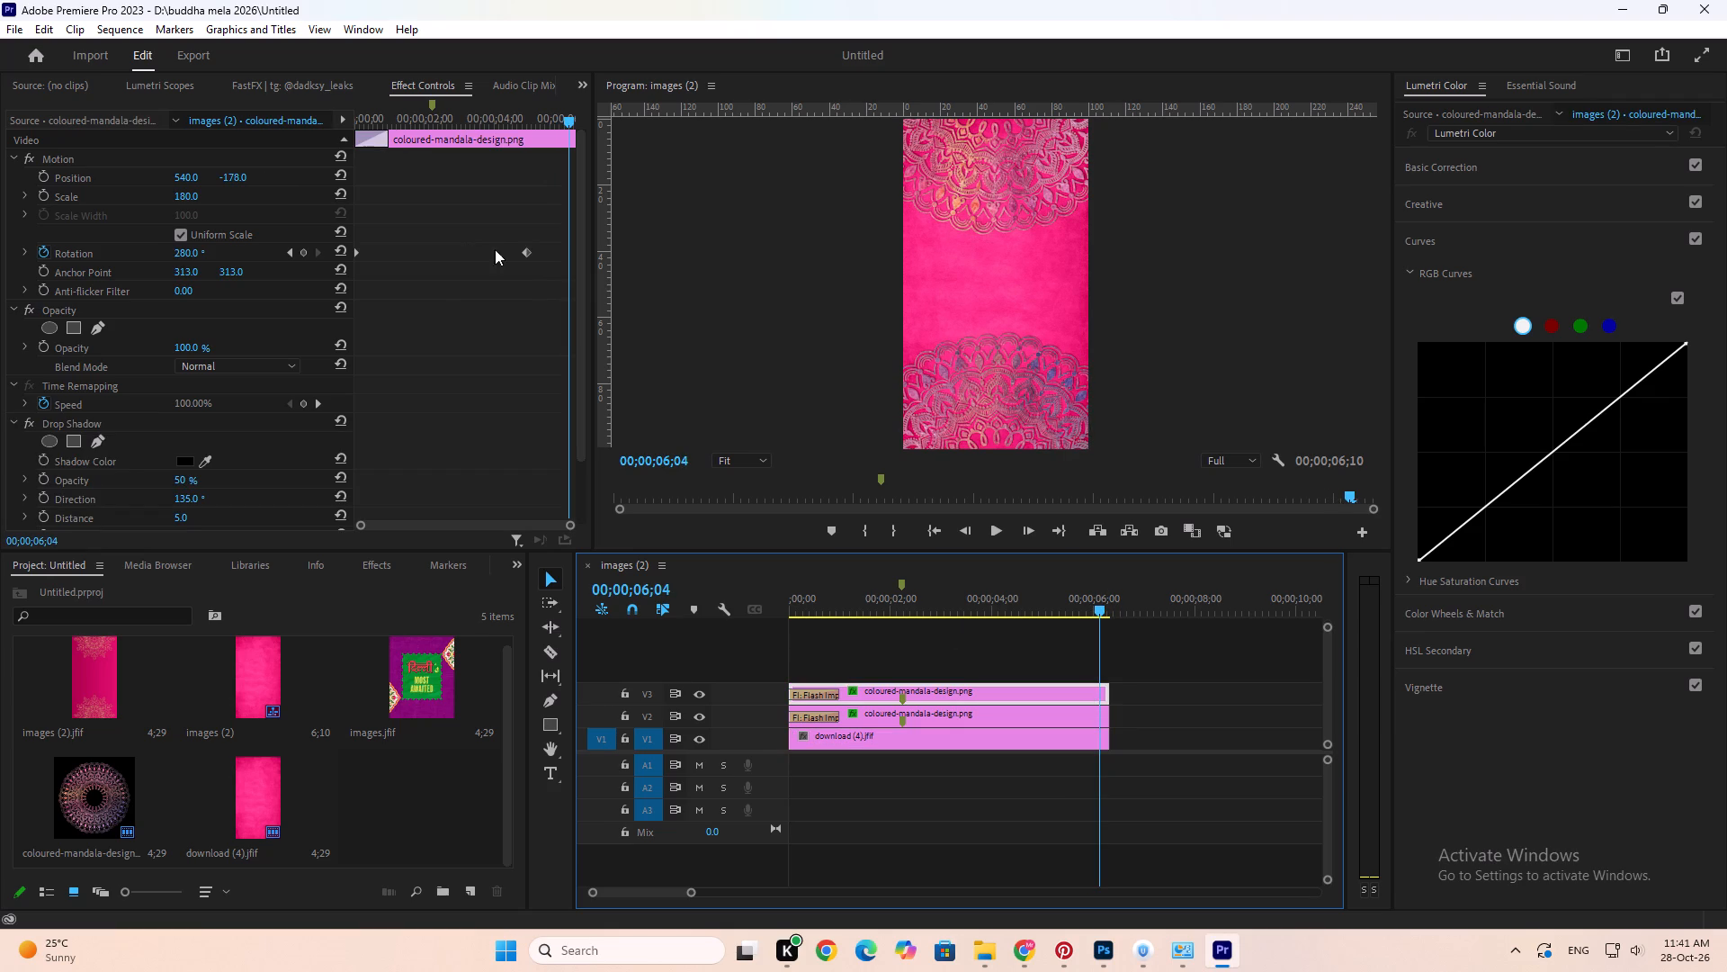
pyautogui.moveTo(523, 254); pyautogui.dragTo(573, 262)
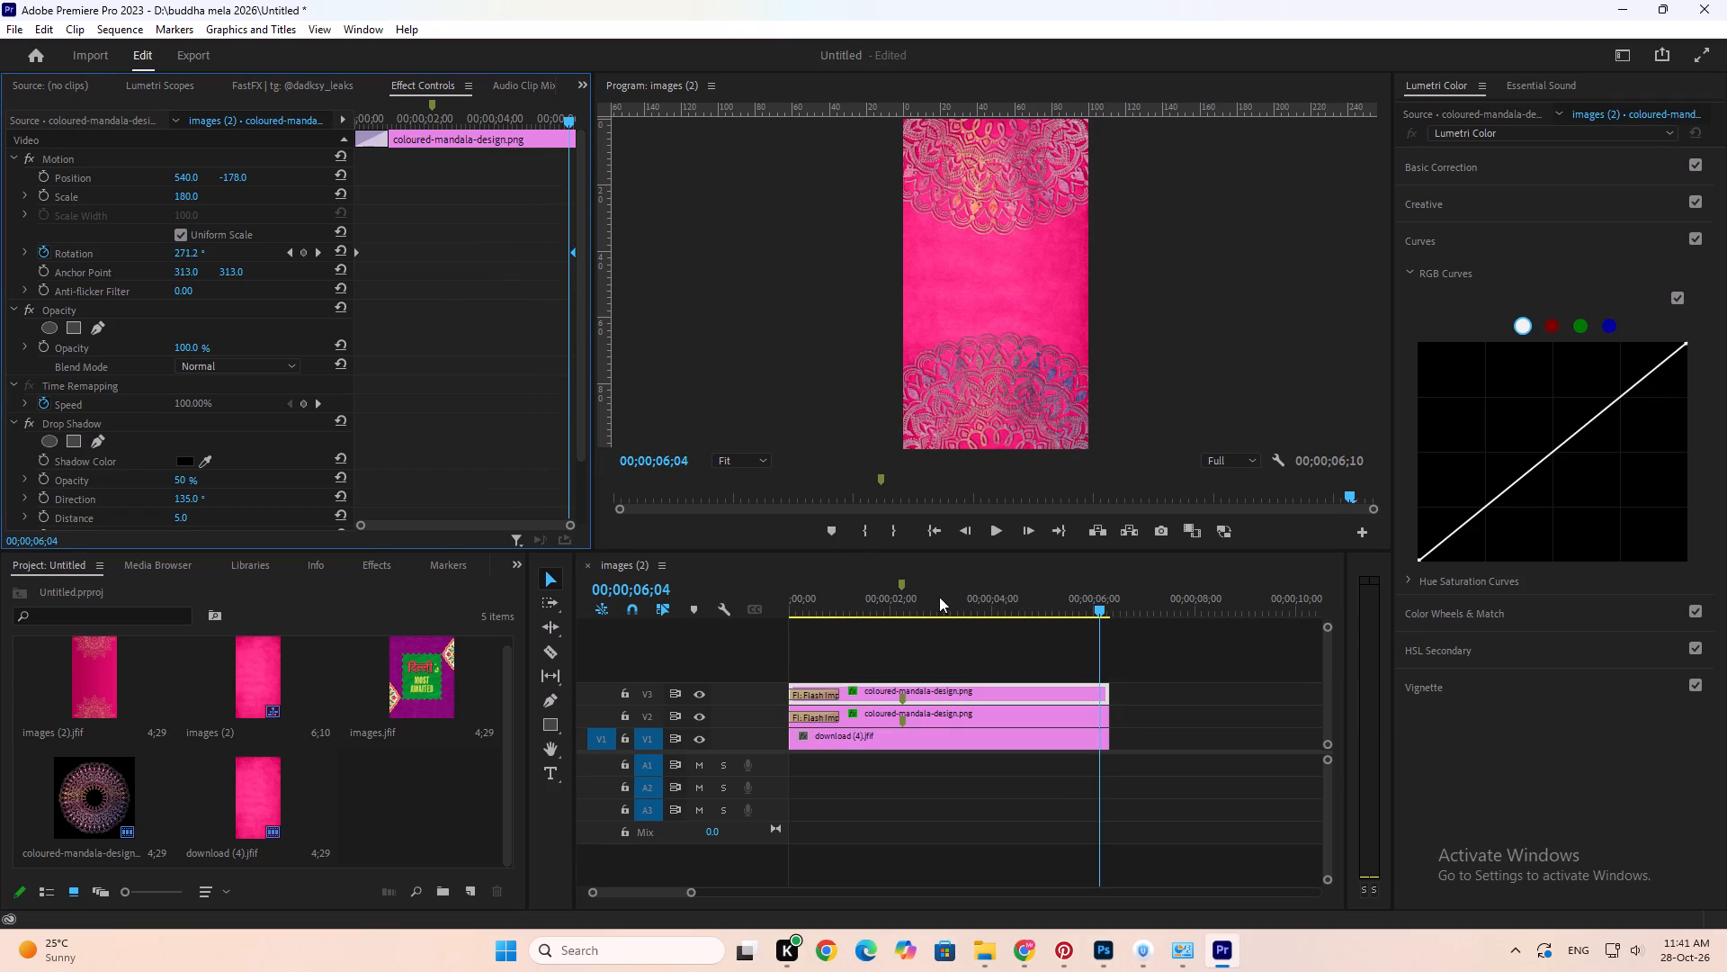
# Play the sequence from the start to review the mandala rotation over the pink background.
pyautogui.moveTo(977, 607); pyautogui.dragTo(771, 633)
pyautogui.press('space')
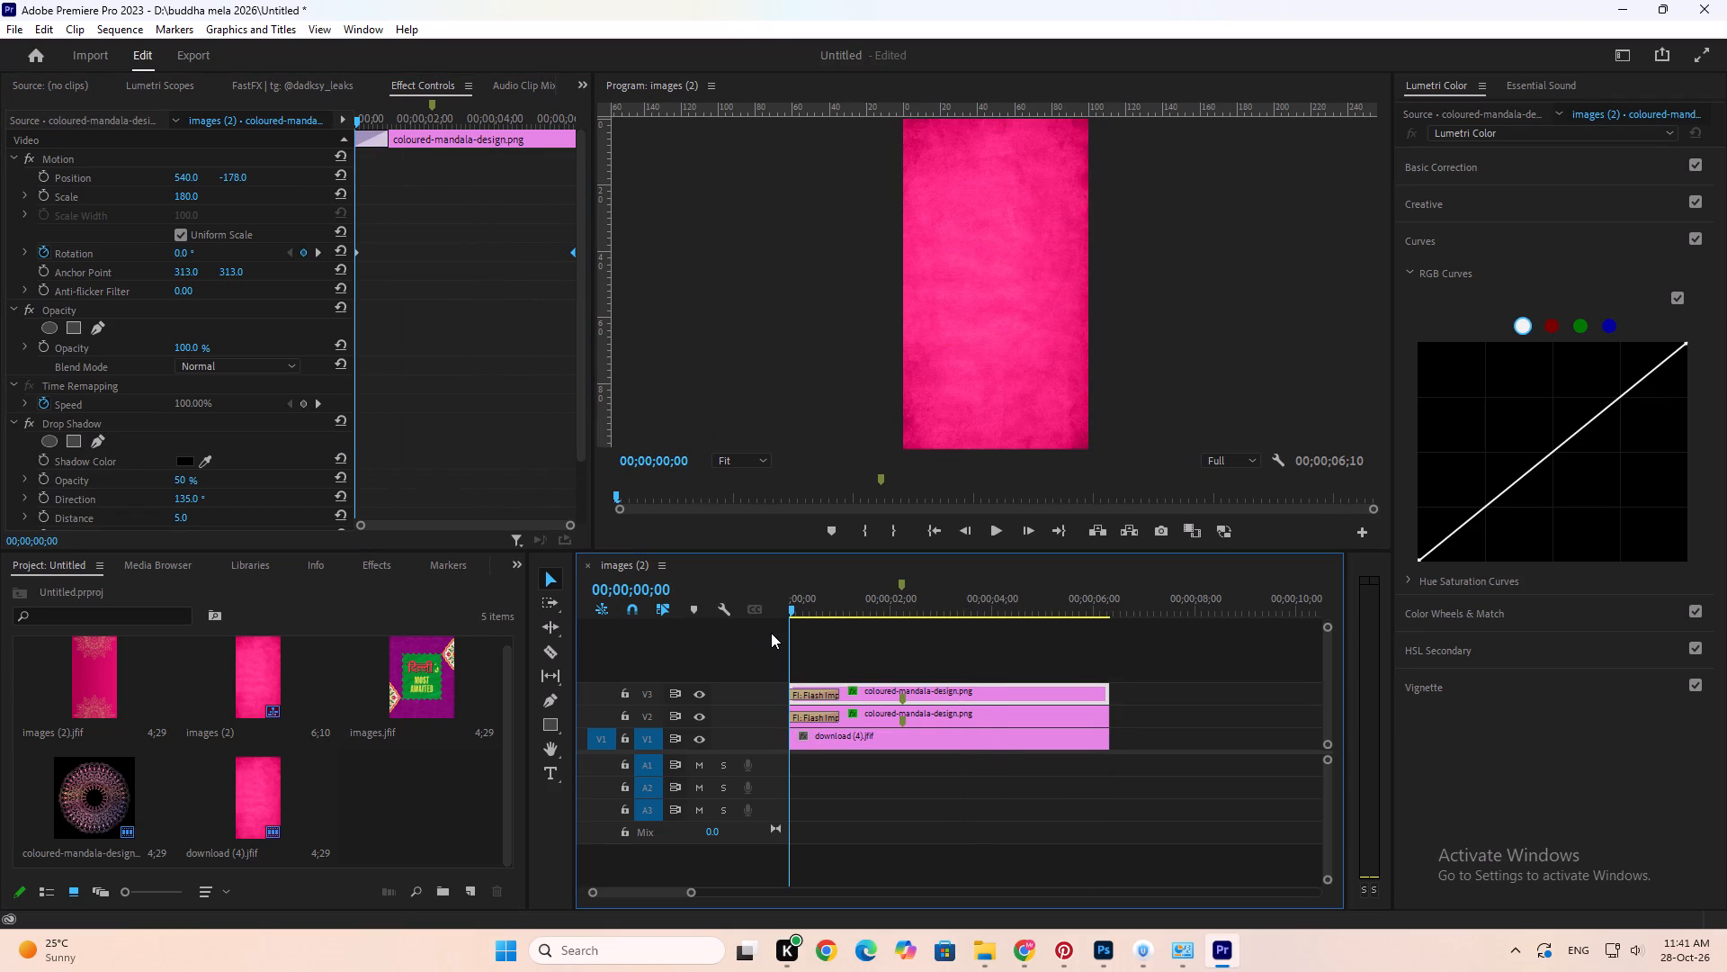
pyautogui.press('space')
pyautogui.moveTo(818, 599); pyautogui.dragTo(739, 598)
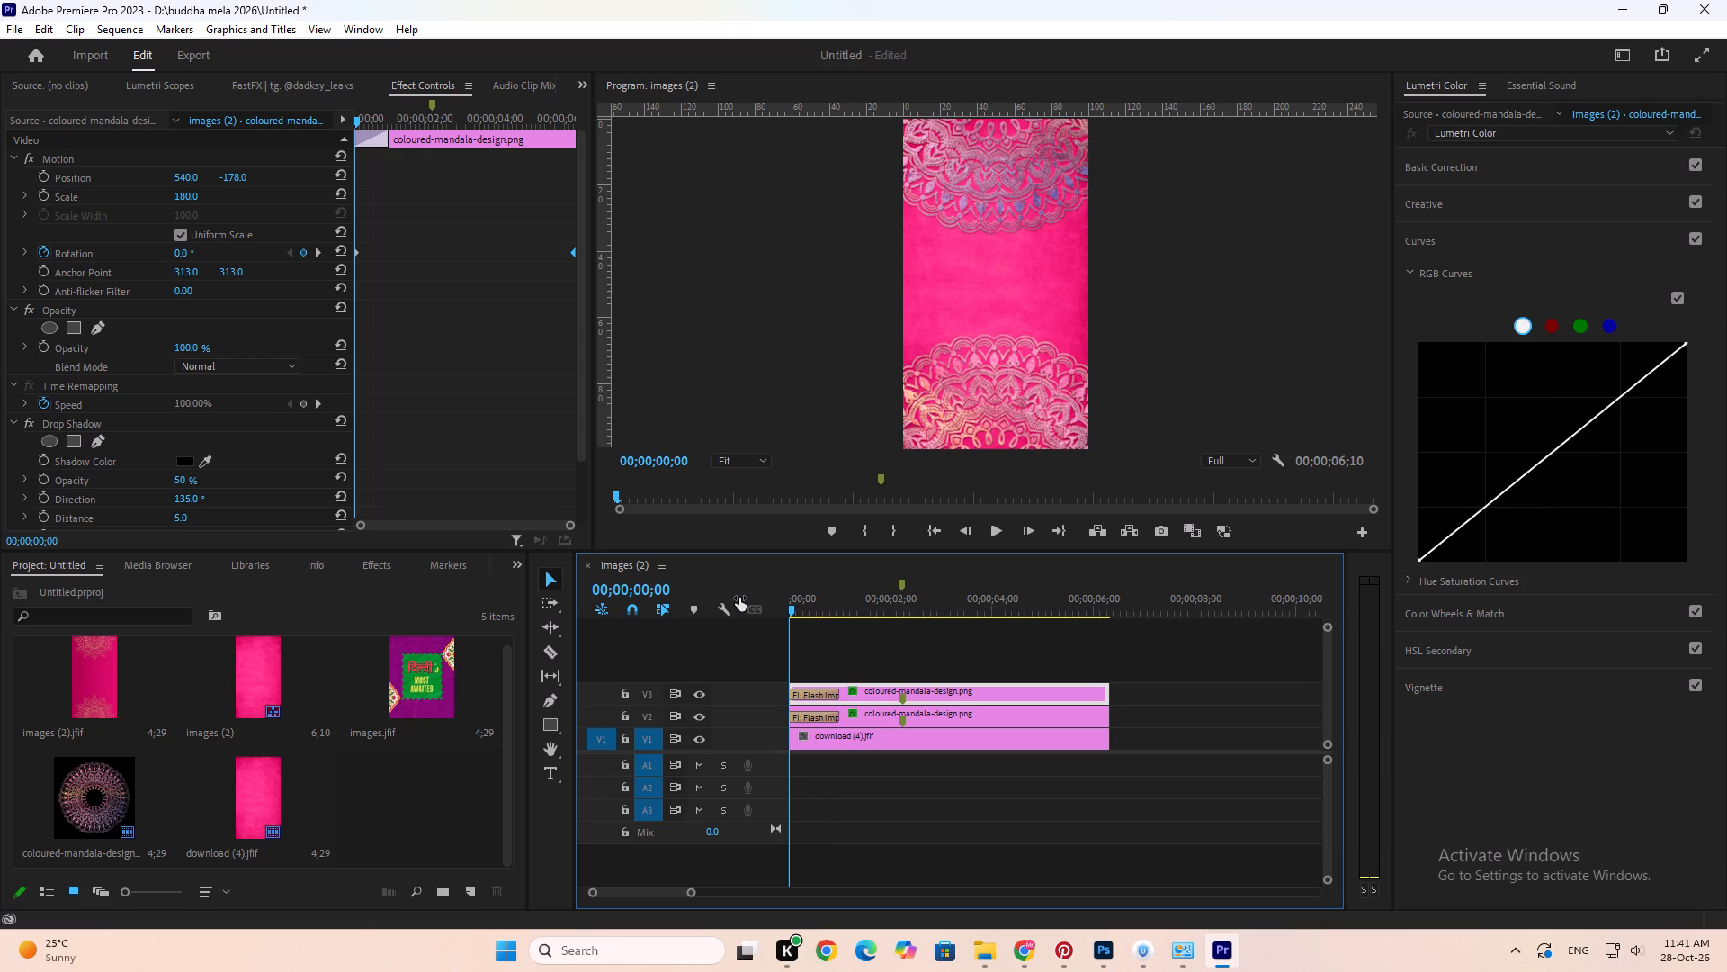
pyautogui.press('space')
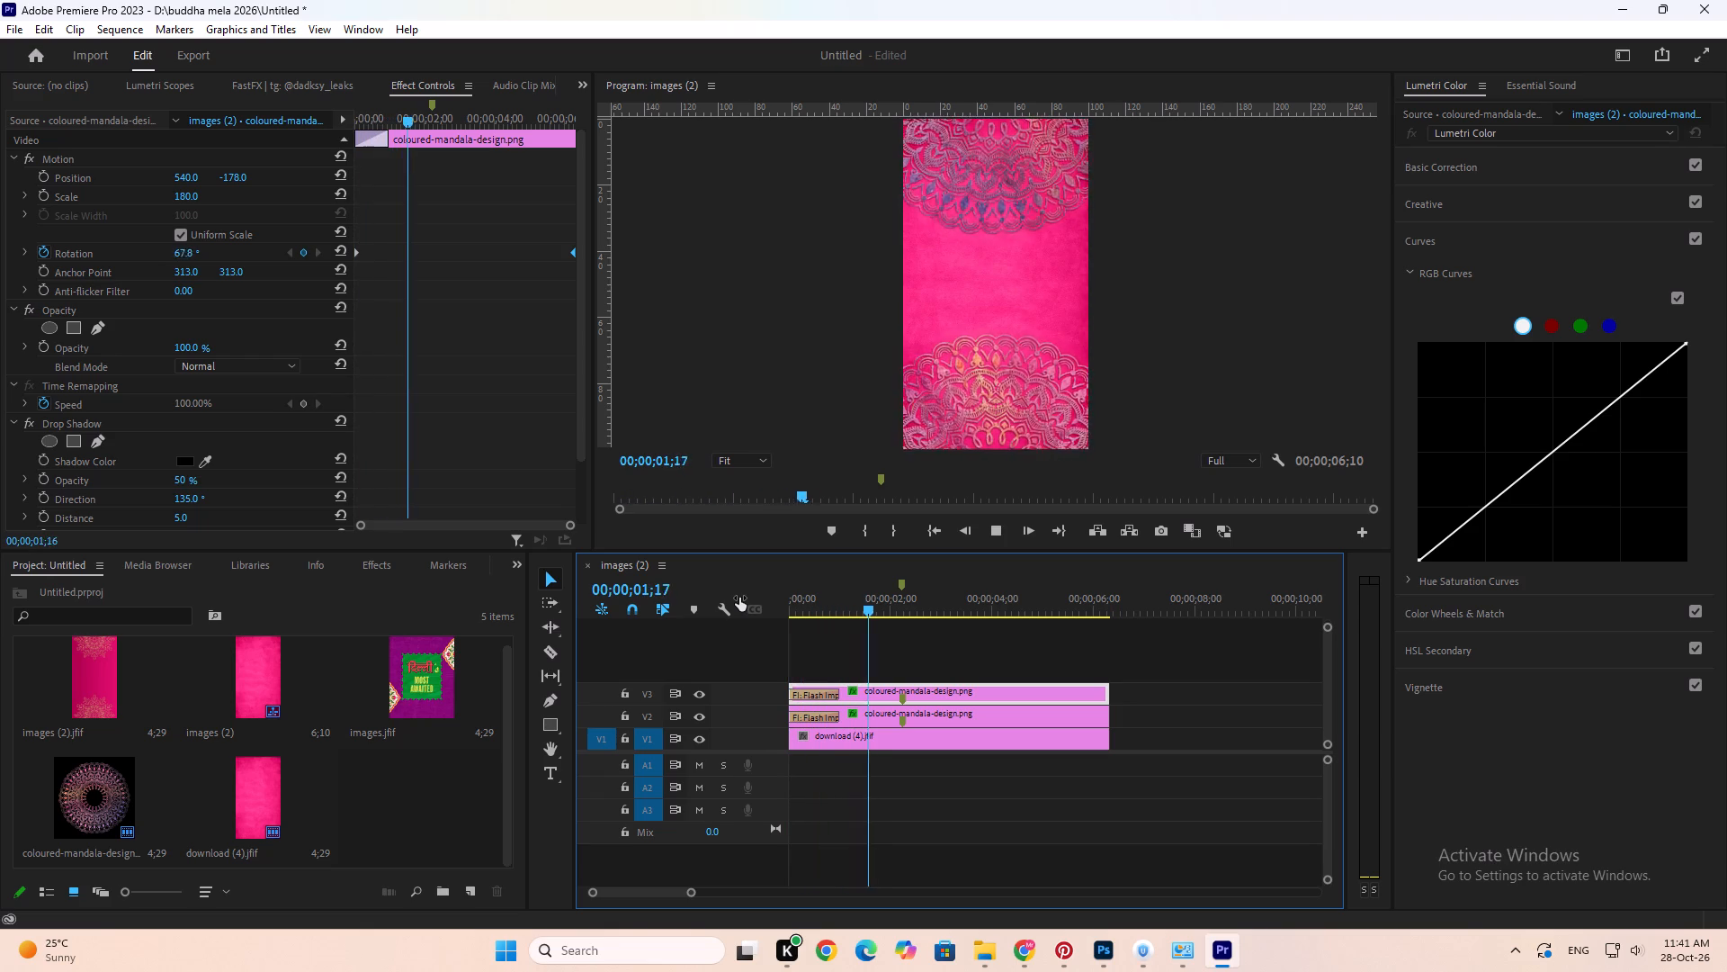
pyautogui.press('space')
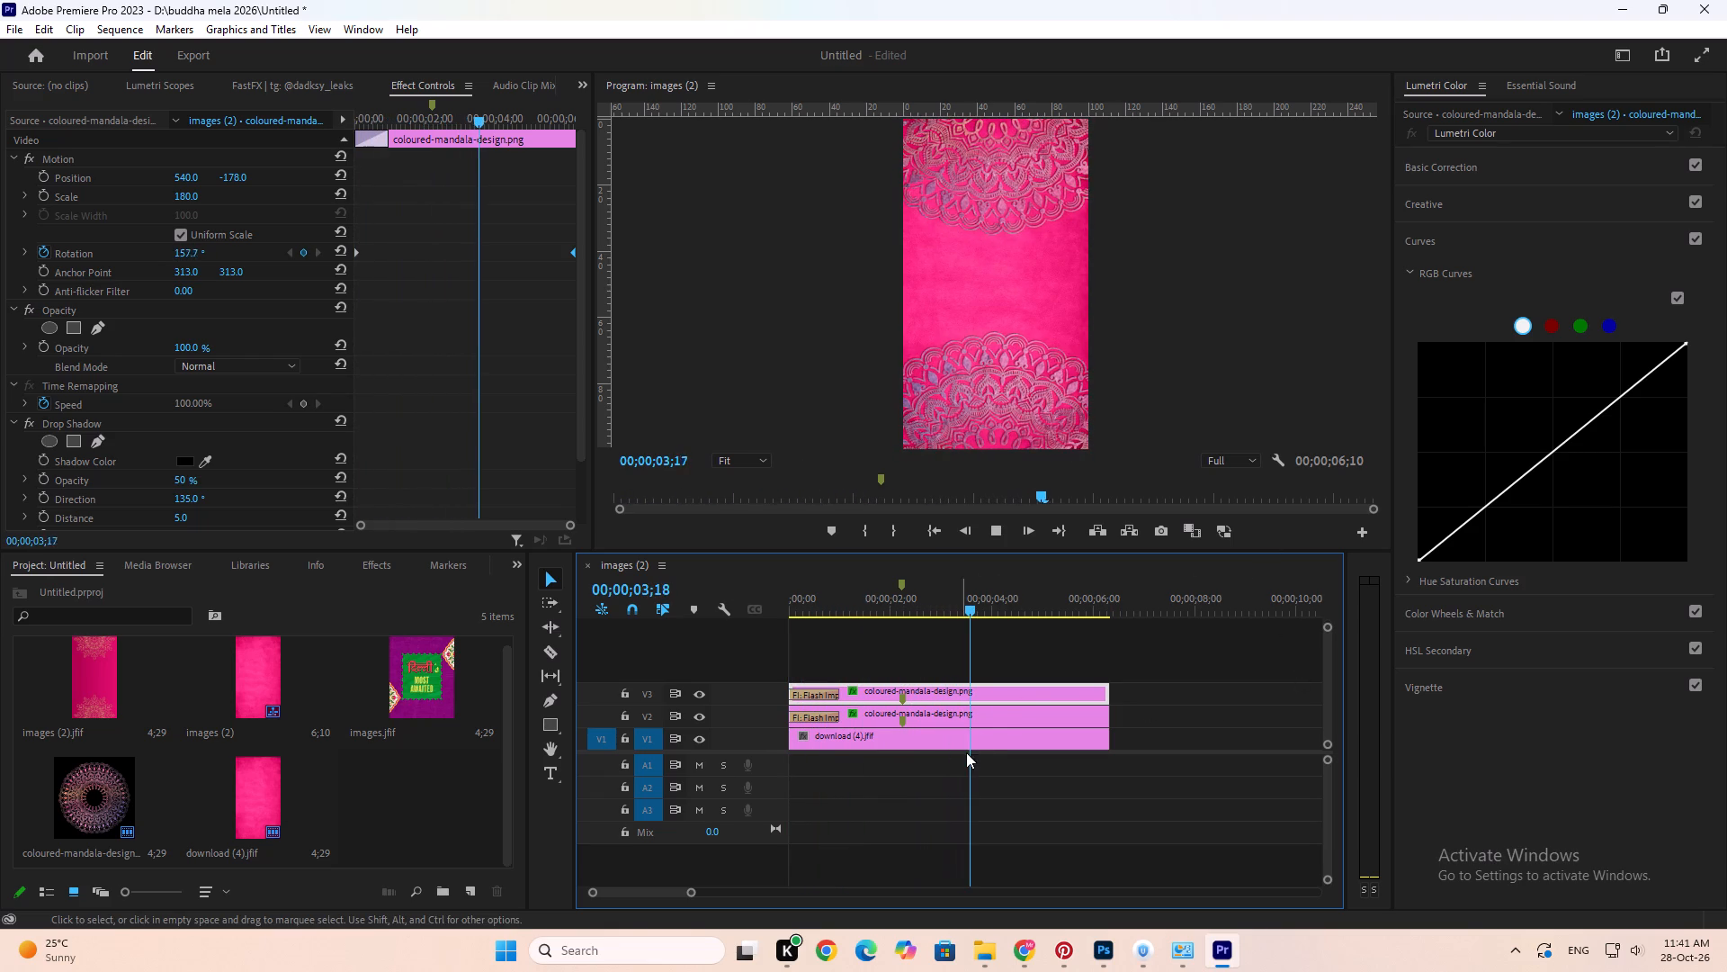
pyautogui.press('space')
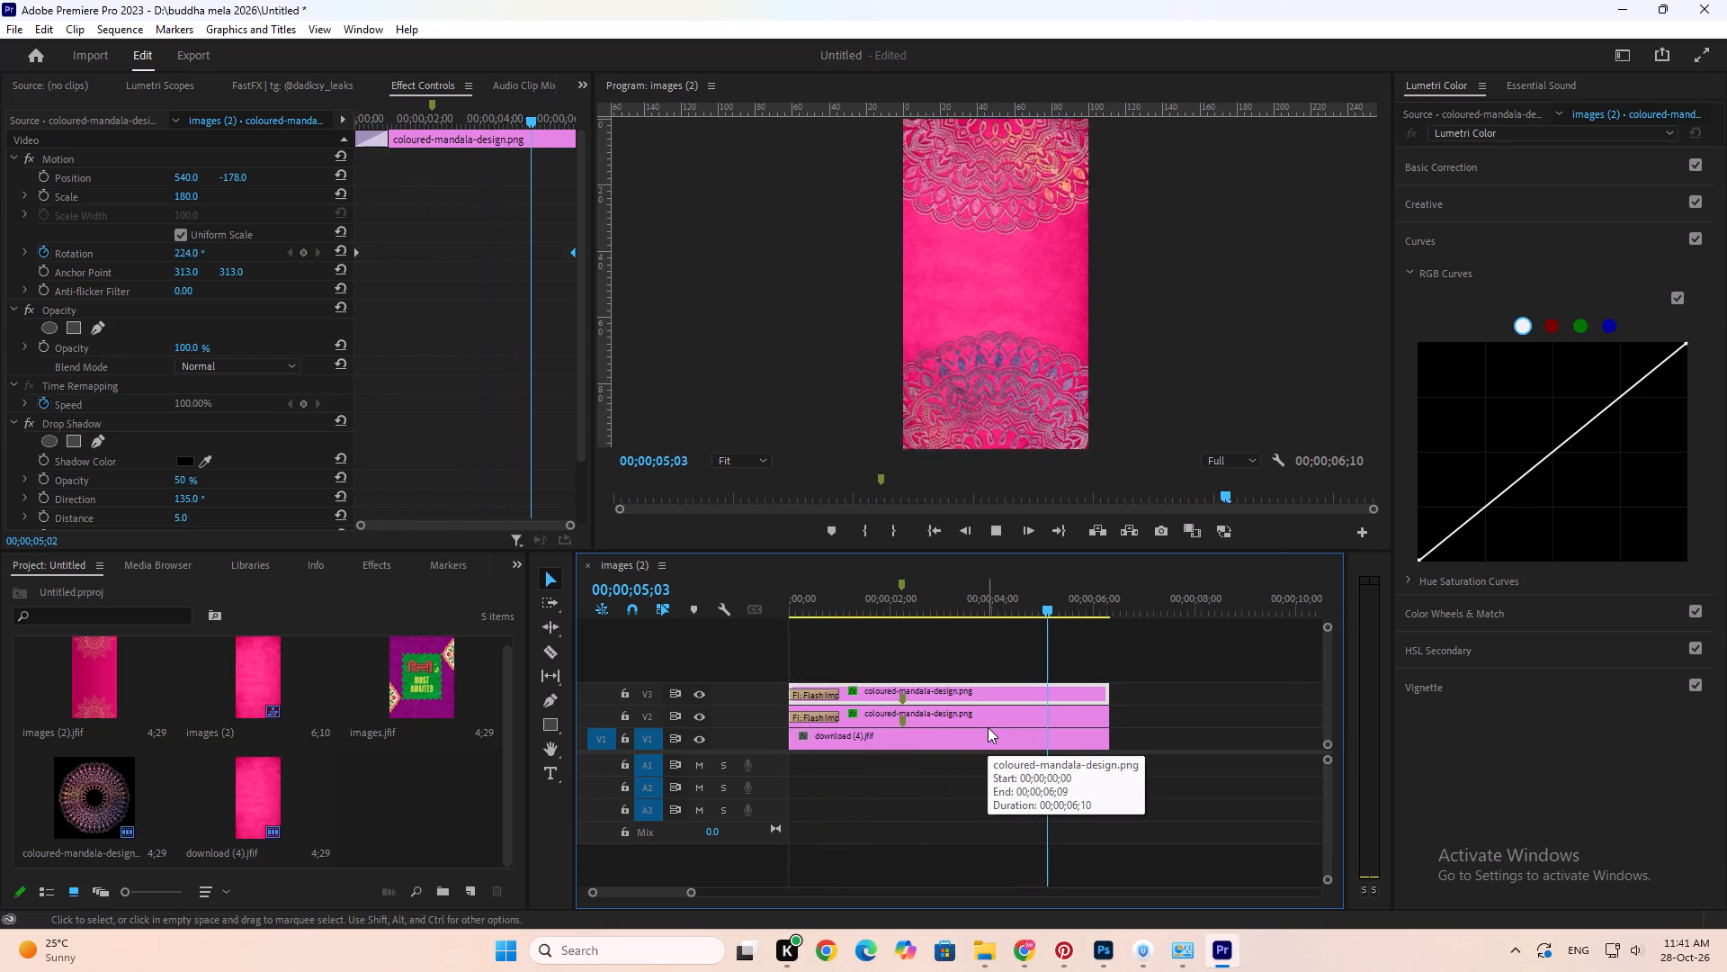
# Stop the mandala sequence preview and launch After Effects through a system search for "after".
pyautogui.press('space')
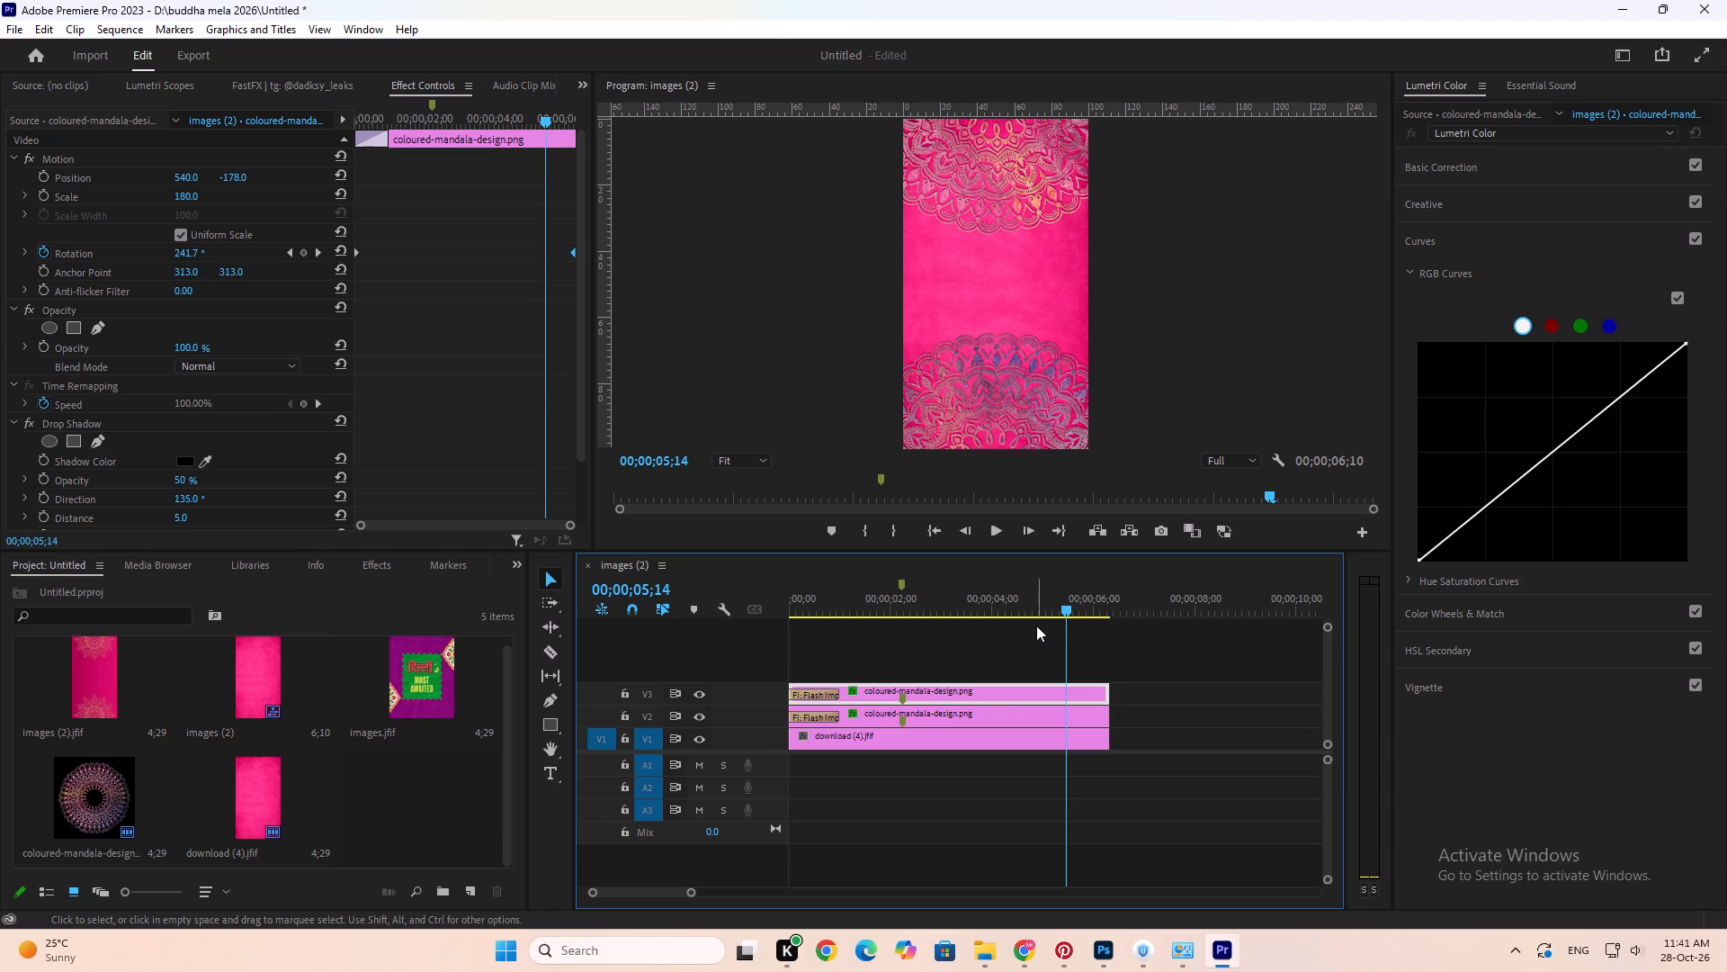
pyautogui.write('after')
pyautogui.press('Return')
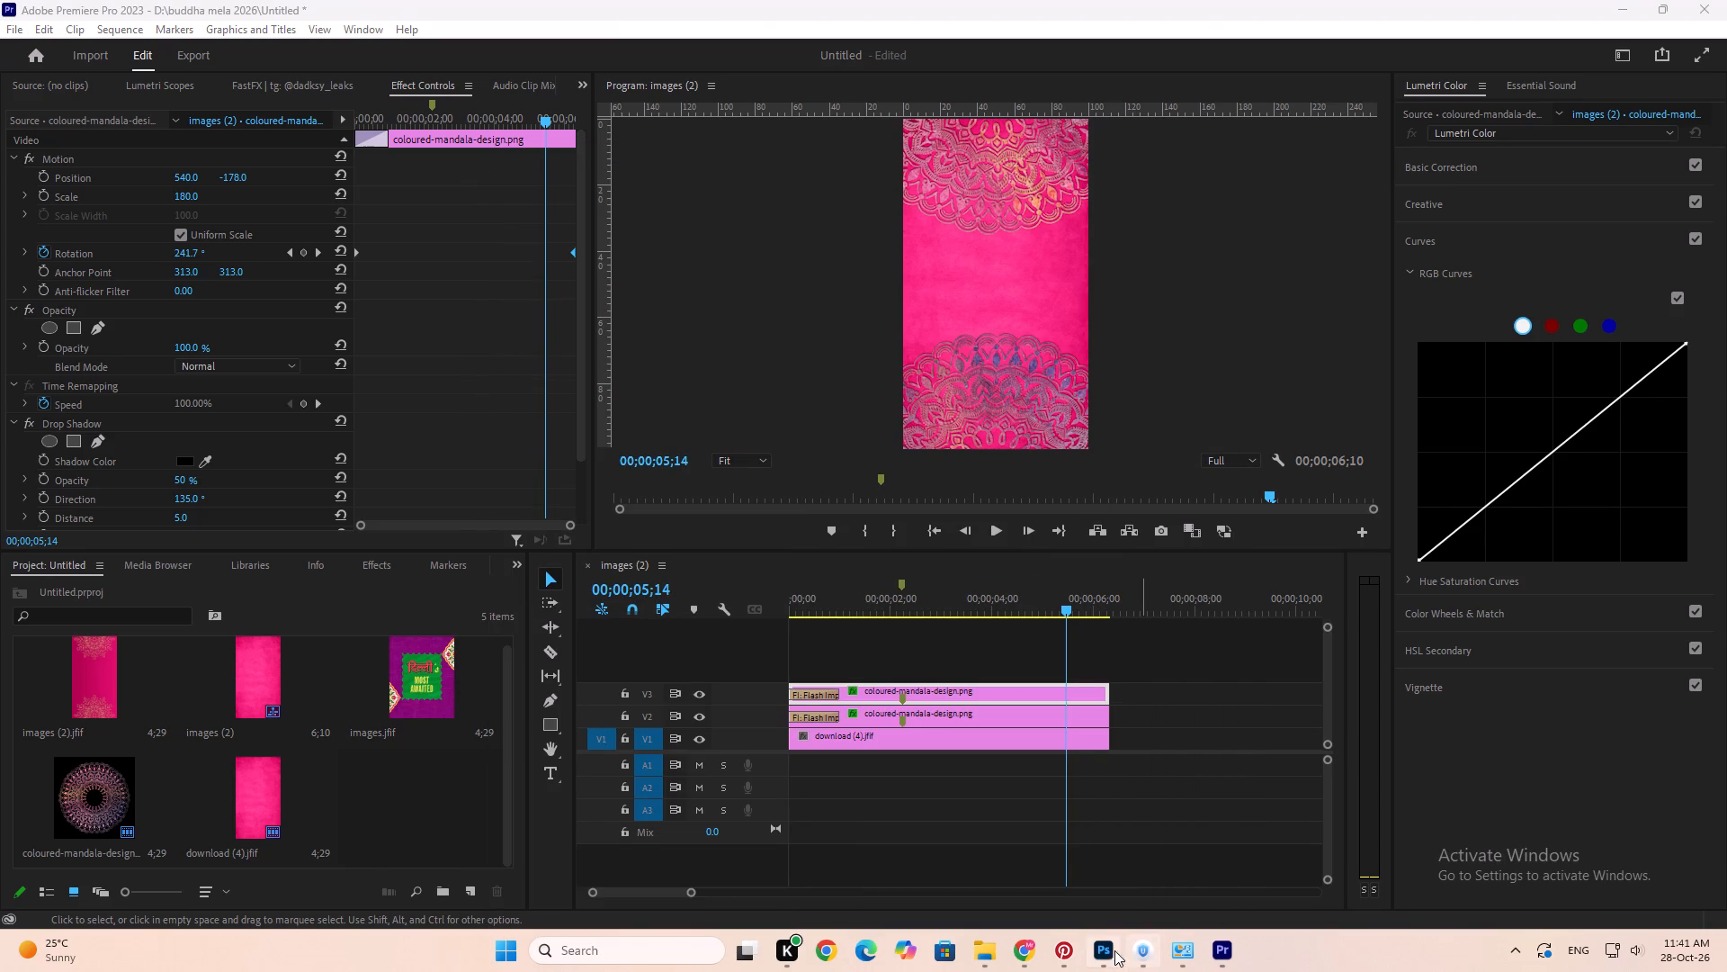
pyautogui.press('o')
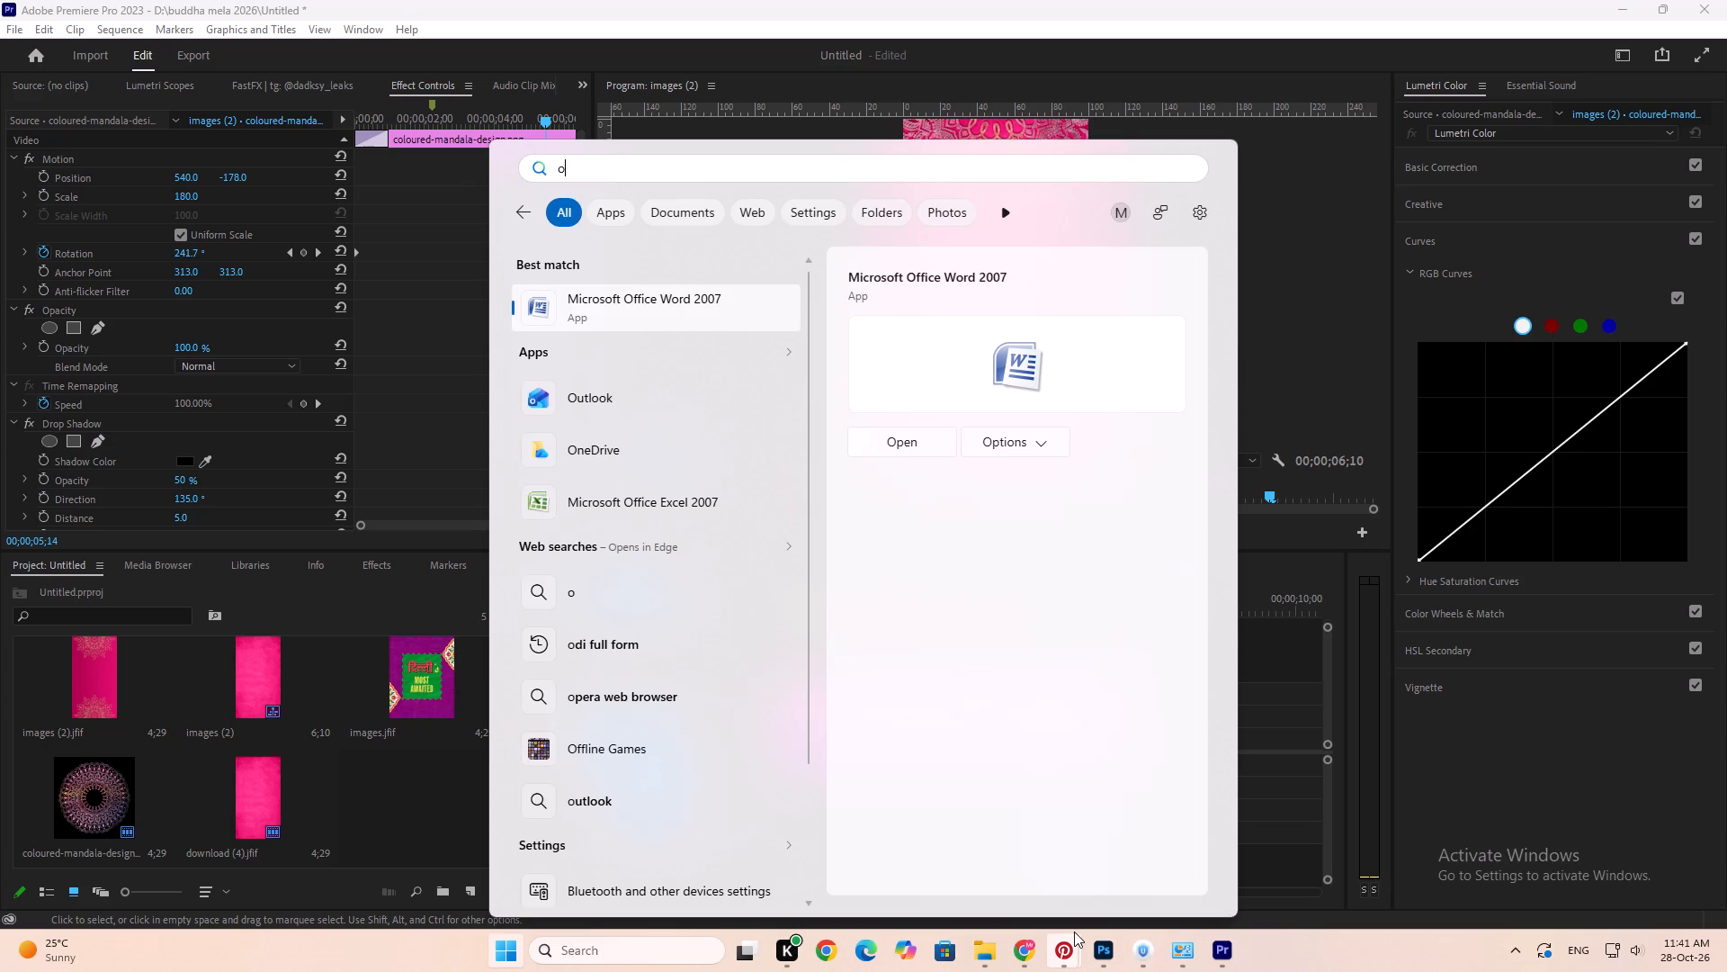
# Switch to File Explorer and open the "WhatsApp Unknown 2026-10-28 at 8.48.53 AM" folder in Downloads.
pyautogui.click(1084, 935)
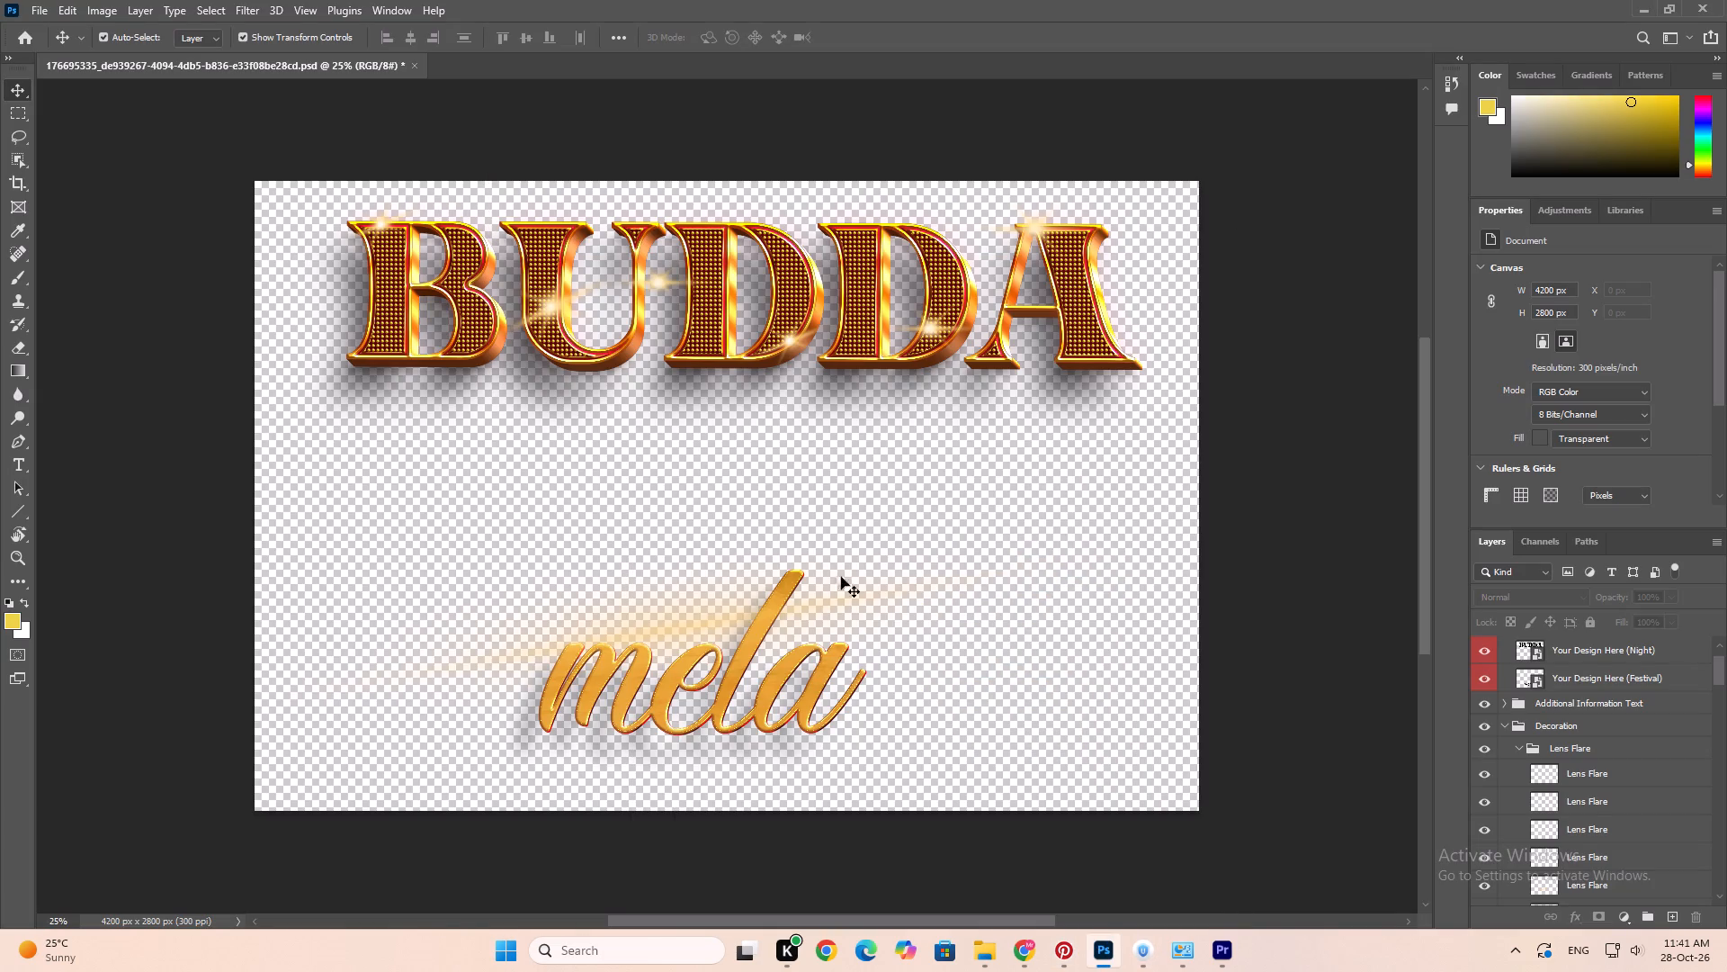
pyautogui.hotkey('alt', 'Tab')
pyautogui.hotkey('alt', 'Tab')
pyautogui.hotkey('alt', 'Tab')
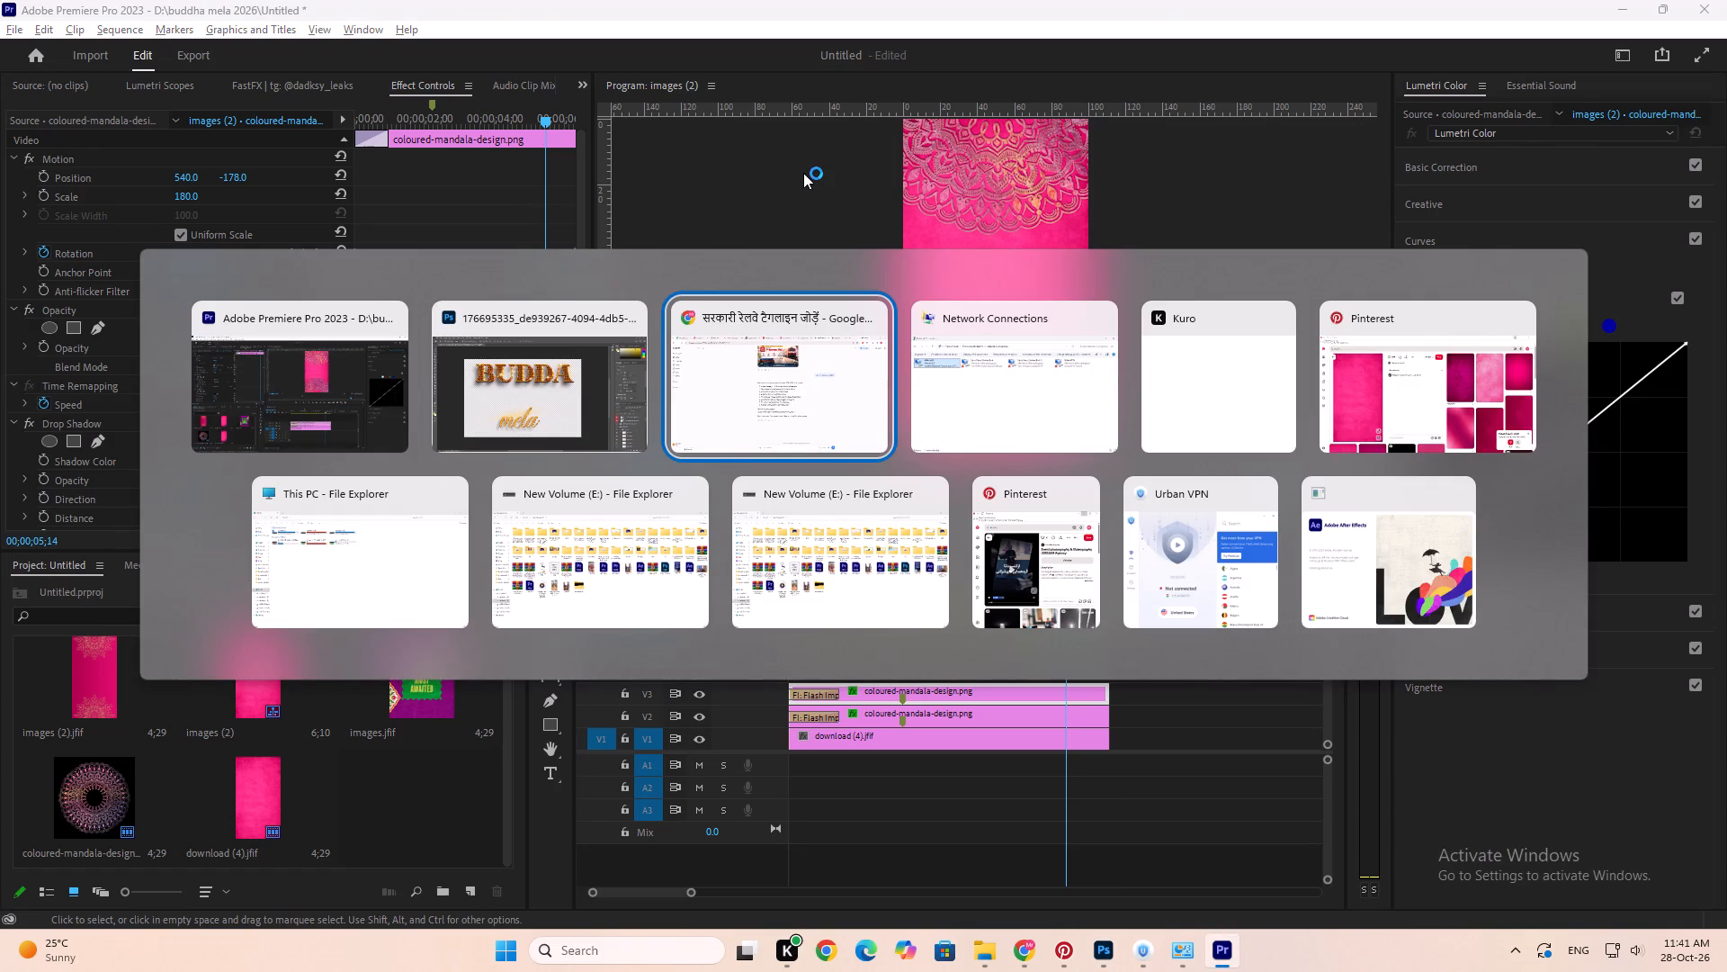
pyautogui.hotkey('alt', 'Tab')
pyautogui.keyDown('alt'); pyautogui.click(575, 551); pyautogui.keyUp('alt')
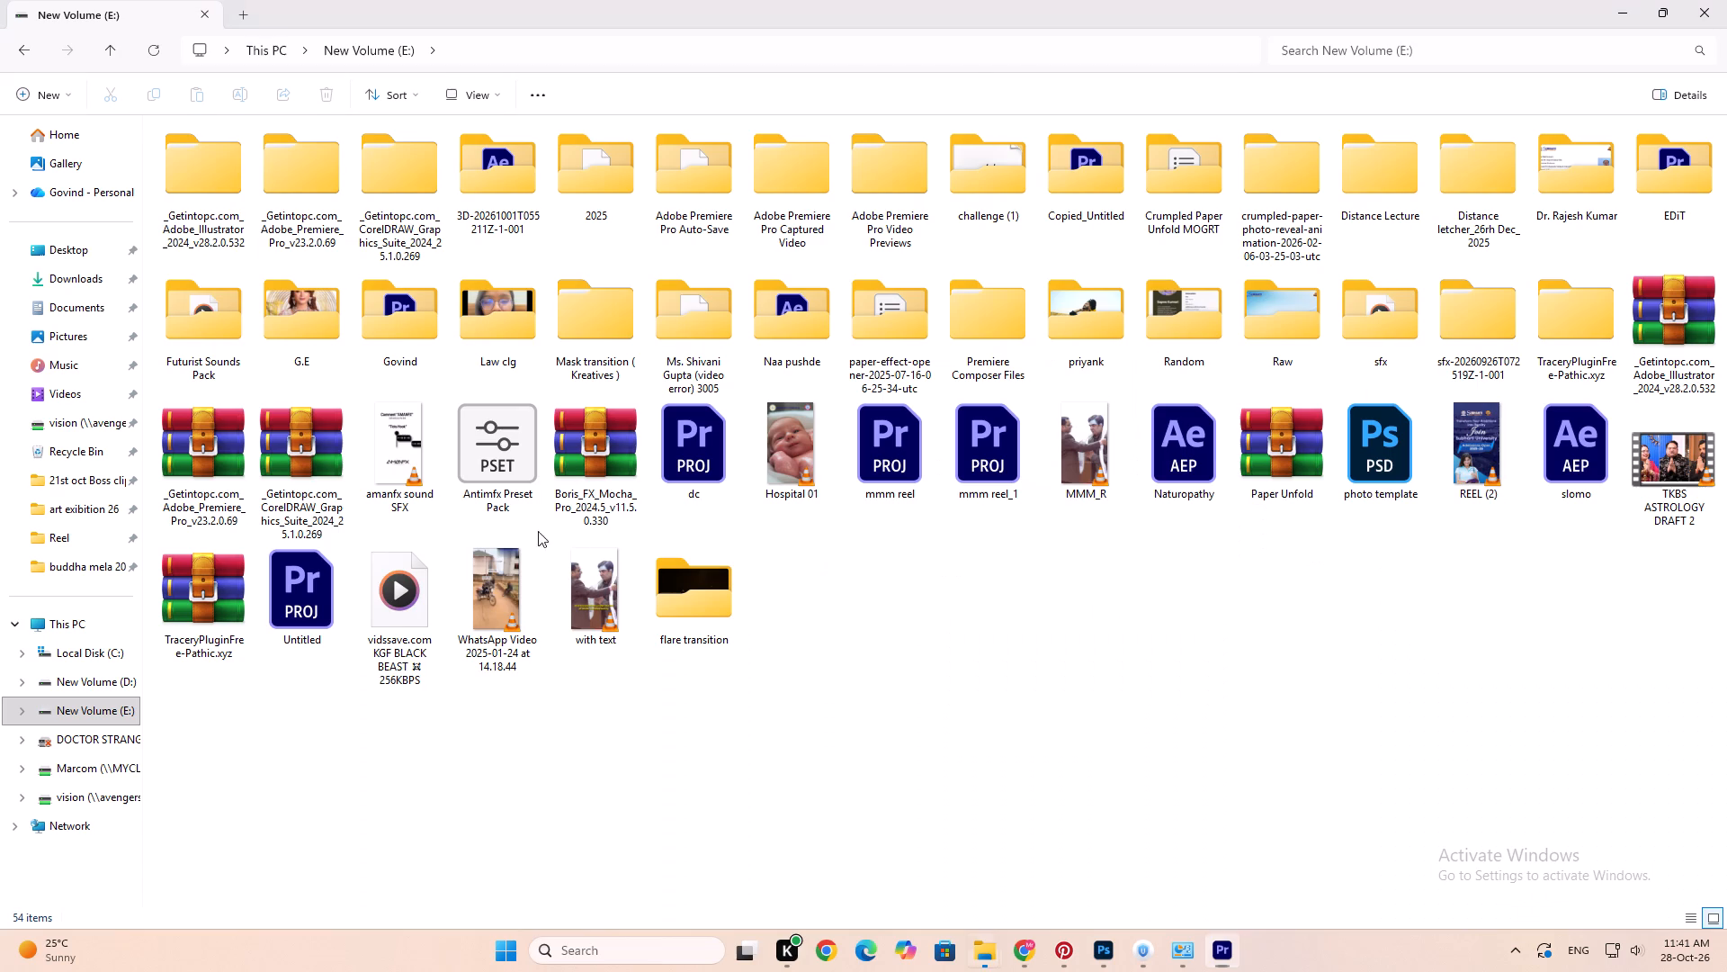
pyautogui.click(73, 283)
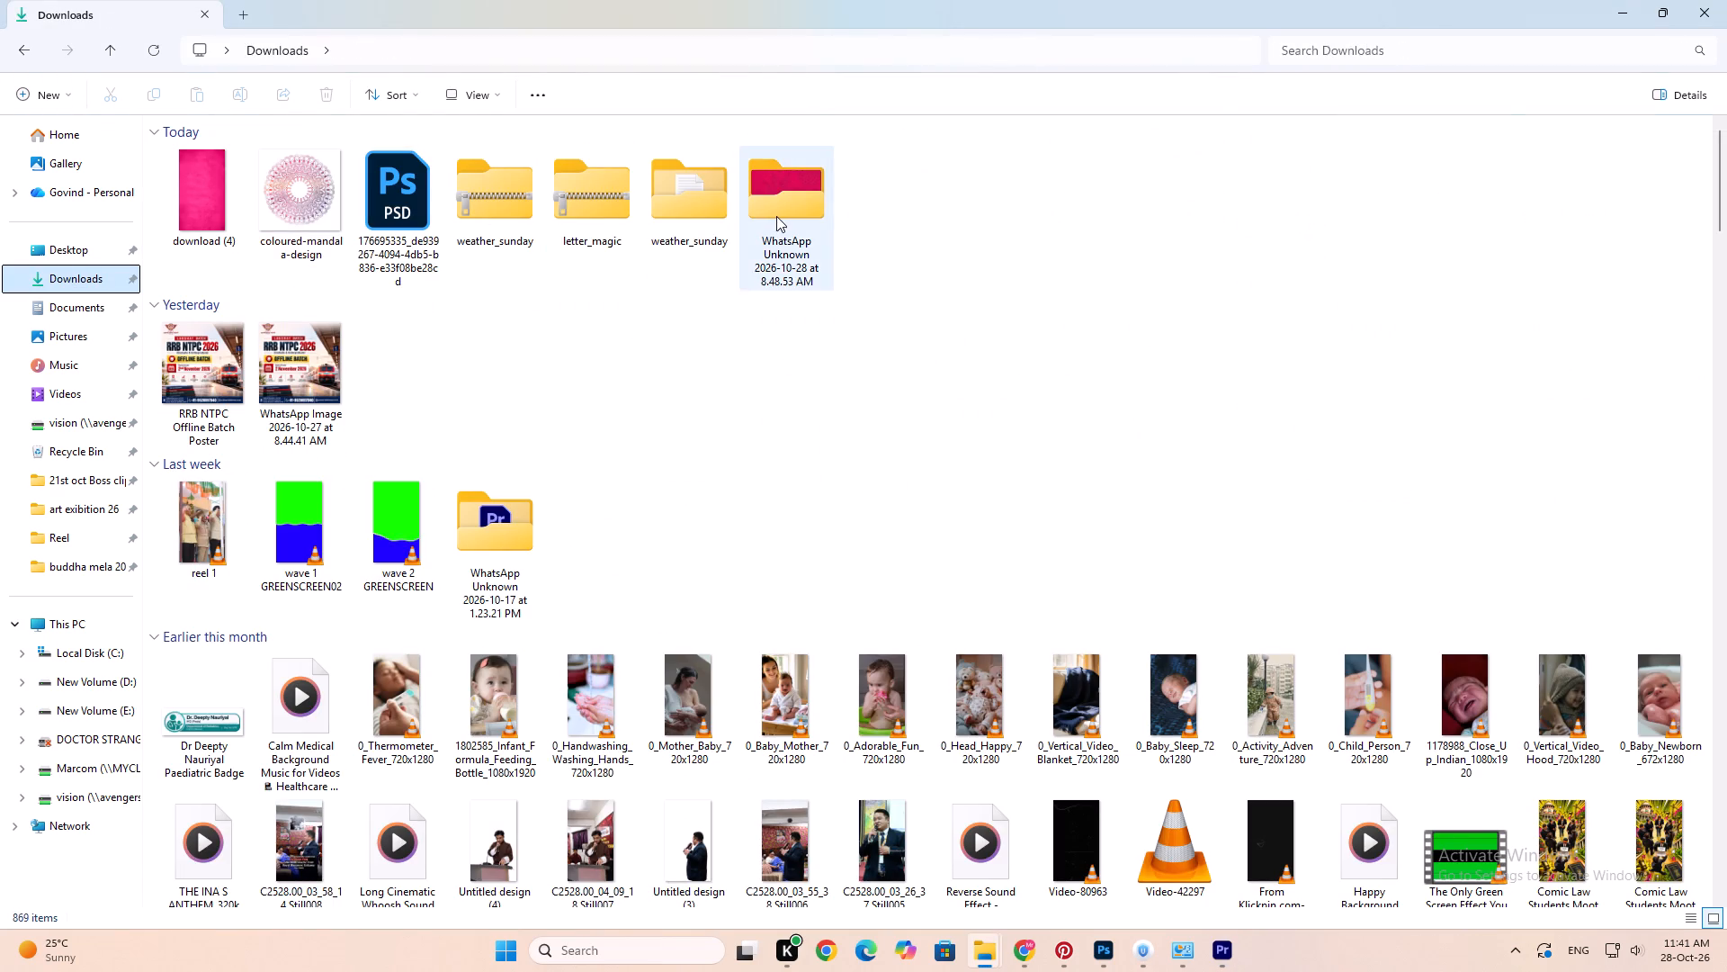
pyautogui.doubleClick(776, 216)
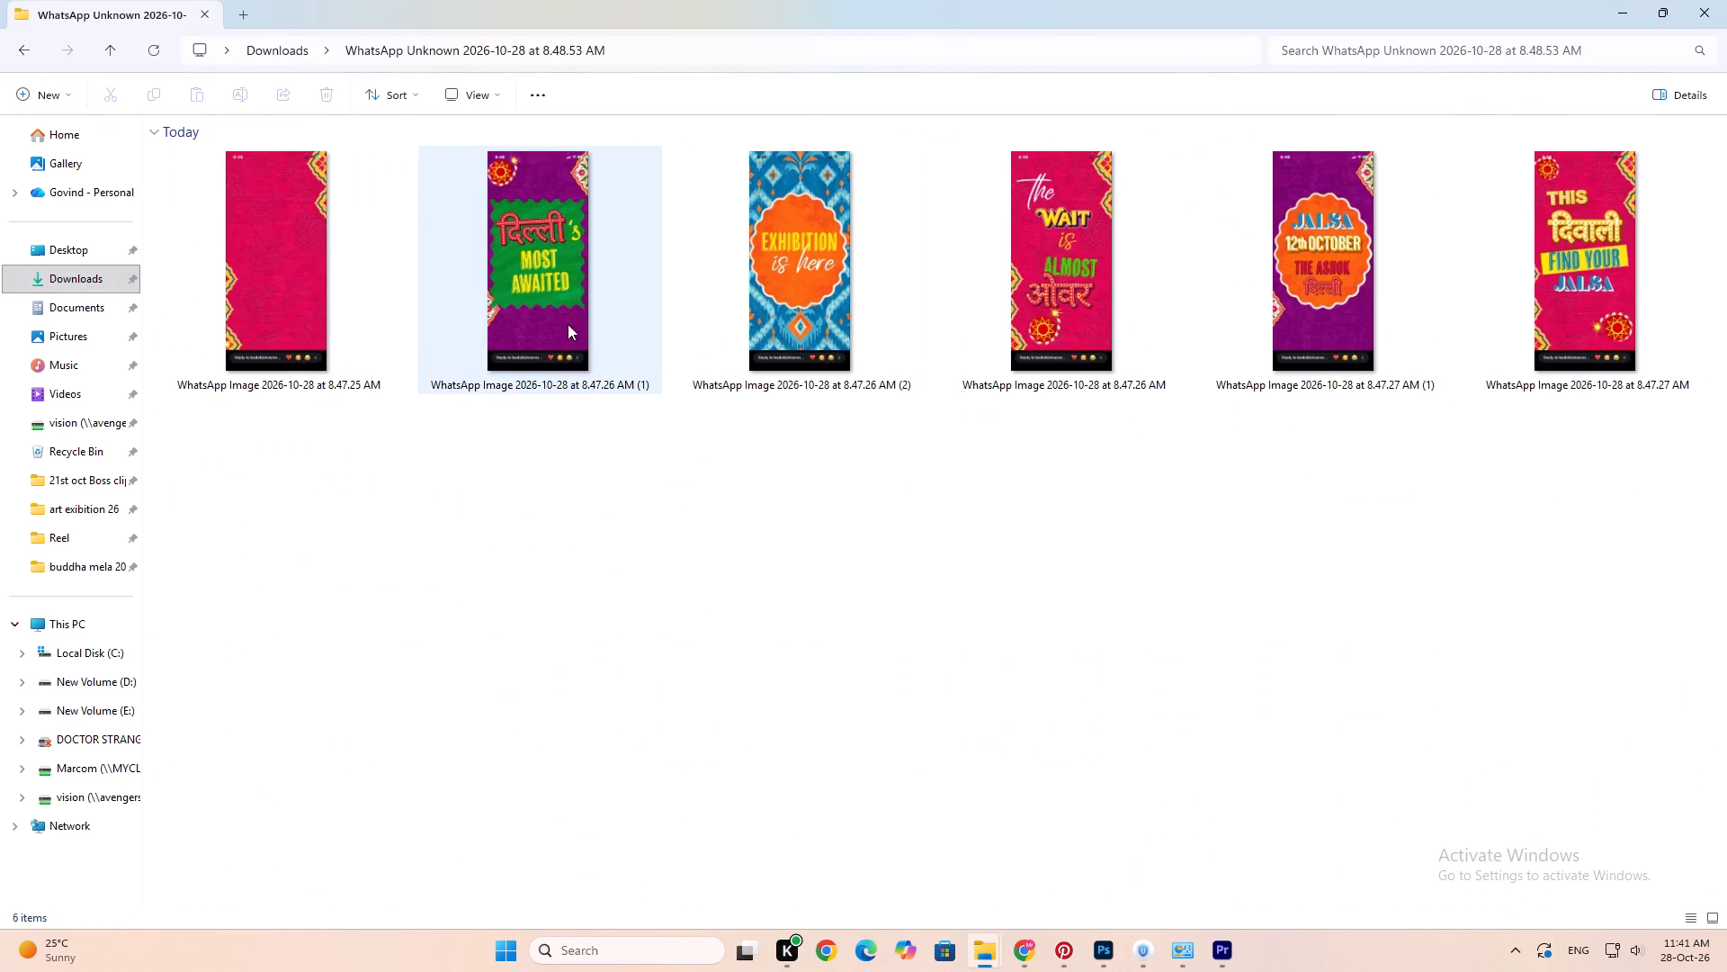
# Open the purple "Most Awaited" image, "WhatsApp Image 2026-10-28 at 8.47.26 AM (1)", as a separate document in Photoshop.
pyautogui.moveTo(549, 258); pyautogui.dragTo(717, 508)
pyautogui.hotkey('alt', 'Tab')
pyautogui.hotkey('alt', 'Tab')
pyautogui.hotkey('alt', 'Tab')
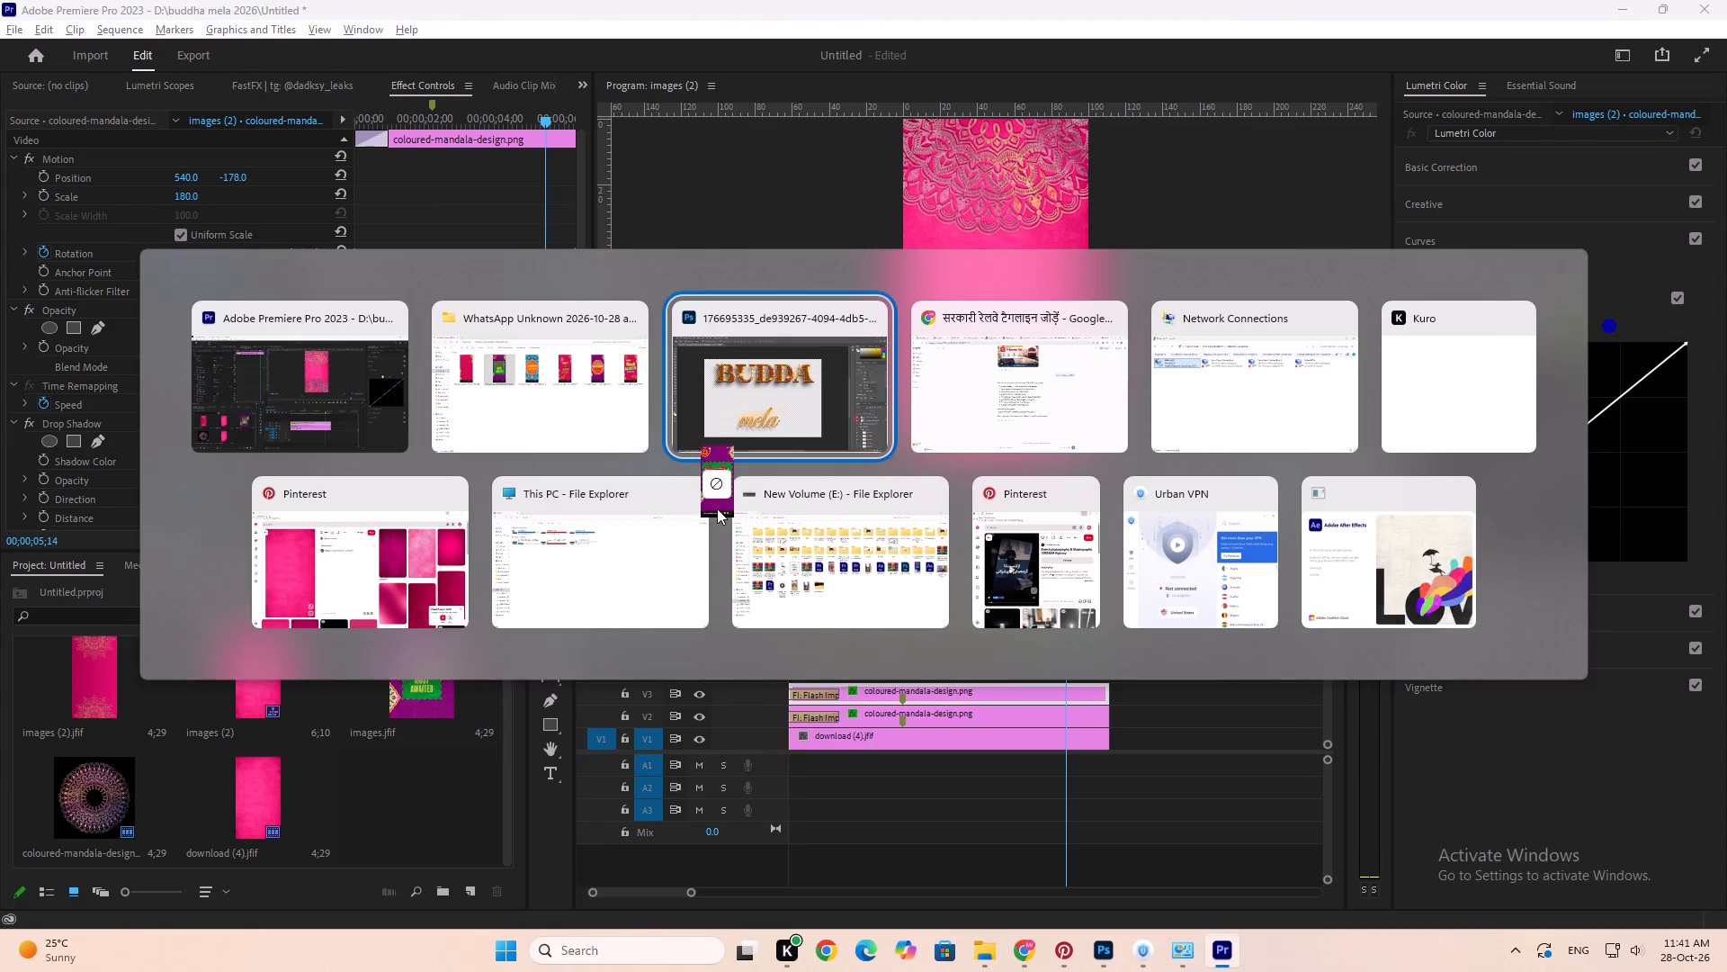
pyautogui.moveTo(717, 508); pyautogui.dragTo(622, 68)
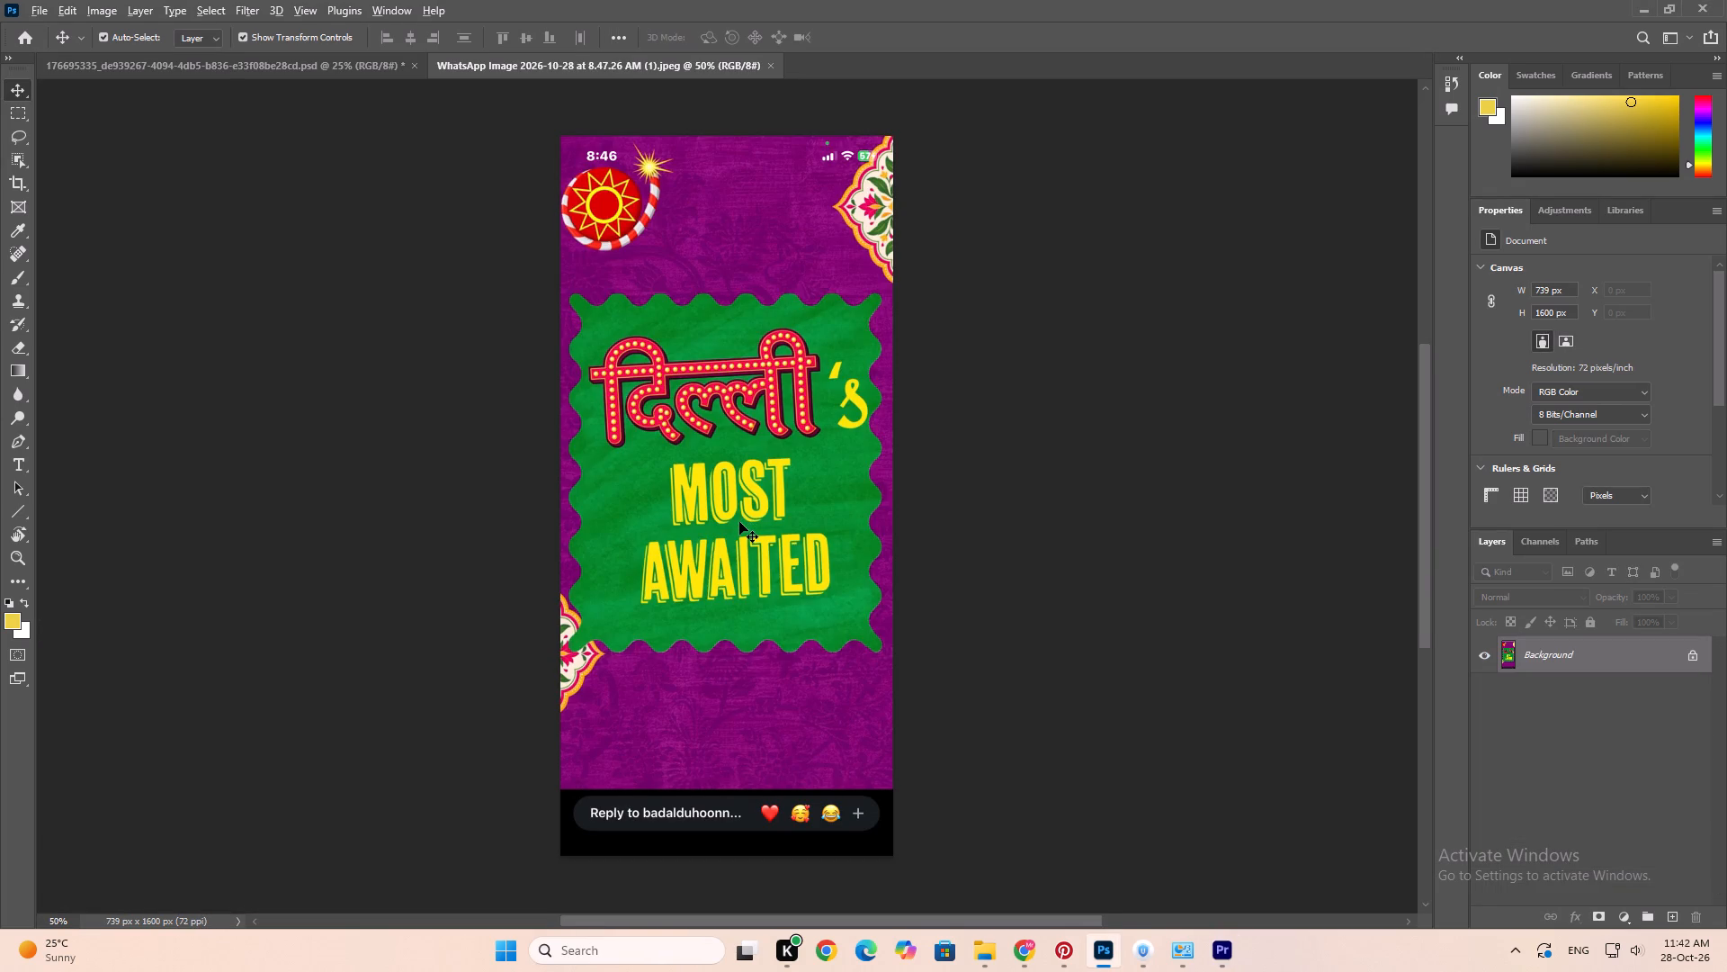
# Unlock the poster's Background layer and try to select the green scalloped panel with the Object Selection tool.
pyautogui.keyDown('alt'); pyautogui.scroll(3, 739, 522); pyautogui.keyUp('alt')
pyautogui.keyDown('alt'); pyautogui.scroll(-2, 738, 521); pyautogui.keyUp('alt')
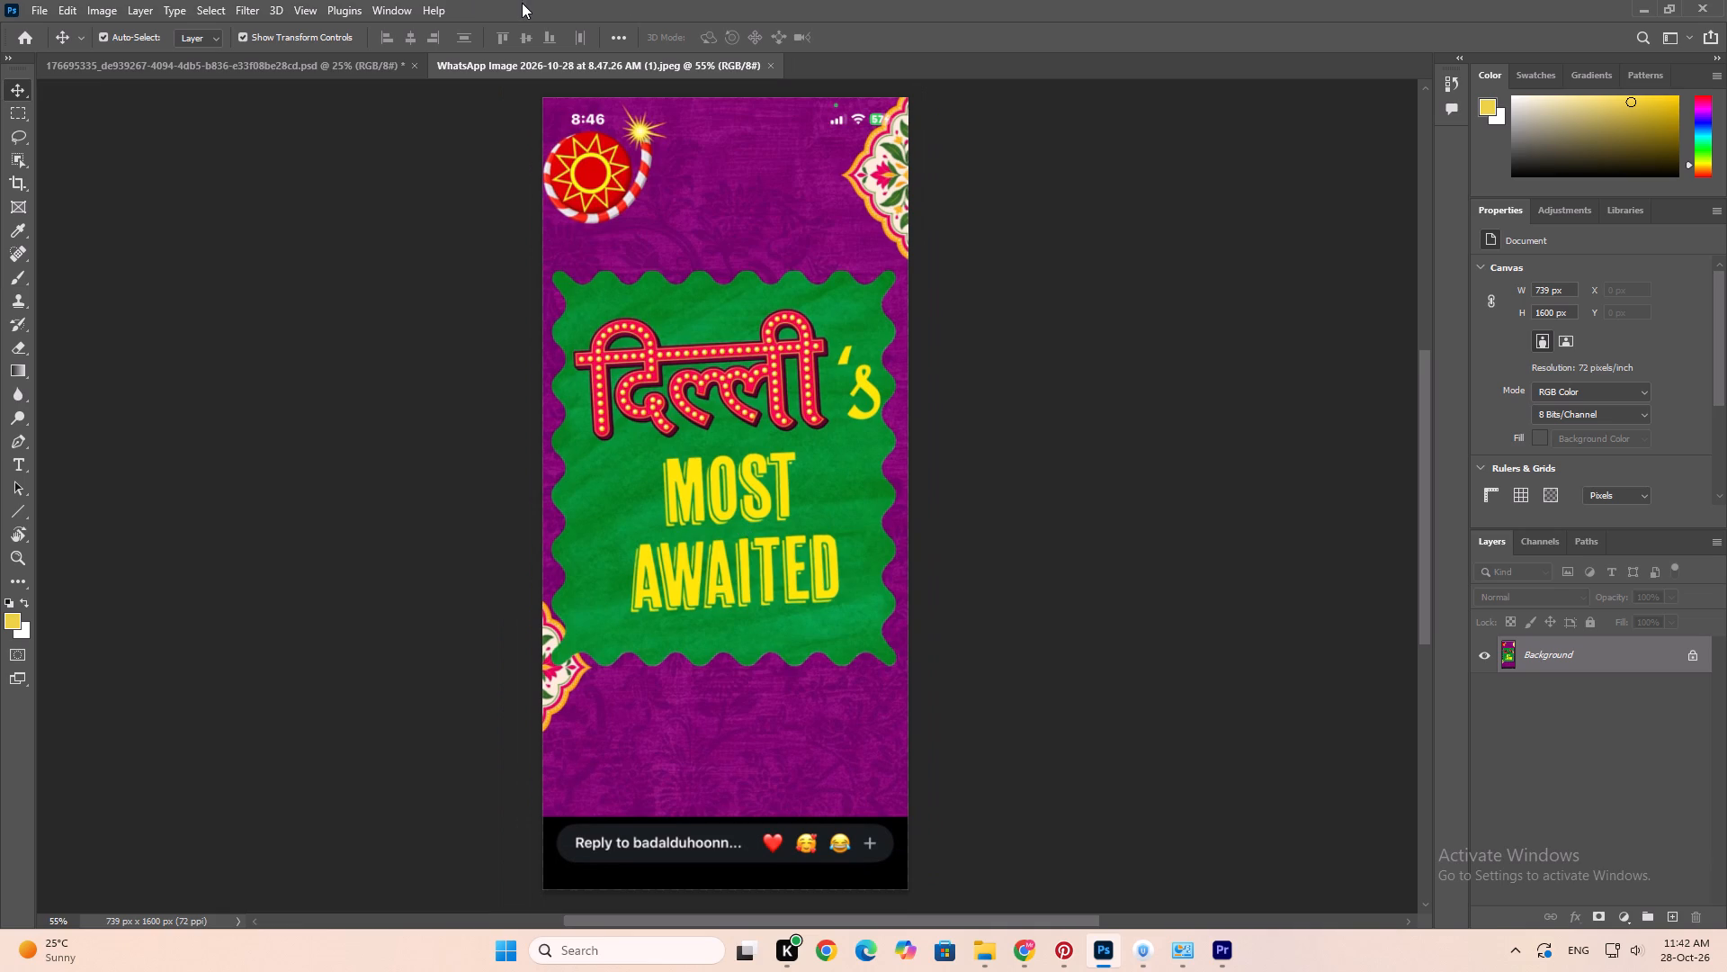
pyautogui.keyDown('alt'); pyautogui.scroll(-1, 727, 364); pyautogui.keyUp('alt')
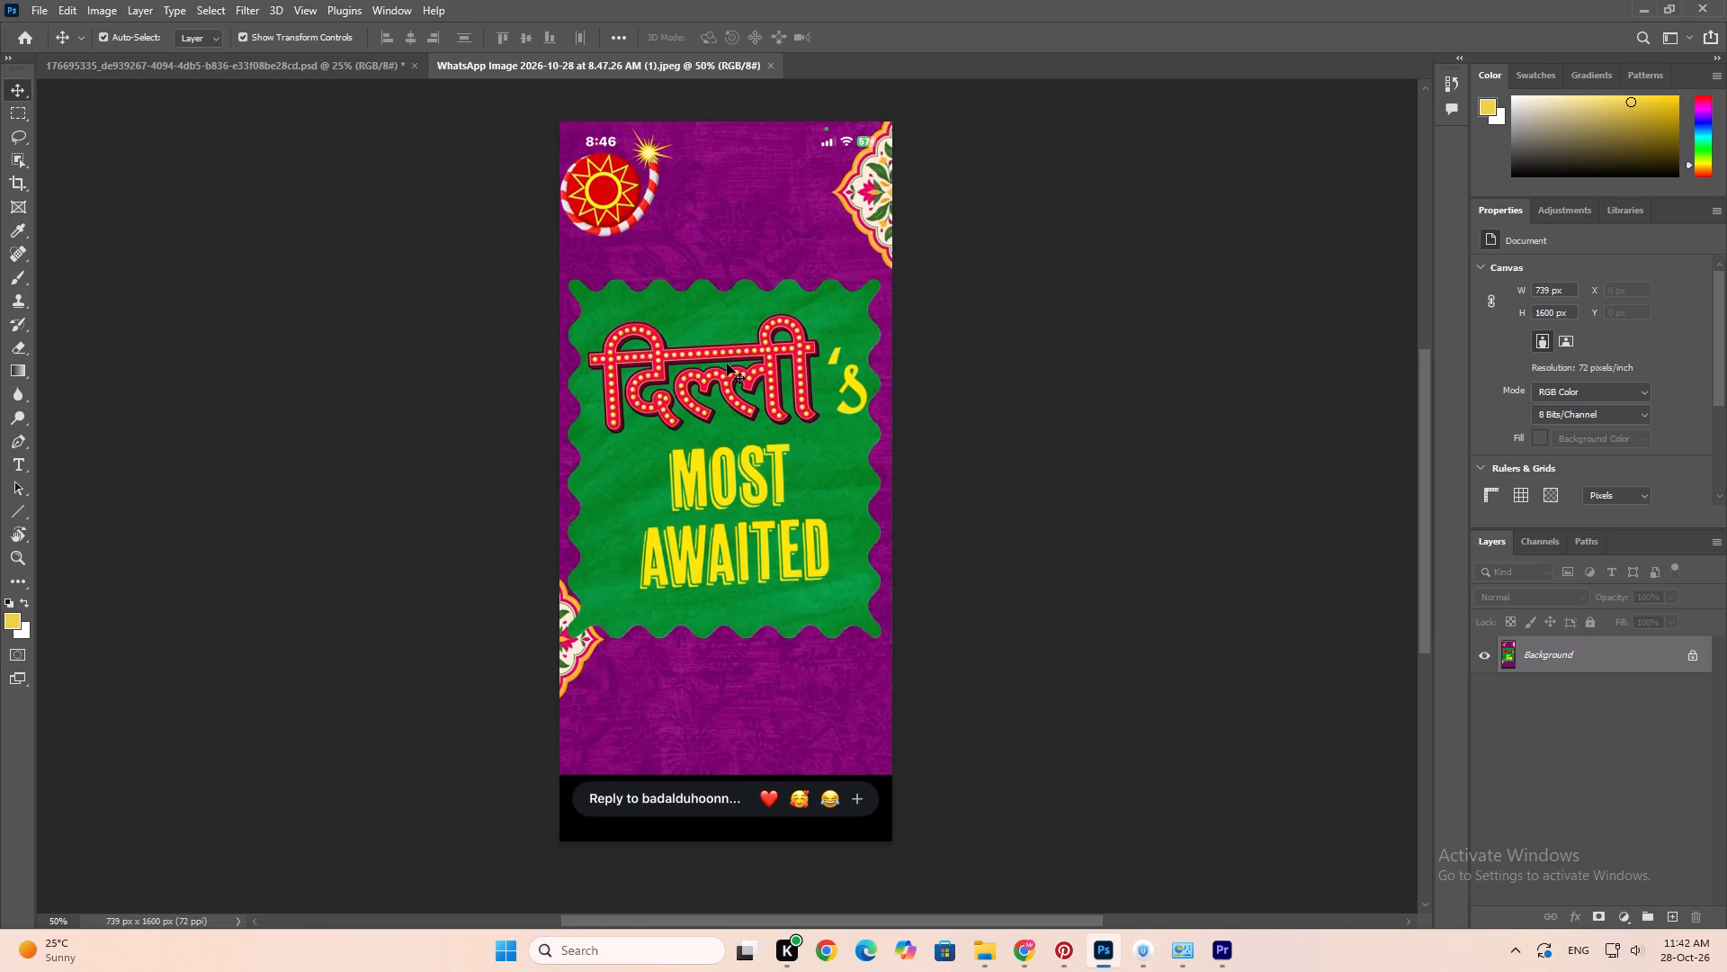
pyautogui.keyDown('alt'); pyautogui.scroll(1, 727, 364); pyautogui.keyUp('alt')
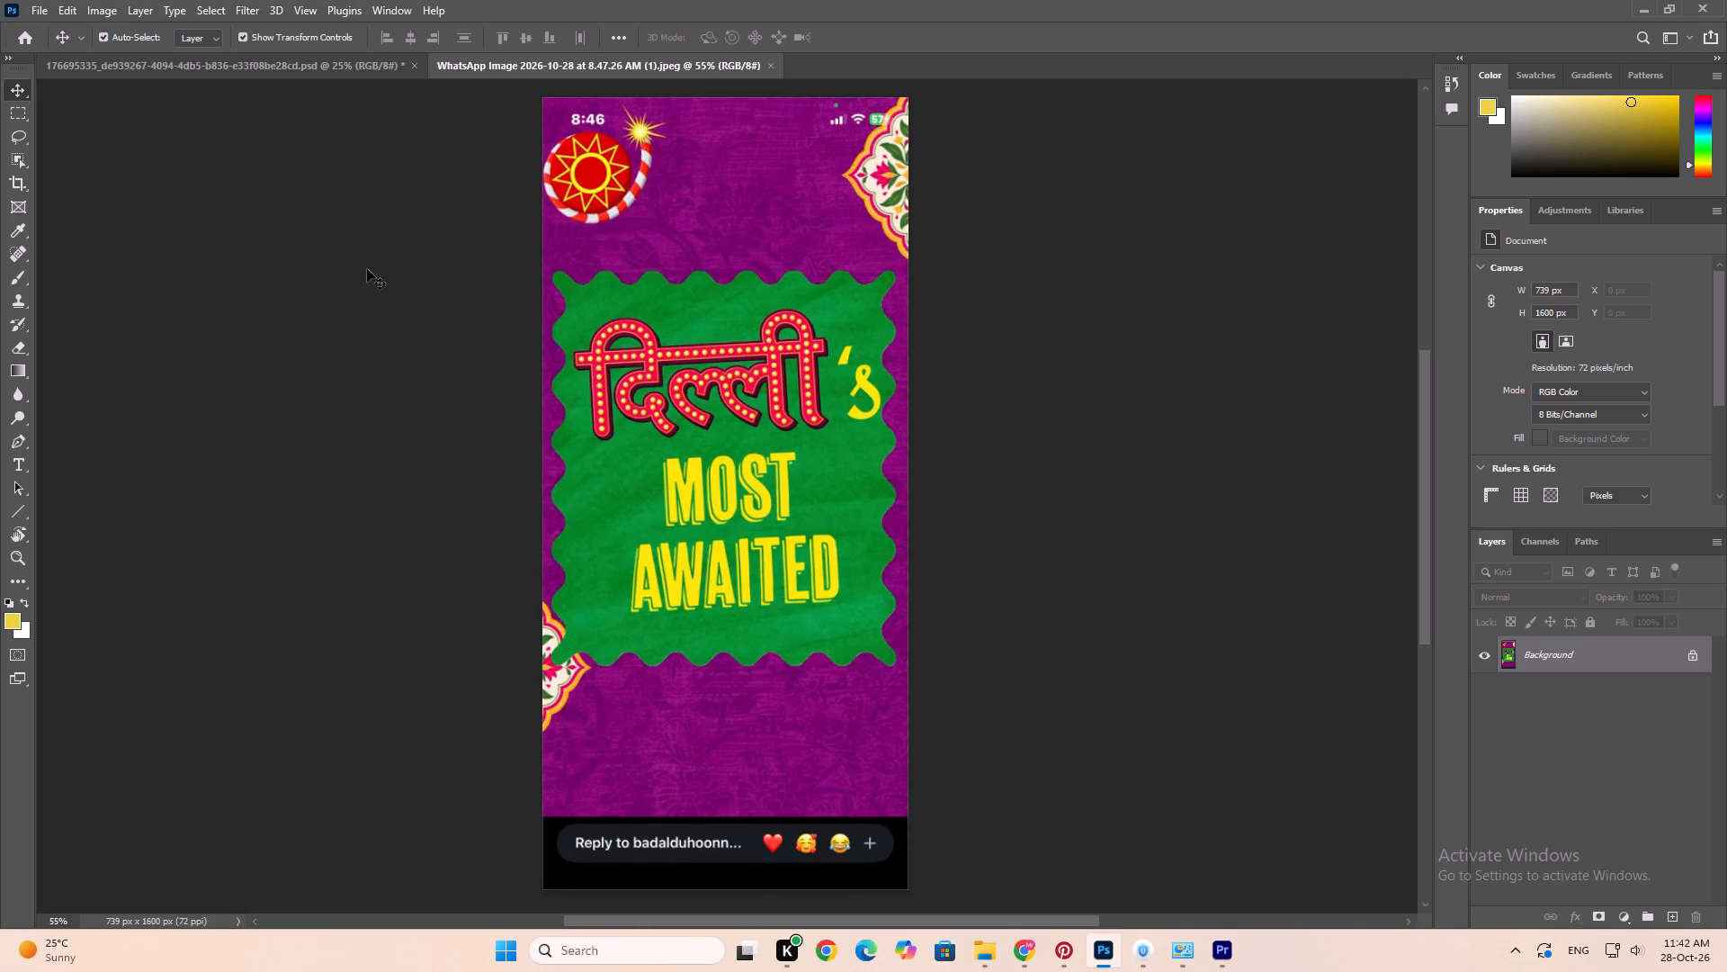
pyautogui.click(20, 106)
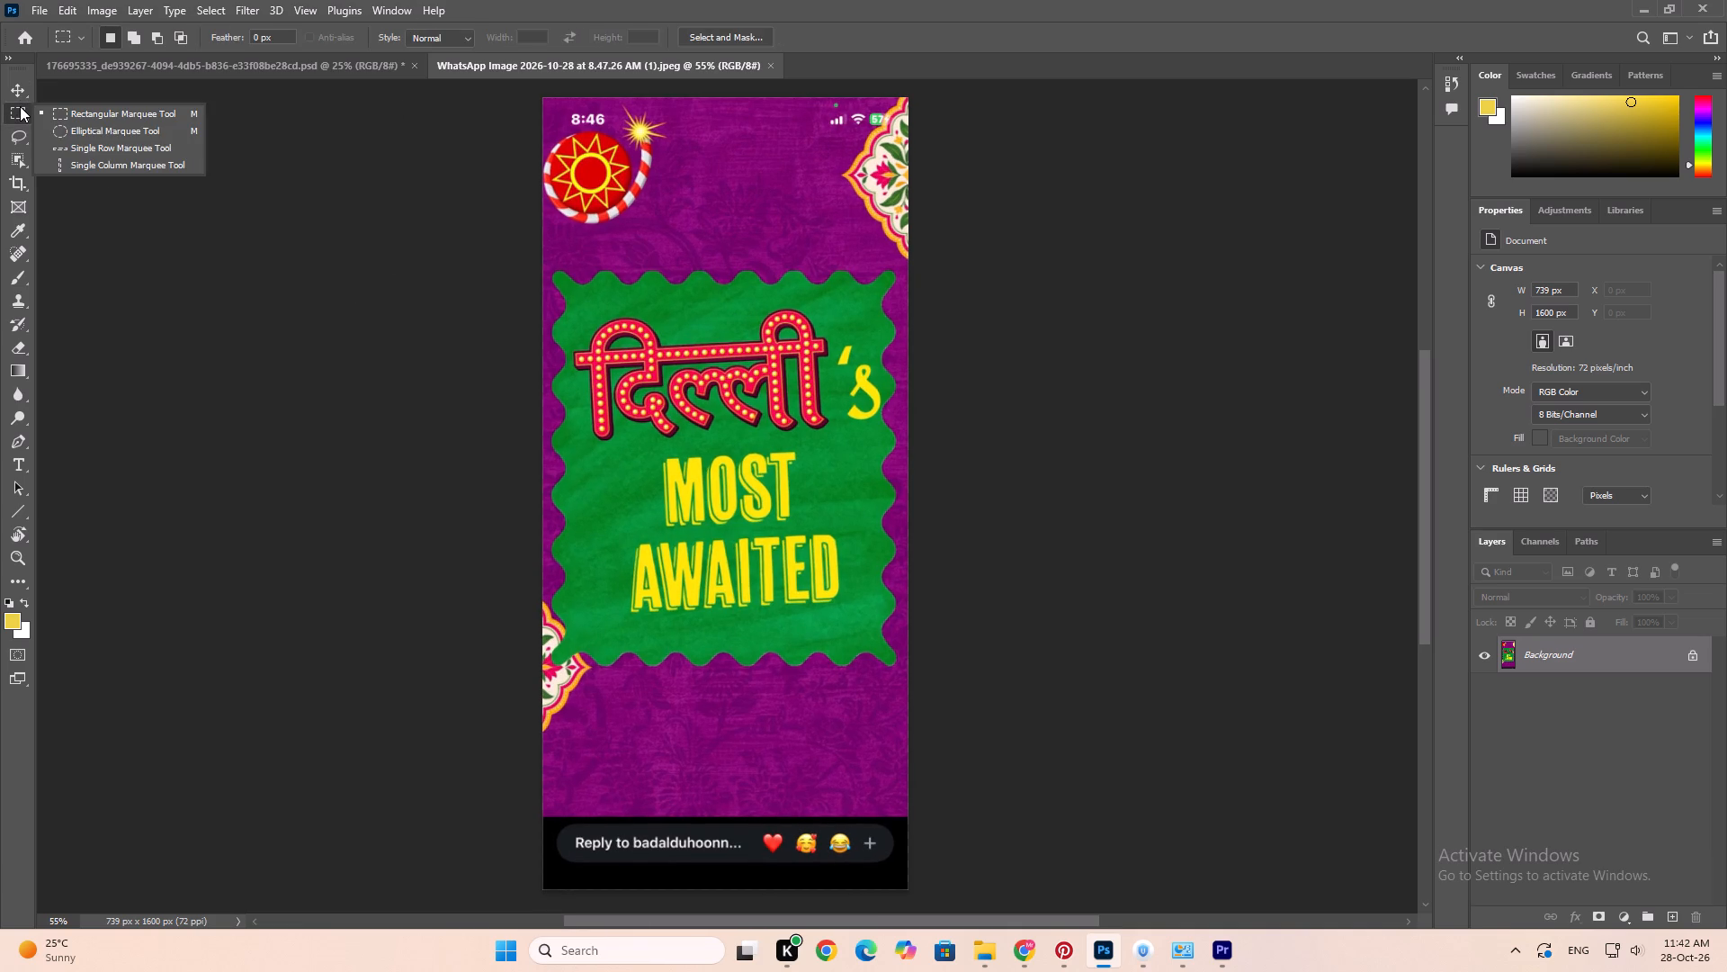
pyautogui.click(19, 159)
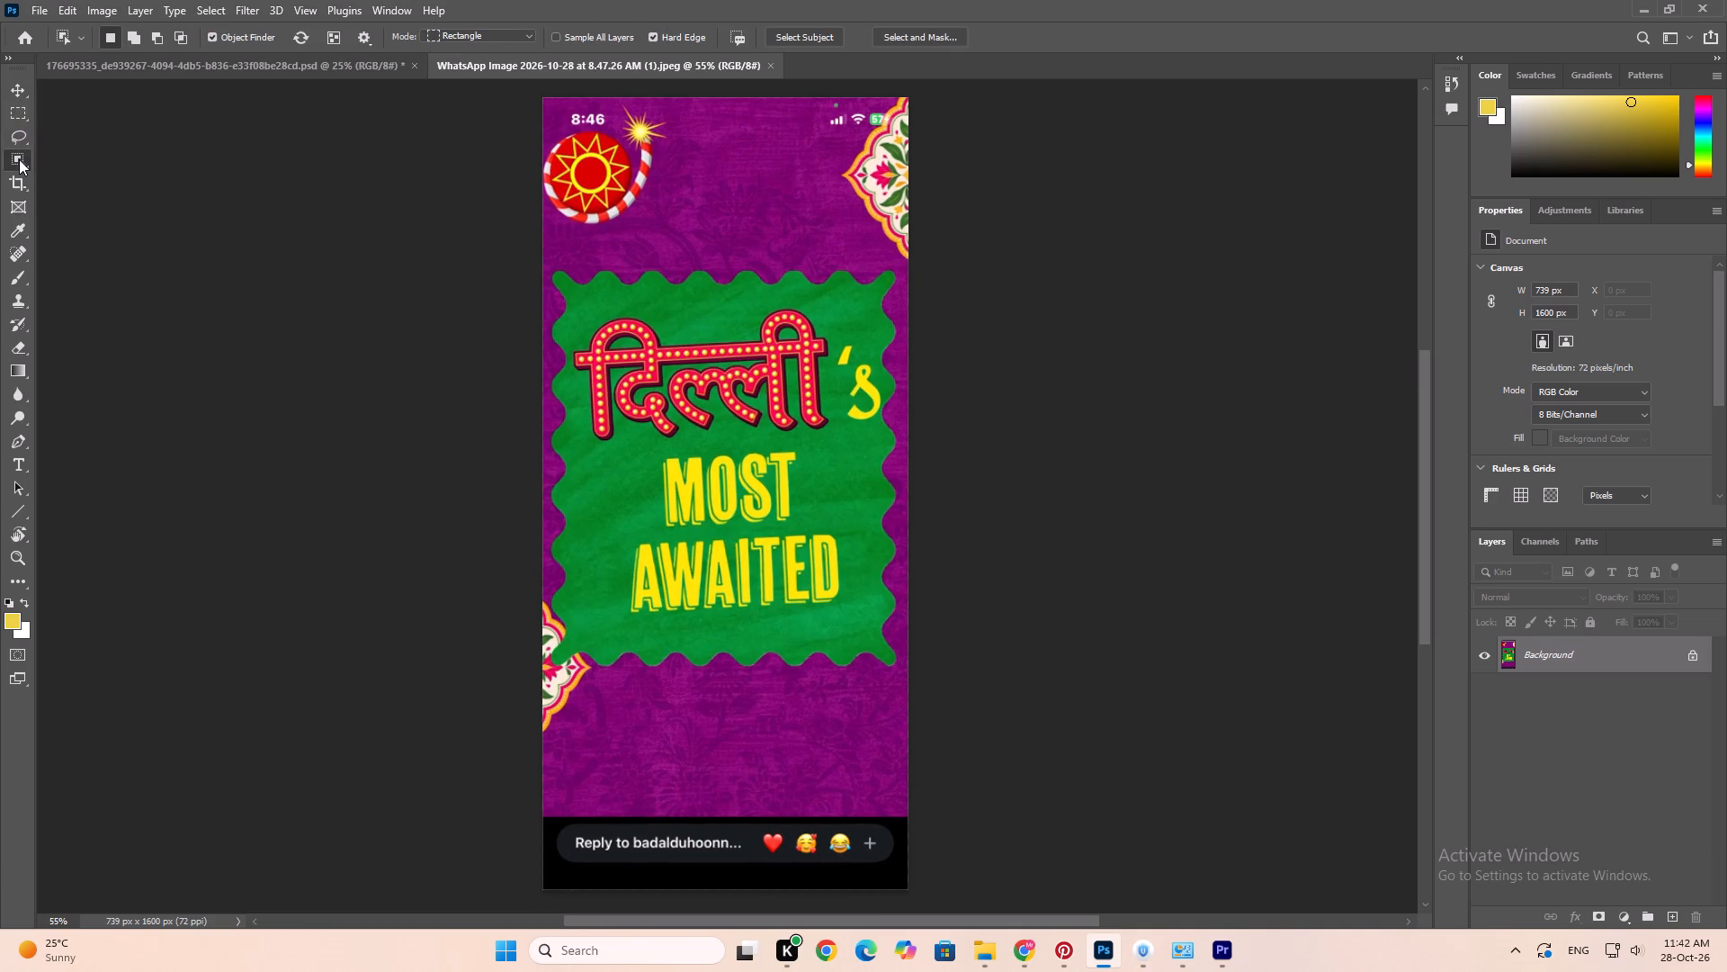
pyautogui.click(84, 162)
pyautogui.click(658, 302)
pyautogui.click(1694, 658)
pyautogui.keyDown('shift'); pyautogui.click(829, 445); pyautogui.keyUp('shift')
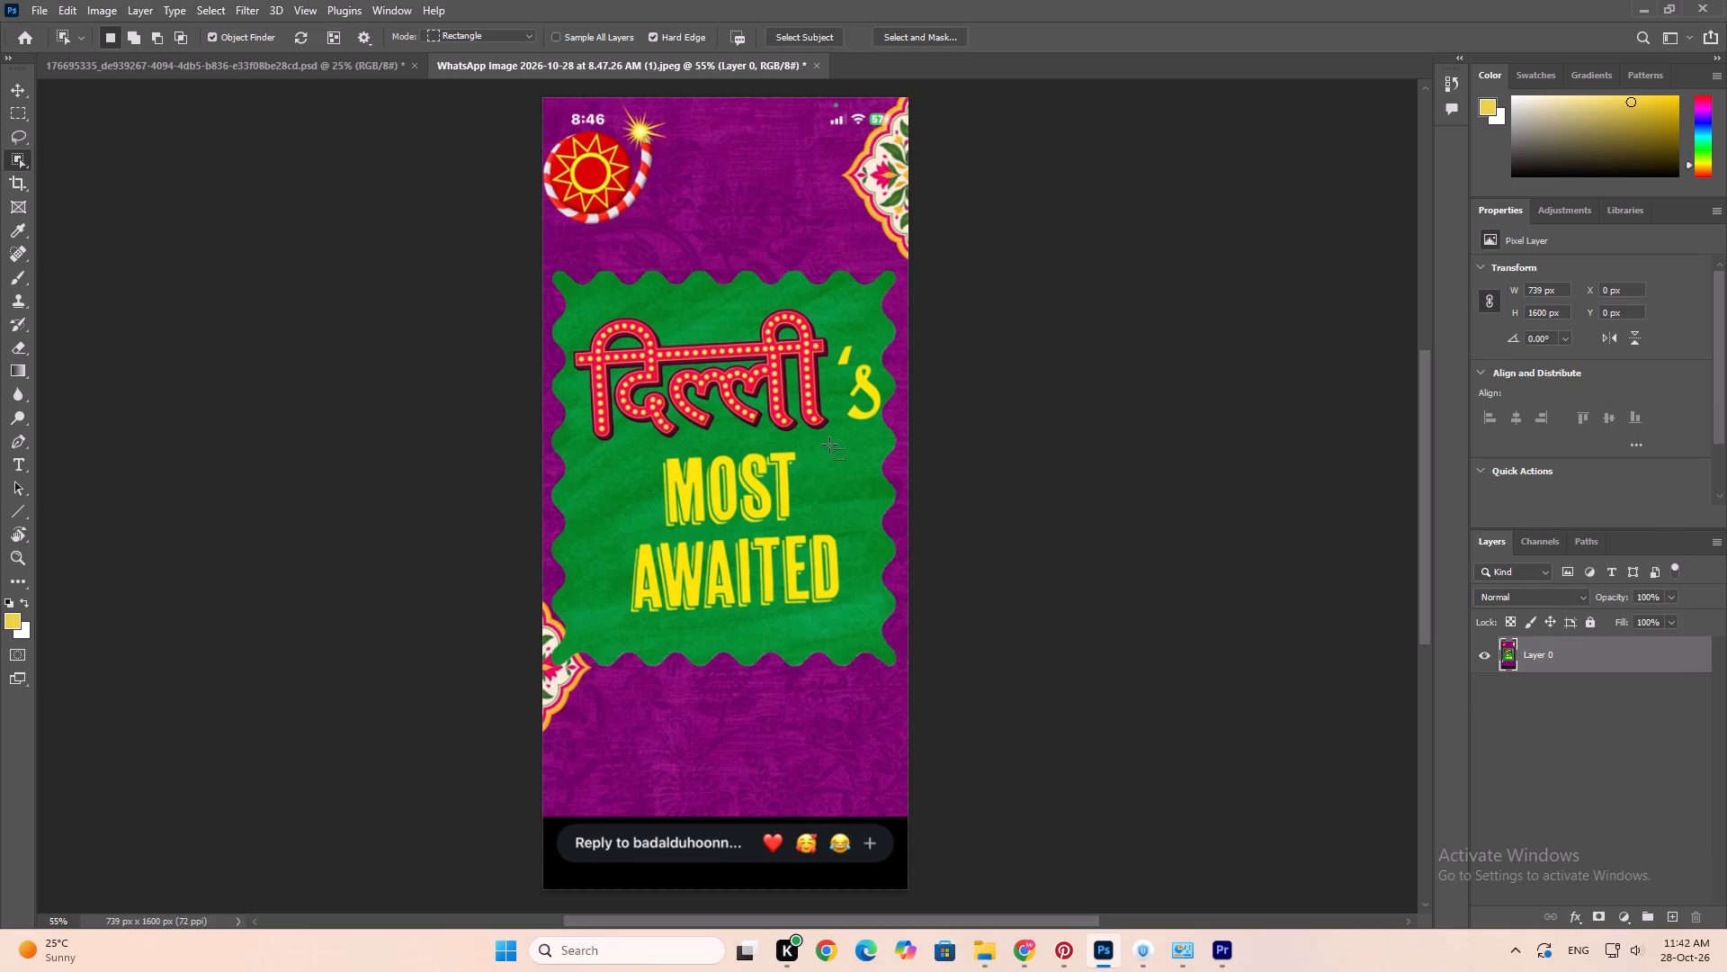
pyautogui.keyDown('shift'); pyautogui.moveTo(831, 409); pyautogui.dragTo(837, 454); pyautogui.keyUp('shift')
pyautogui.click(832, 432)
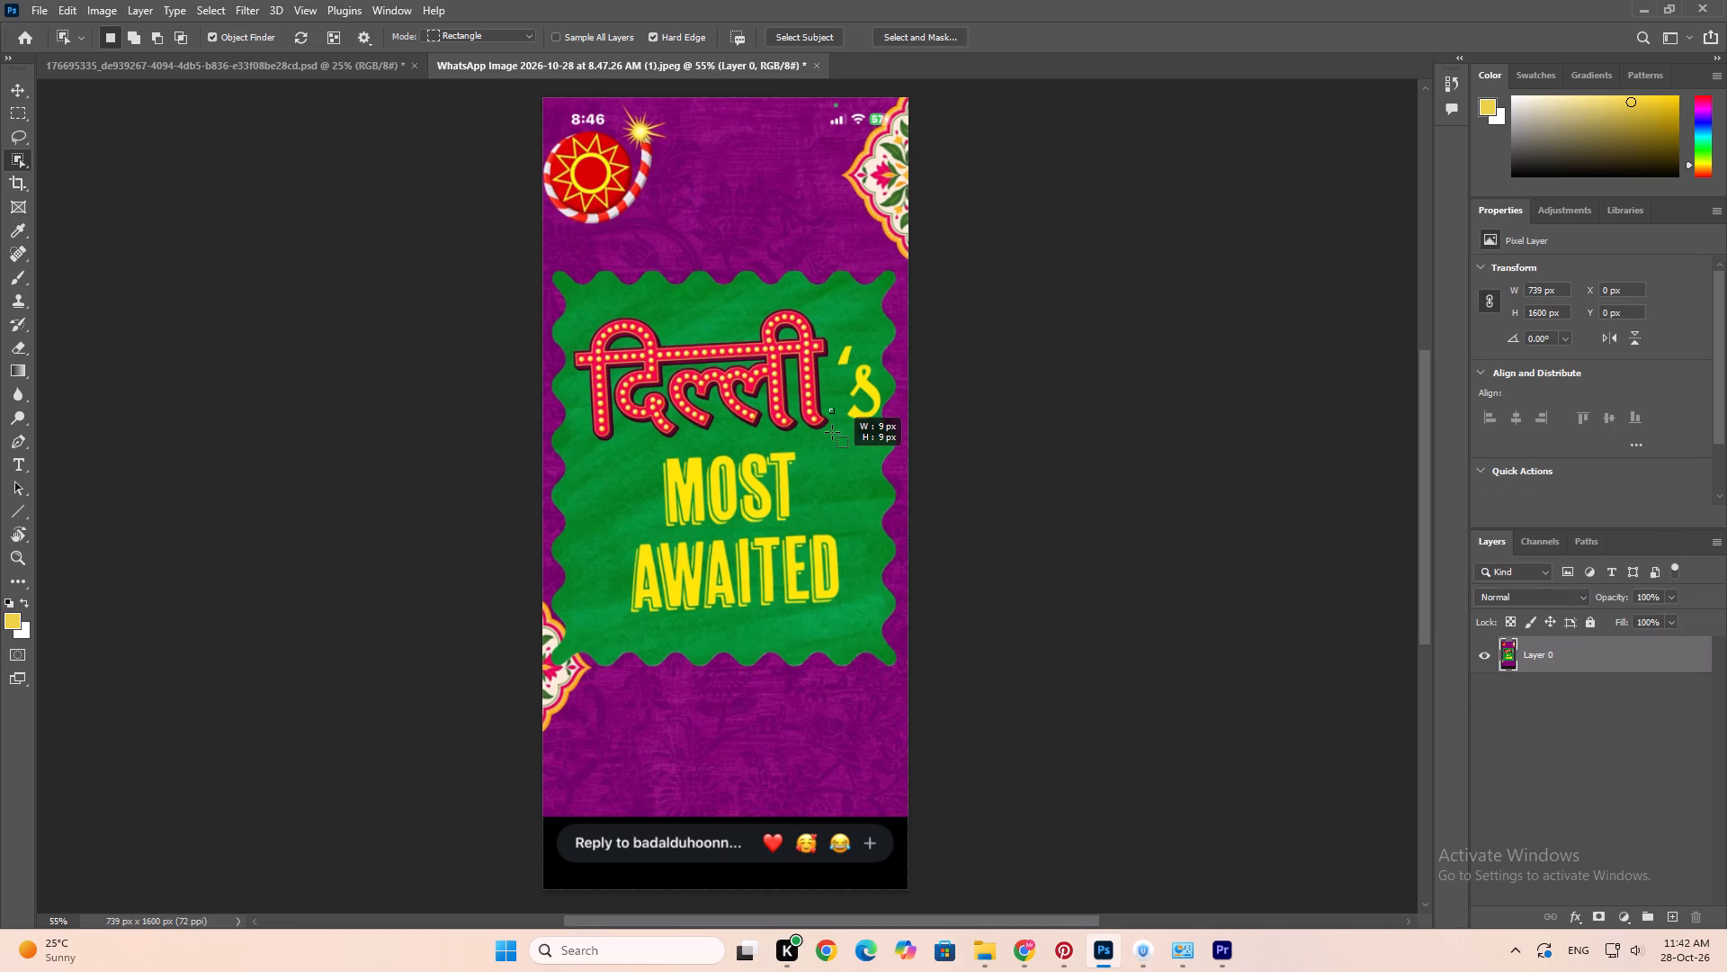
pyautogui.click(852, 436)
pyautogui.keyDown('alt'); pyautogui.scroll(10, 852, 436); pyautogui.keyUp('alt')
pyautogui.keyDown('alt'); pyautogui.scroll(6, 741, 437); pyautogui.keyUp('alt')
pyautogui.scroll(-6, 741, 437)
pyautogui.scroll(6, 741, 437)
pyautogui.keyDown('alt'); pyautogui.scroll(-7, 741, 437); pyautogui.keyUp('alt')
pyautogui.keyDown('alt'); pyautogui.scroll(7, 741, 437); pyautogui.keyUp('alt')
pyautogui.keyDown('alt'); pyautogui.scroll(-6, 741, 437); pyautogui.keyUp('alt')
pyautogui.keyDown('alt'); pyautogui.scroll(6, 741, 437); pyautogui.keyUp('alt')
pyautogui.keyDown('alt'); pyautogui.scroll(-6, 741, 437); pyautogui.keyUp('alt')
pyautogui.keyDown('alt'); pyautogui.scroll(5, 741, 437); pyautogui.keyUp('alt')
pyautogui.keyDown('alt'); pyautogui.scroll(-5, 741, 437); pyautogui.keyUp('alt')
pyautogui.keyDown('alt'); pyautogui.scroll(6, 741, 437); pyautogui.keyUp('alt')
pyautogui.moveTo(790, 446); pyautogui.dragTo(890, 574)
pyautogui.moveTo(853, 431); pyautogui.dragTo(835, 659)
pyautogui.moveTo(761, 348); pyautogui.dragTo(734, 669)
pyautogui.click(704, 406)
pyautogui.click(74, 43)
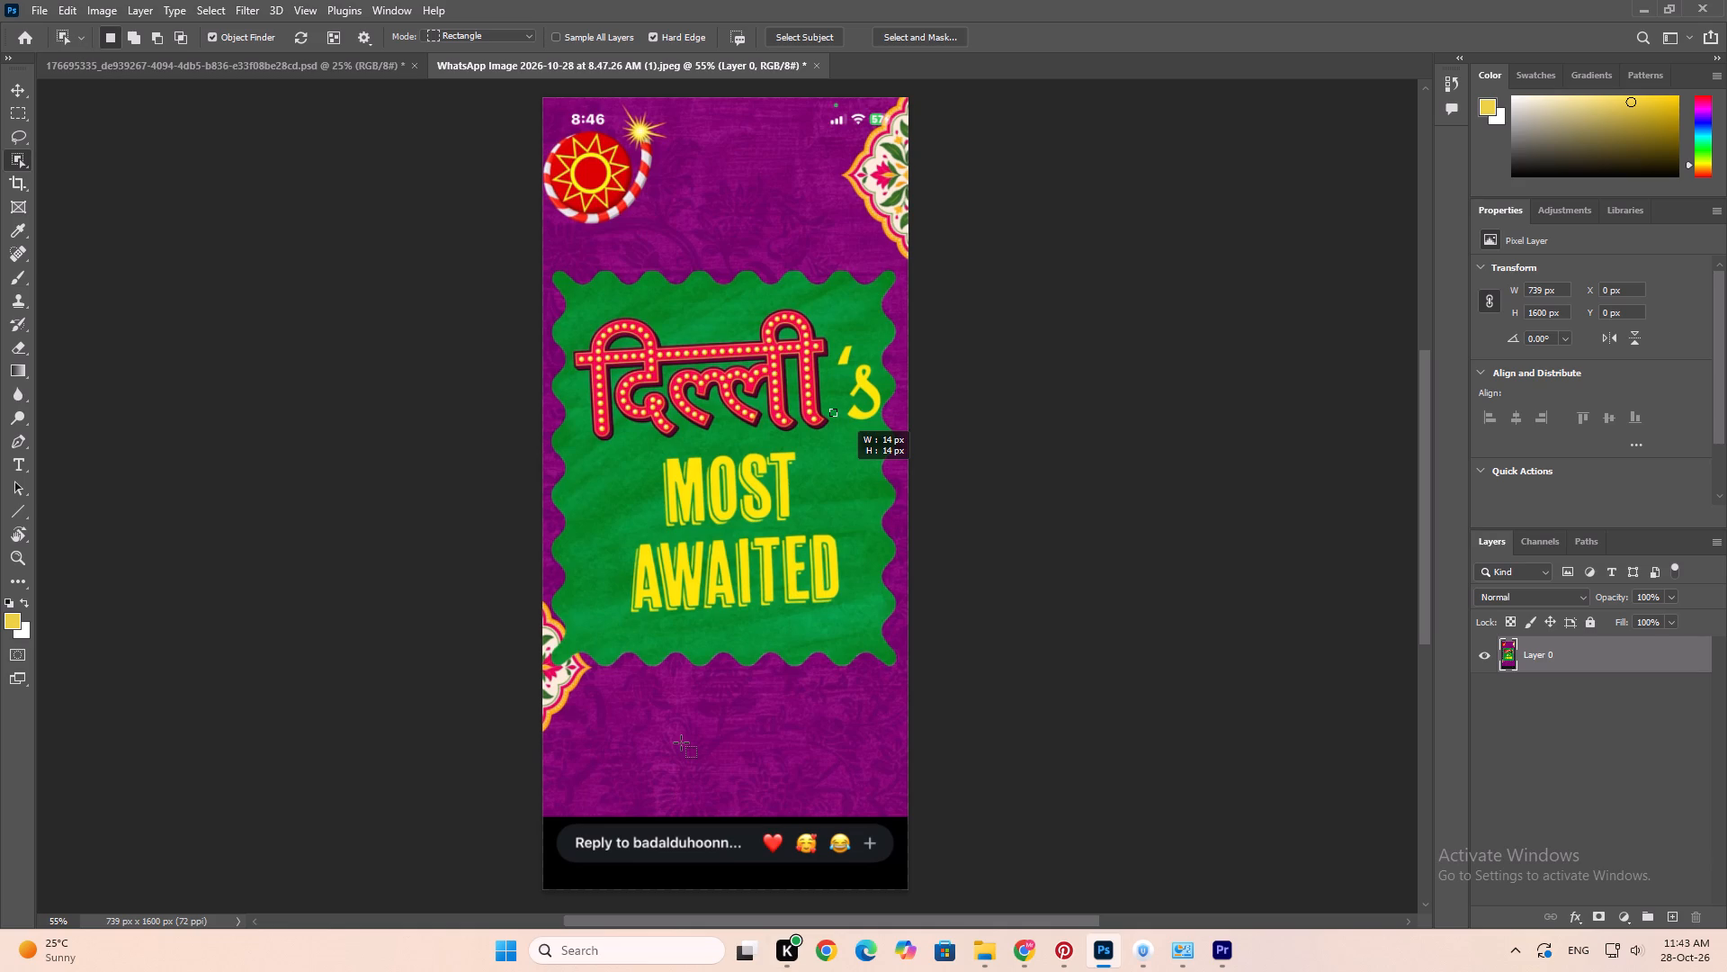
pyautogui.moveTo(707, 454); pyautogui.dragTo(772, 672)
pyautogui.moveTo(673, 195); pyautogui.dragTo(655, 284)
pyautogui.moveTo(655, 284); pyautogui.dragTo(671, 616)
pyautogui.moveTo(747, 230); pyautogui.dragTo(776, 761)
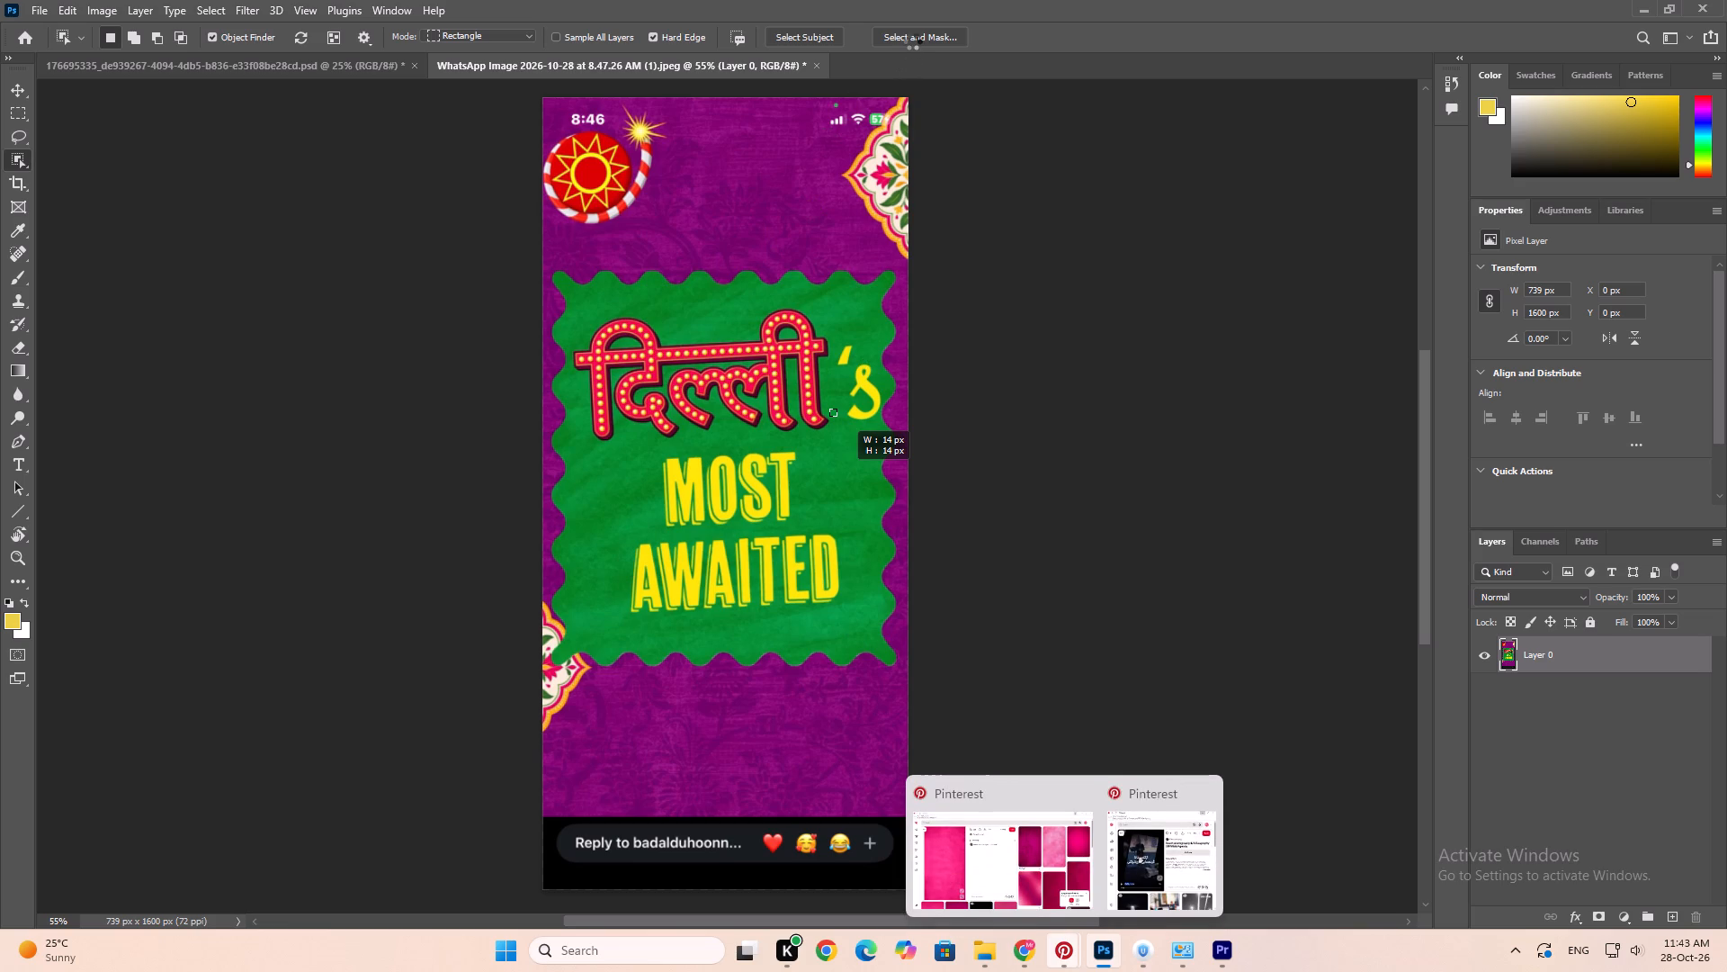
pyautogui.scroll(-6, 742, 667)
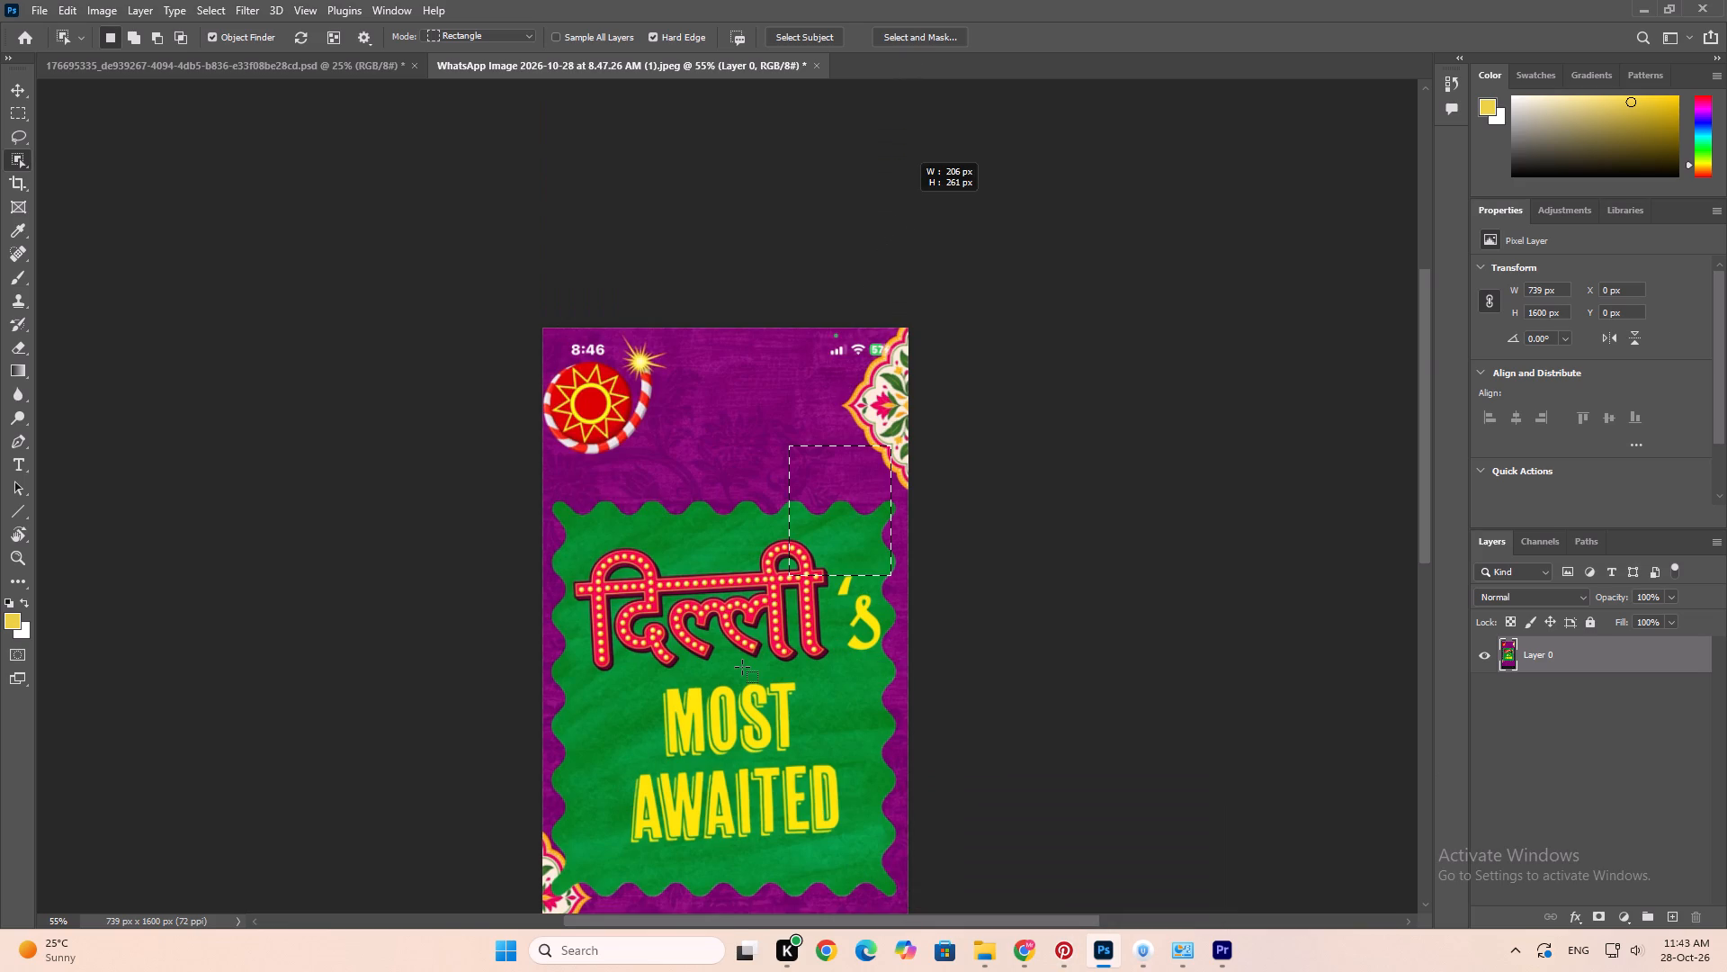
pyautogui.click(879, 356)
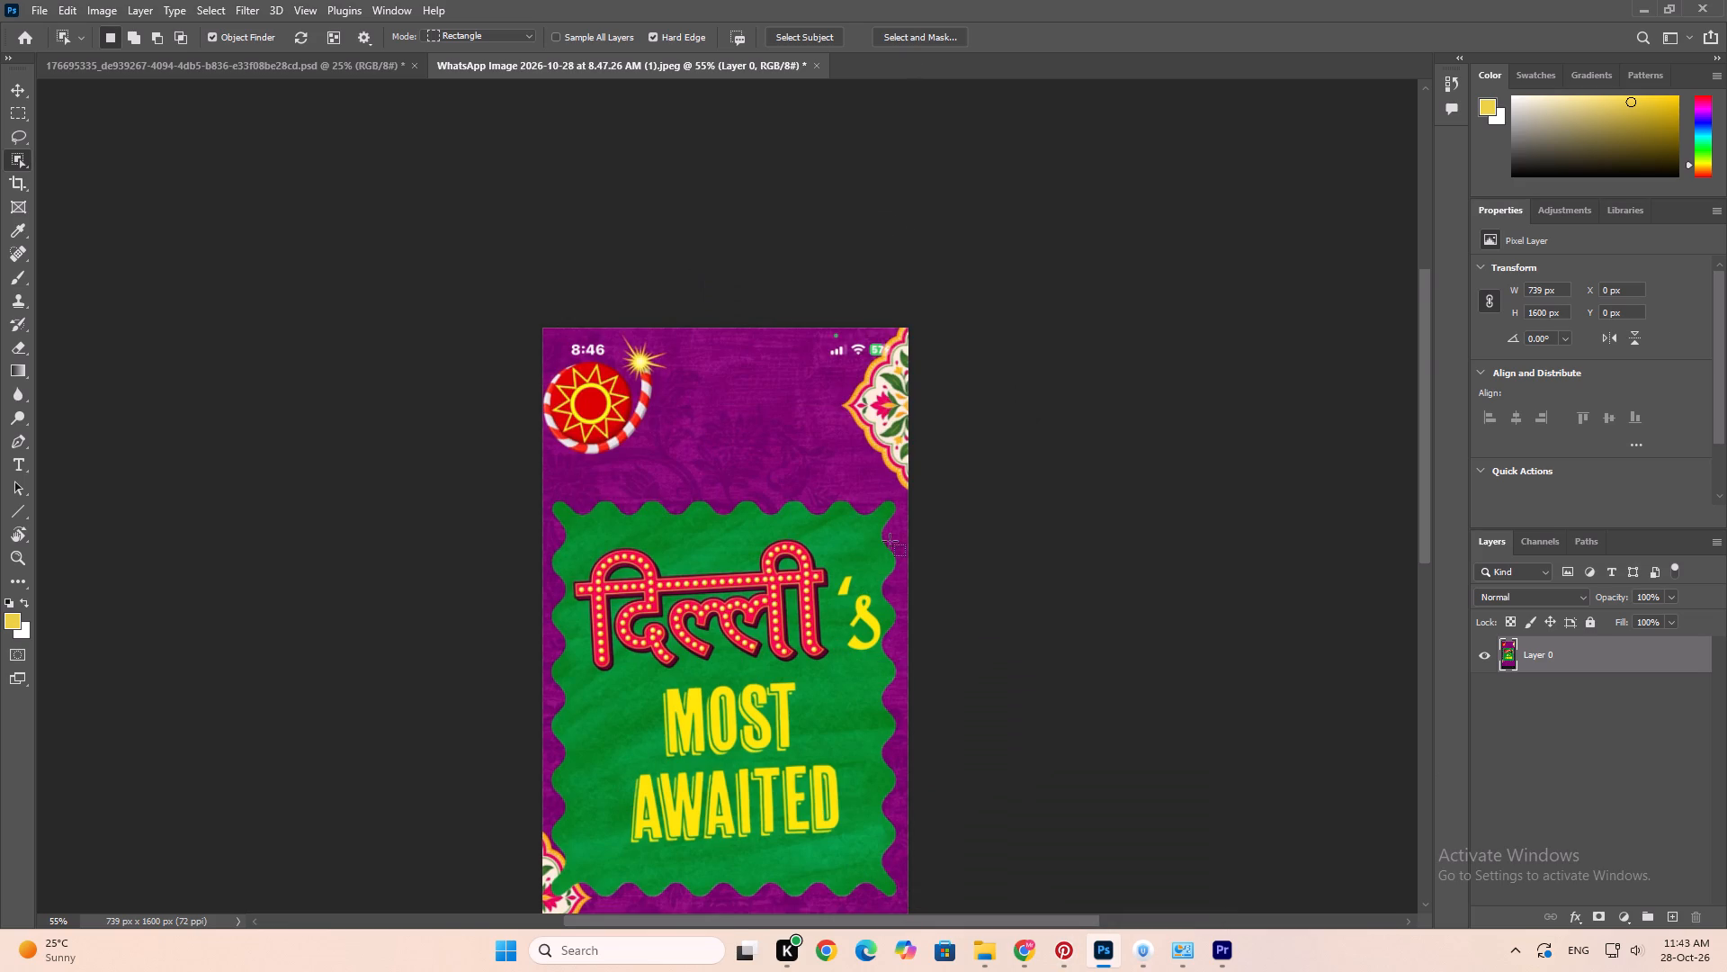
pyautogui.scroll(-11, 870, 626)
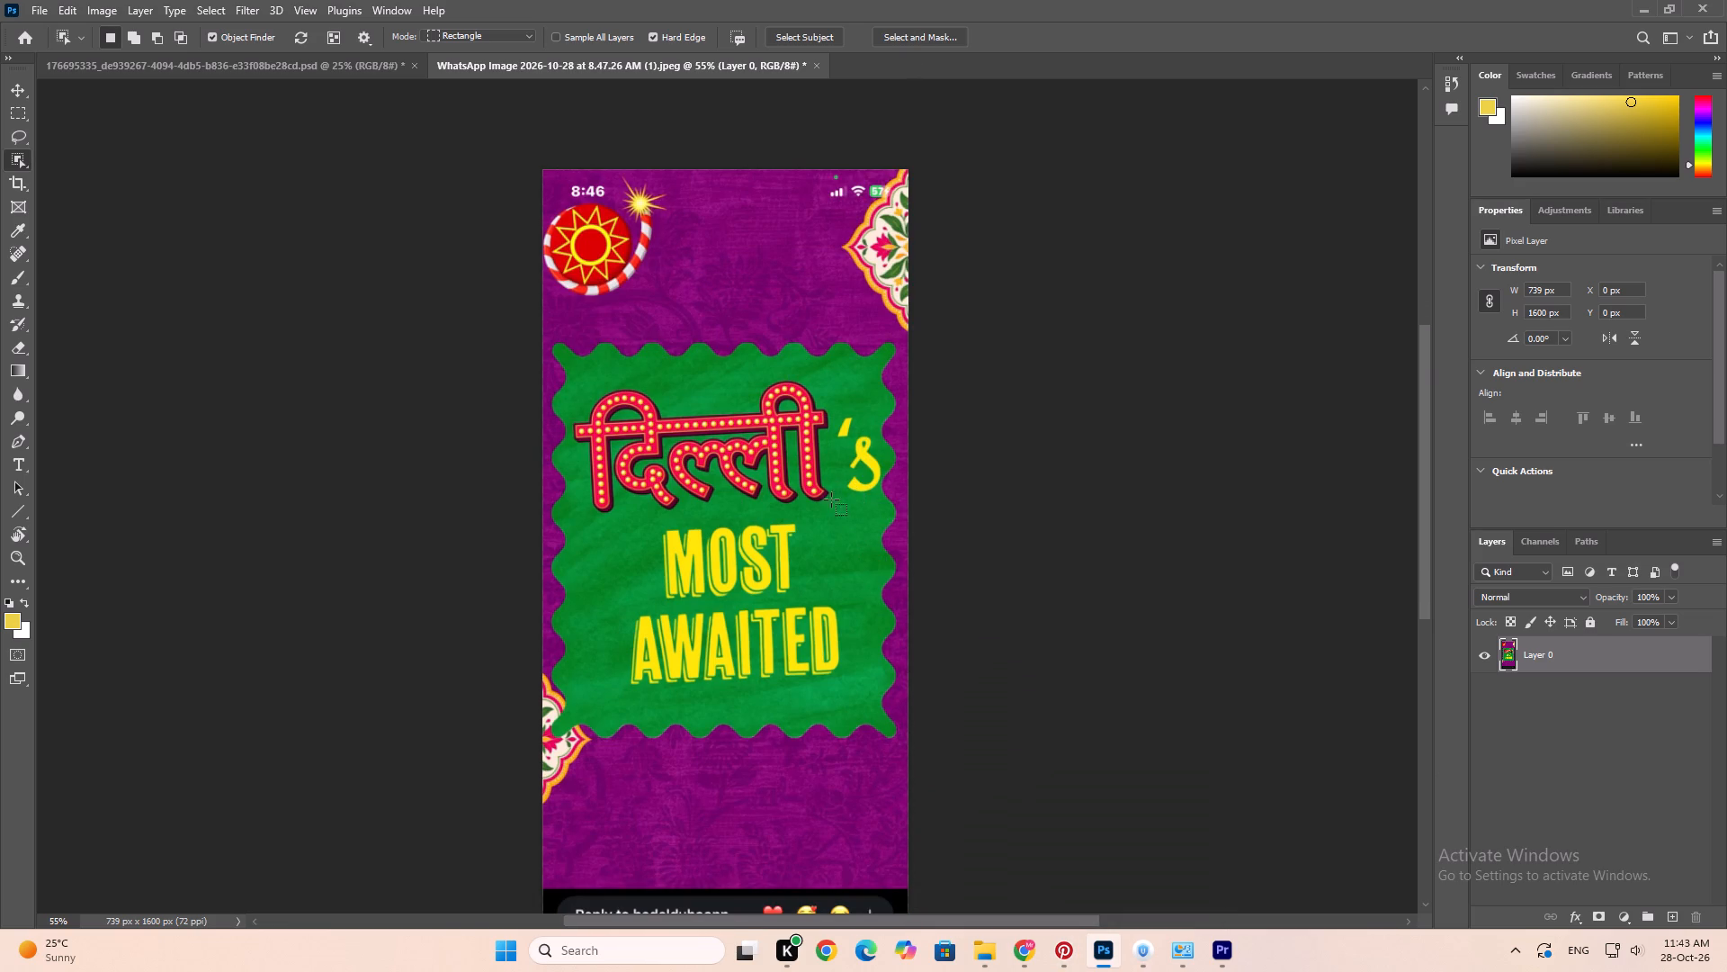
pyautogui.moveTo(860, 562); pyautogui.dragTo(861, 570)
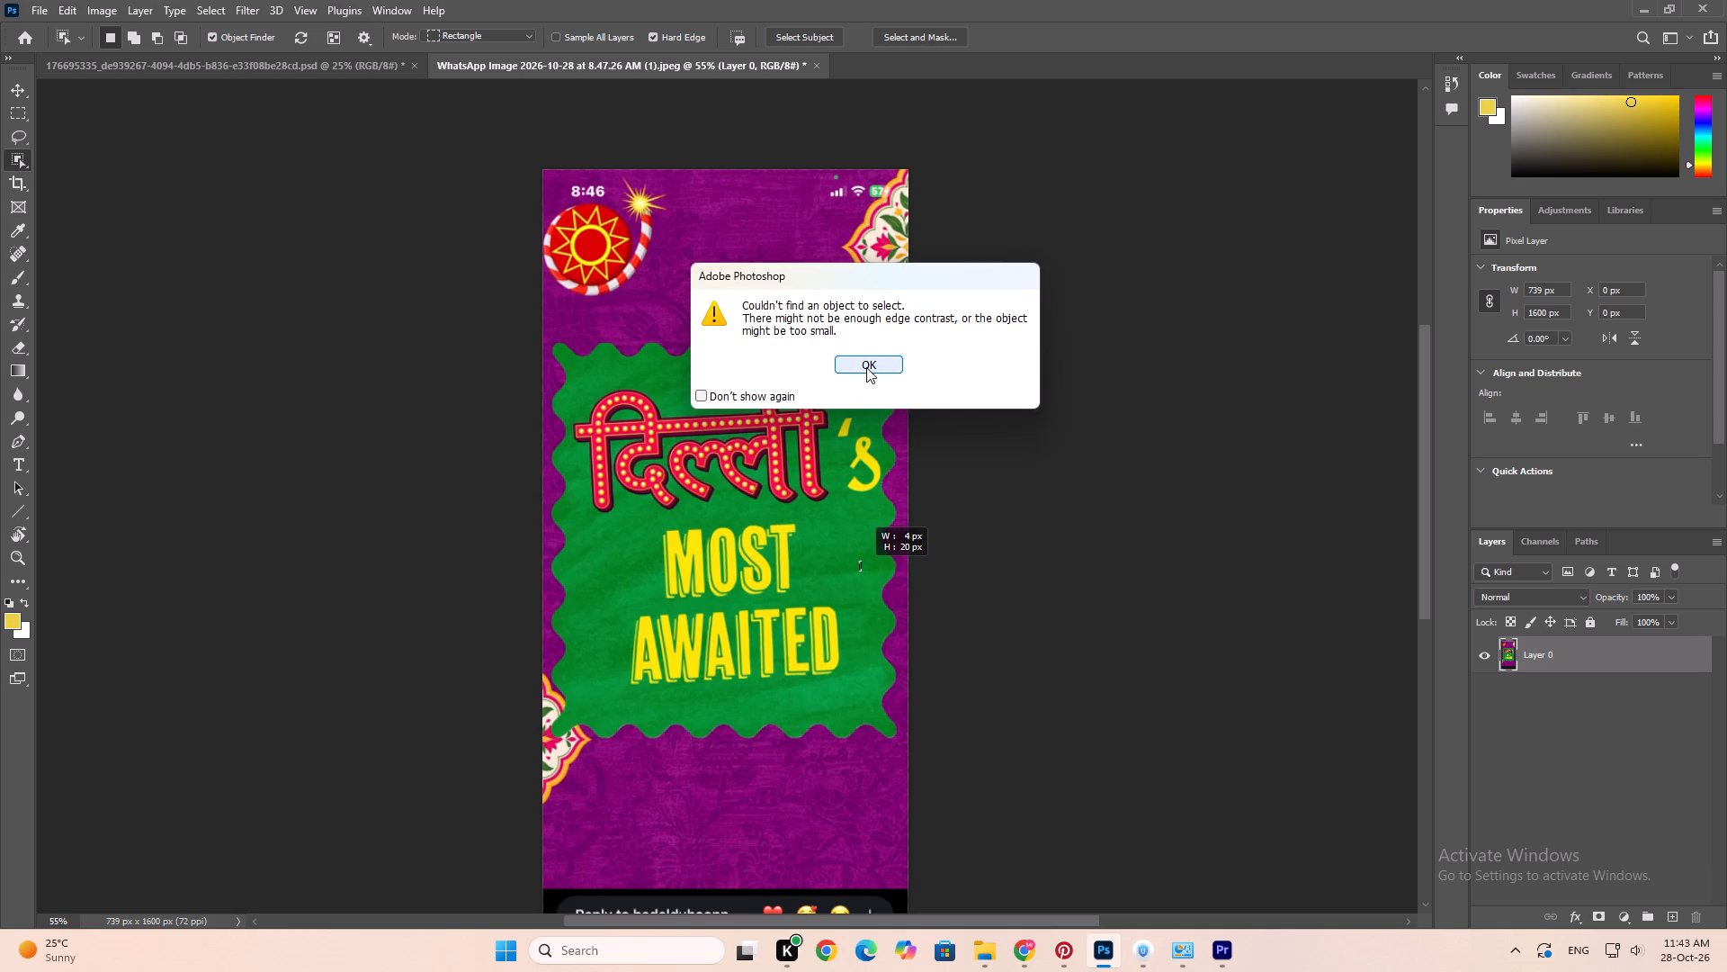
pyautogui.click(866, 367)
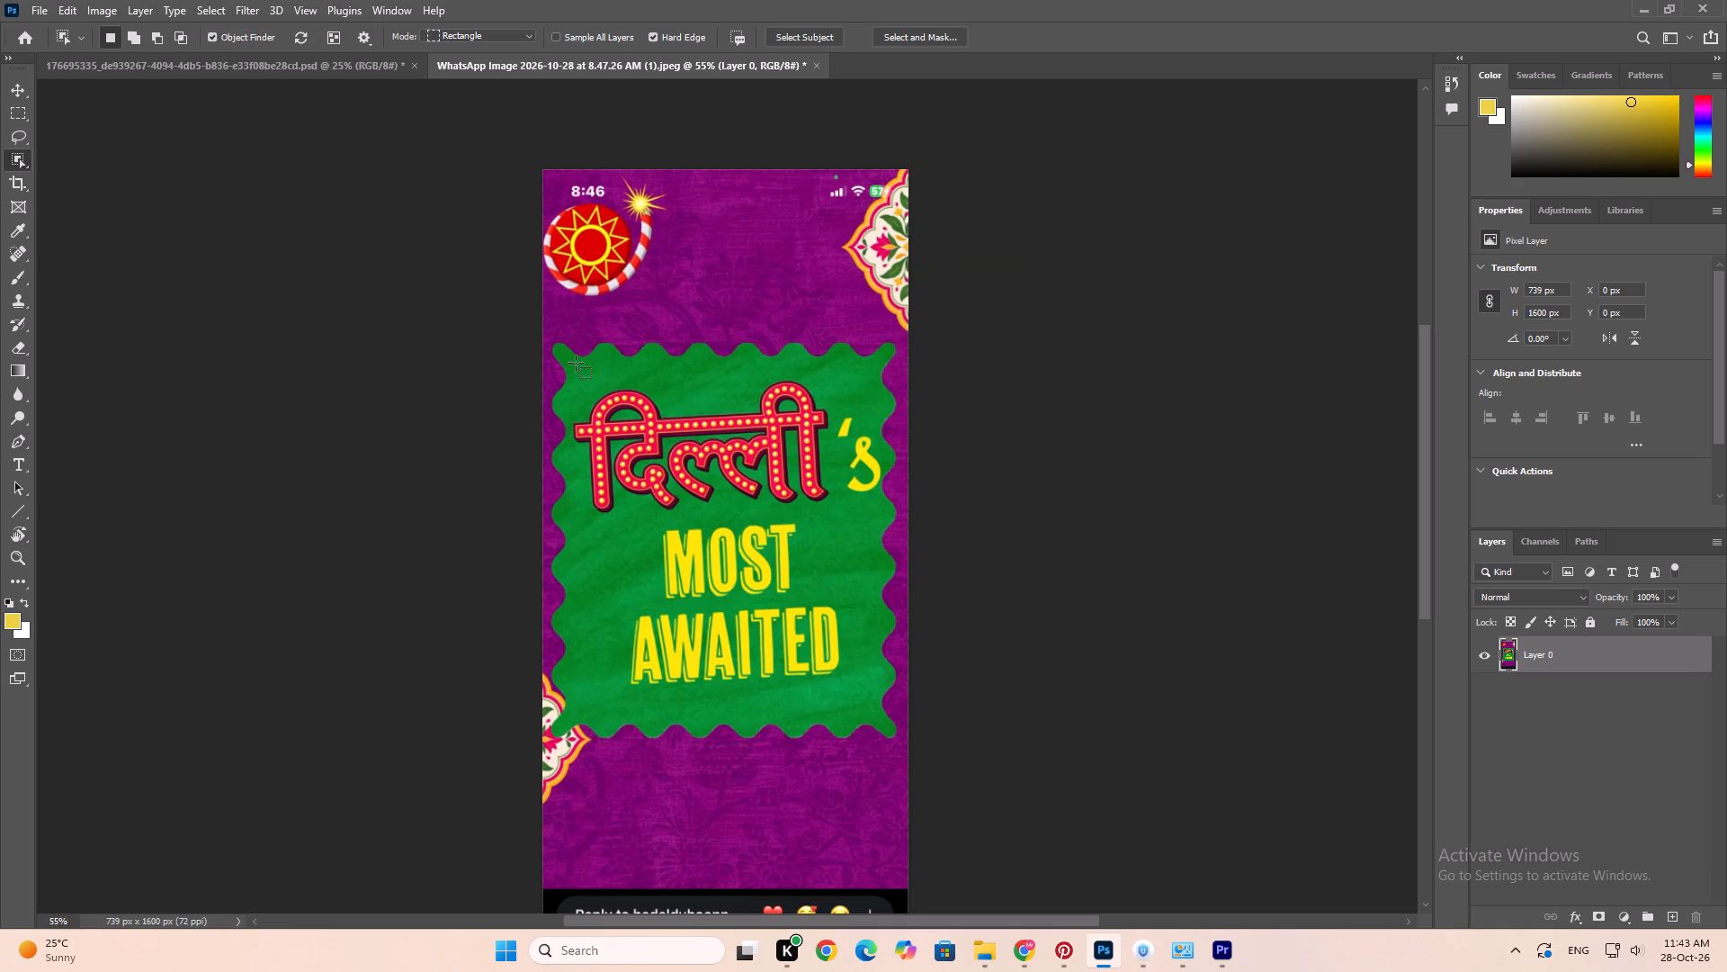
# In Photoshop, use Object Selection on the green scalloped "MOST AWAITED" panel, adding the missed green area beside the word AWAITED to the selection.
pyautogui.moveTo(576, 363); pyautogui.dragTo(882, 722)
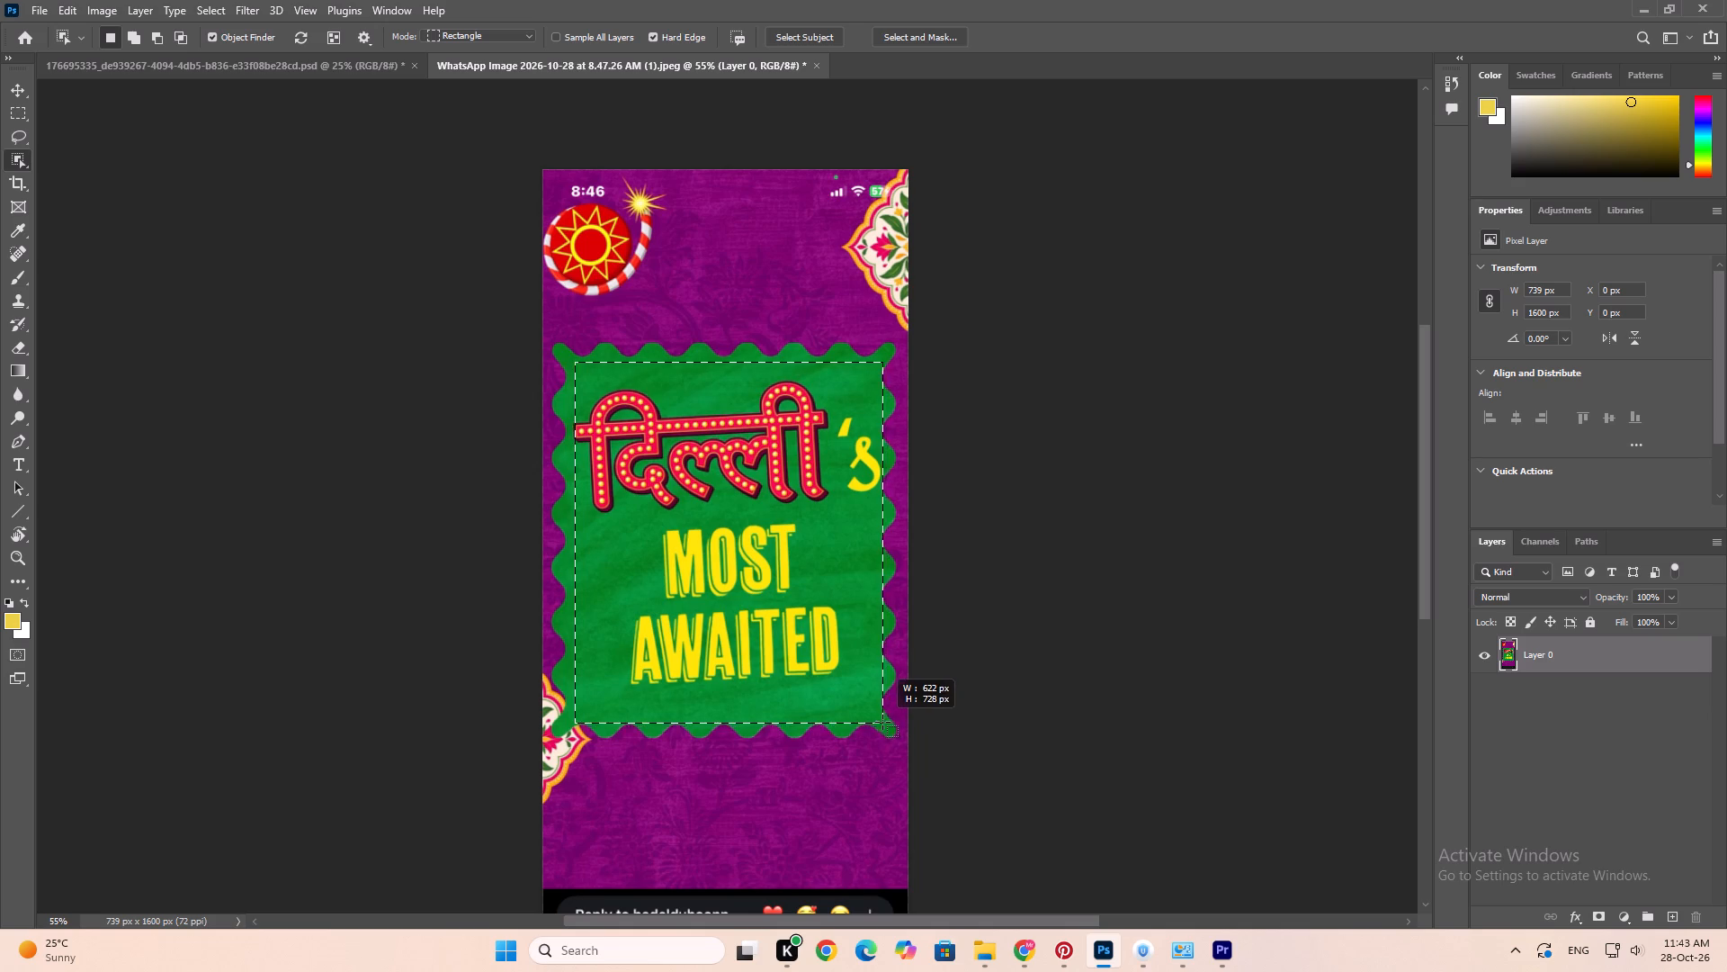
pyautogui.moveTo(882, 722); pyautogui.dragTo(880, 723)
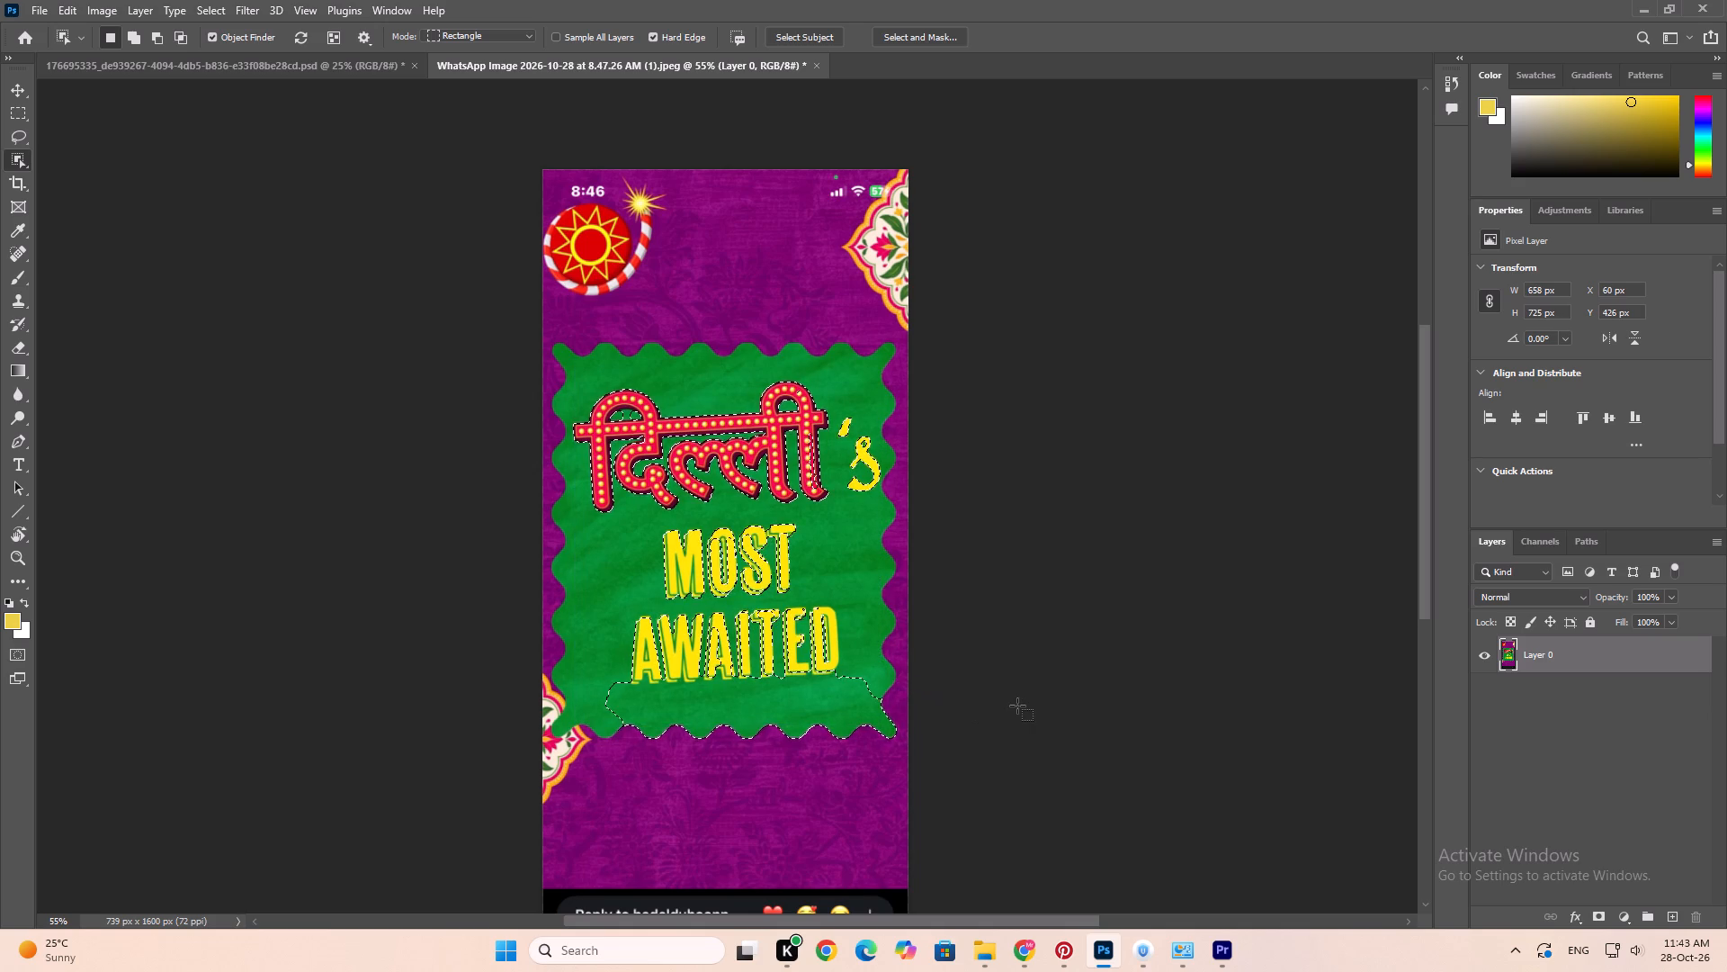
pyautogui.keyDown('shift'); pyautogui.moveTo(602, 652); pyautogui.dragTo(637, 698); pyautogui.keyUp('shift')
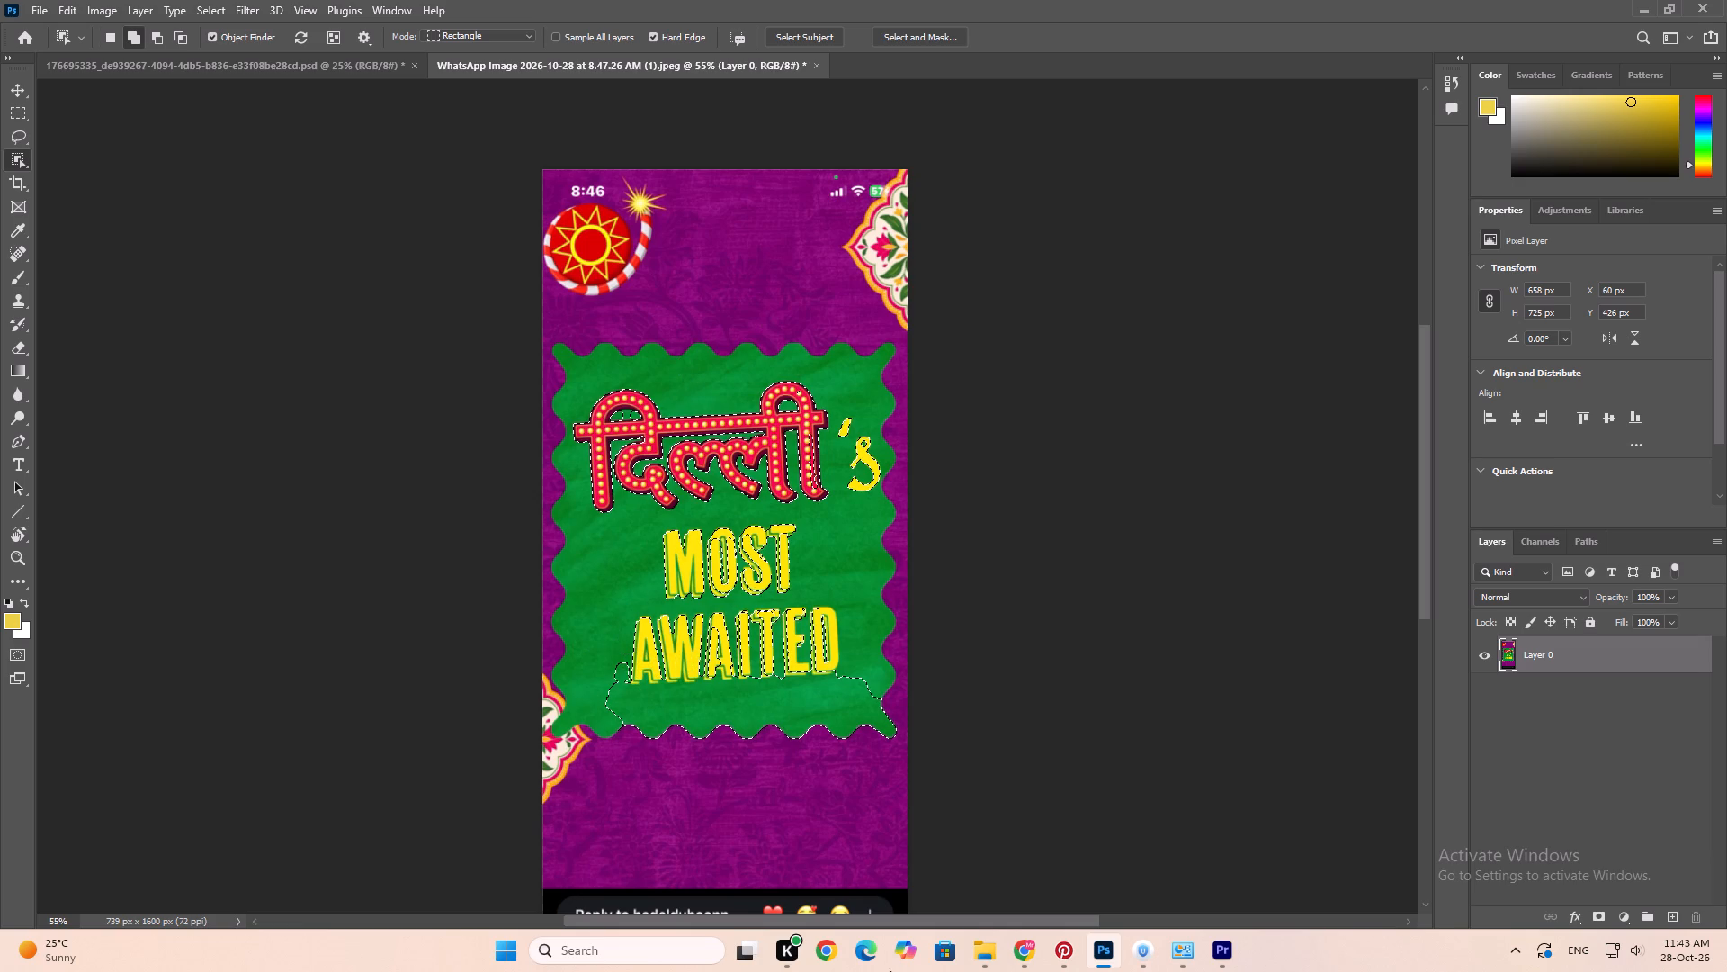
pyautogui.keyDown('shift'); pyautogui.moveTo(630, 680); pyautogui.dragTo(589, 545); pyautogui.keyUp('shift')
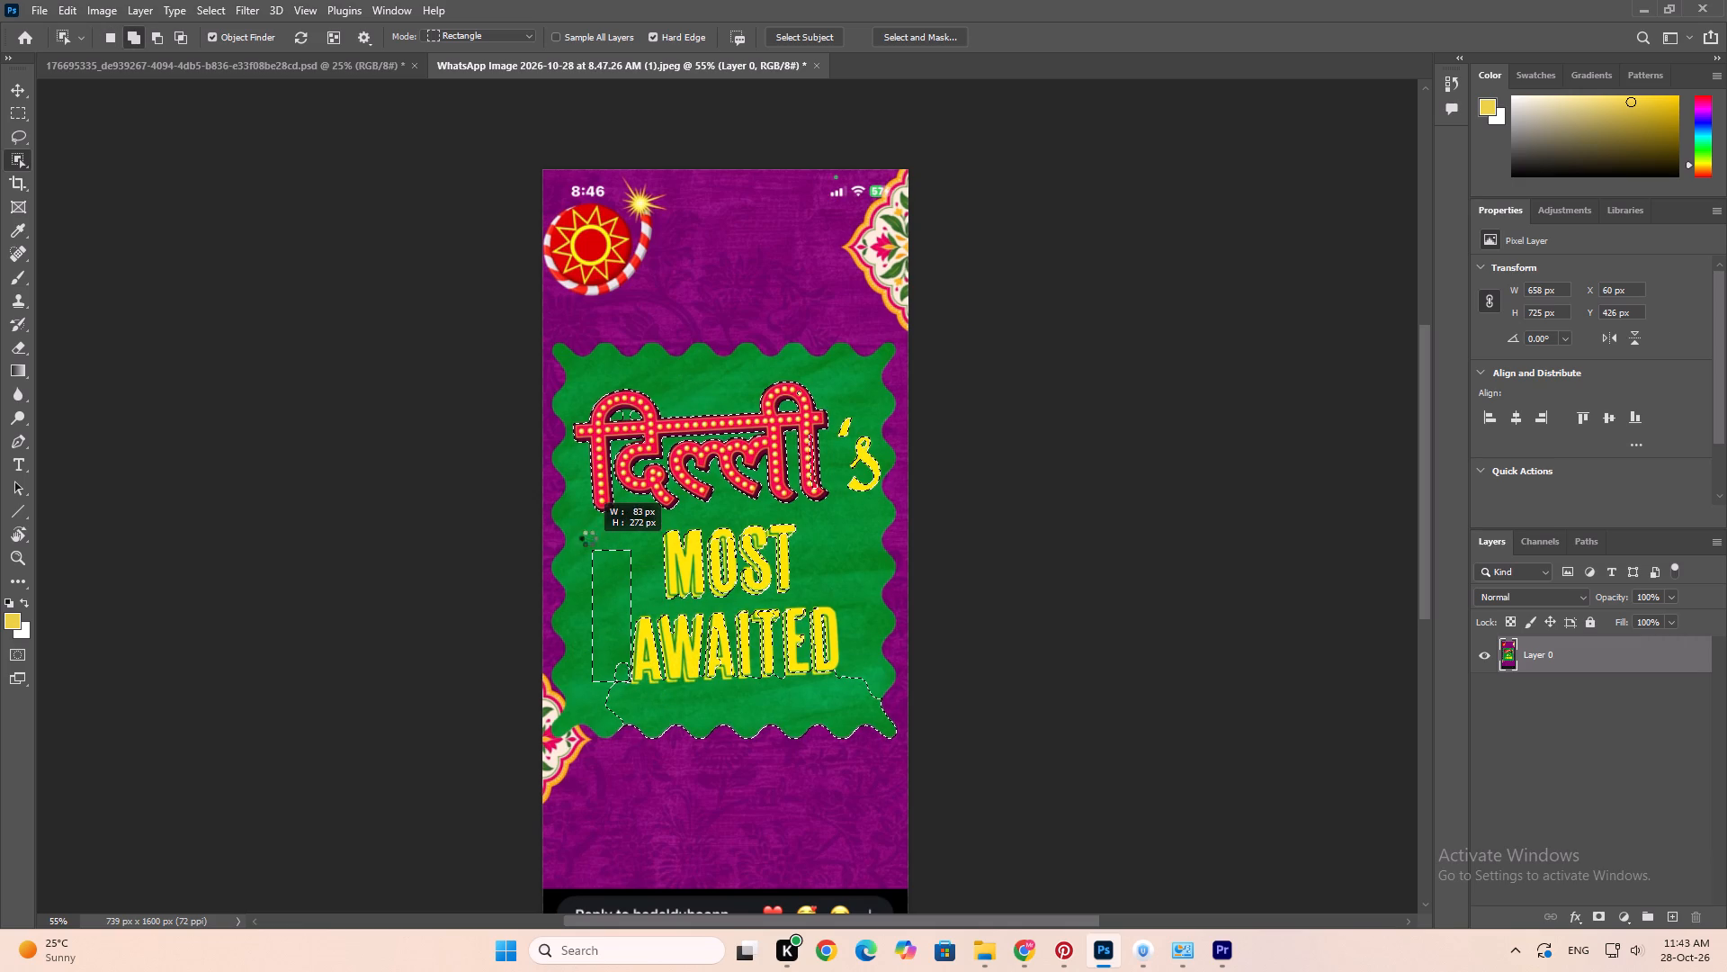
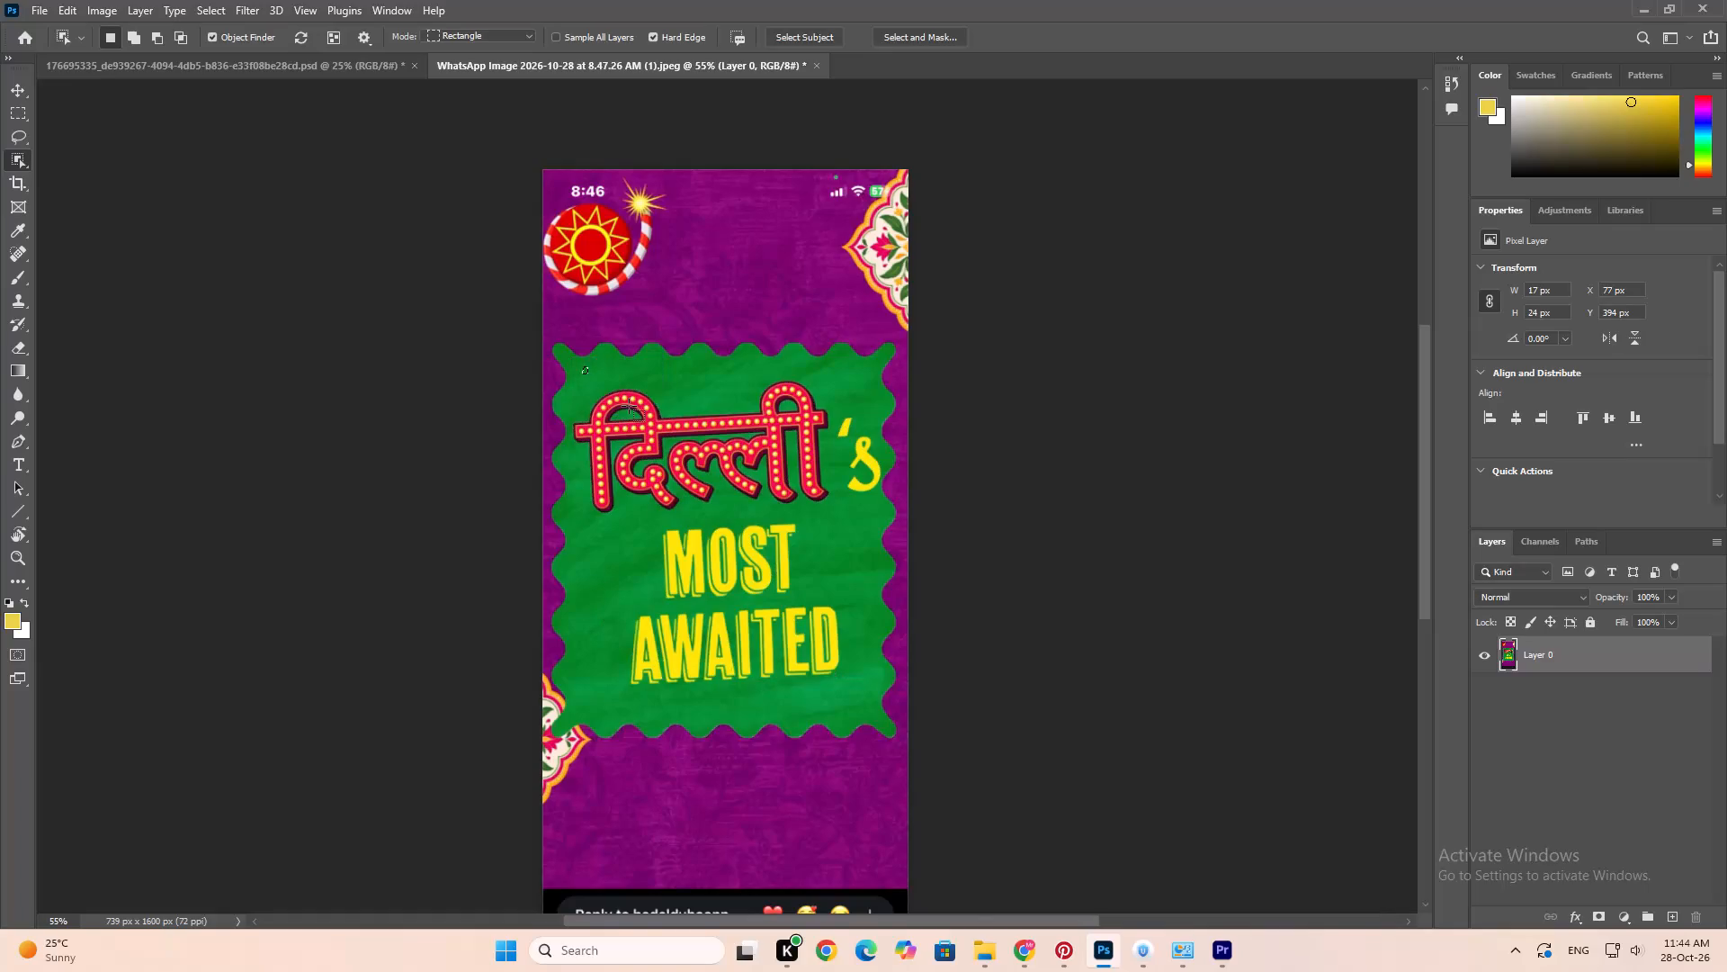
# Undo the last selection change and extend the selection with the Quick Selection tool across the green panel to its scalloped edges.
pyautogui.hotkey('ctrl', 'z')
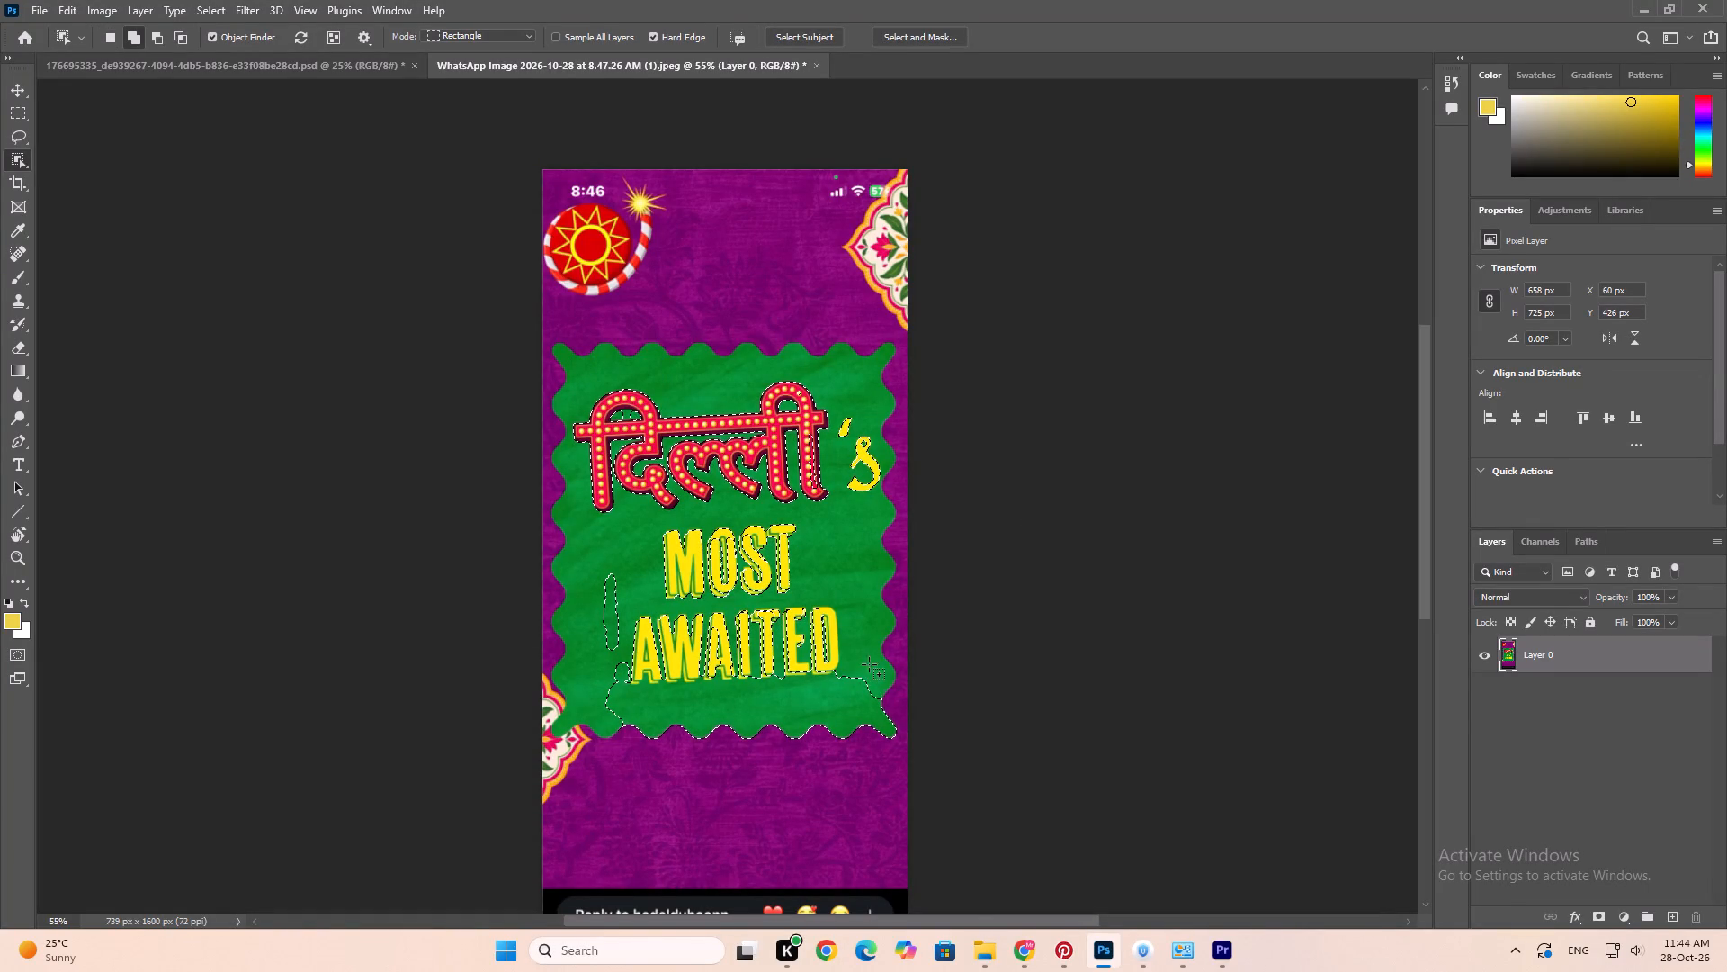
pyautogui.keyDown('shift'); pyautogui.click(24, 162); pyautogui.keyUp('shift')
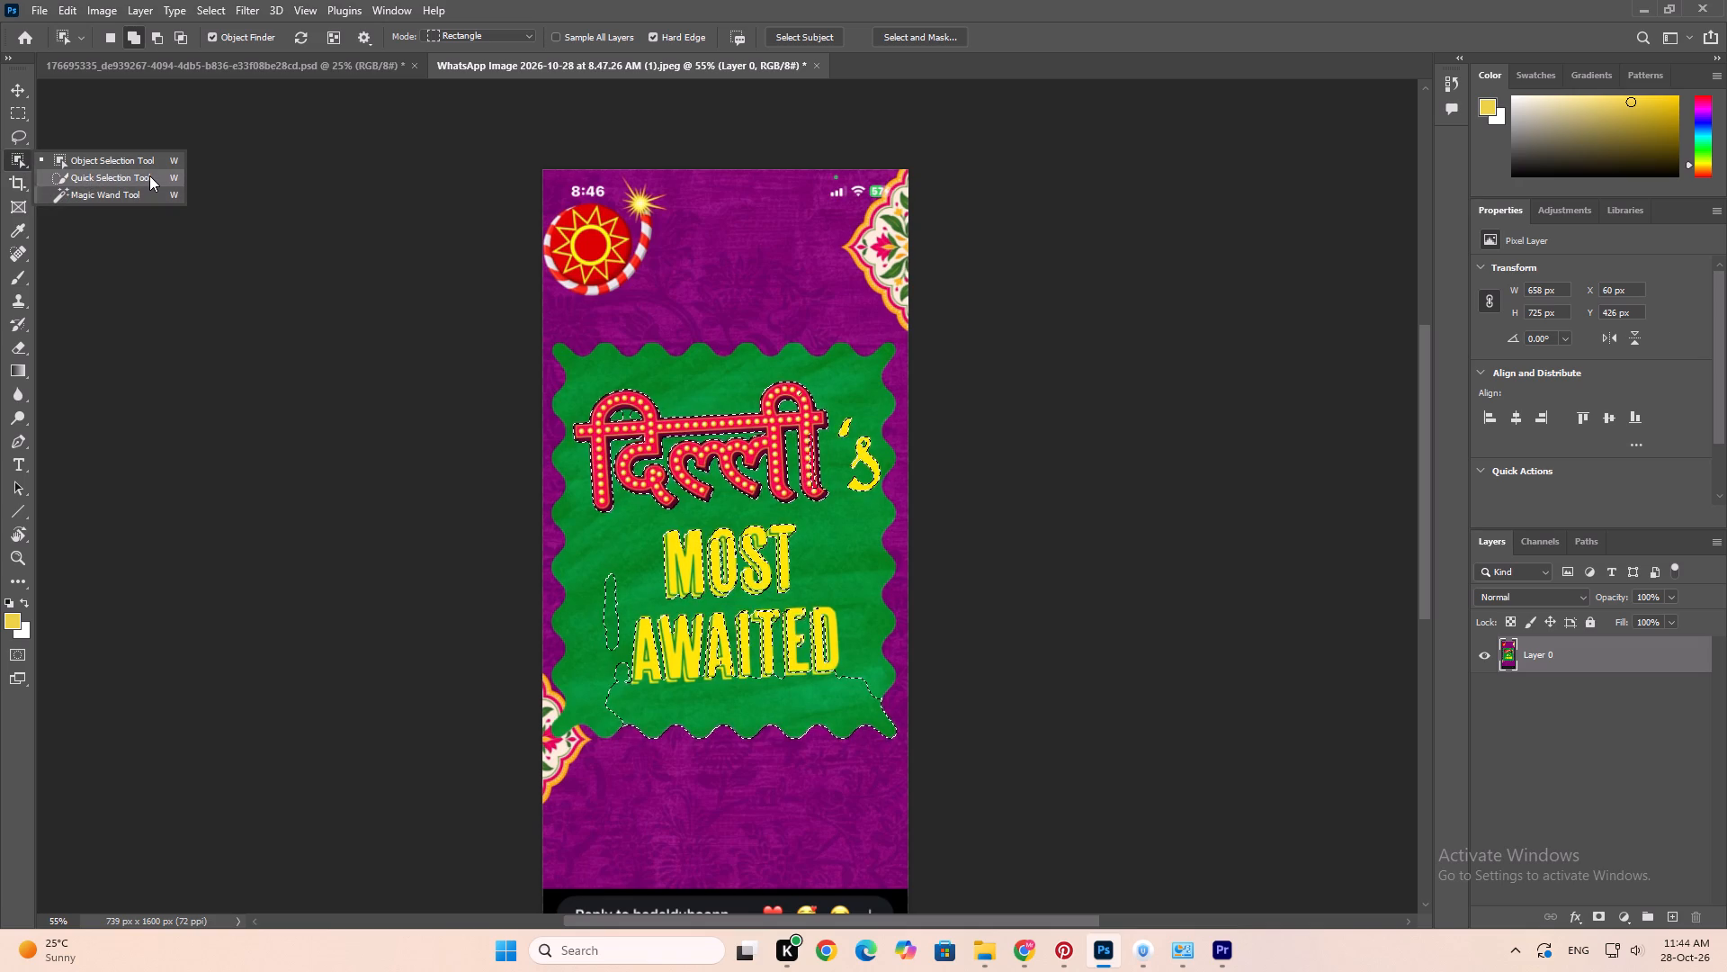
pyautogui.keyDown('shift'); pyautogui.click(149, 175); pyautogui.keyUp('shift')
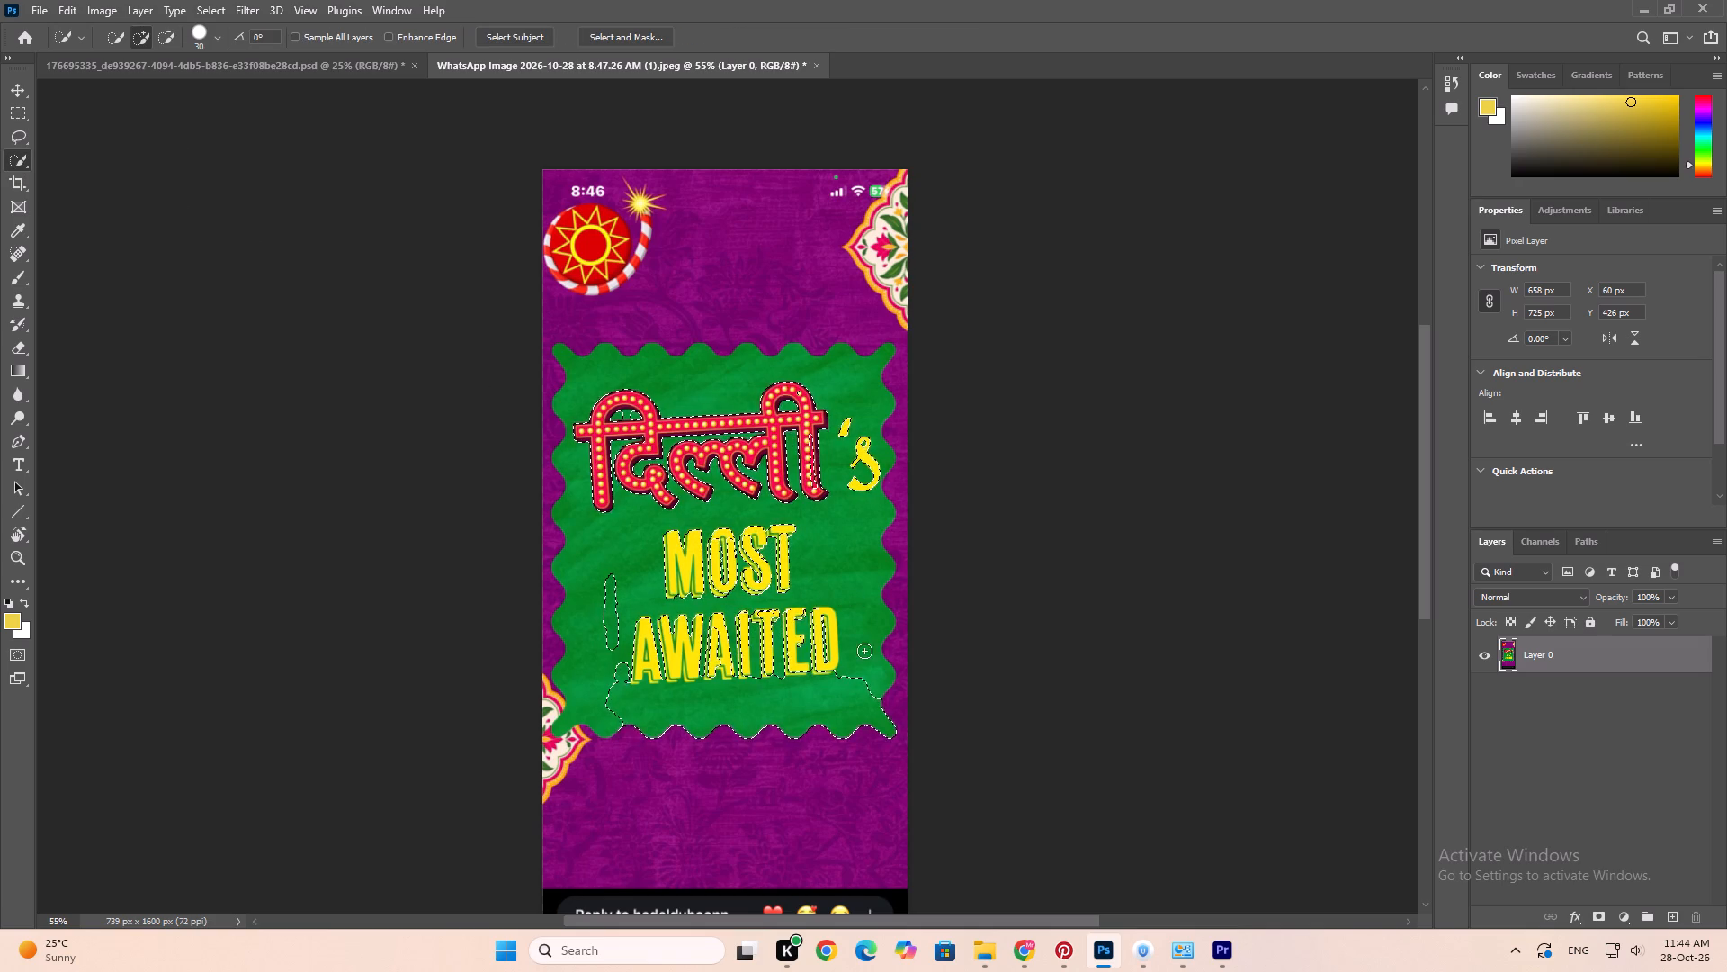
pyautogui.keyDown('shift'); pyautogui.moveTo(859, 688); pyautogui.dragTo(863, 558); pyautogui.keyUp('shift')
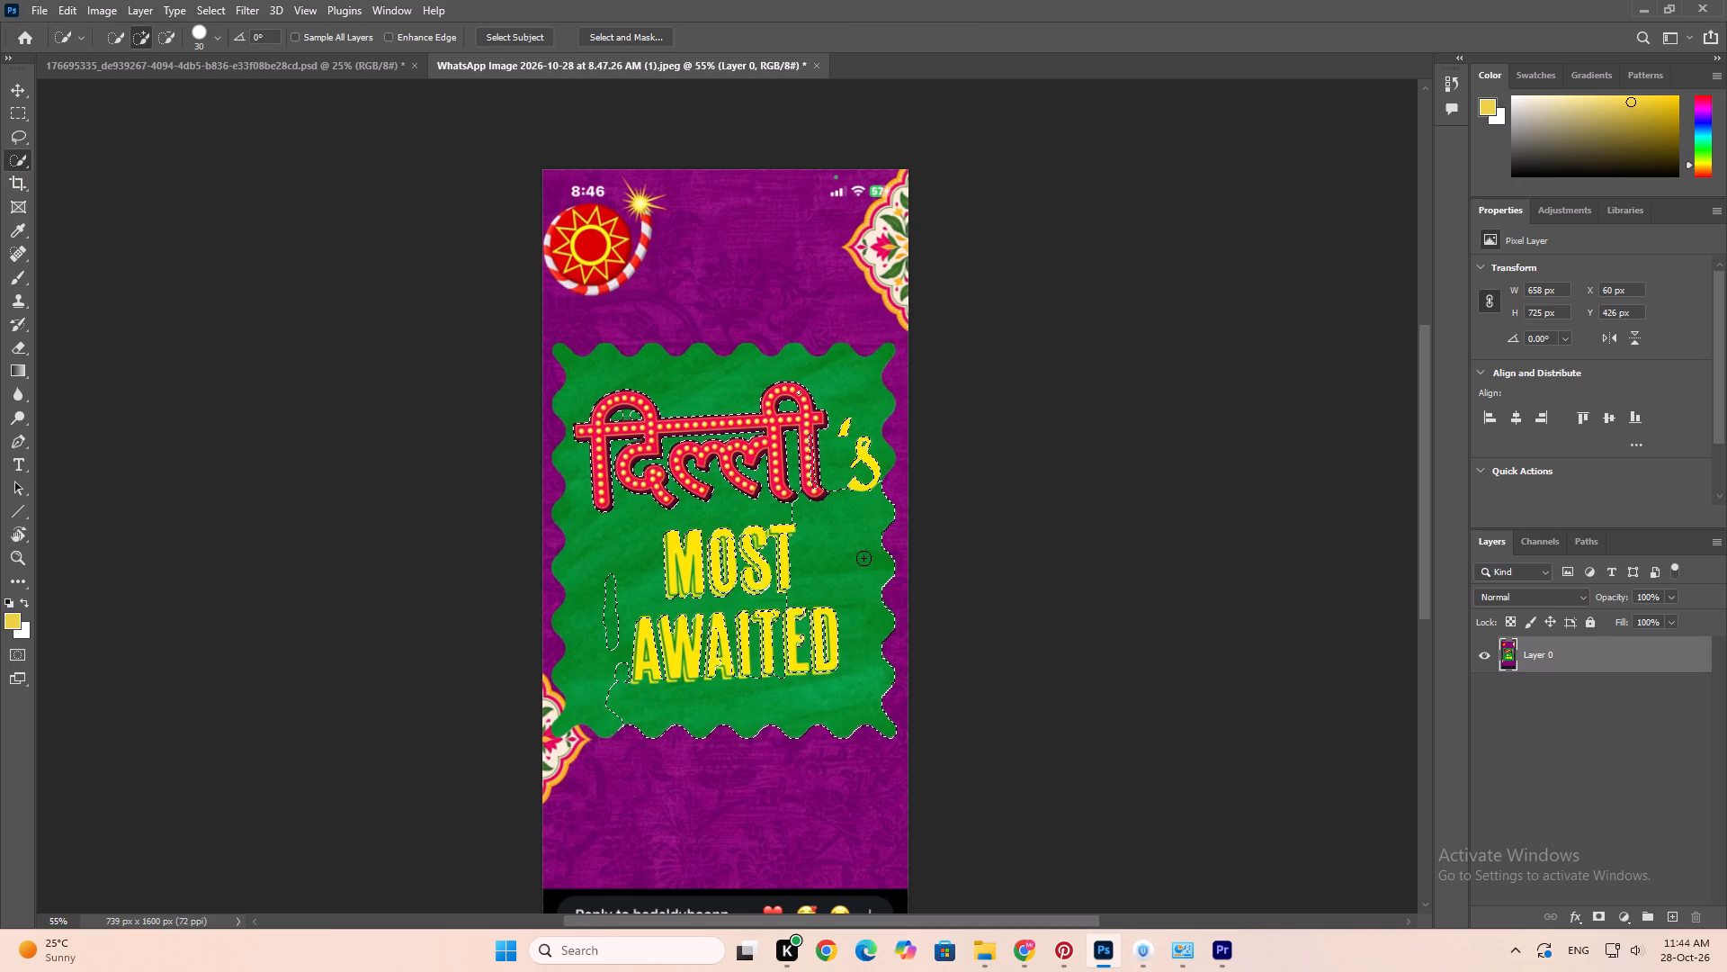
pyautogui.keyDown('shift'); pyautogui.moveTo(863, 558); pyautogui.dragTo(863, 395); pyautogui.keyUp('shift')
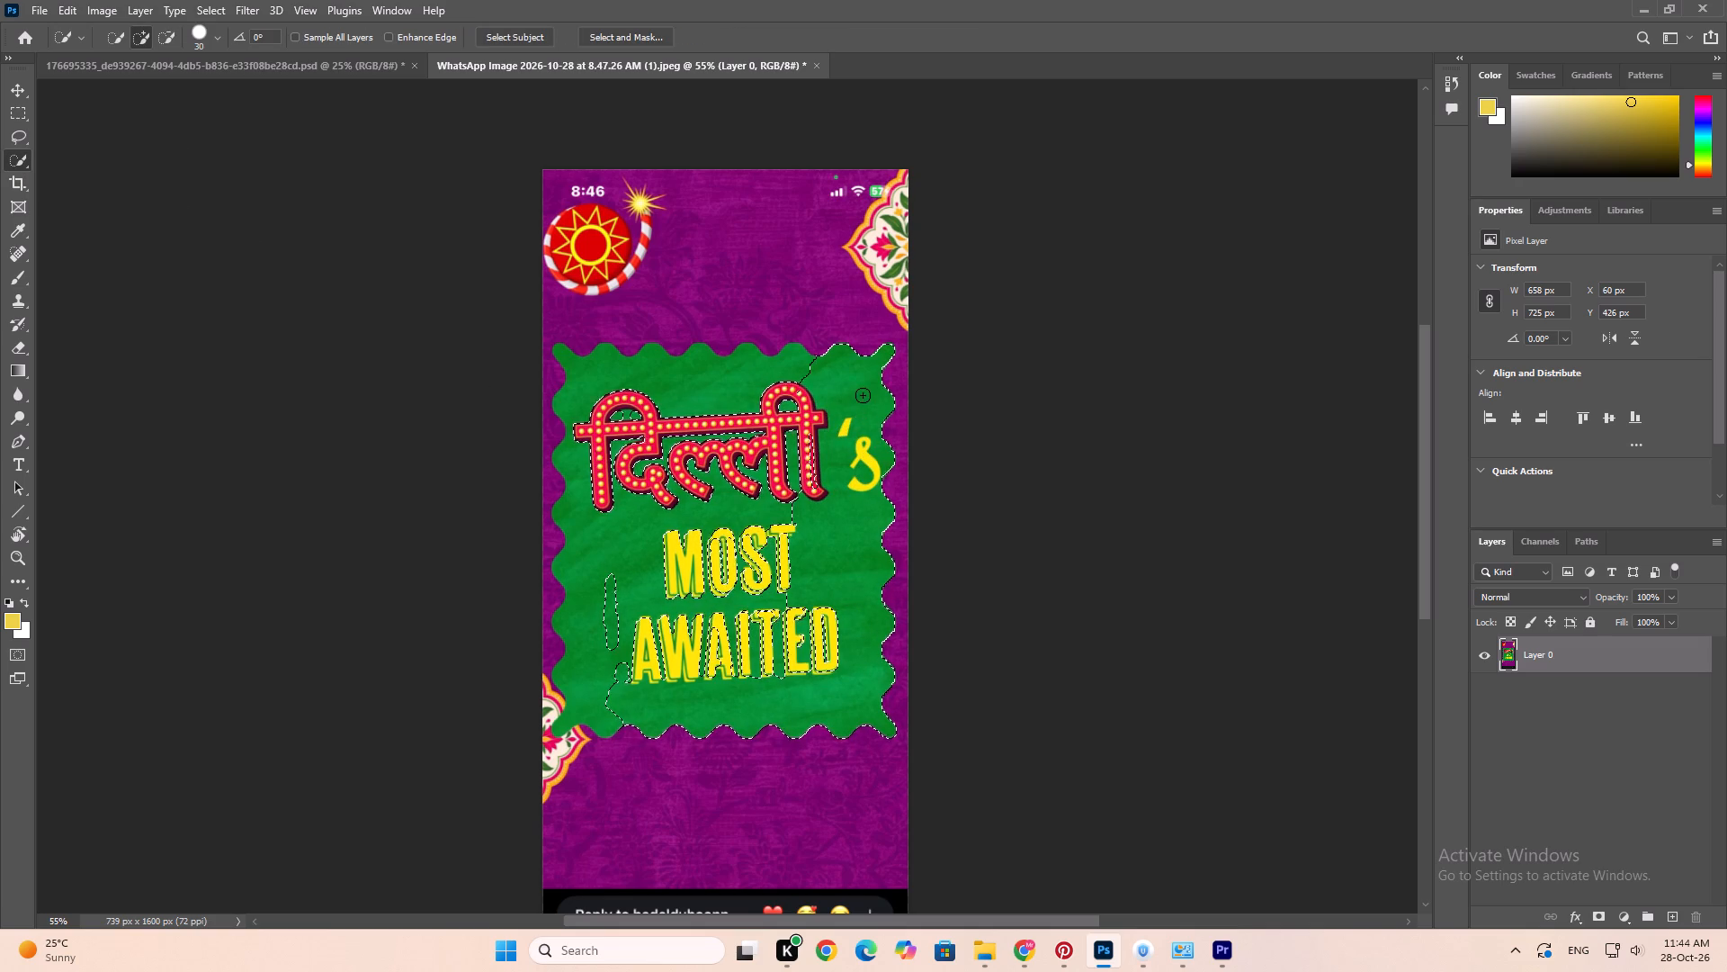
pyautogui.keyDown('shift'); pyautogui.moveTo(863, 395); pyautogui.dragTo(584, 414); pyautogui.keyUp('shift')
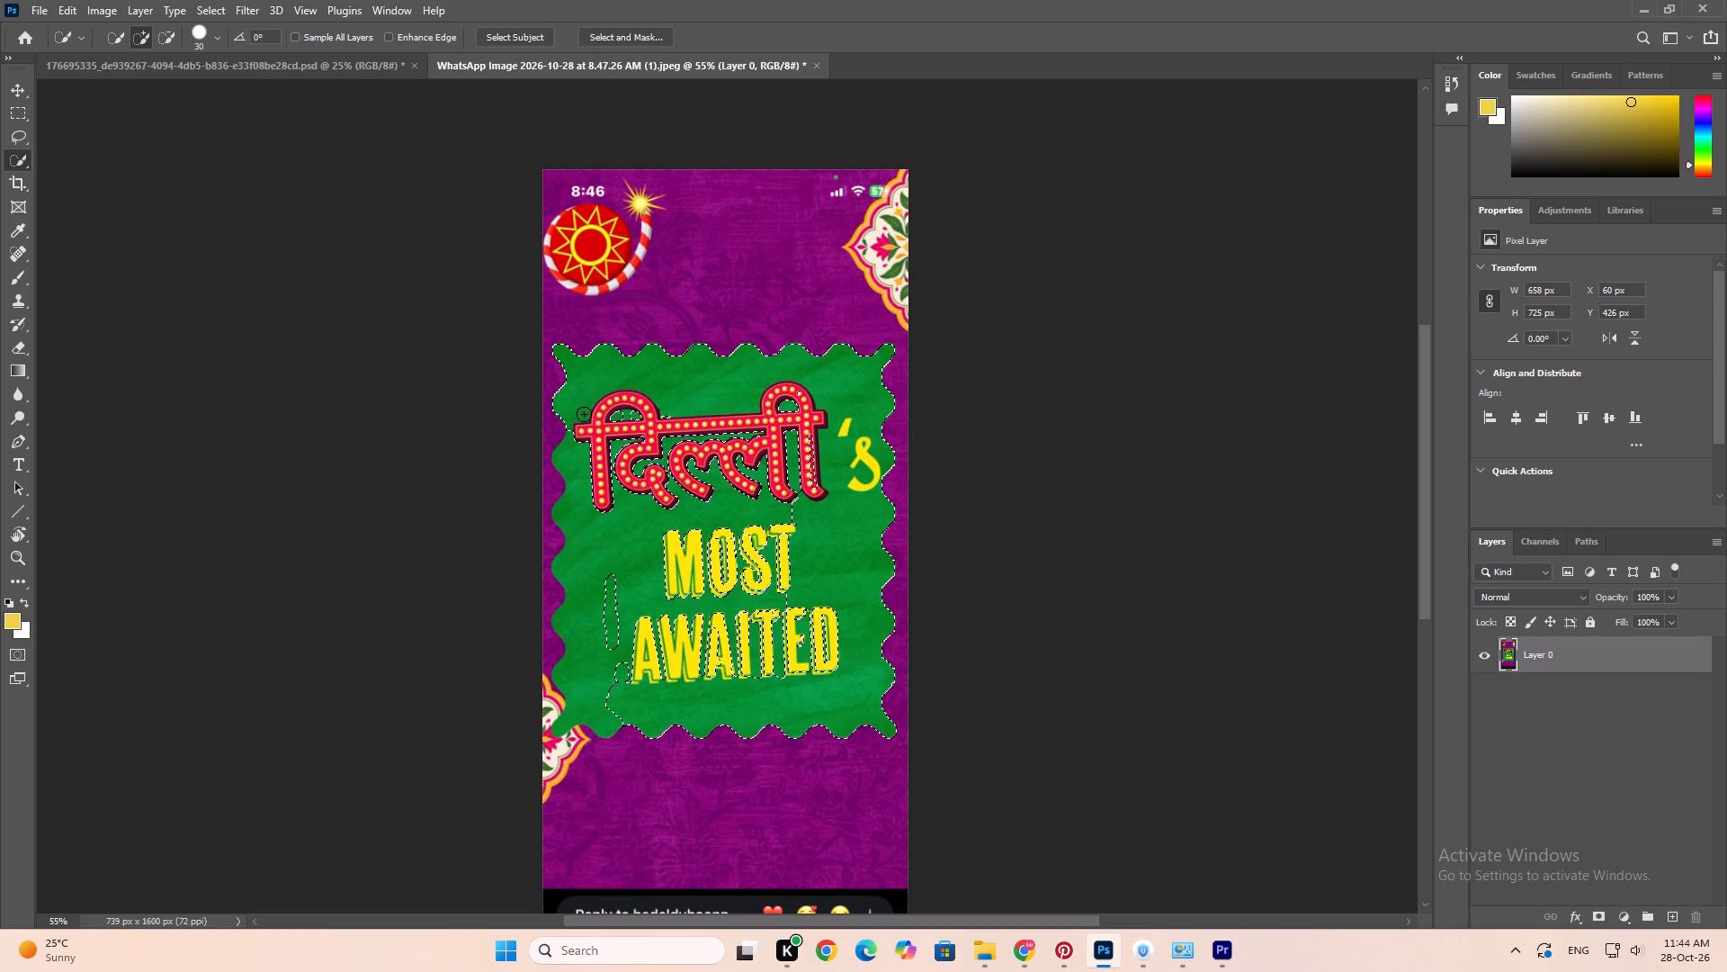
pyautogui.keyDown('shift'); pyautogui.moveTo(584, 414); pyautogui.dragTo(588, 517); pyautogui.keyUp('shift')
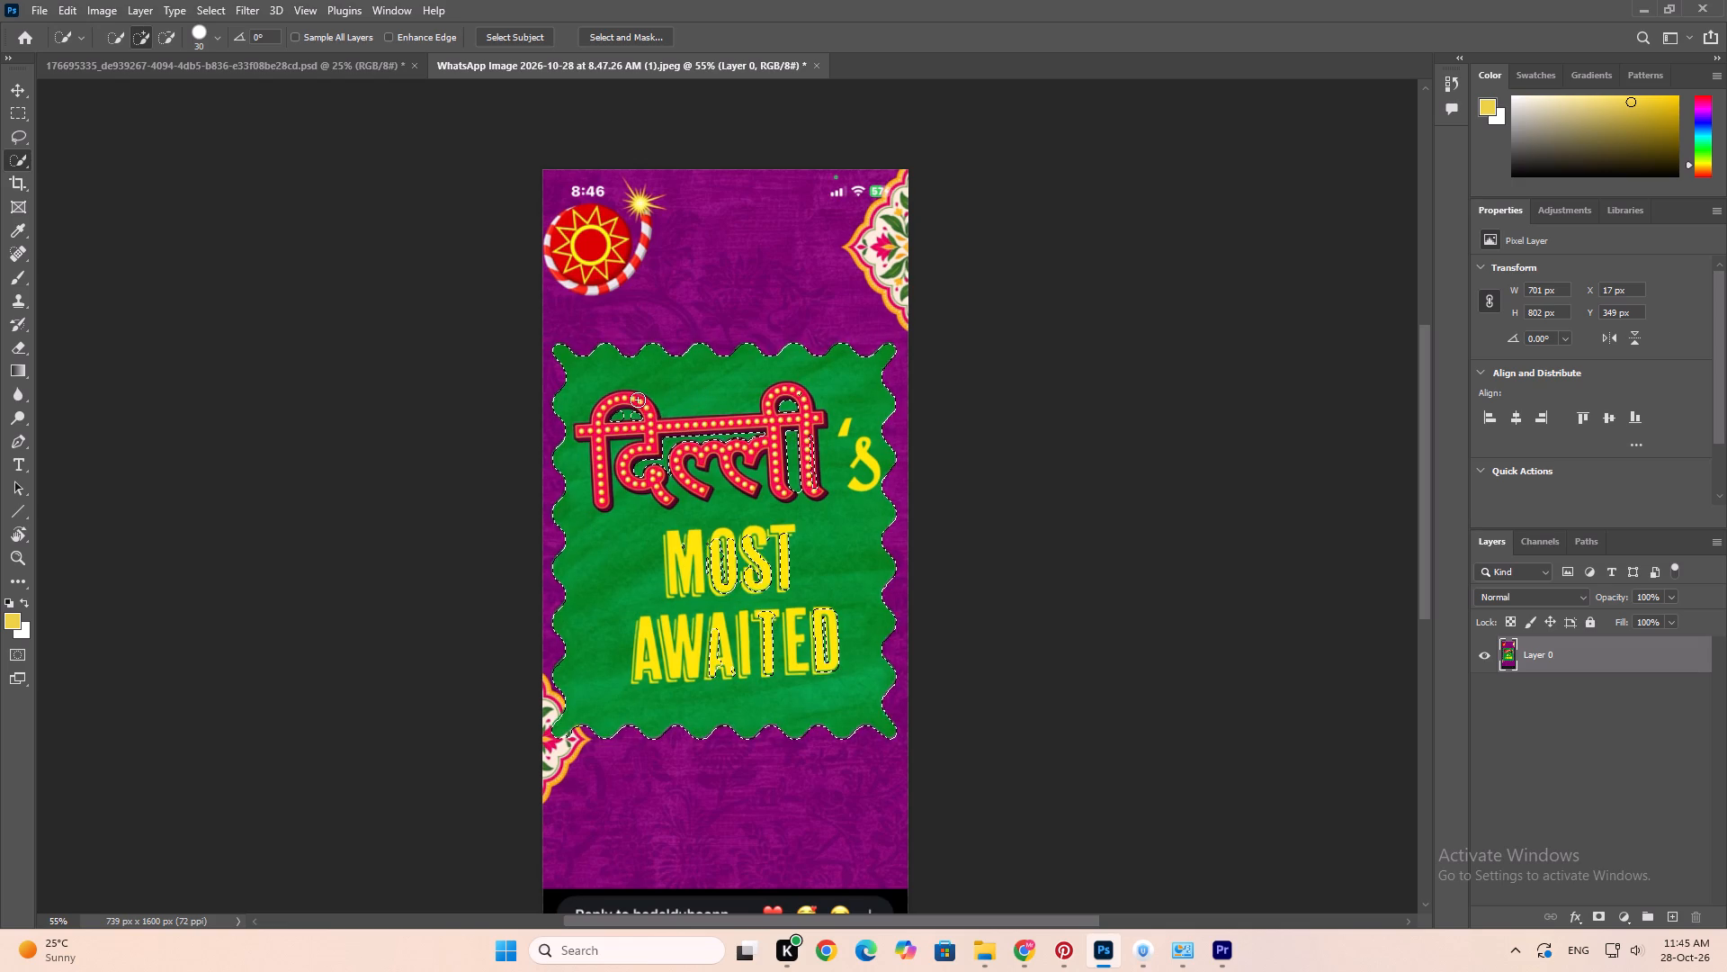
# Add the remaining gaps inside the red Hindi title and the yellow MOST AWAITED lettering to the panel selection.
pyautogui.keyDown('shift'); pyautogui.moveTo(618, 401); pyautogui.dragTo(632, 435); pyautogui.keyUp('shift')
pyautogui.keyDown('shift'); pyautogui.moveTo(636, 409); pyautogui.dragTo(717, 422); pyautogui.keyUp('shift')
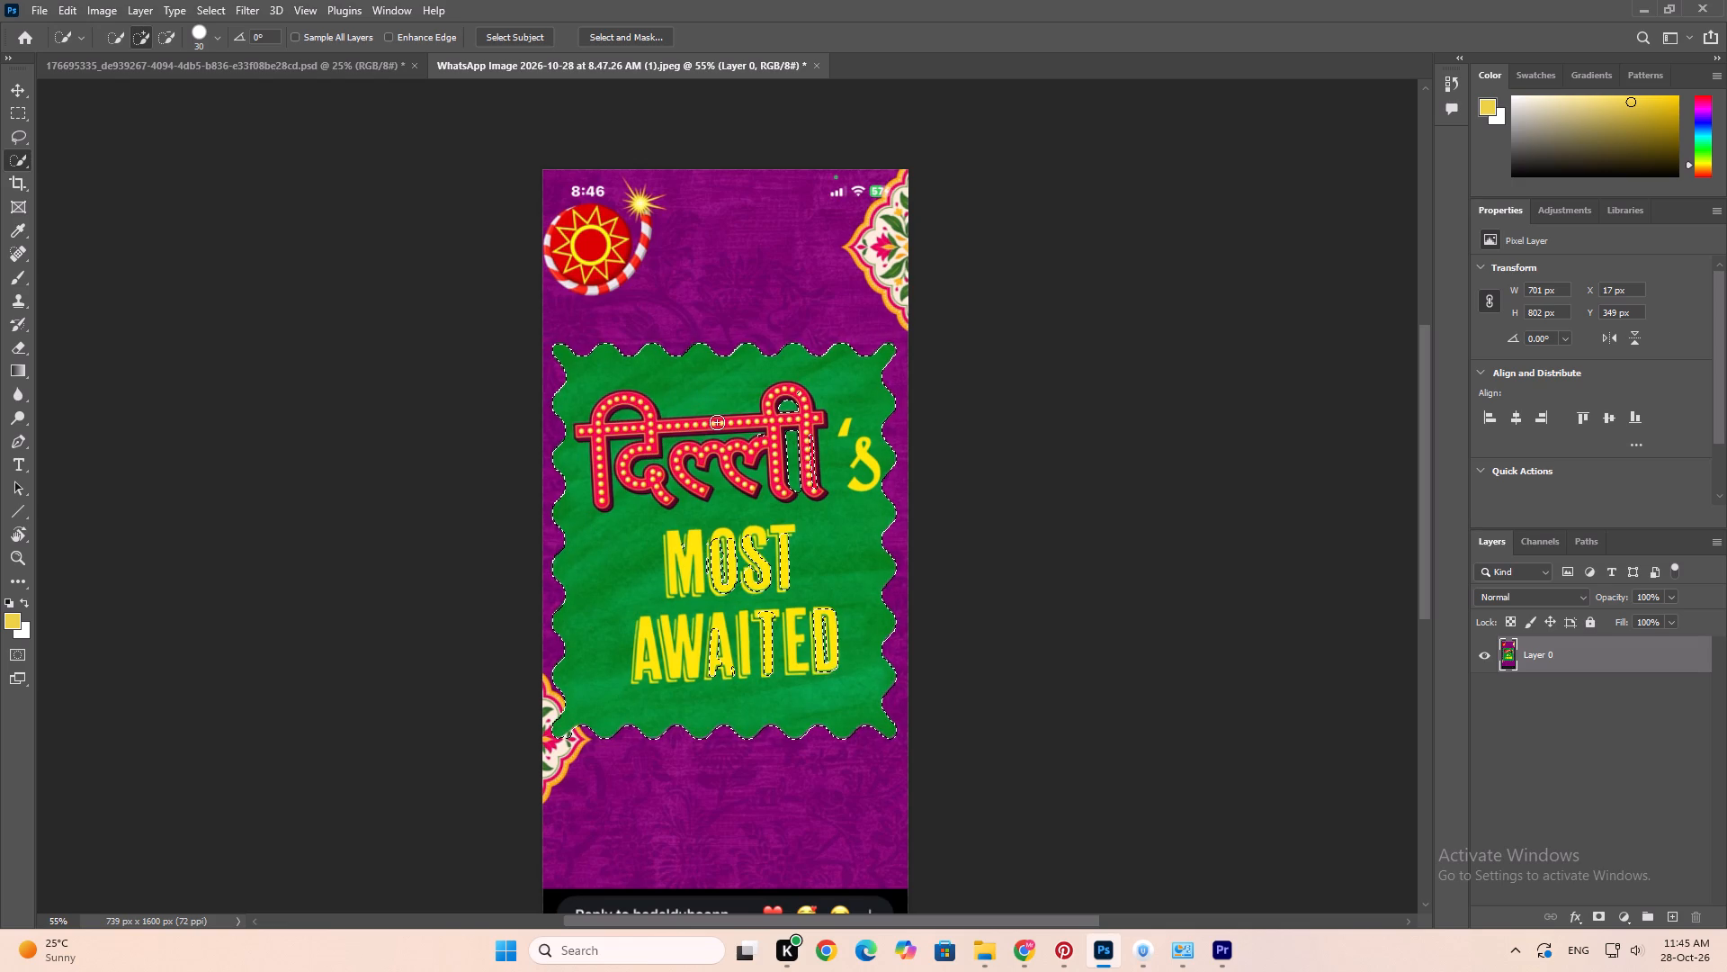
pyautogui.keyDown('shift'); pyautogui.moveTo(717, 422); pyautogui.dragTo(715, 552); pyautogui.keyUp('shift')
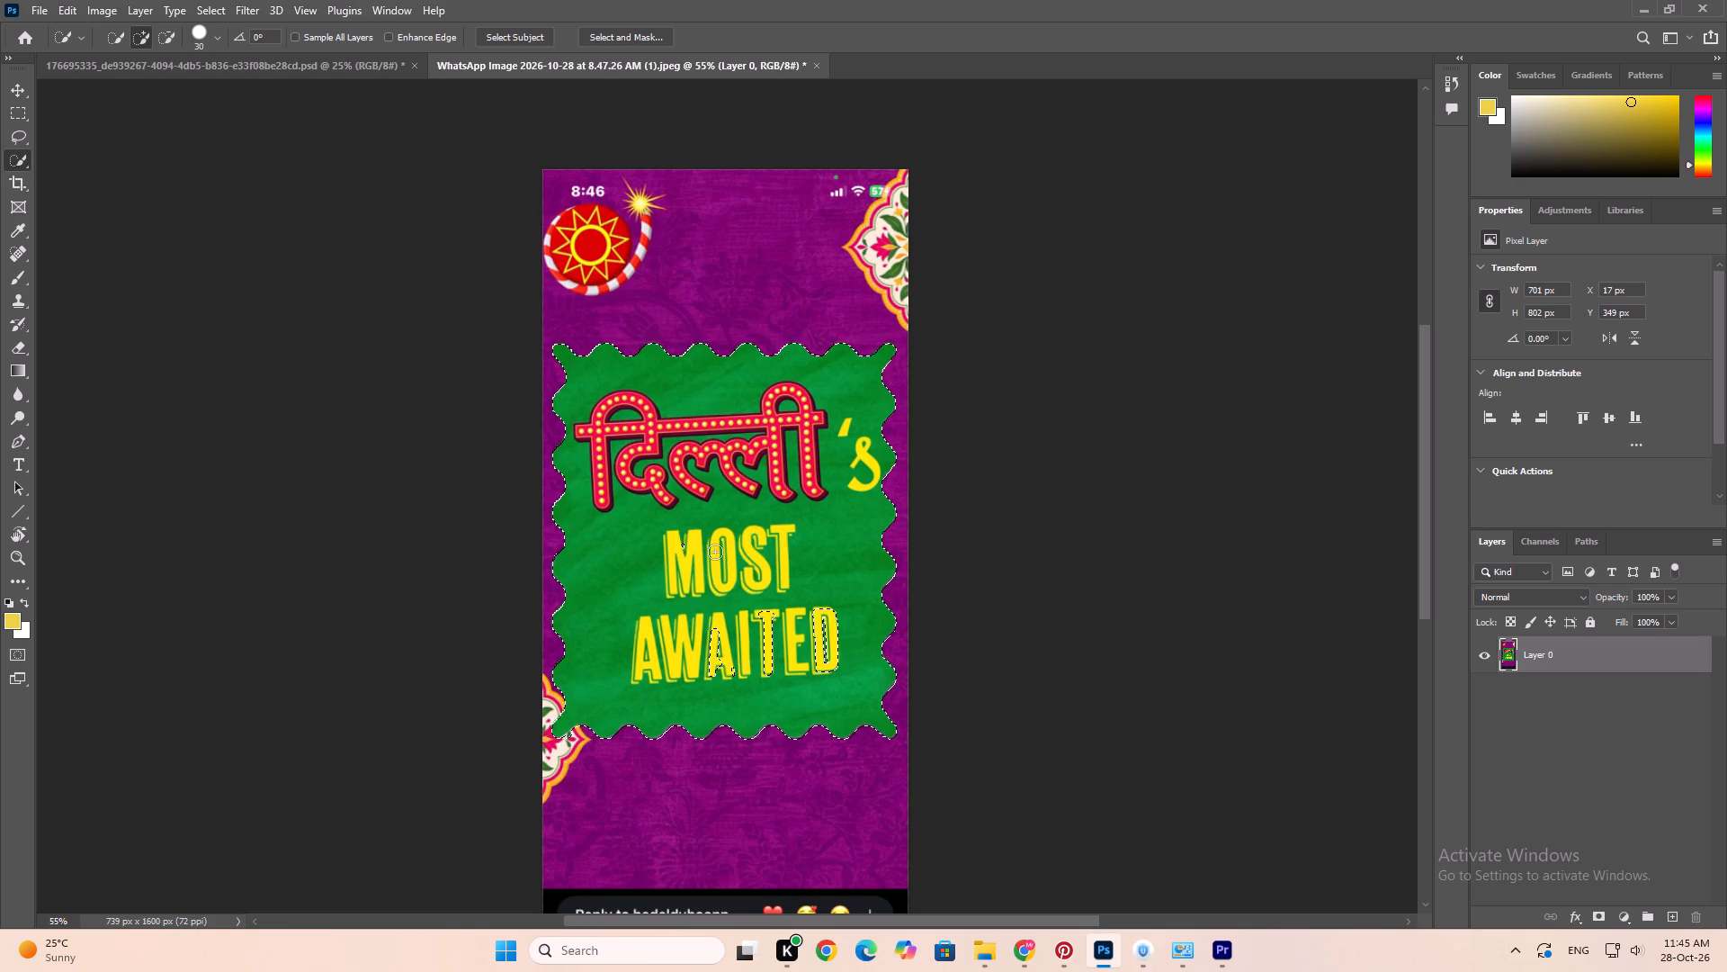
pyautogui.keyDown('shift'); pyautogui.moveTo(715, 552); pyautogui.dragTo(818, 637); pyautogui.keyUp('shift')
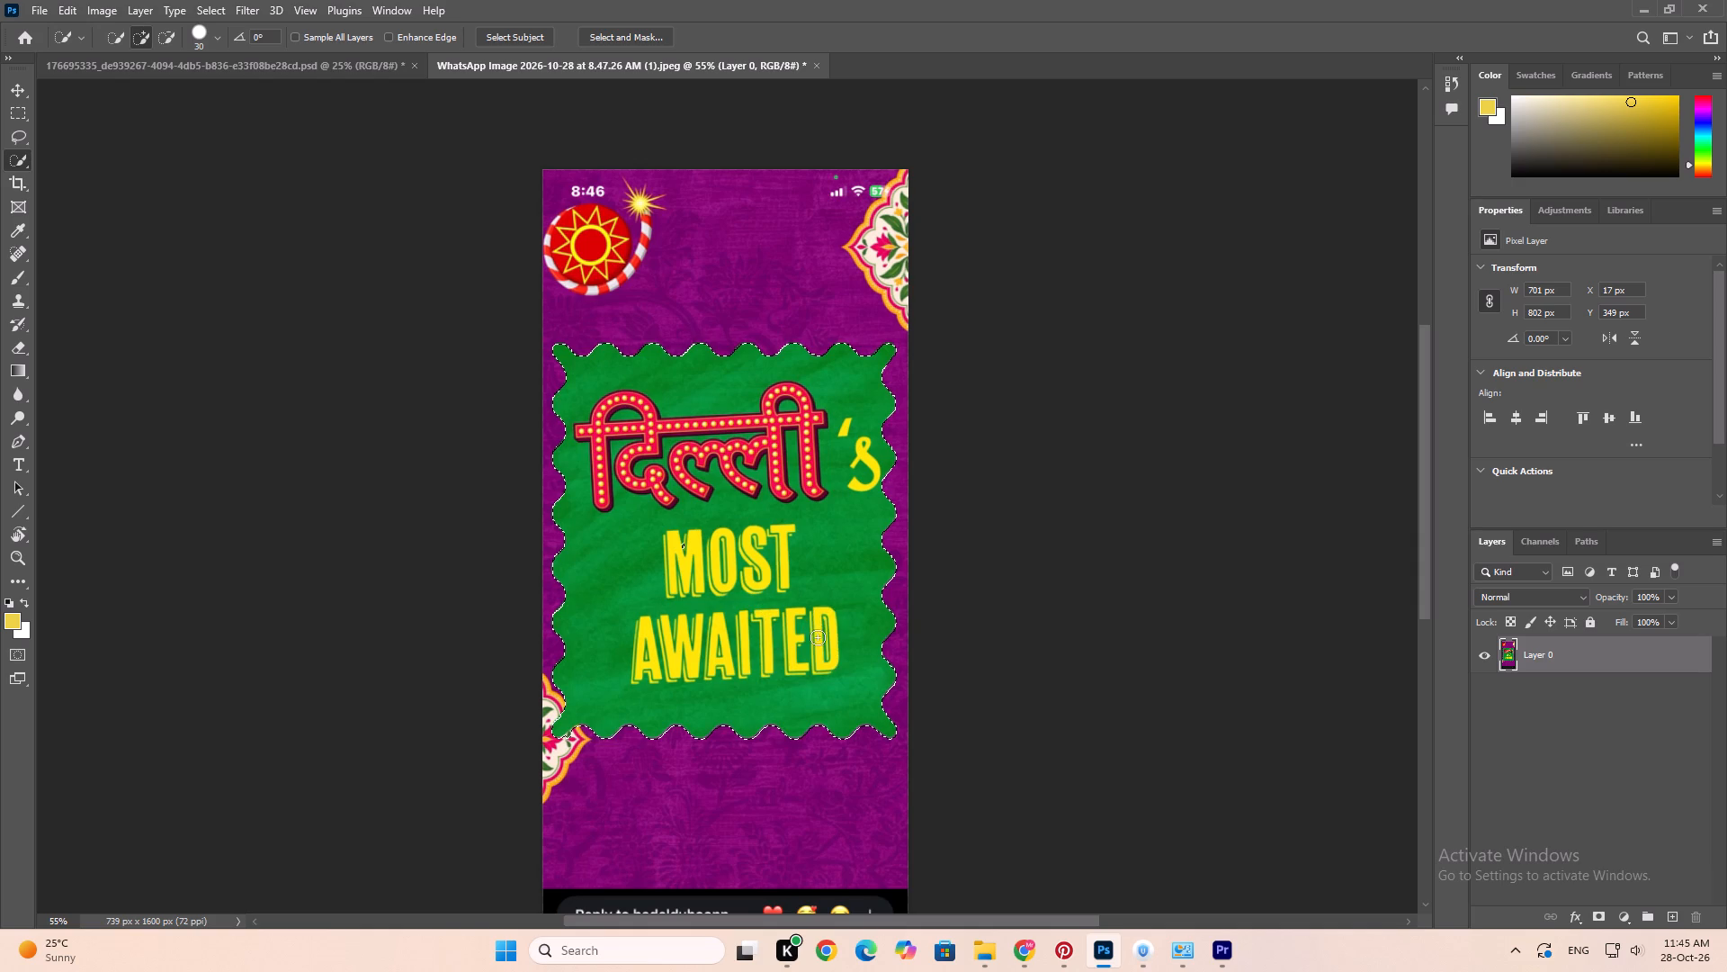
pyautogui.keyDown('shift'); pyautogui.moveTo(818, 637); pyautogui.dragTo(828, 656); pyautogui.keyUp('shift')
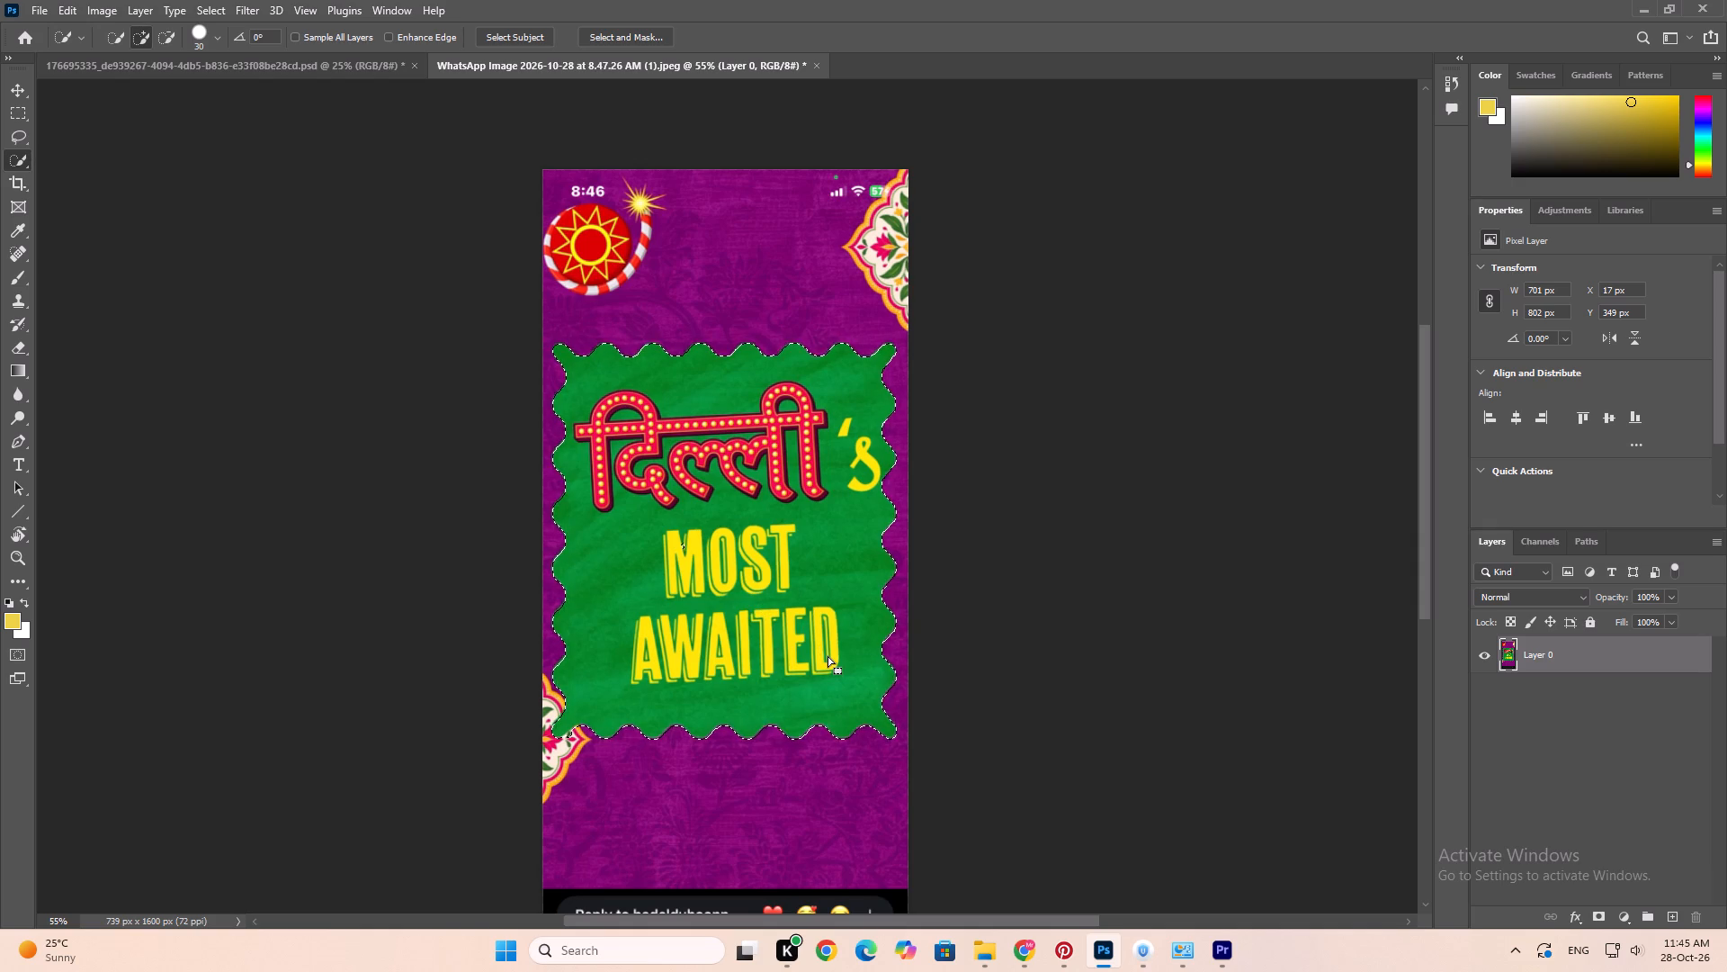
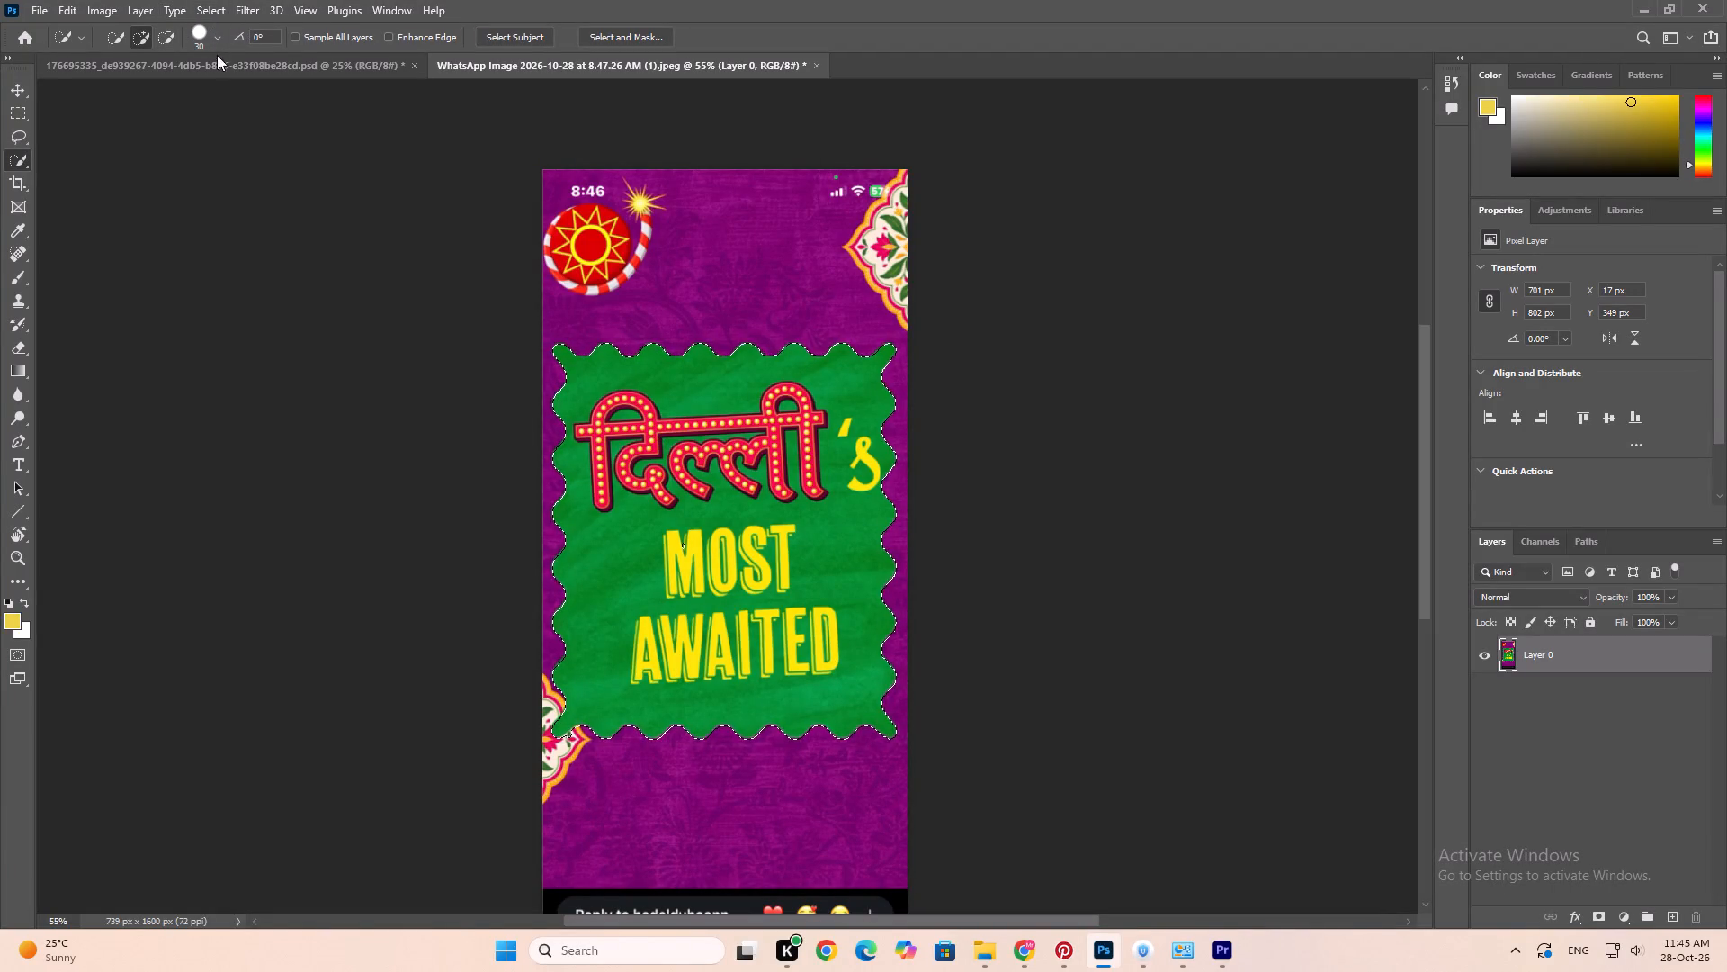
# Turn on Enhance Edge and add a layer mask from the green panel selection.
pyautogui.click(391, 34)
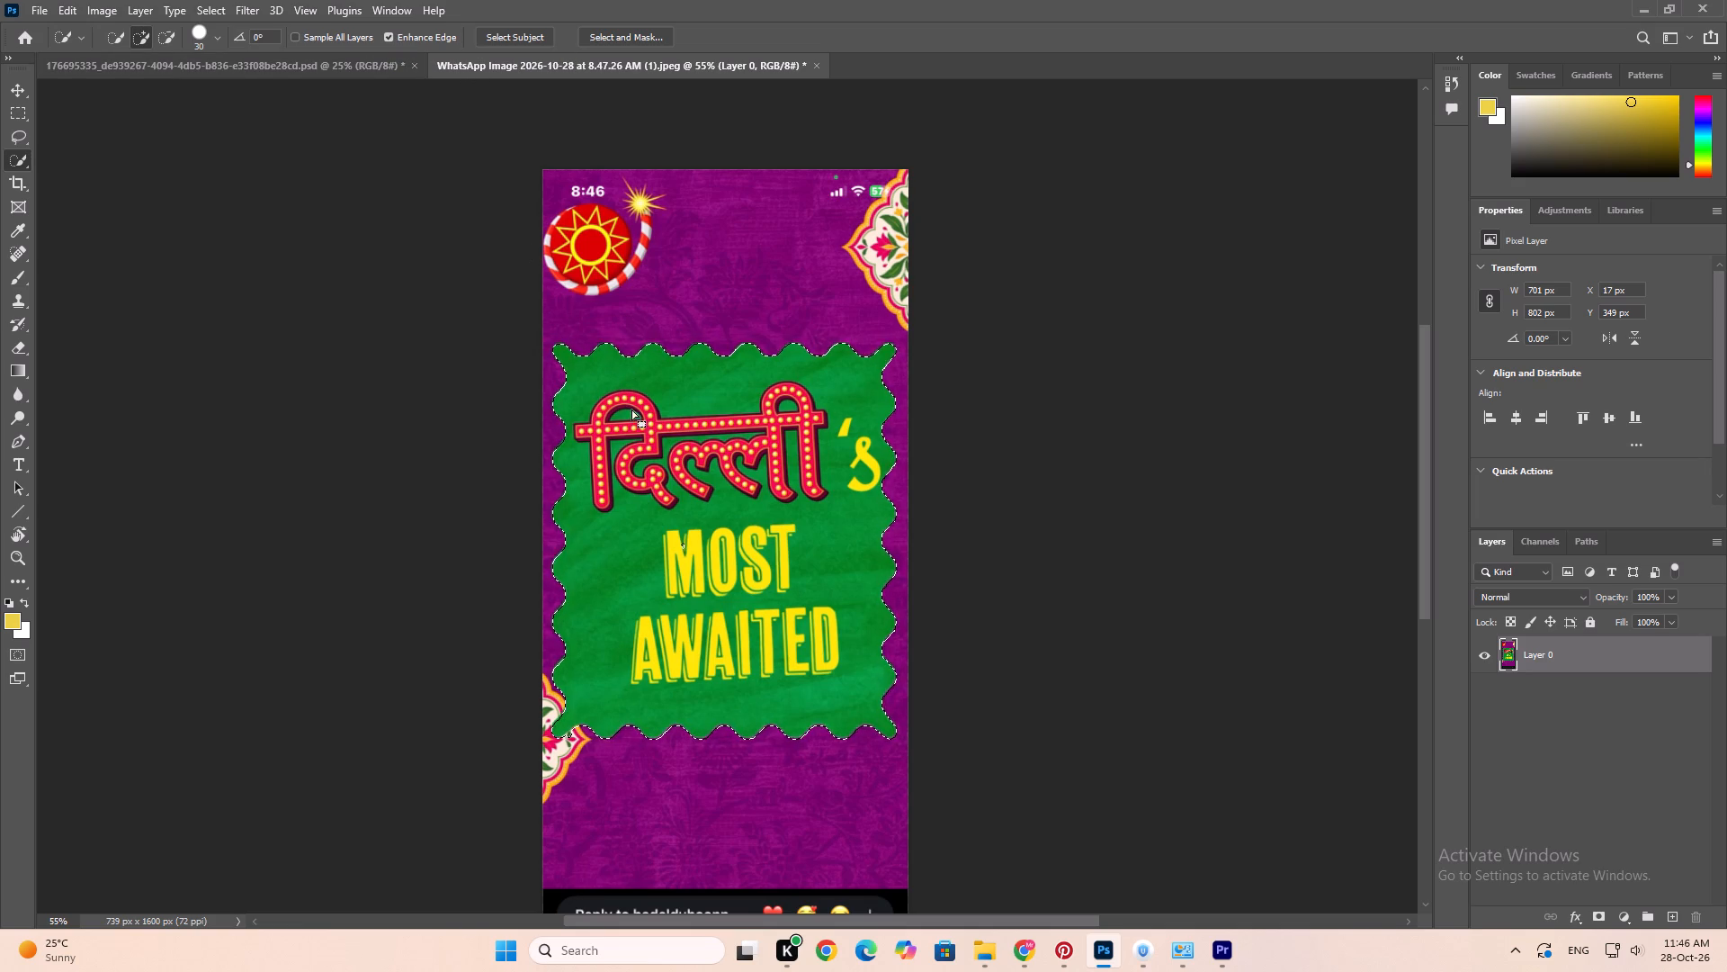
pyautogui.click(1605, 921)
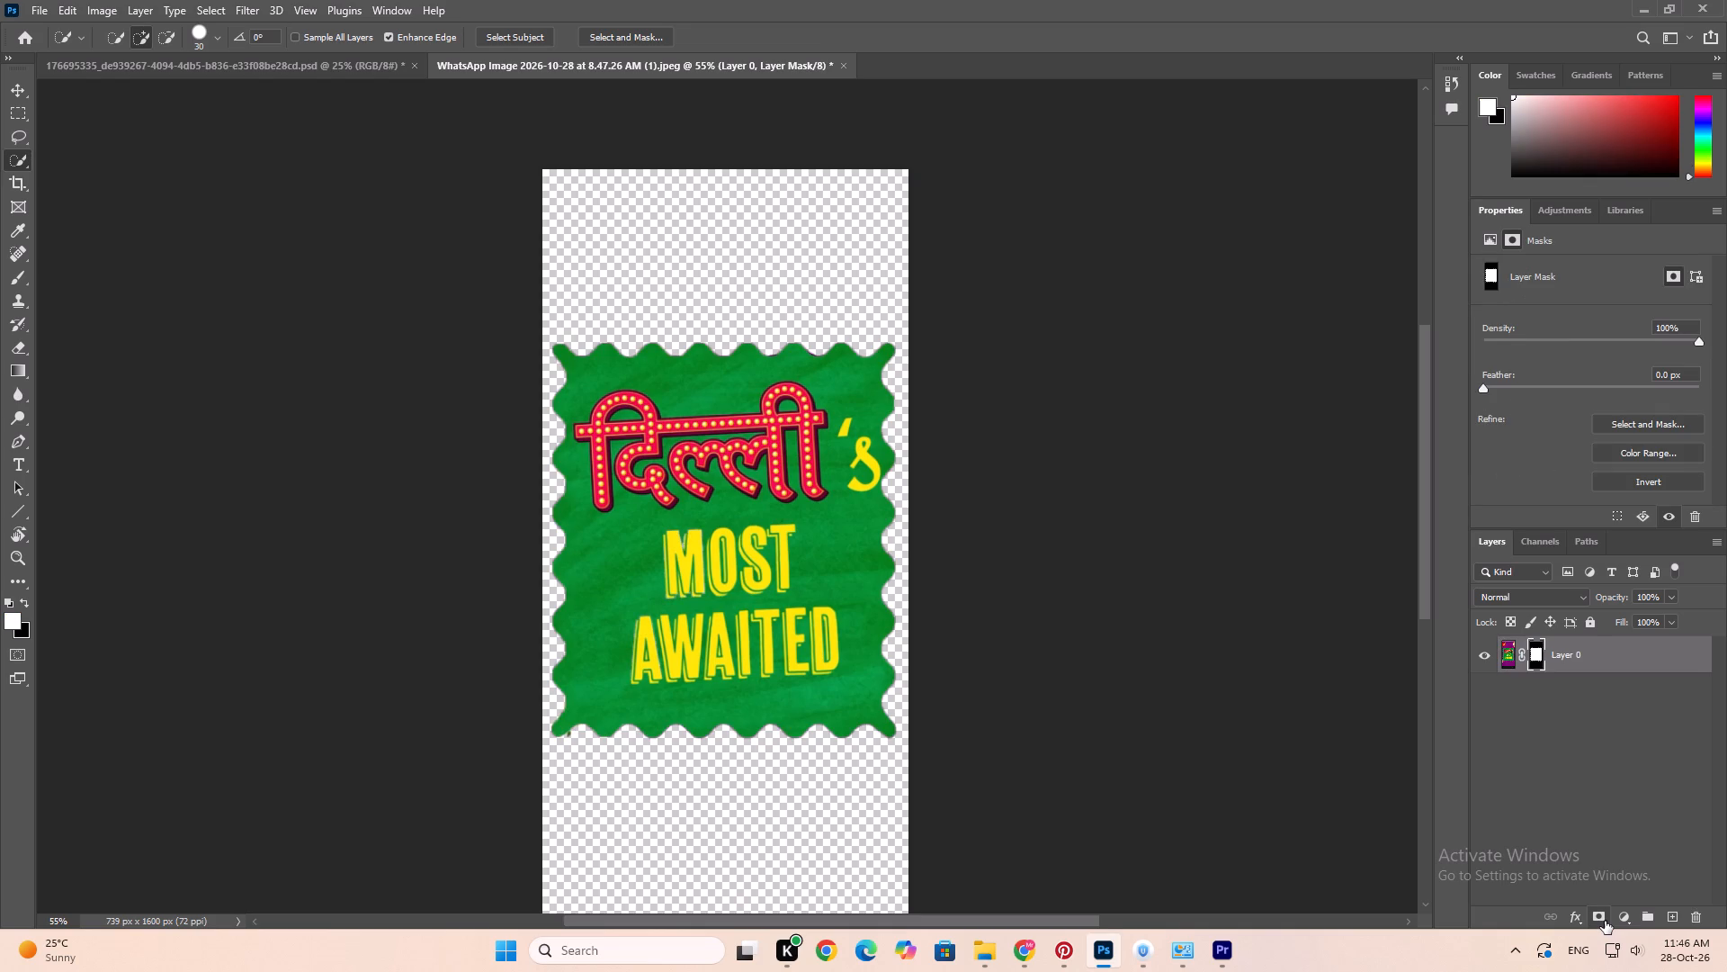
# Apply the Minimum filter to the layer mask with a radius of 2 pixels to tighten the panel's edges.
pyautogui.scroll(5, 867, 497)
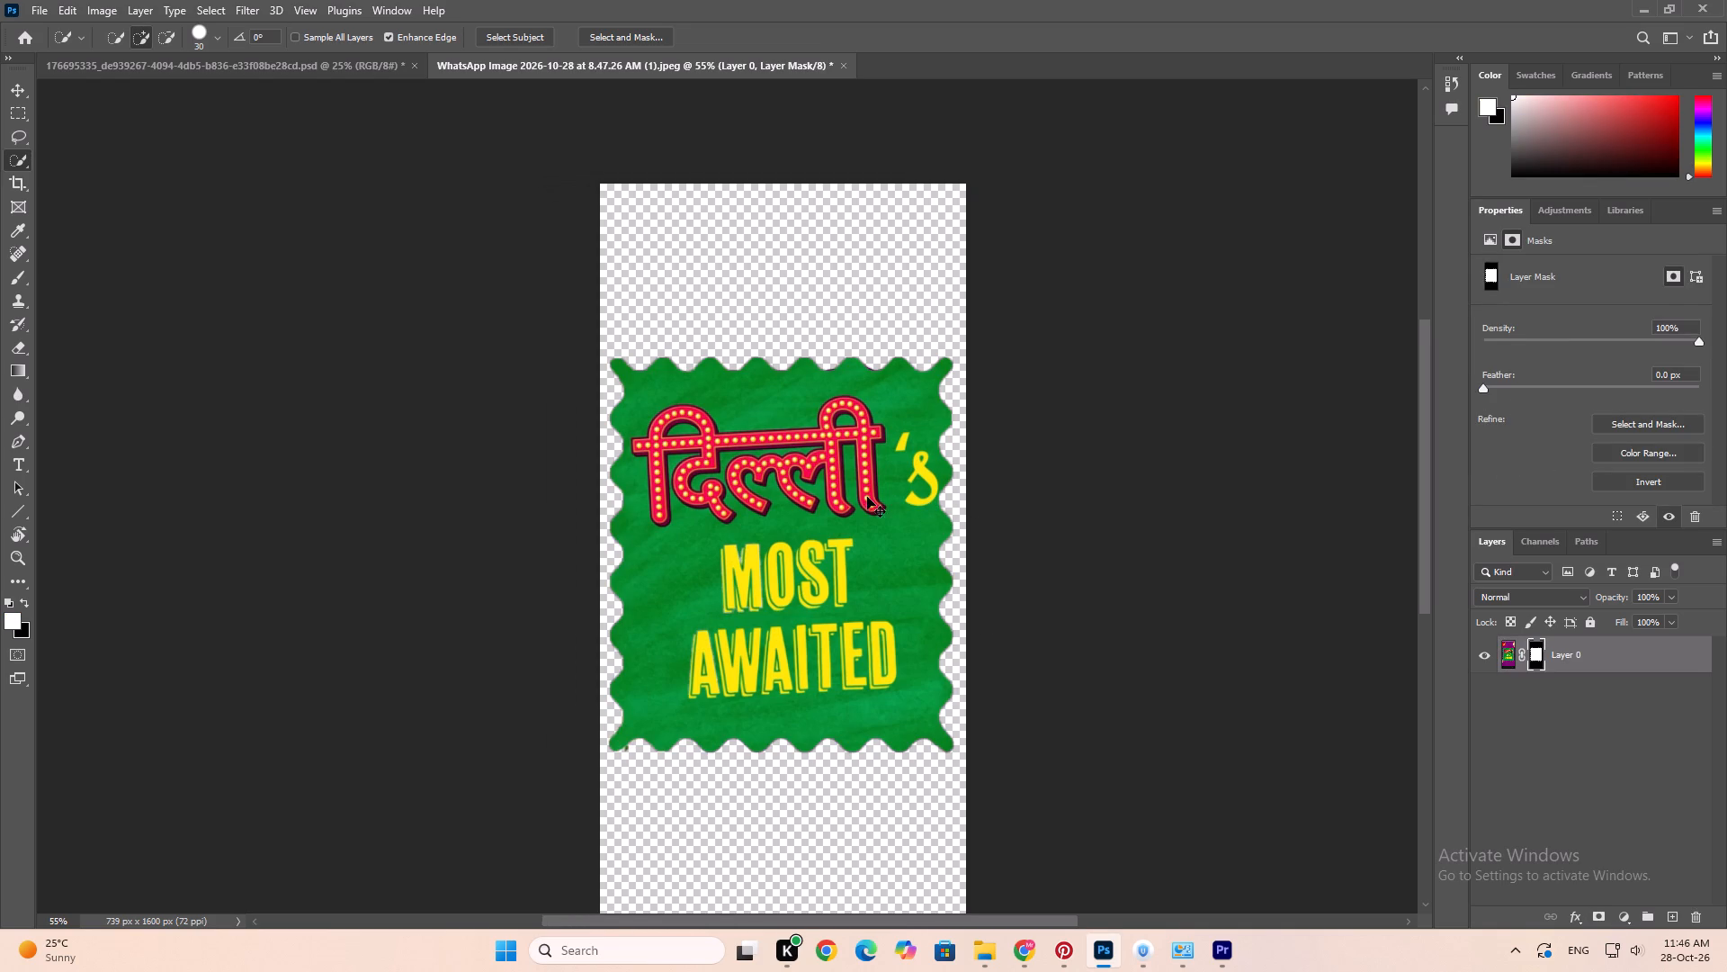
pyautogui.keyDown('ctrl'); pyautogui.scroll(-5, 870, 500); pyautogui.keyUp('ctrl')
pyautogui.keyDown('alt'); pyautogui.scroll(15, 870, 500); pyautogui.keyUp('alt')
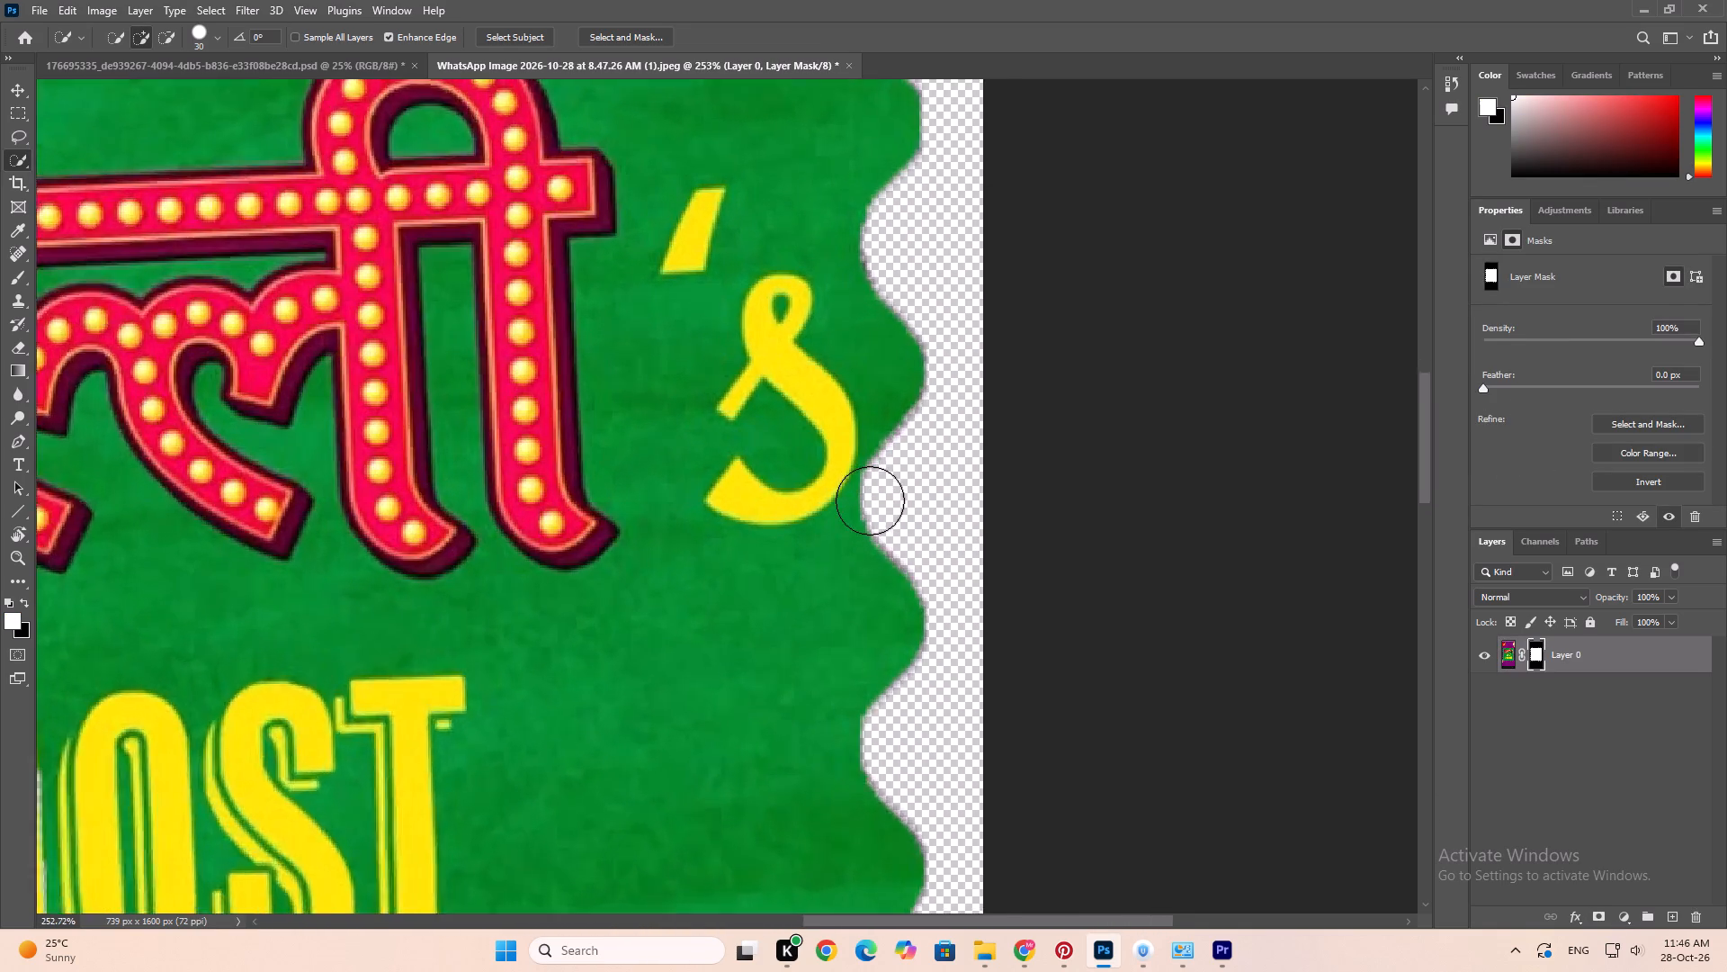
pyautogui.keyDown('alt'); pyautogui.scroll(3, 870, 500); pyautogui.keyUp('alt')
pyautogui.keyDown('alt'); pyautogui.scroll(-12, 904, 440); pyautogui.keyUp('alt')
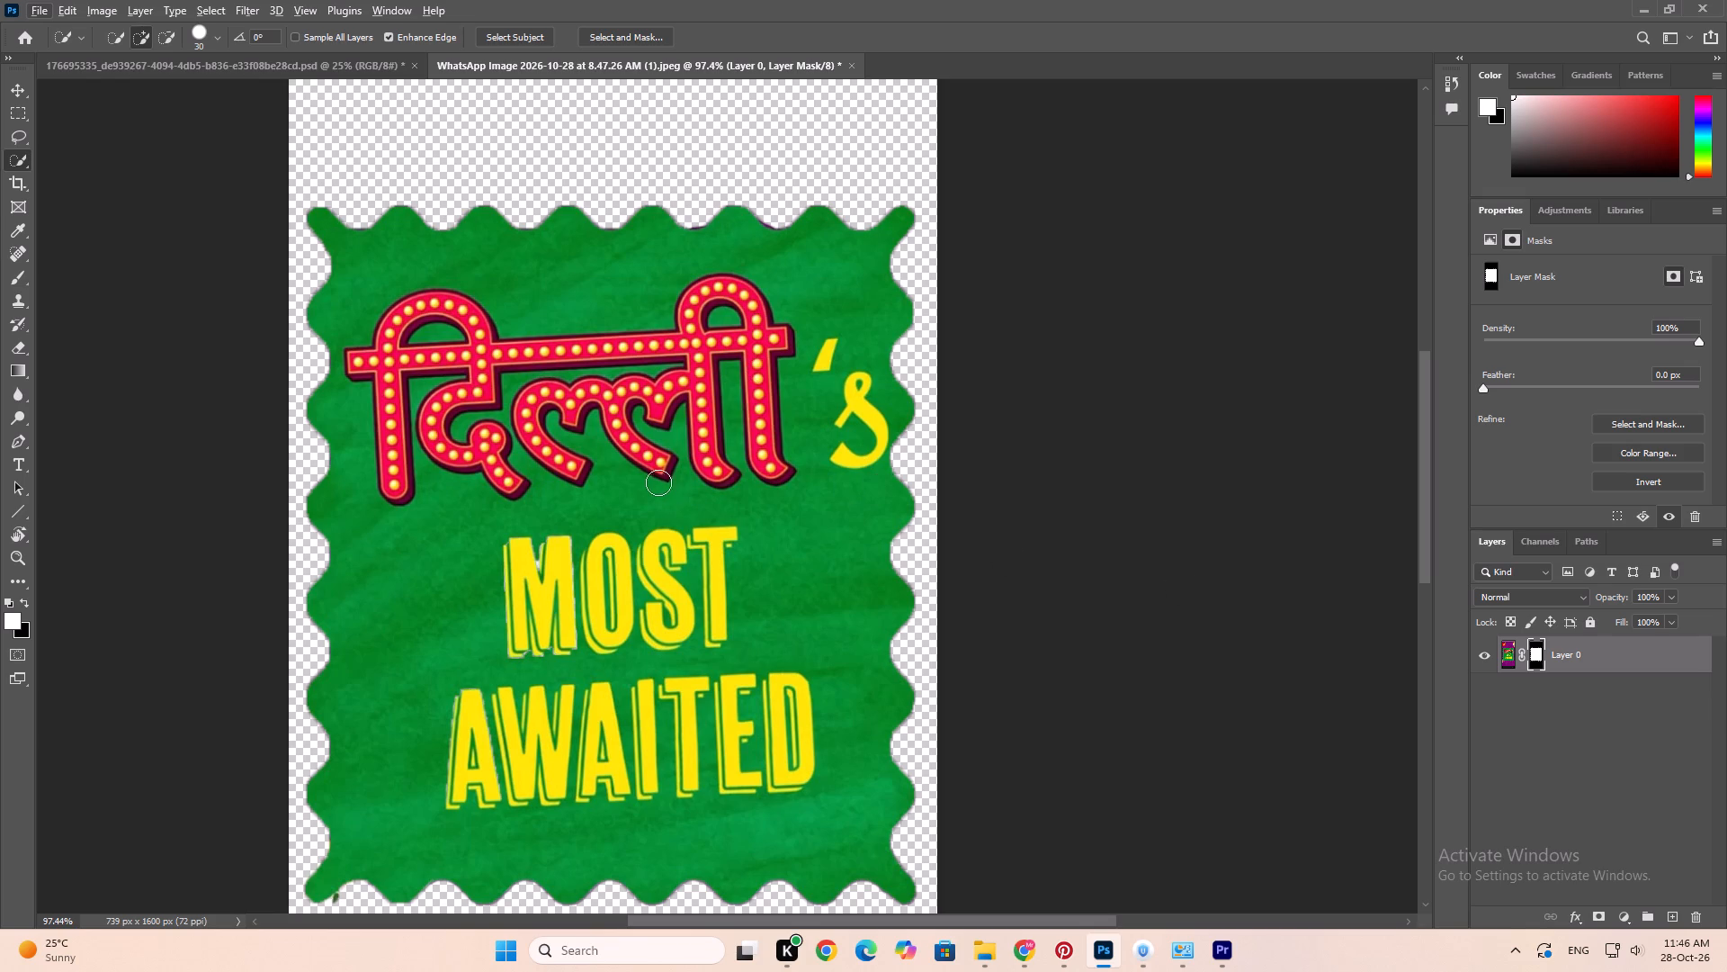
pyautogui.click(15, 95)
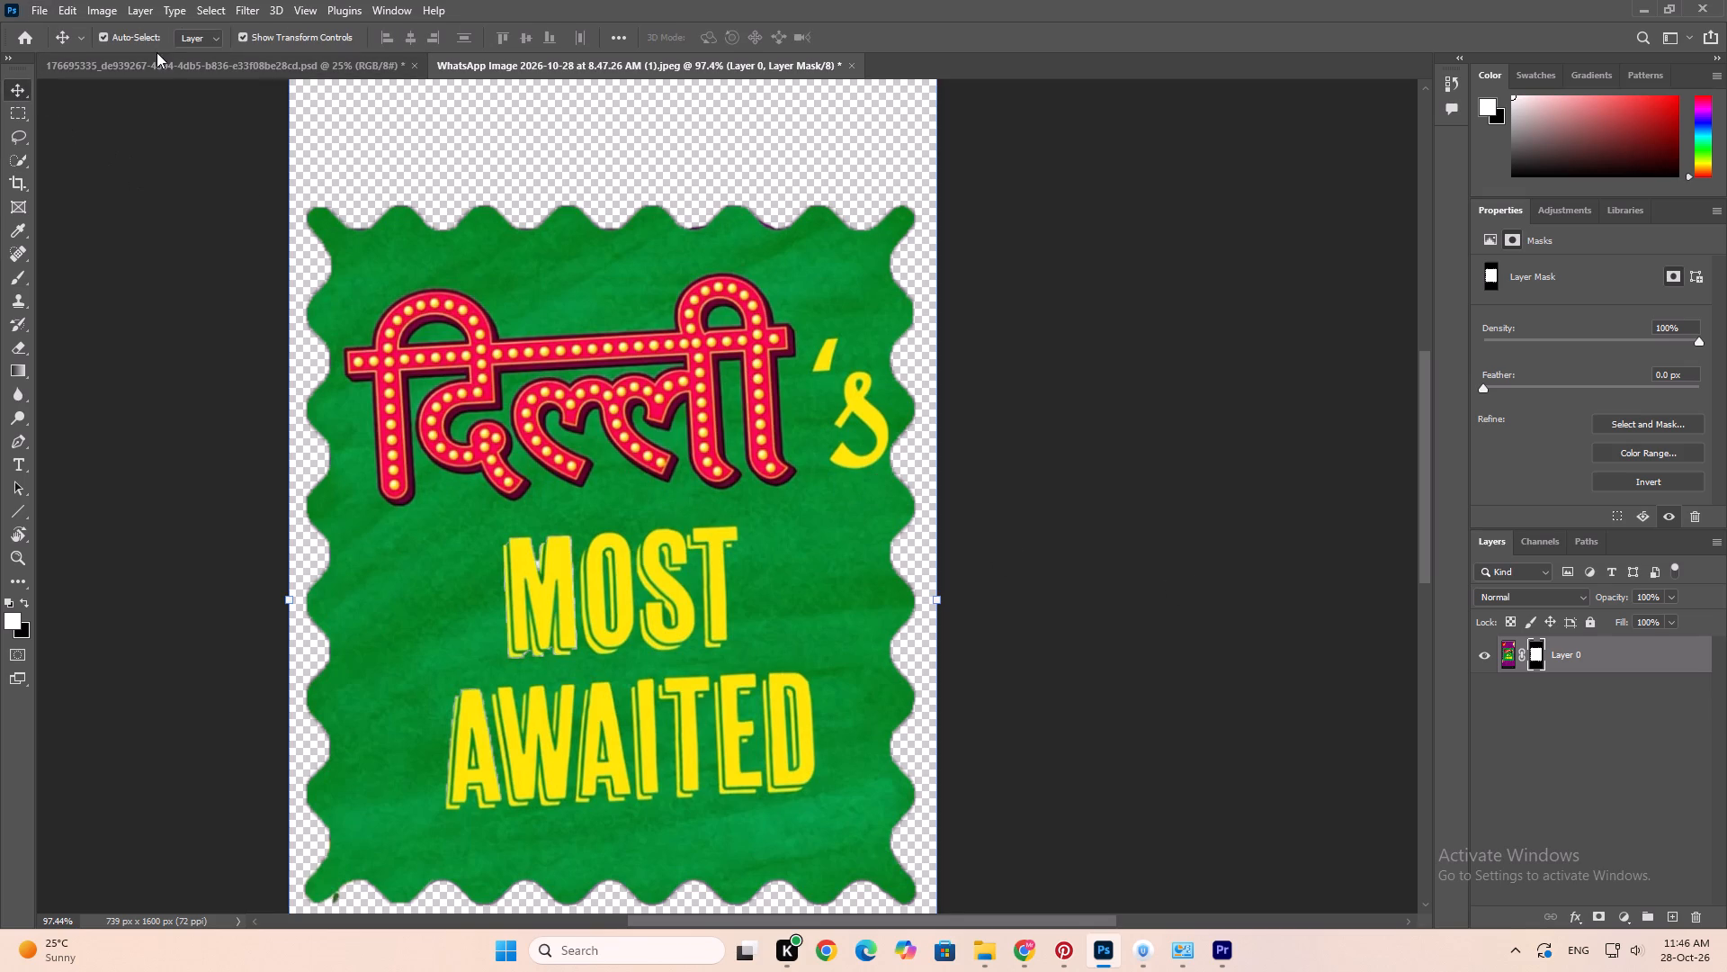
pyautogui.click(243, 11)
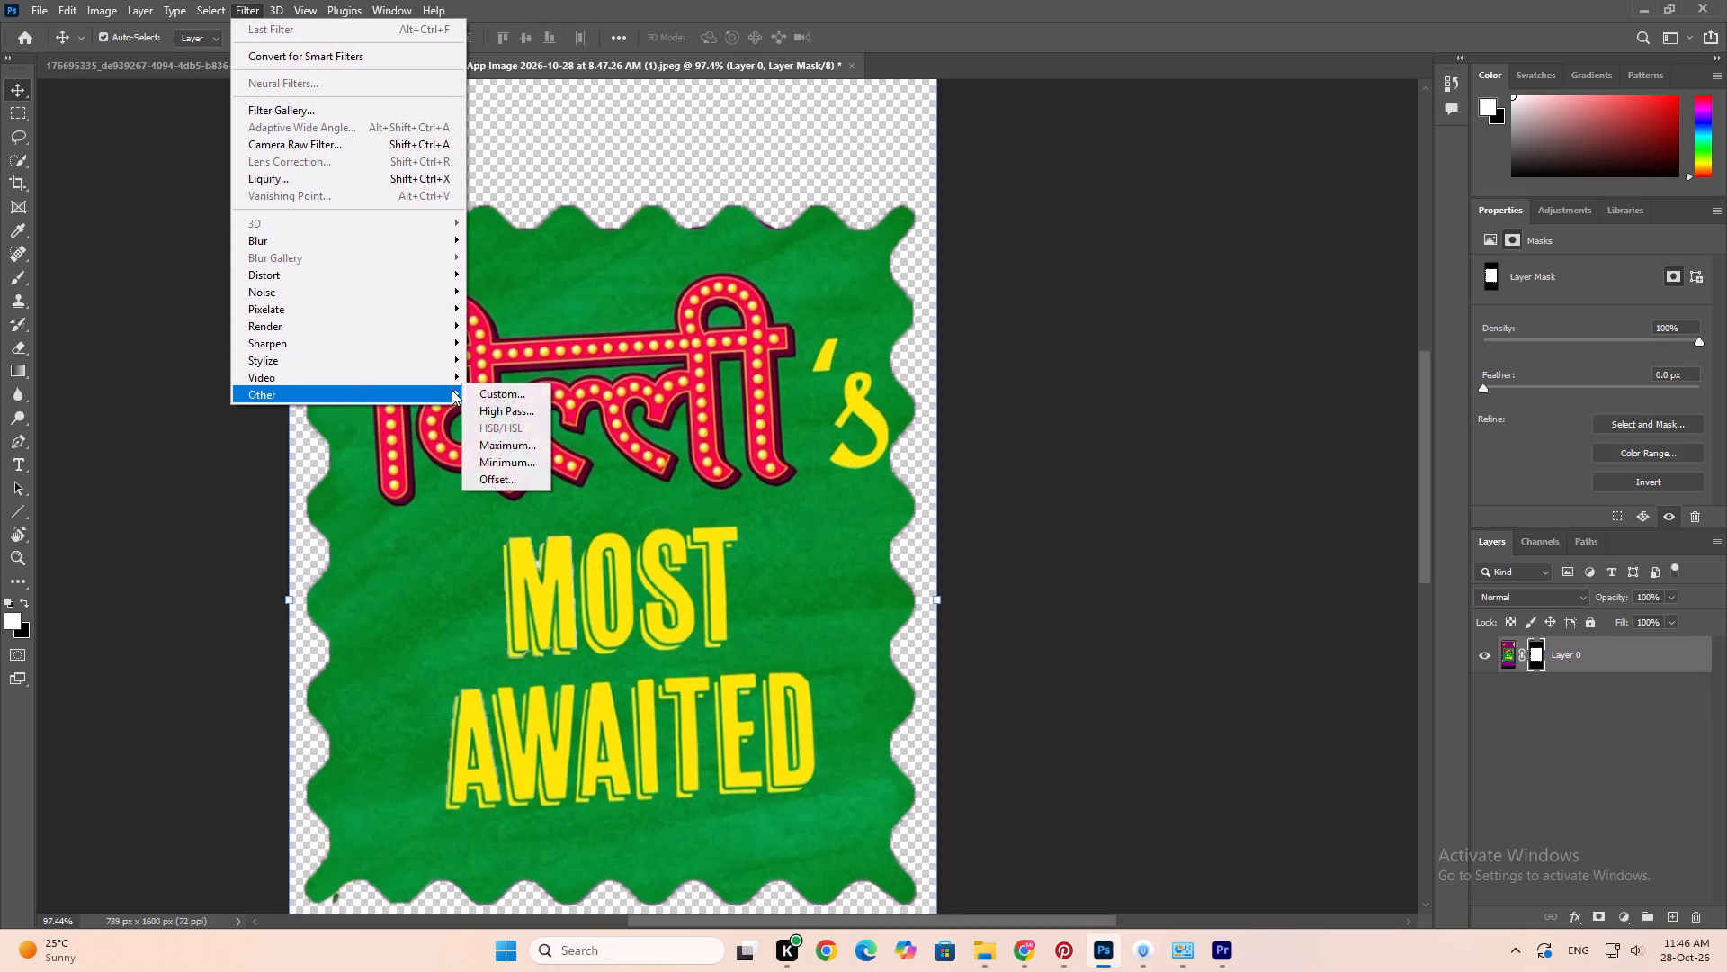
pyautogui.click(500, 460)
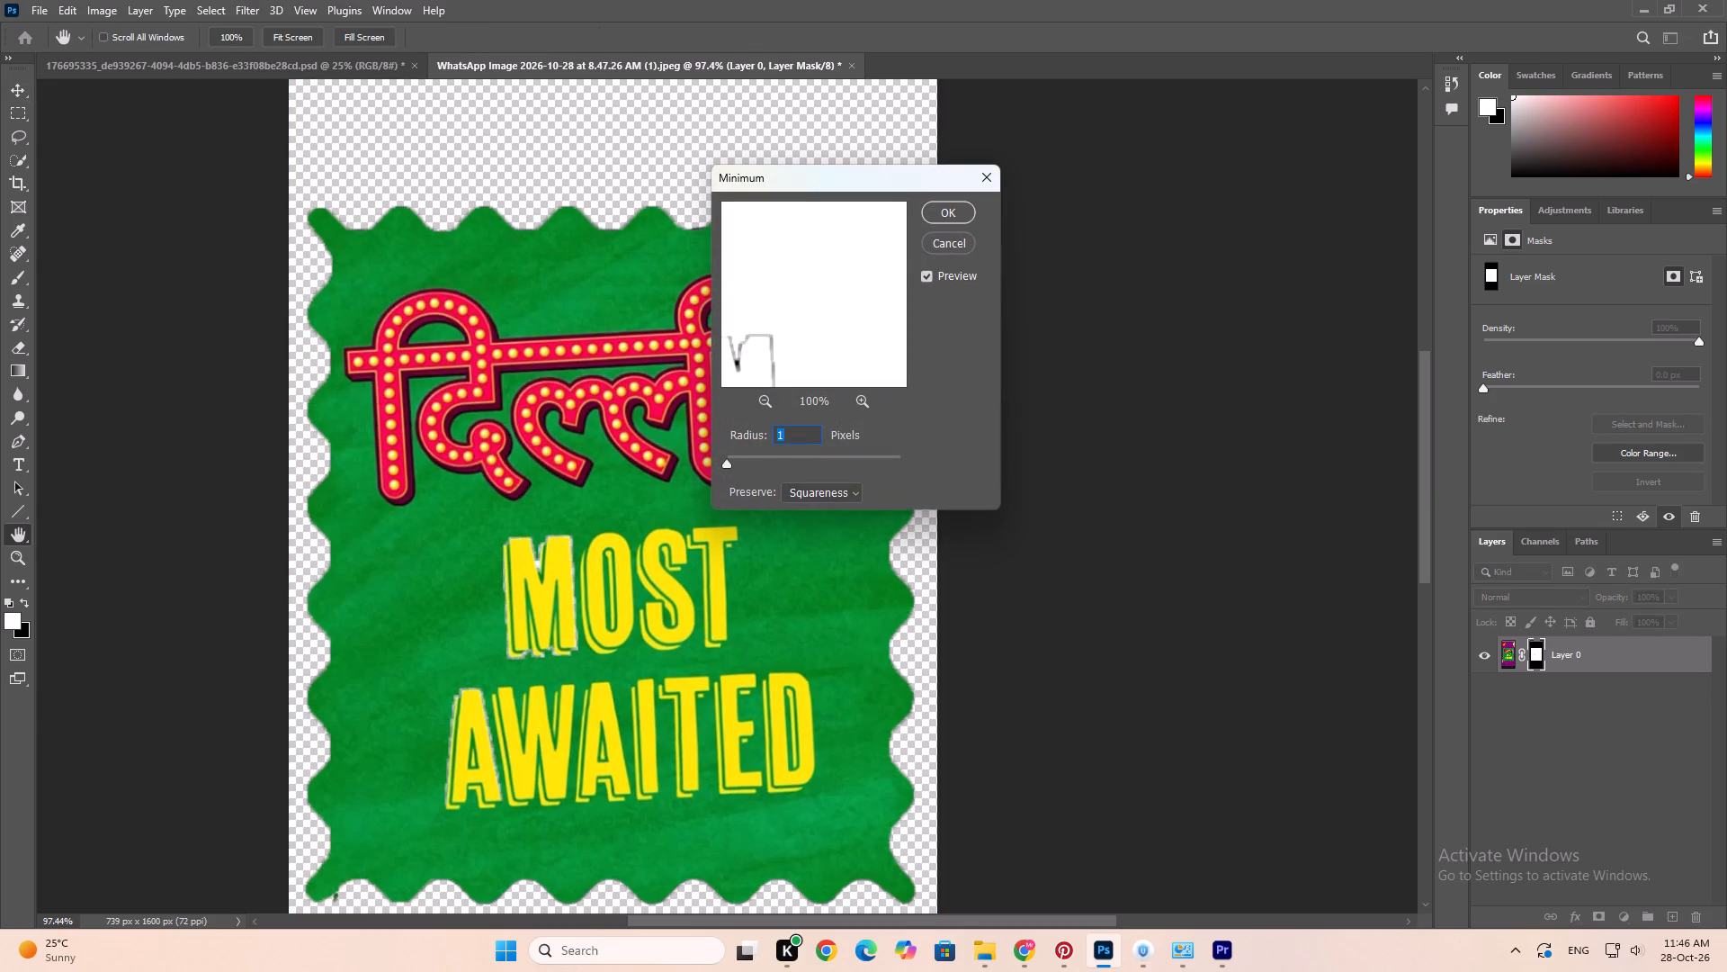
pyautogui.scroll(-2, 792, 437)
pyautogui.press('0')
pyautogui.scroll(-6, 806, 345)
pyautogui.click(835, 347)
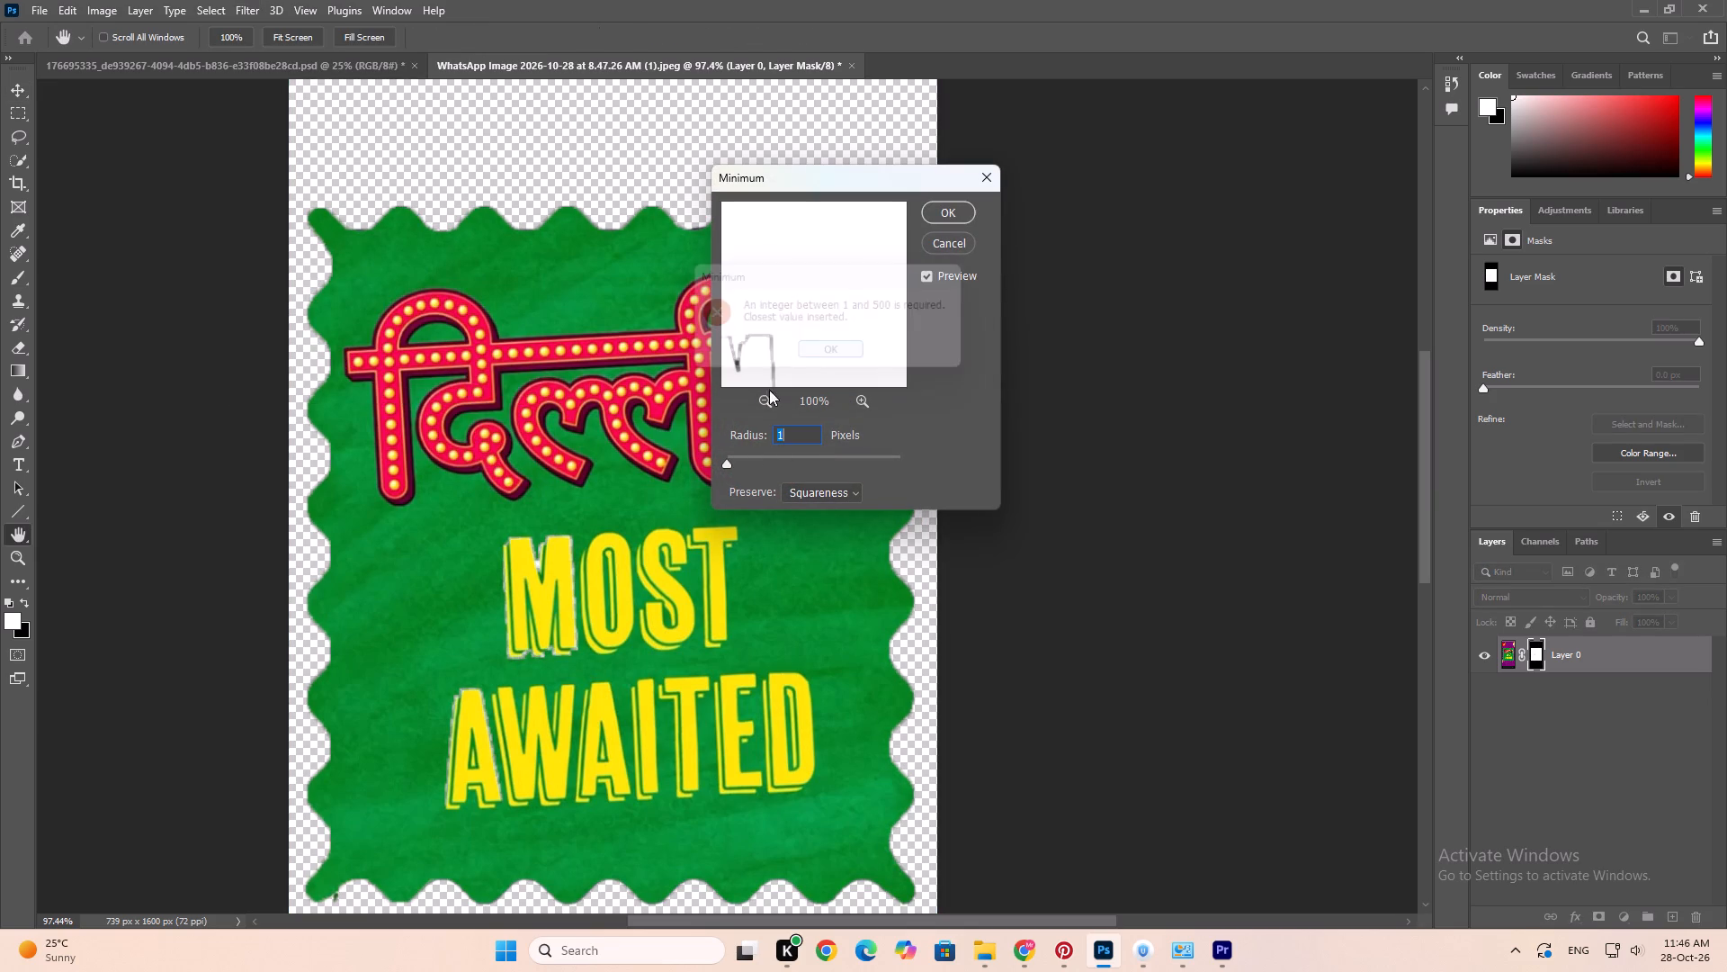
pyautogui.tripleClick(762, 402)
pyautogui.click(762, 402)
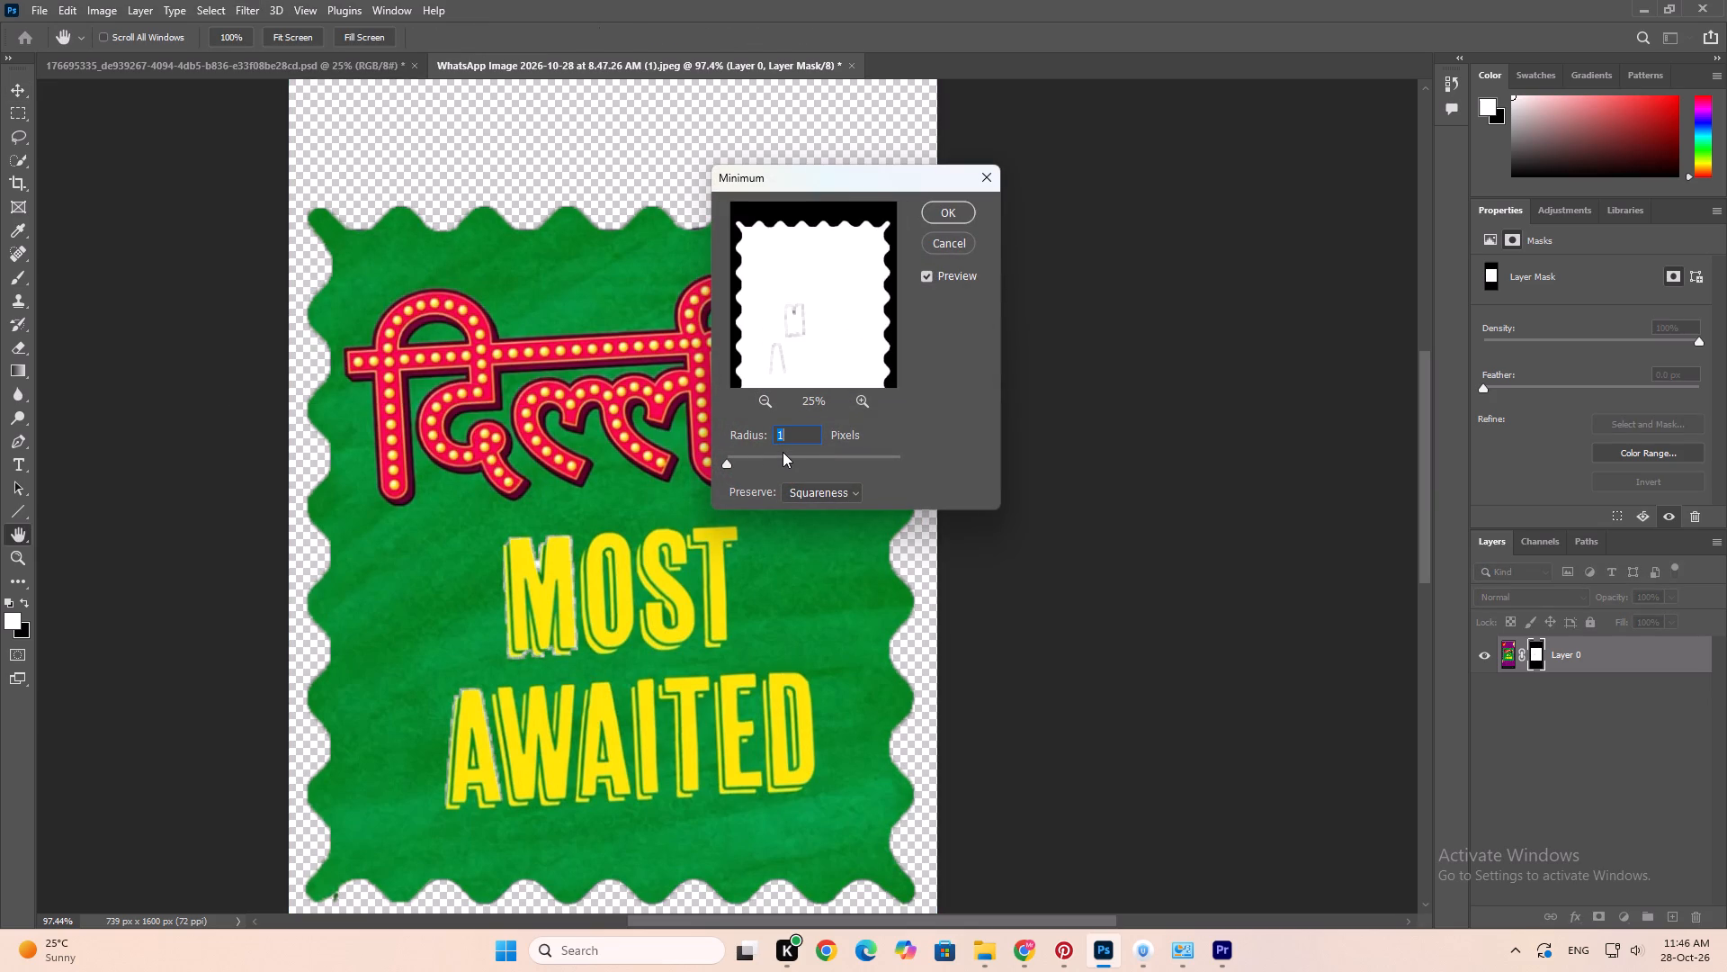
pyautogui.press('2')
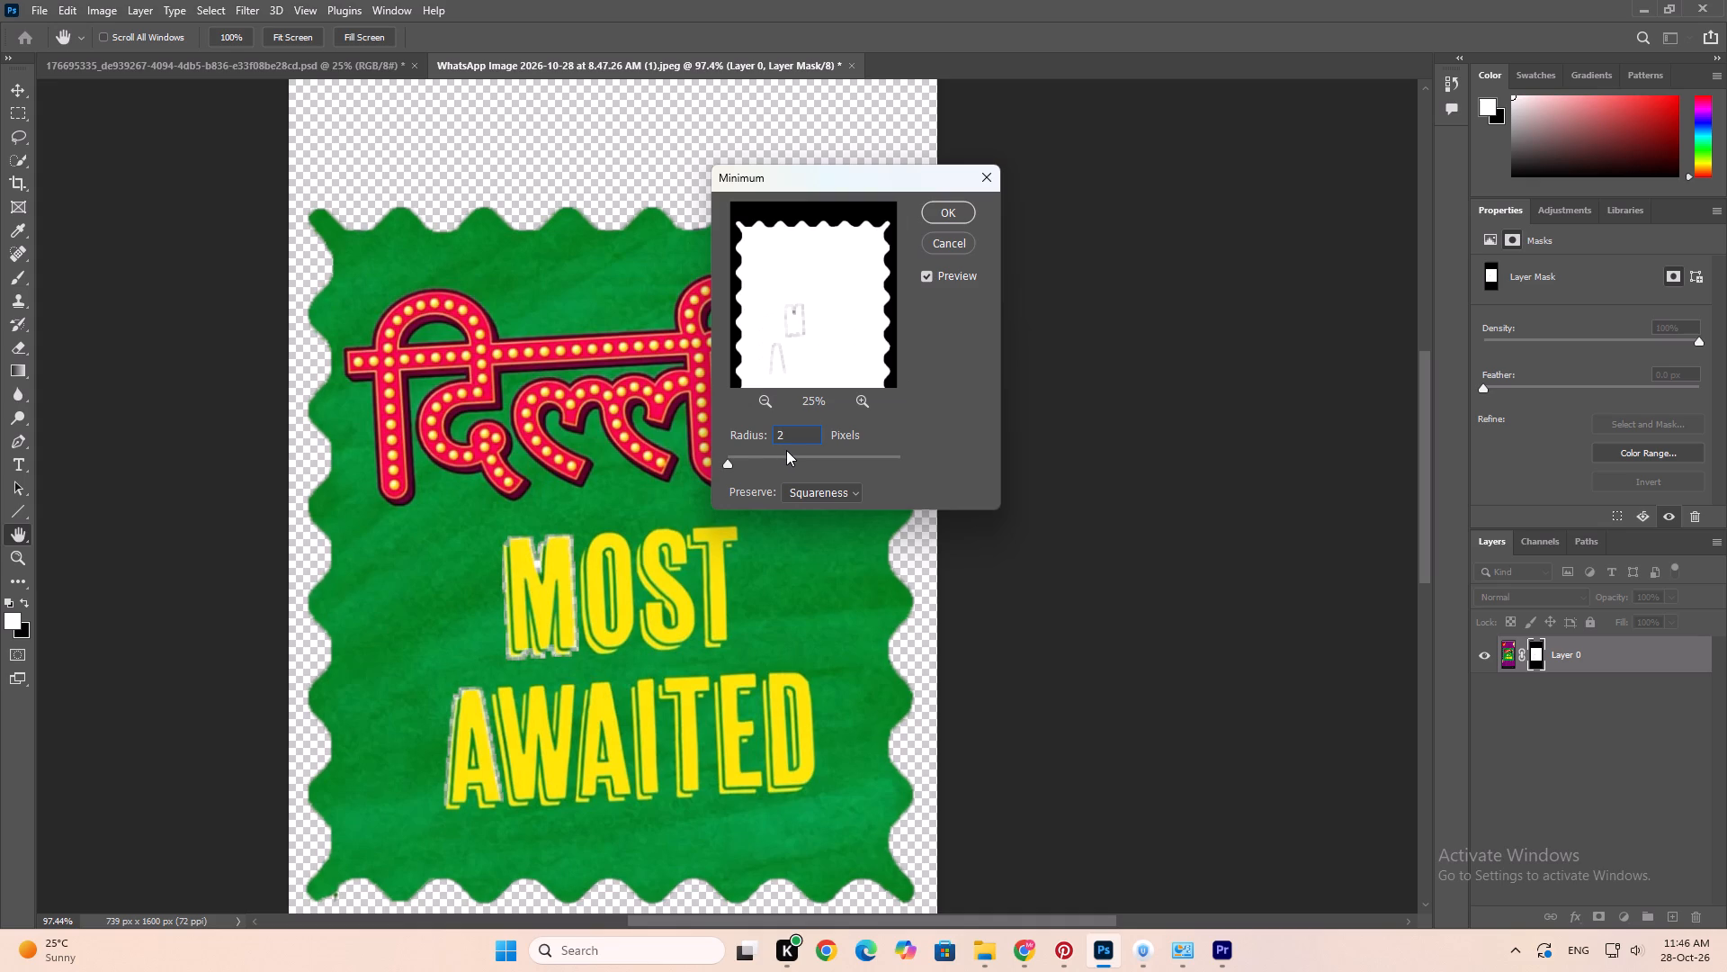
pyautogui.click(944, 214)
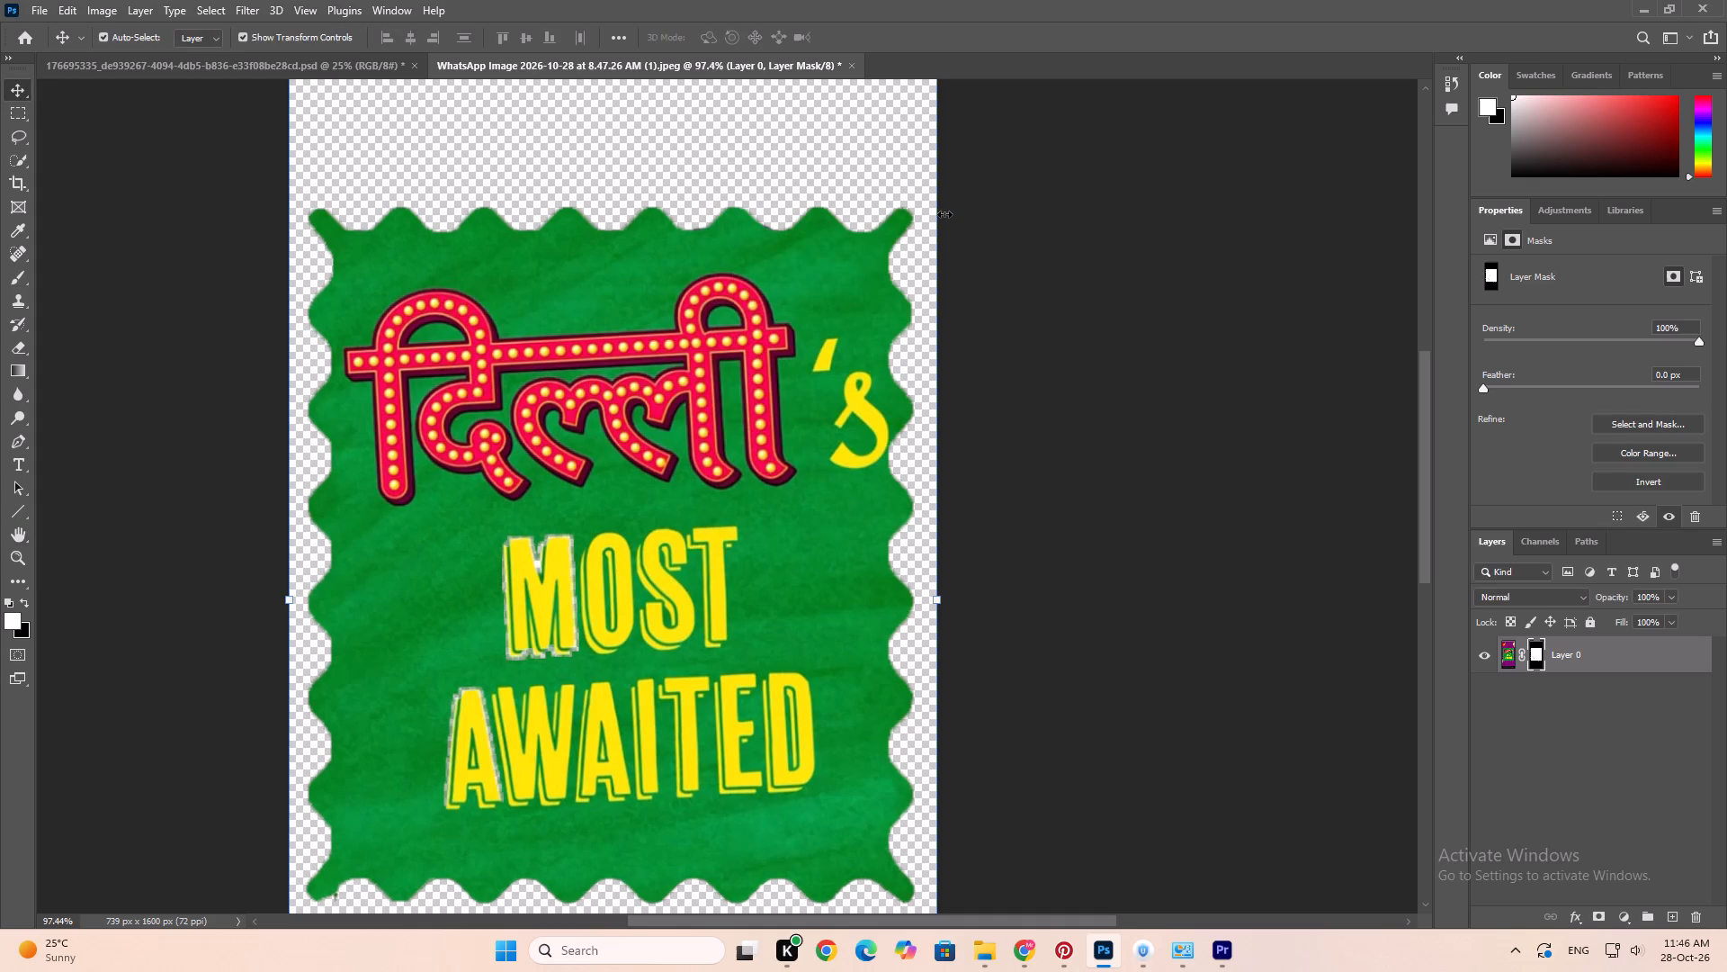
# Examine the panel's scalloped upper edge up close, comparing the mask with and without the Minimum filter.
pyautogui.keyDown('alt'); pyautogui.scroll(7, 702, 197); pyautogui.keyUp('alt')
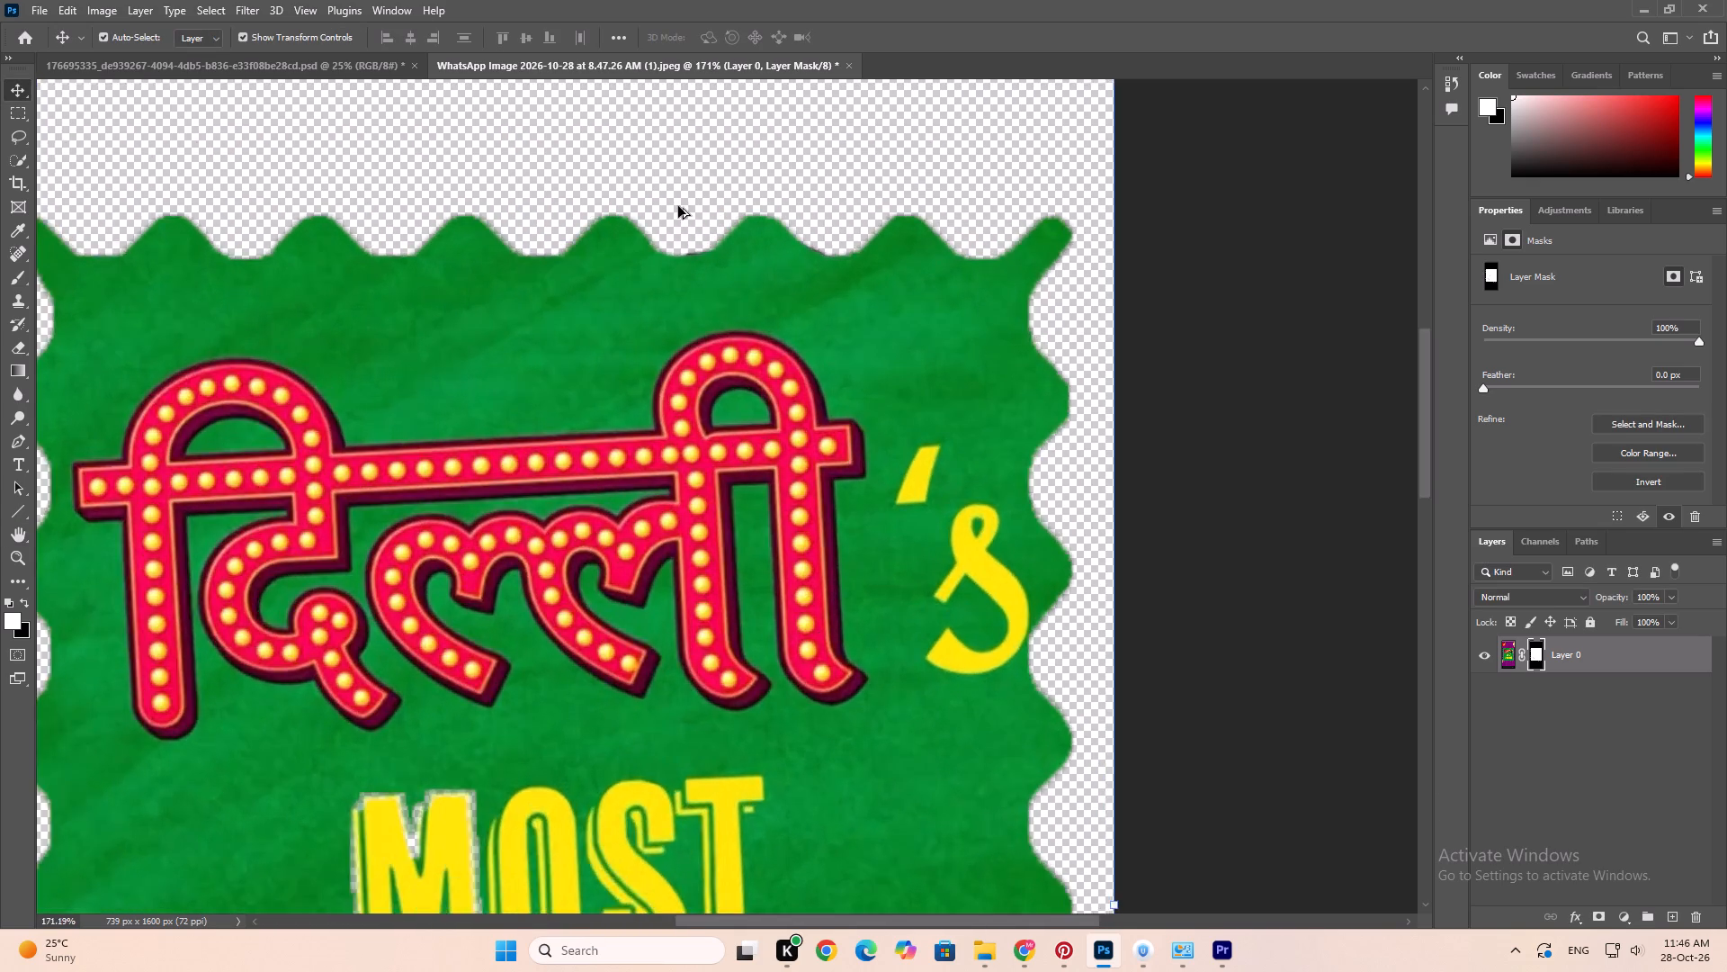
pyautogui.keyDown('alt'); pyautogui.scroll(8, 678, 206); pyautogui.keyUp('alt')
pyautogui.hotkey('ctrl', 'alt', 'z')
pyautogui.hotkey('ctrl', 'shift', 'z')
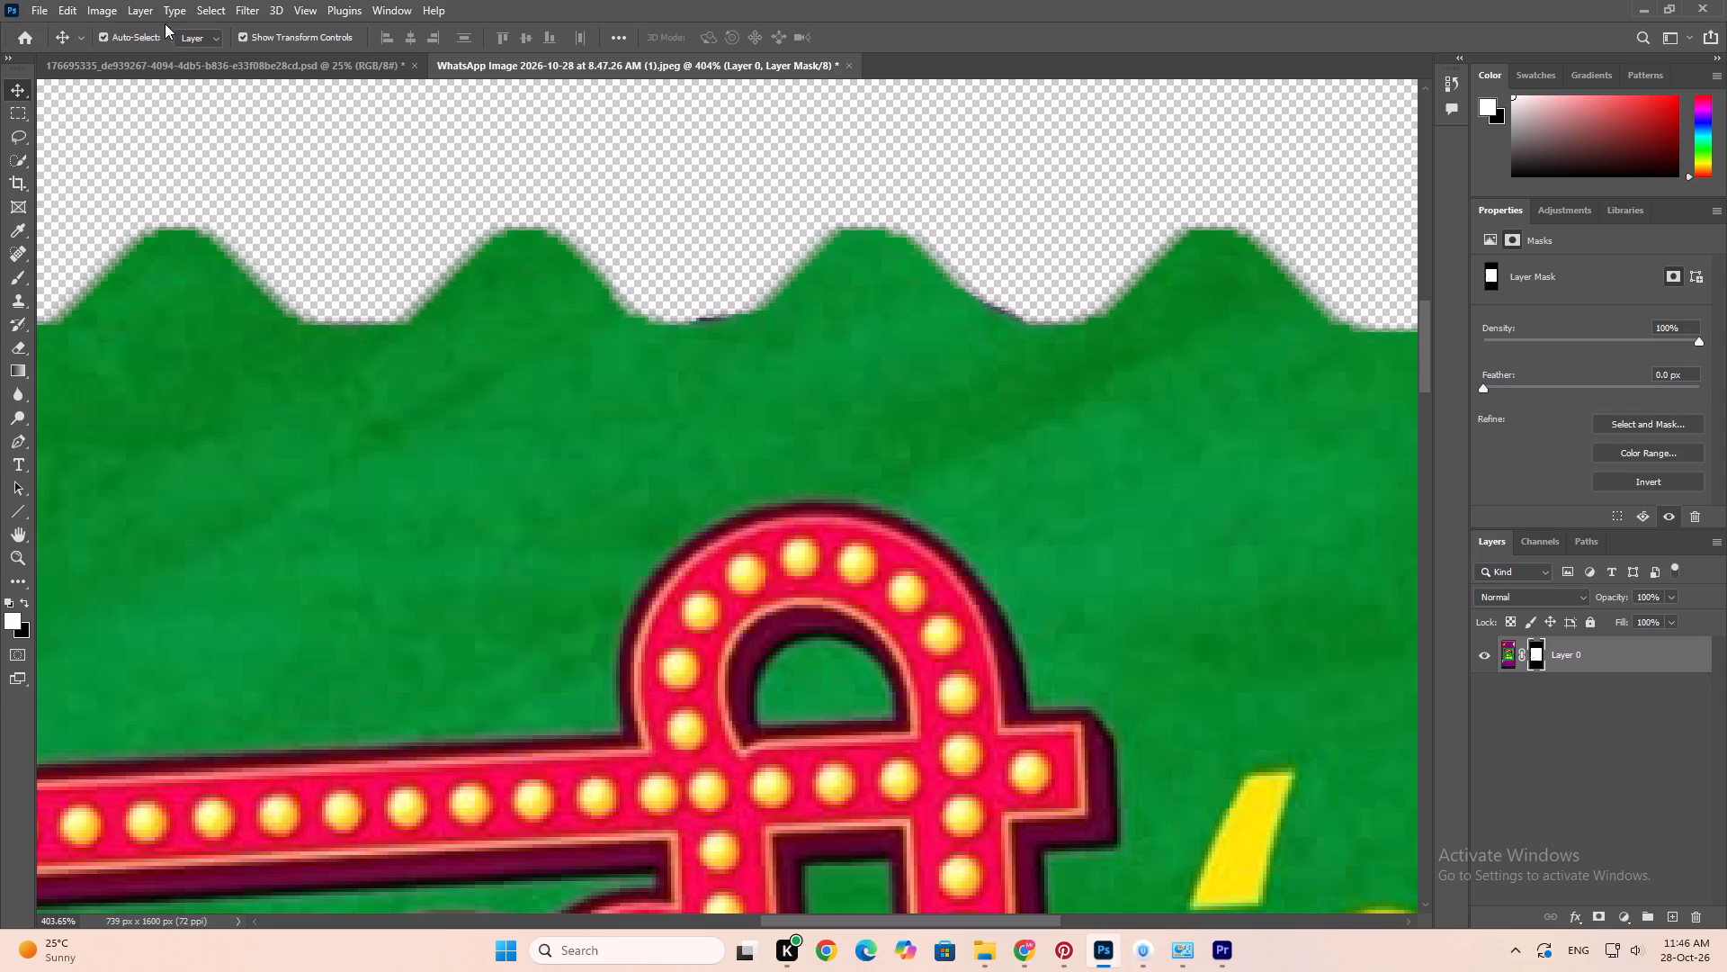
pyautogui.click(254, 67)
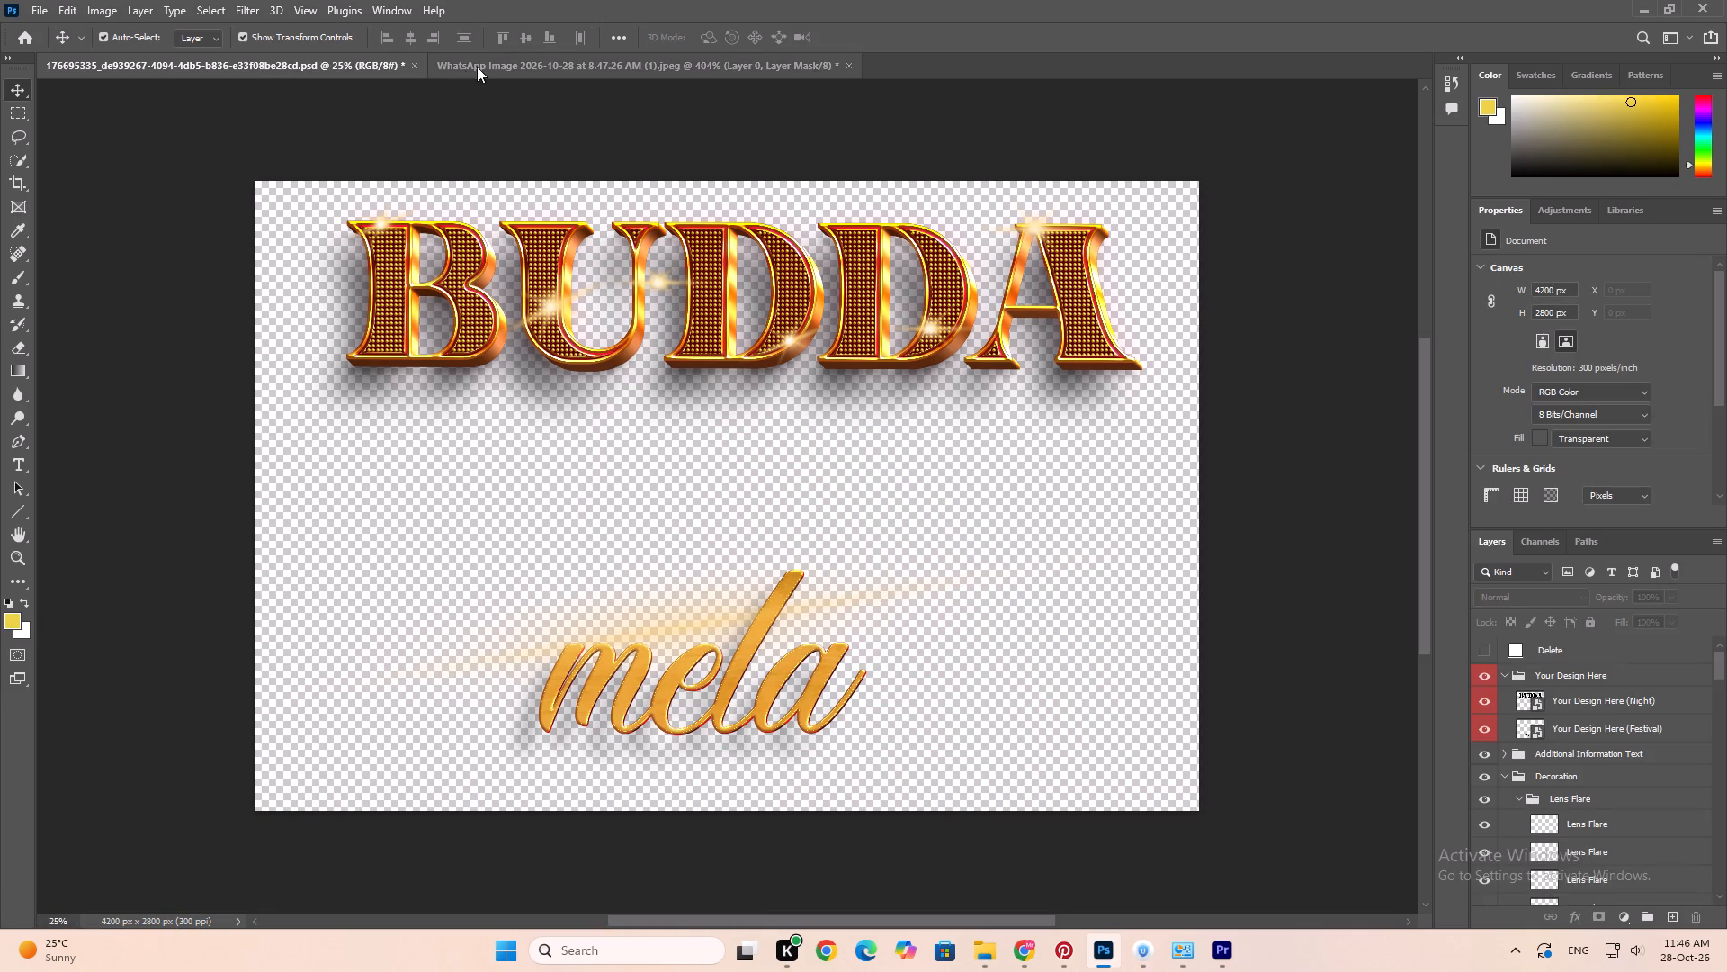
pyautogui.click(477, 67)
# Paint white on the layer mask with a 175 px brush over the MOST AWAITED lettering to fill the gaps around M and A.
pyautogui.click(1515, 657)
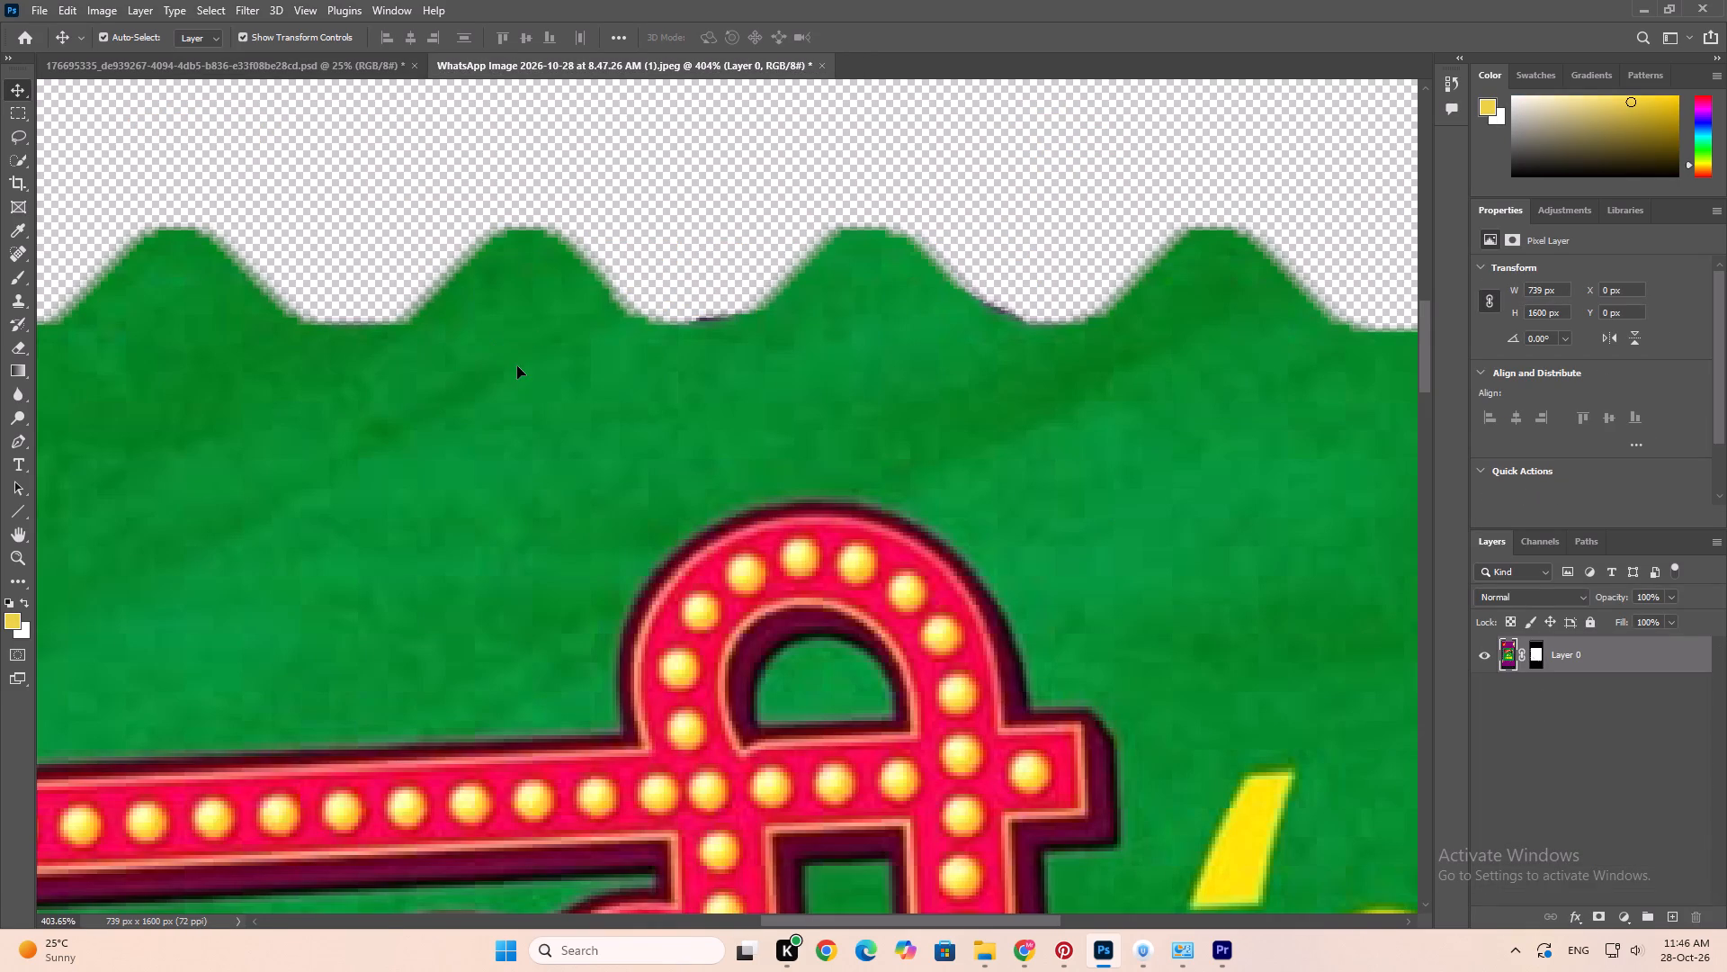
pyautogui.click(1541, 660)
pyautogui.keyDown('alt'); pyautogui.scroll(-5, 1002, 577); pyautogui.keyUp('alt')
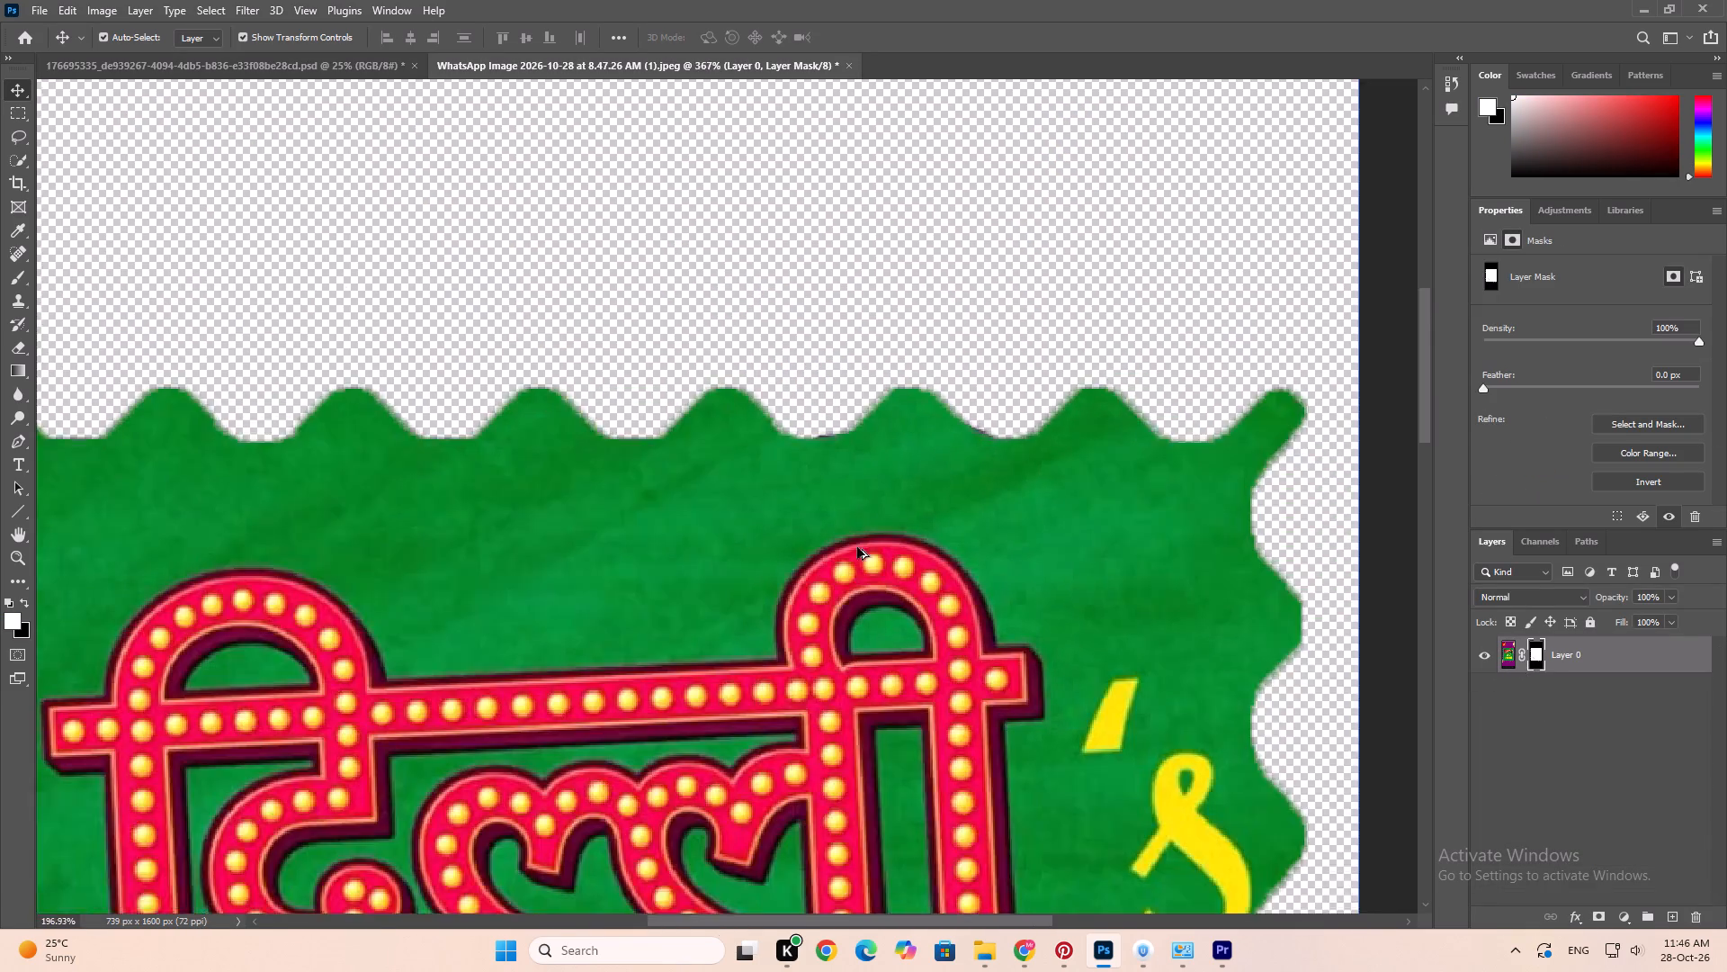
pyautogui.keyDown('alt'); pyautogui.scroll(-18, 857, 547); pyautogui.keyUp('alt')
pyautogui.scroll(-10, 808, 625)
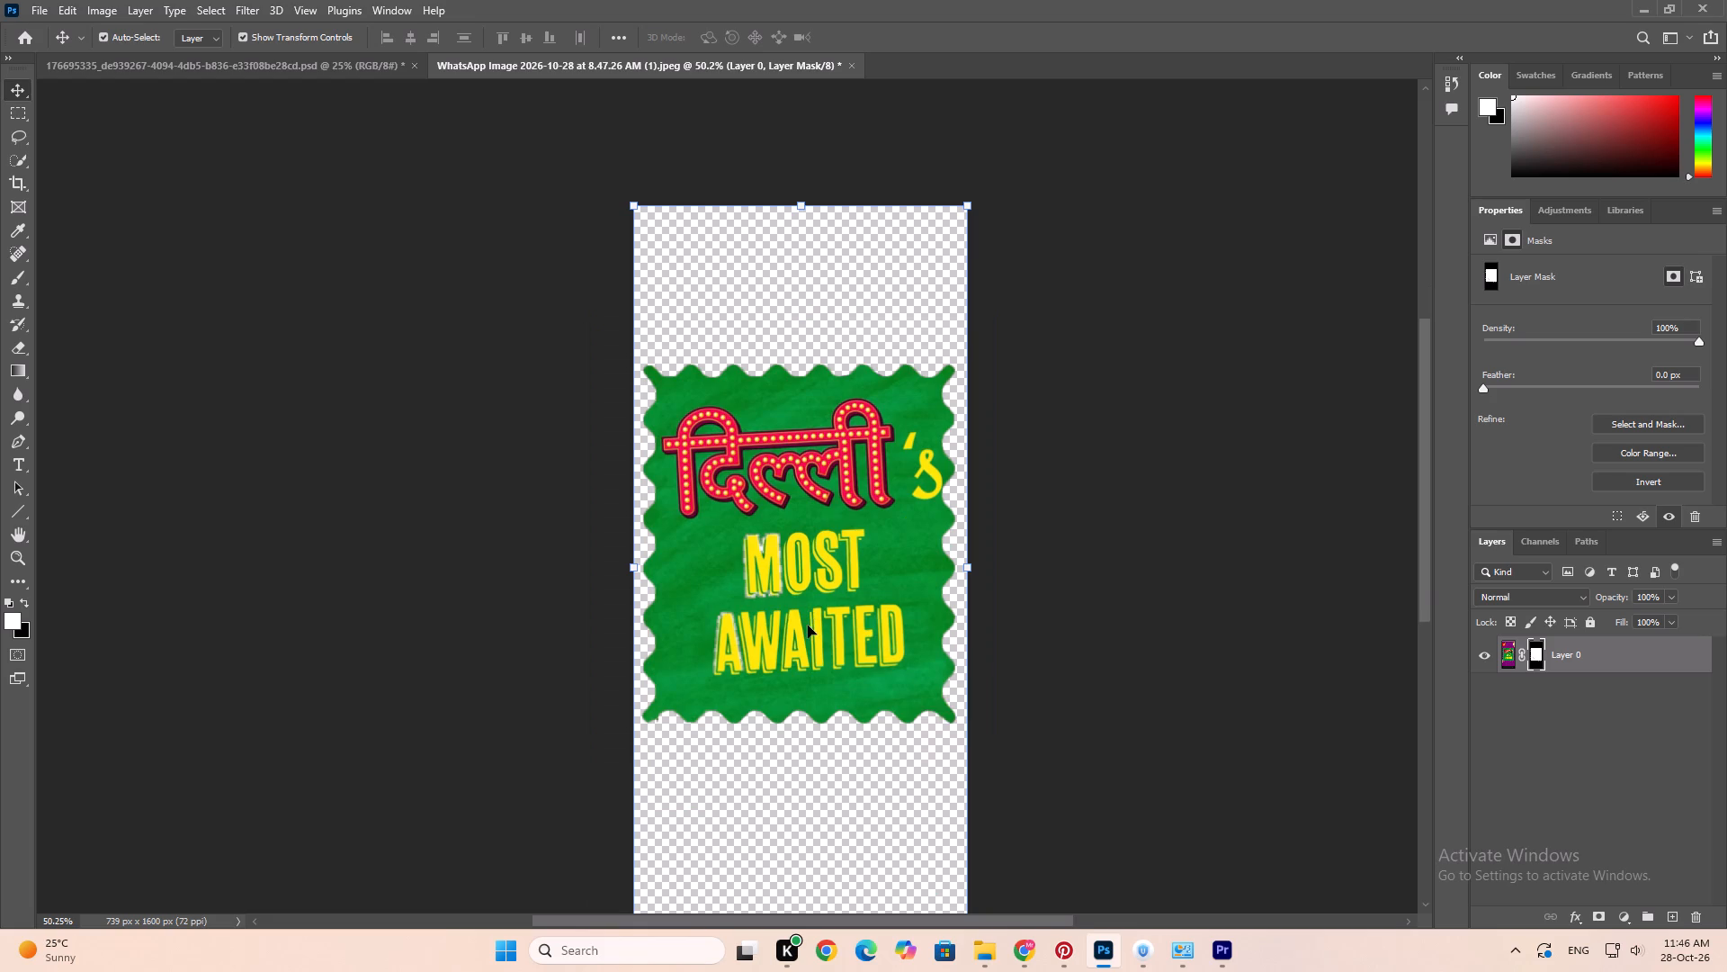
pyautogui.keyDown('alt'); pyautogui.scroll(11, 755, 544); pyautogui.keyUp('alt')
pyautogui.keyDown('alt'); pyautogui.scroll(-1, 802, 622); pyautogui.keyUp('alt')
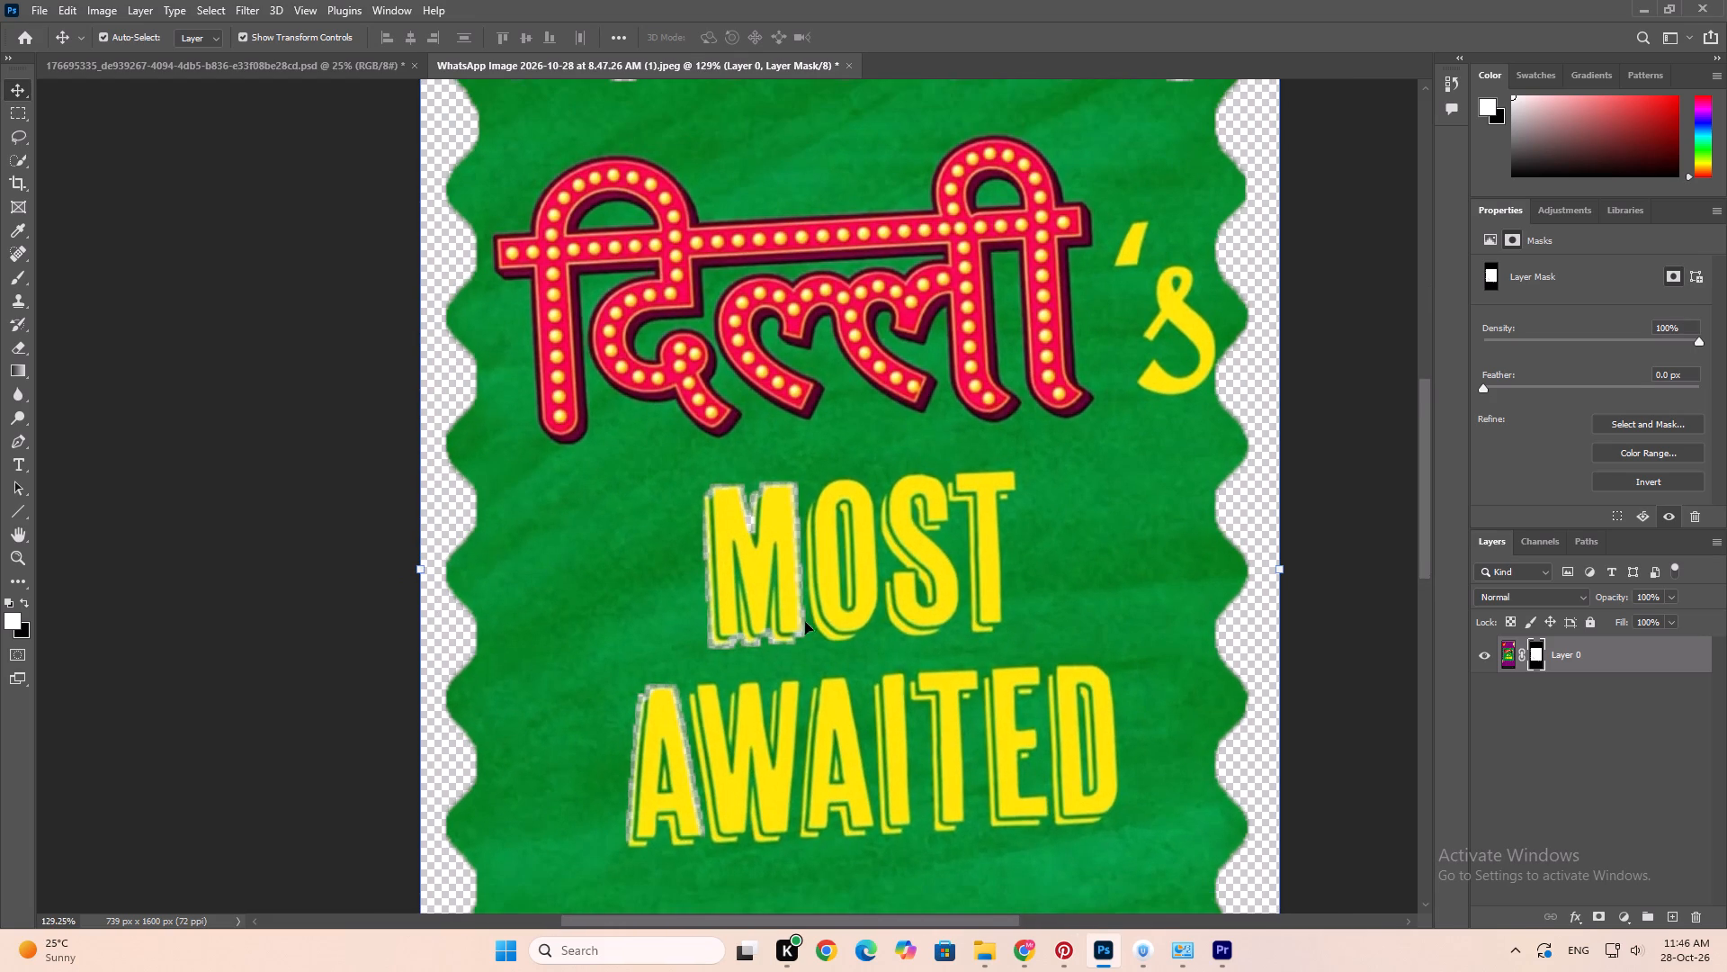
pyautogui.press('b')
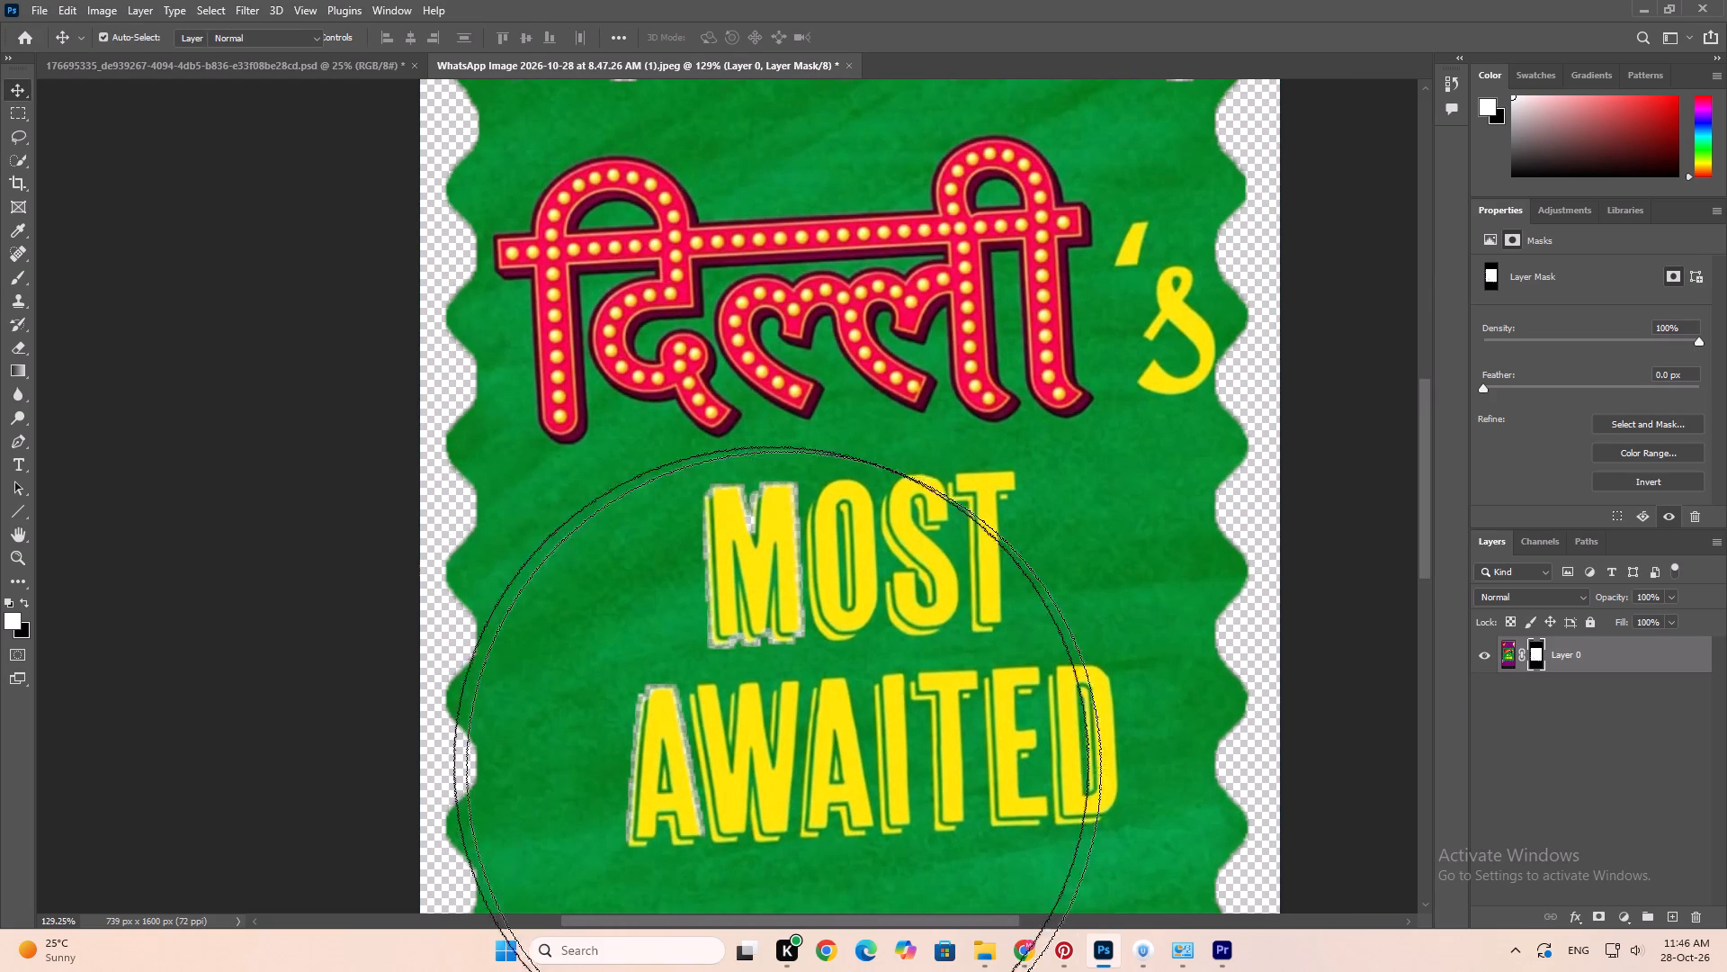
pyautogui.press('[')
pyautogui.press('[')
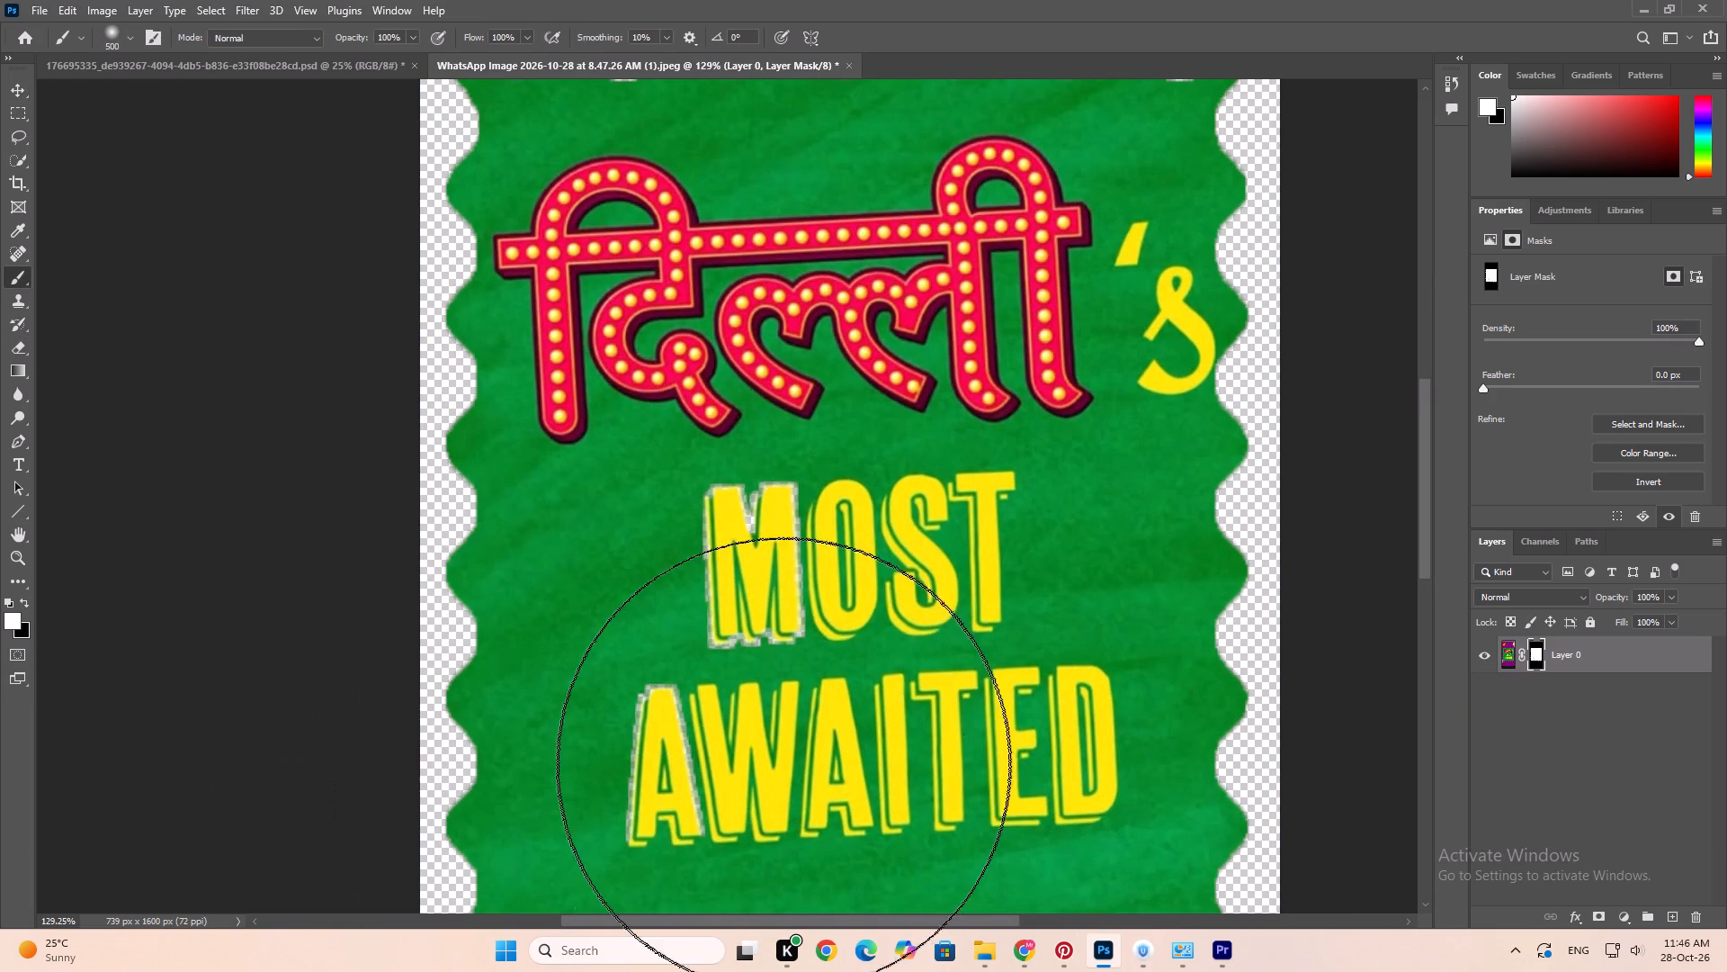
pyautogui.press('[')
pyautogui.press('[')
pyautogui.press('[')
pyautogui.press('[')
pyautogui.press('[')
pyautogui.moveTo(636, 739); pyautogui.dragTo(635, 794)
pyautogui.moveTo(648, 735); pyautogui.dragTo(672, 801)
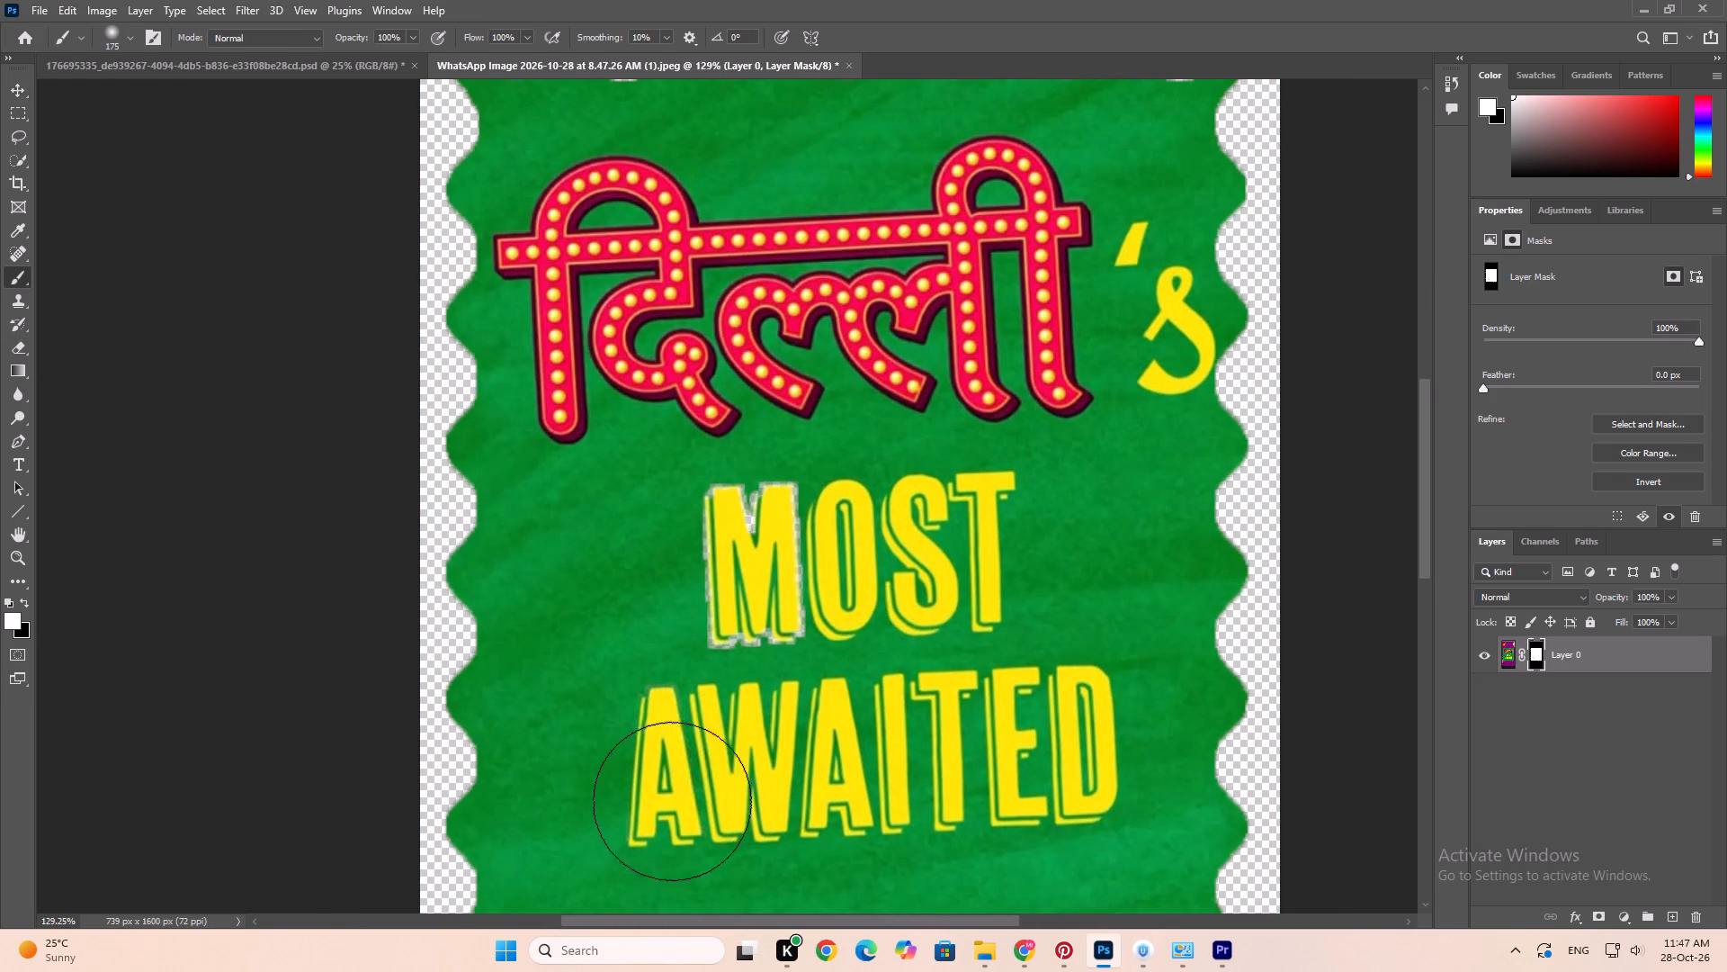
pyautogui.moveTo(672, 801); pyautogui.dragTo(973, 651)
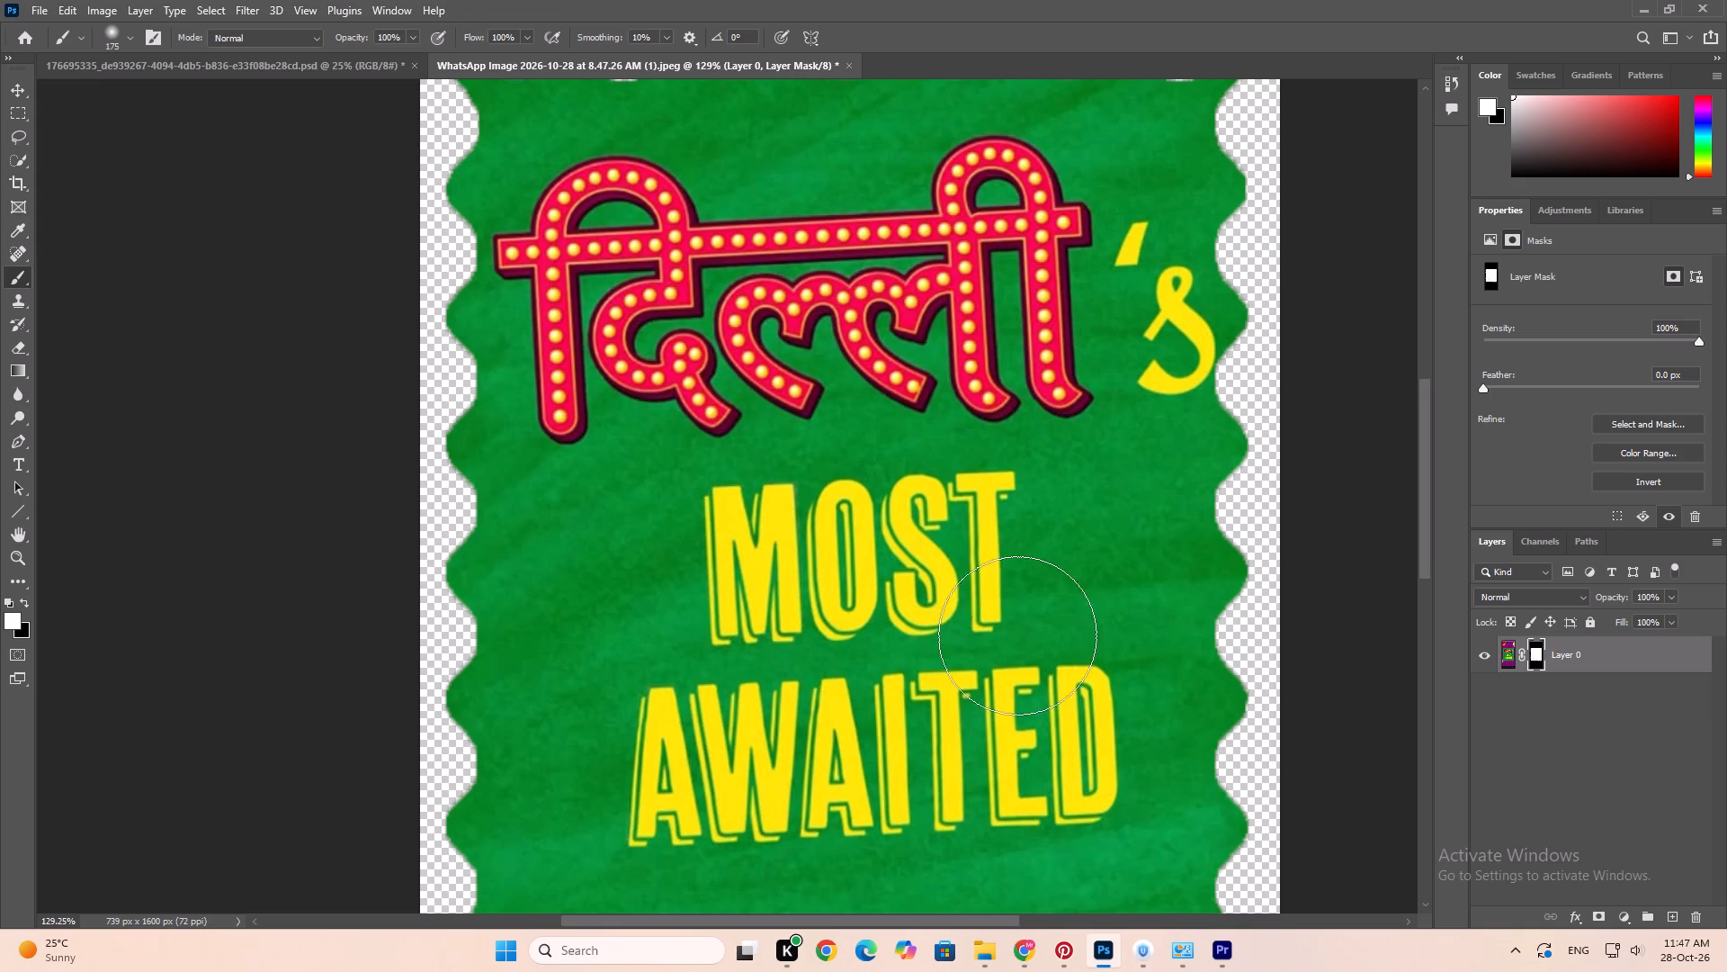
pyautogui.scroll(-6, 1017, 635)
pyautogui.moveTo(685, 707); pyautogui.dragTo(900, 541)
# Paint white on the layer mask across the red Hindi title to fill any remaining gaps.
pyautogui.scroll(3, 920, 502)
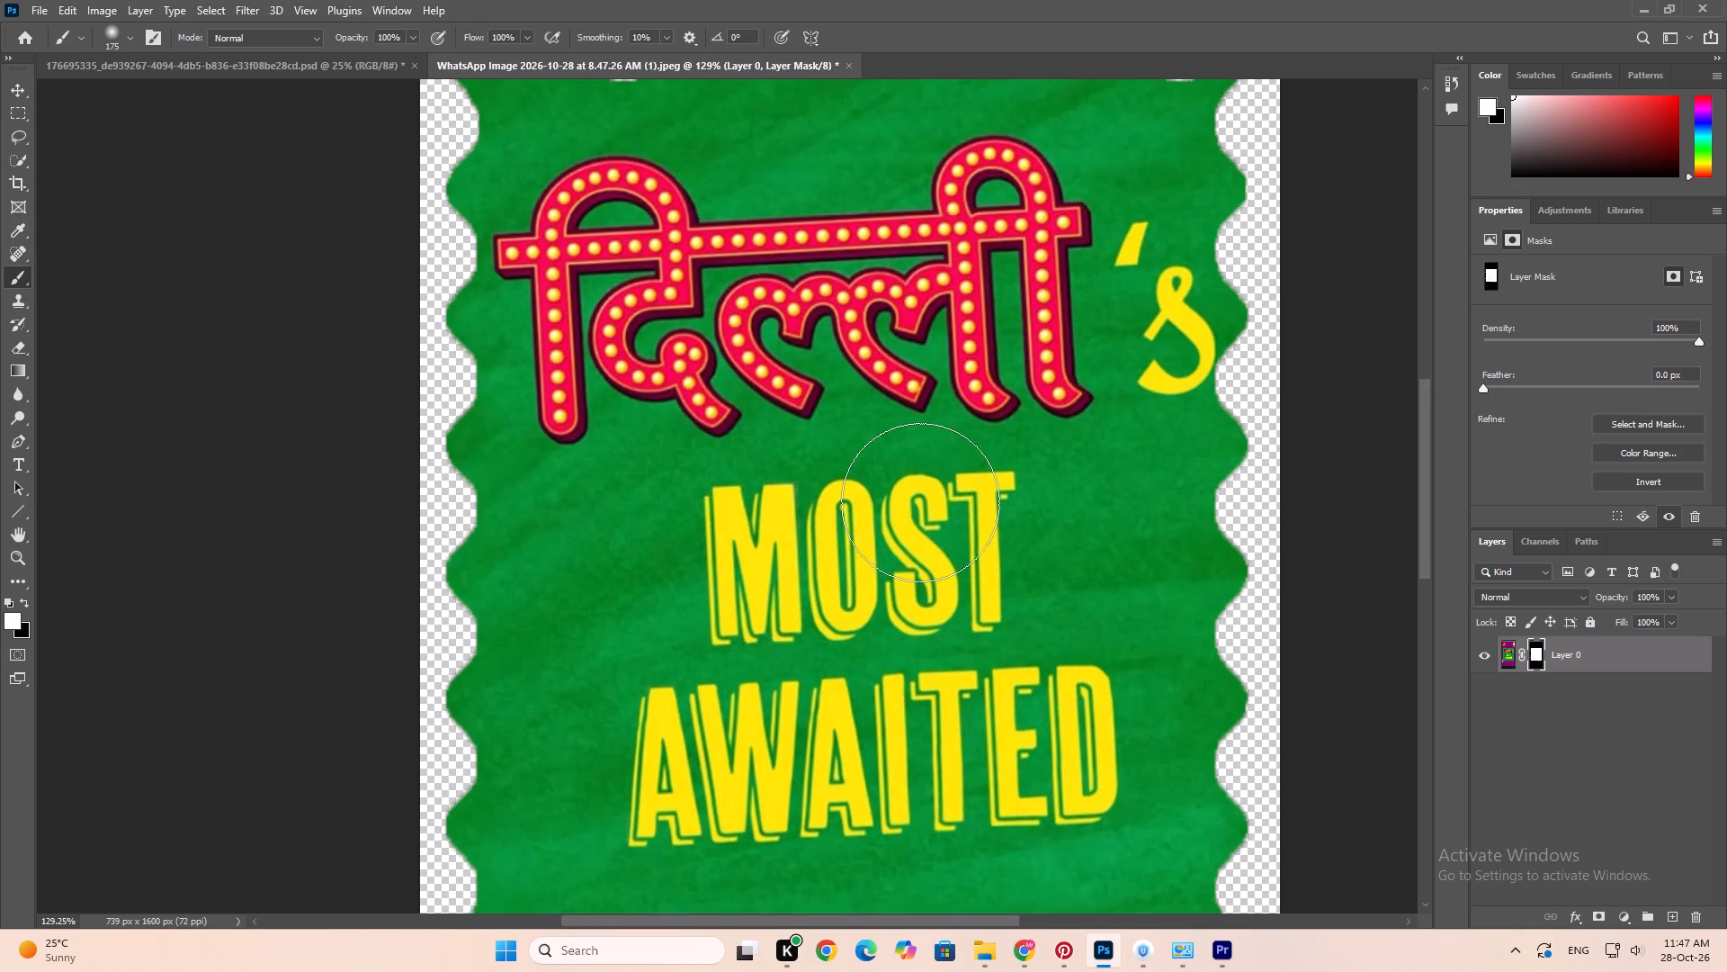
pyautogui.scroll(9, 920, 502)
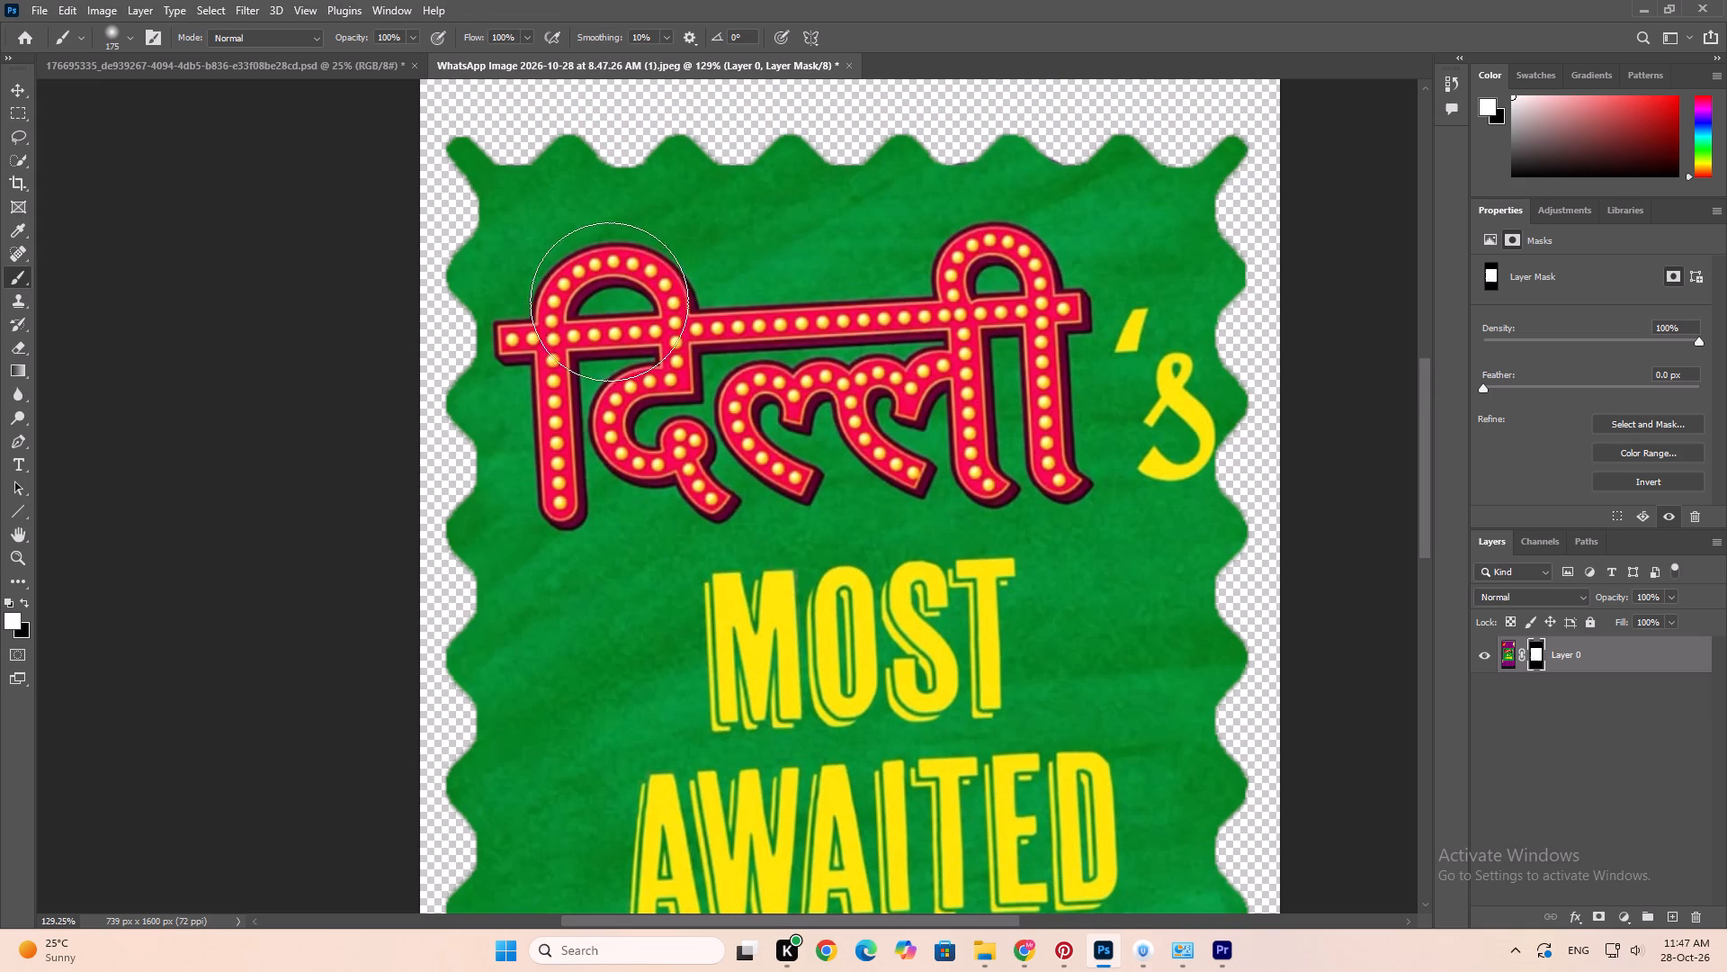
pyautogui.moveTo(609, 301); pyautogui.dragTo(1078, 430)
pyautogui.moveTo(1097, 335); pyautogui.dragTo(1098, 335)
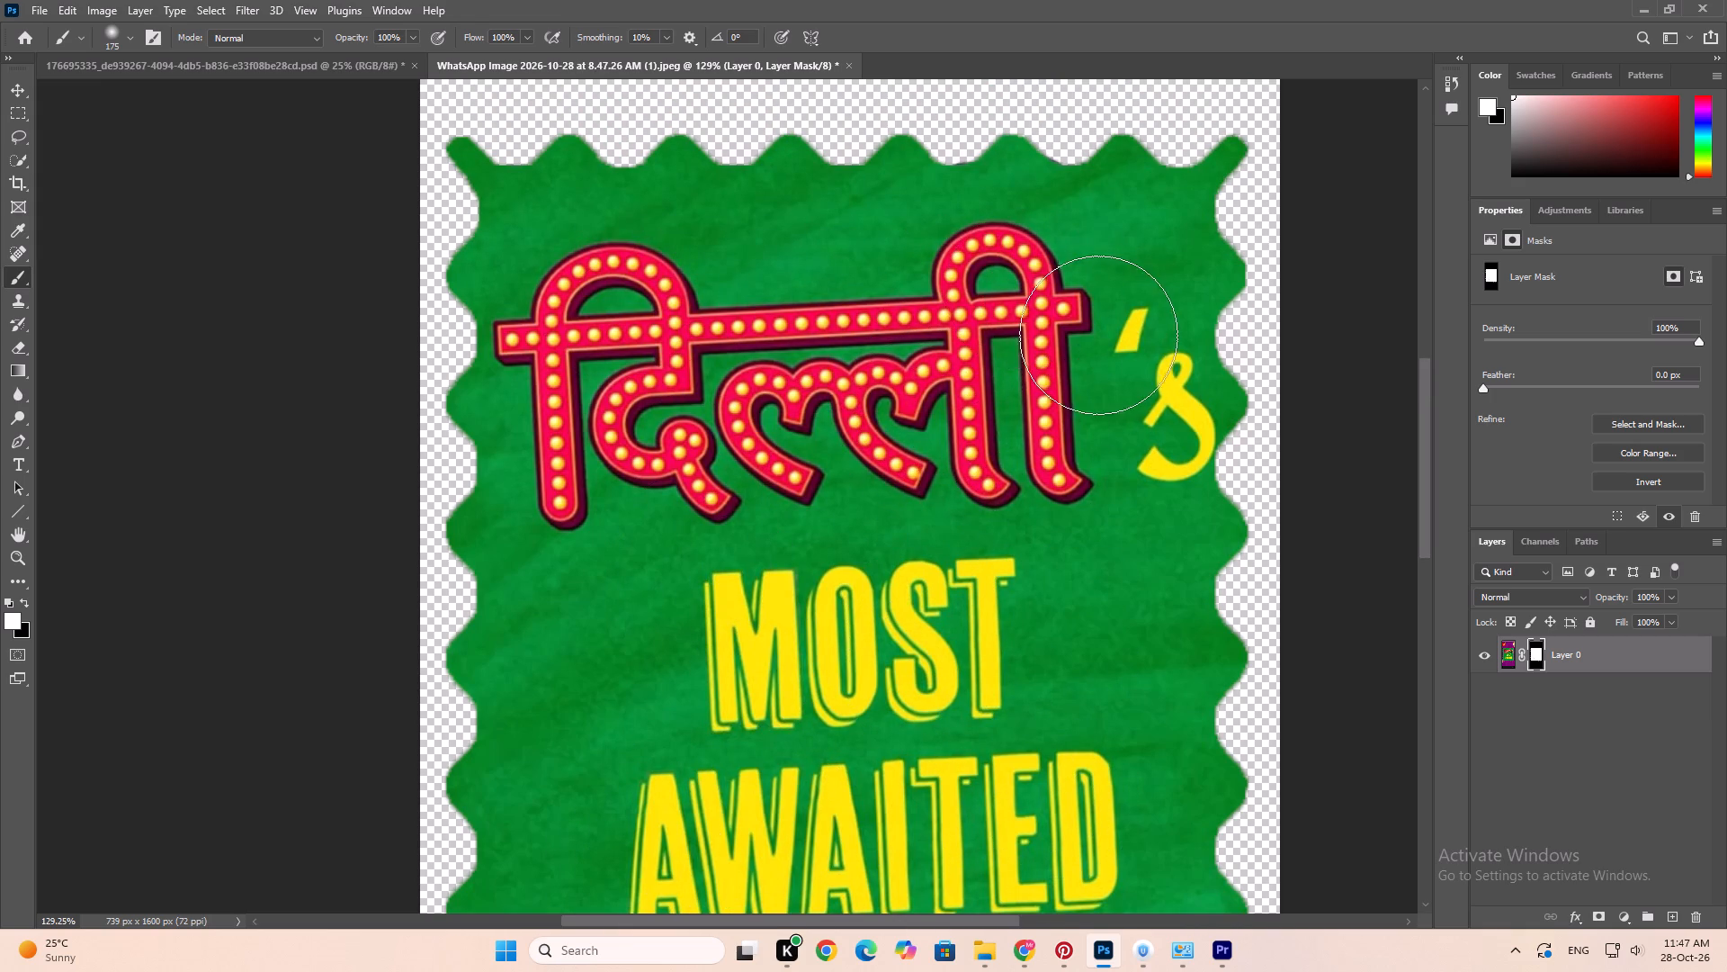
pyautogui.moveTo(1098, 335); pyautogui.dragTo(1044, 445)
# Examine the masked green panel as a whole and up close, checking its lettering and scalloped edges.
pyautogui.keyDown('alt'); pyautogui.scroll(-12, 876, 544); pyautogui.keyUp('alt')
pyautogui.keyDown('alt'); pyautogui.scroll(2, 860, 577); pyautogui.keyUp('alt')
pyautogui.press('space')
pyautogui.press('space')
pyautogui.press('space')
pyautogui.press('space')
pyautogui.press('space')
pyautogui.press('space')
pyautogui.press('space')
pyautogui.press('space')
pyautogui.press('space')
pyautogui.press('space')
pyautogui.press('space')
pyautogui.press('space')
pyautogui.press('space')
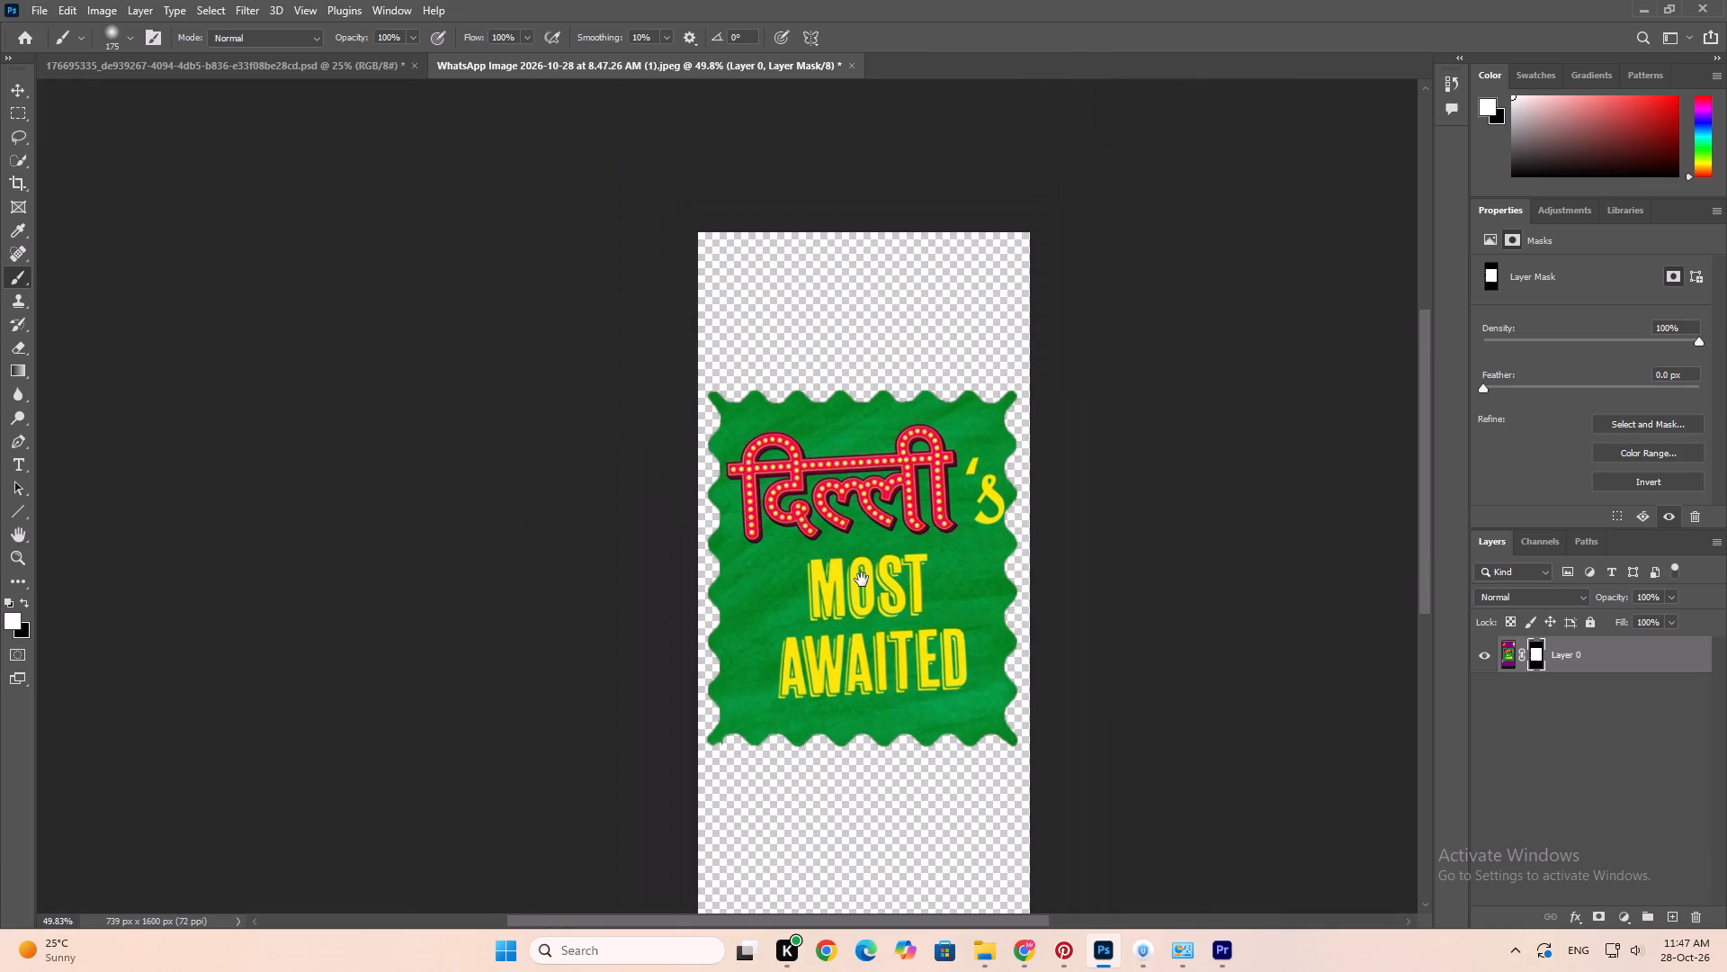
pyautogui.moveTo(858, 577); pyautogui.dragTo(708, 539)
pyautogui.keyDown('alt'); pyautogui.scroll(-3, 703, 539); pyautogui.keyUp('alt')
pyautogui.keyDown('alt'); pyautogui.scroll(2, 703, 539); pyautogui.keyUp('alt')
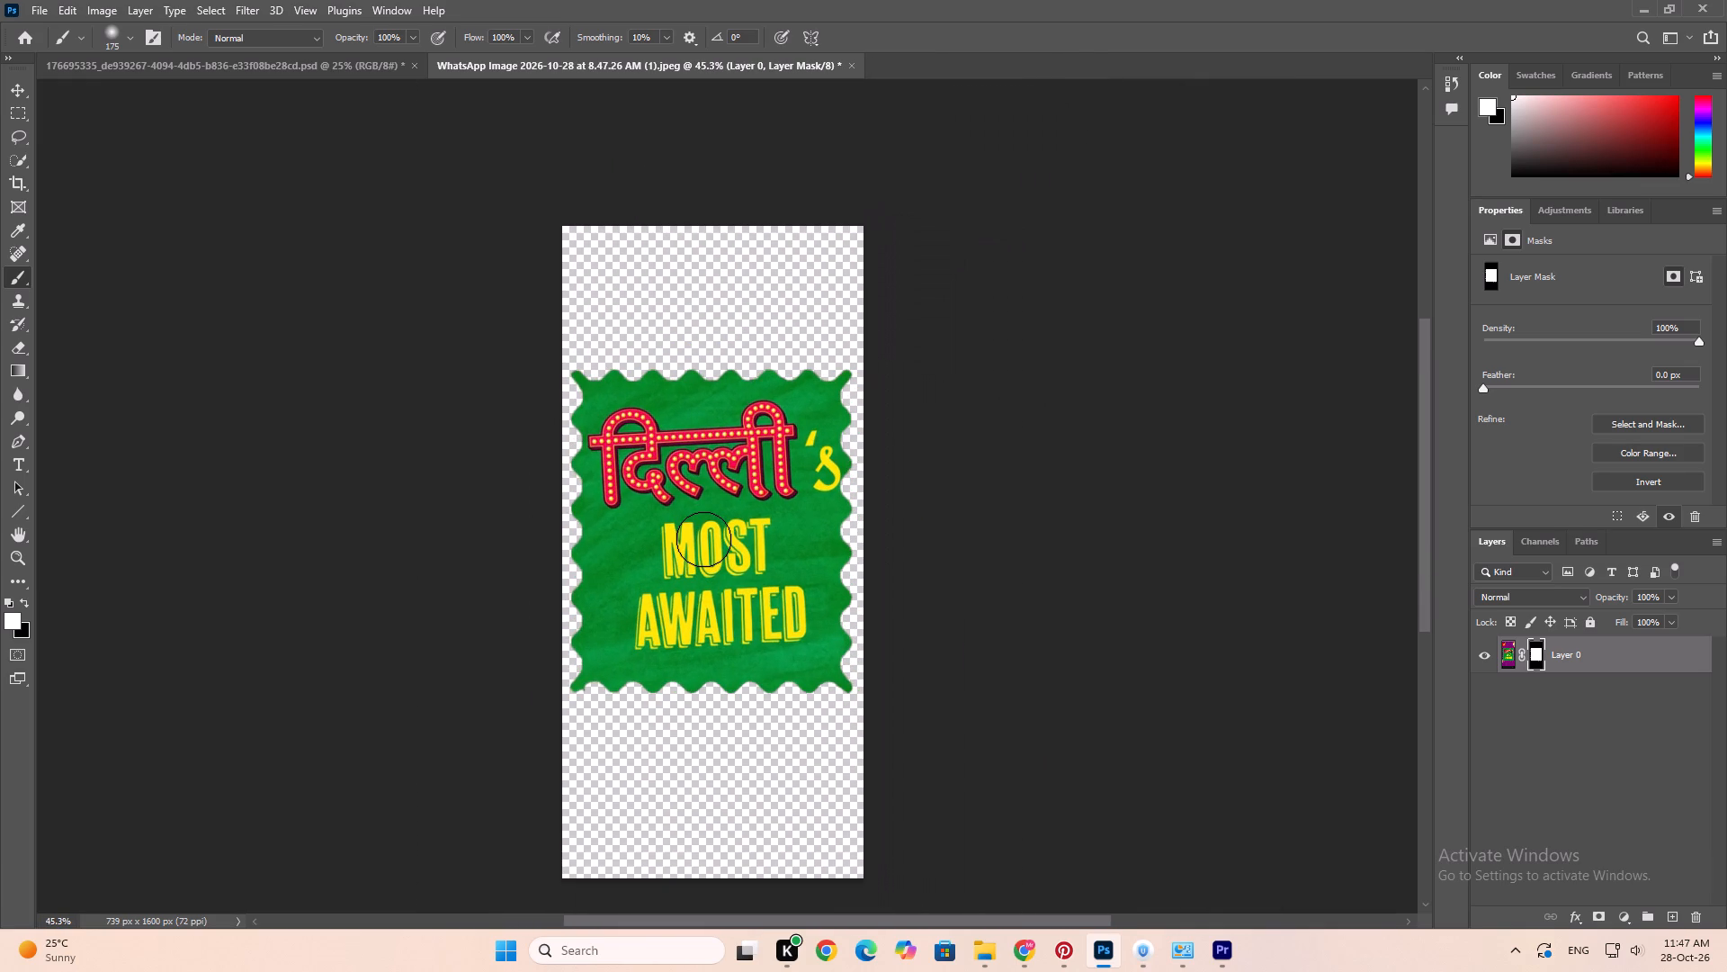
pyautogui.keyDown('alt'); pyautogui.scroll(7, 703, 539); pyautogui.keyUp('alt')
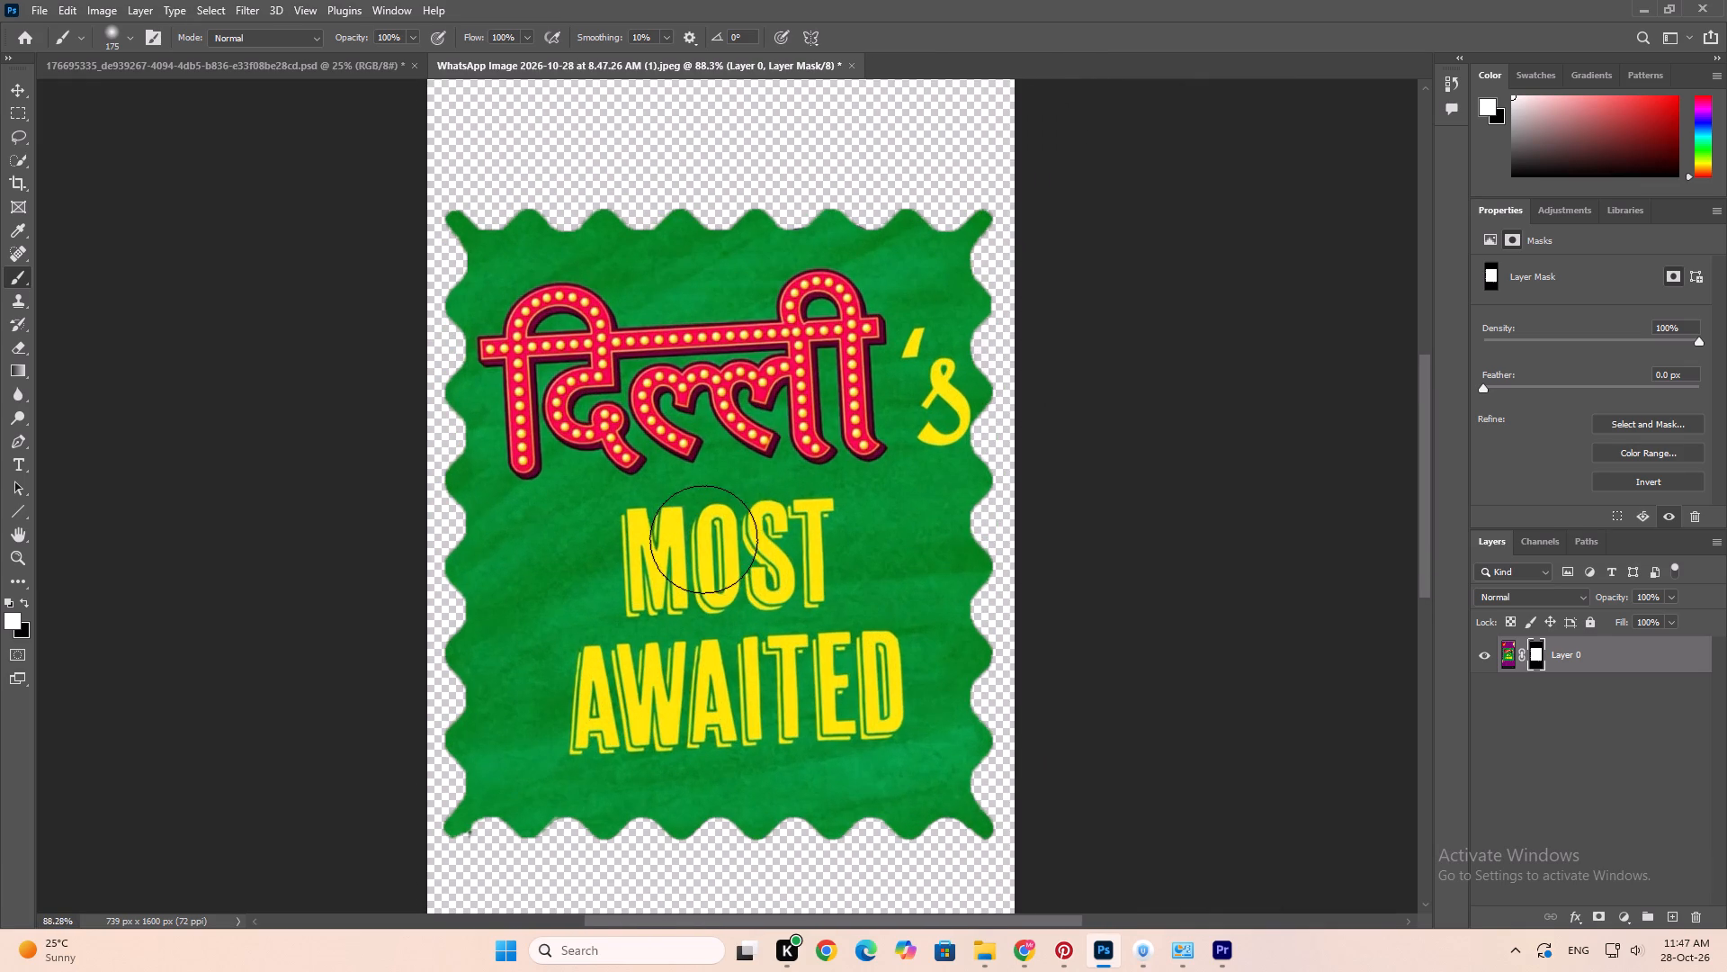
pyautogui.keyDown('alt'); pyautogui.scroll(7, 535, 765); pyautogui.keyUp('alt')
pyautogui.keyDown('alt'); pyautogui.scroll(10, 463, 736); pyautogui.keyUp('alt')
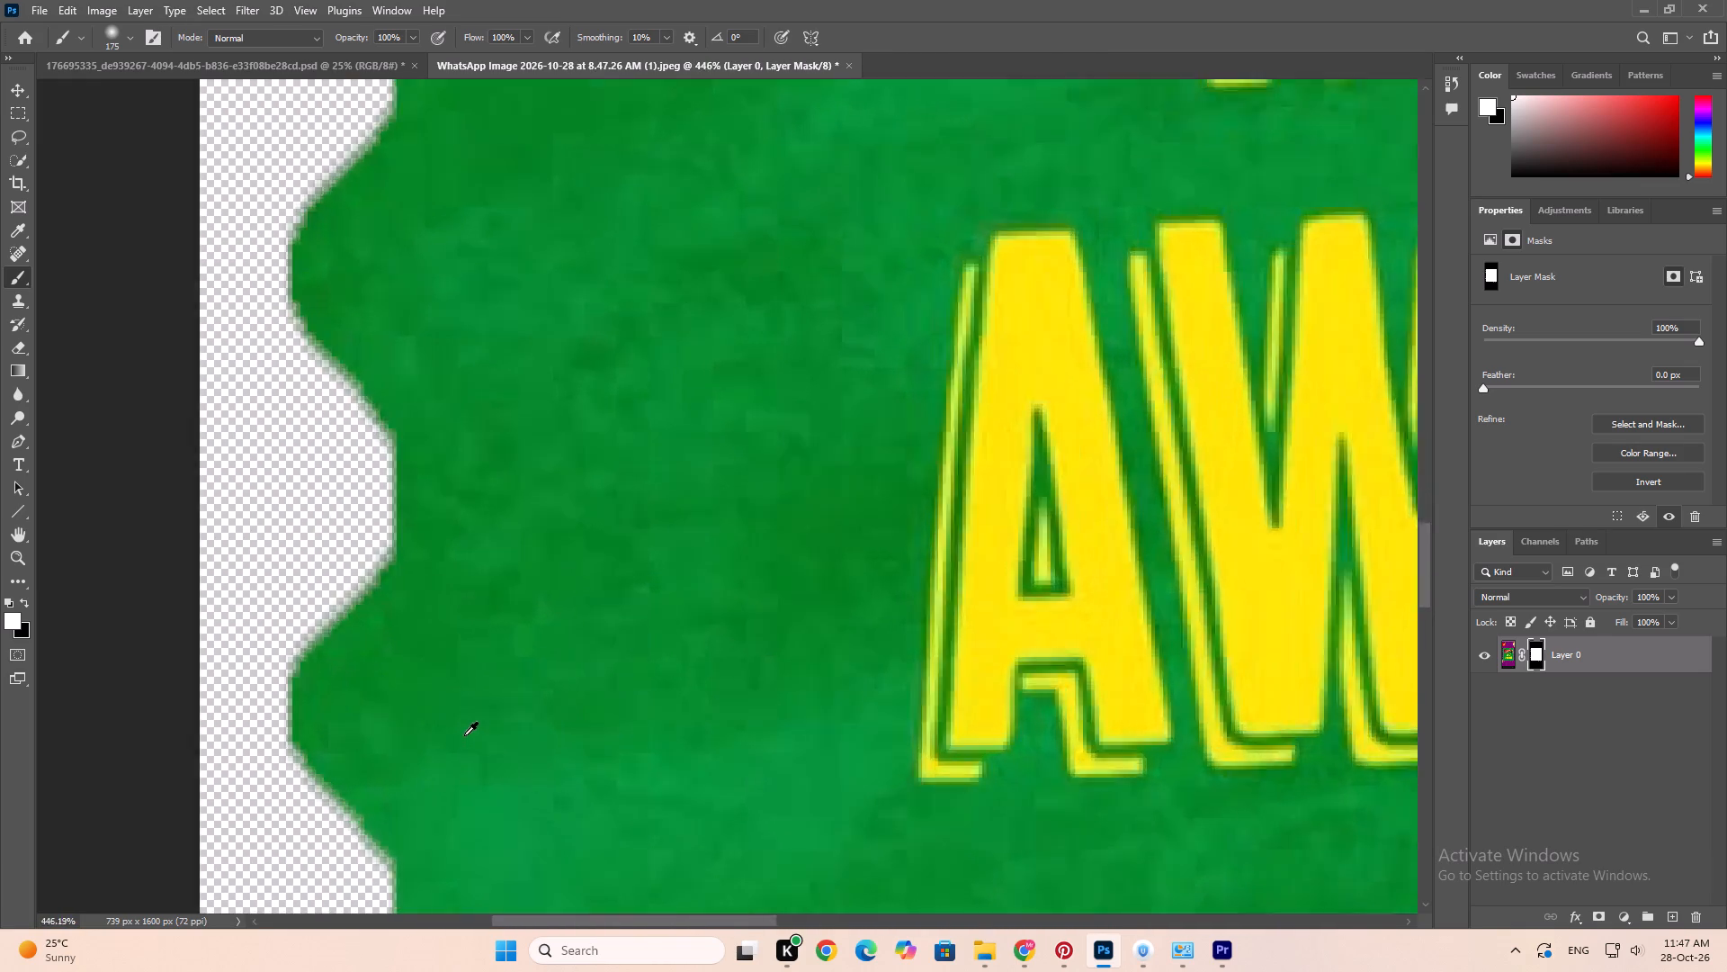
pyautogui.keyDown('alt'); pyautogui.scroll(2, 464, 735); pyautogui.keyUp('alt')
pyautogui.keyDown('alt'); pyautogui.scroll(-16, 465, 726); pyautogui.keyUp('alt')
pyautogui.keyDown('alt'); pyautogui.scroll(-5, 627, 577); pyautogui.keyUp('alt')
pyautogui.press('space')
pyautogui.press('space')
pyautogui.press('space')
pyautogui.press('space')
pyautogui.press('space')
pyautogui.press('space')
pyautogui.moveTo(776, 462); pyautogui.dragTo(762, 552)
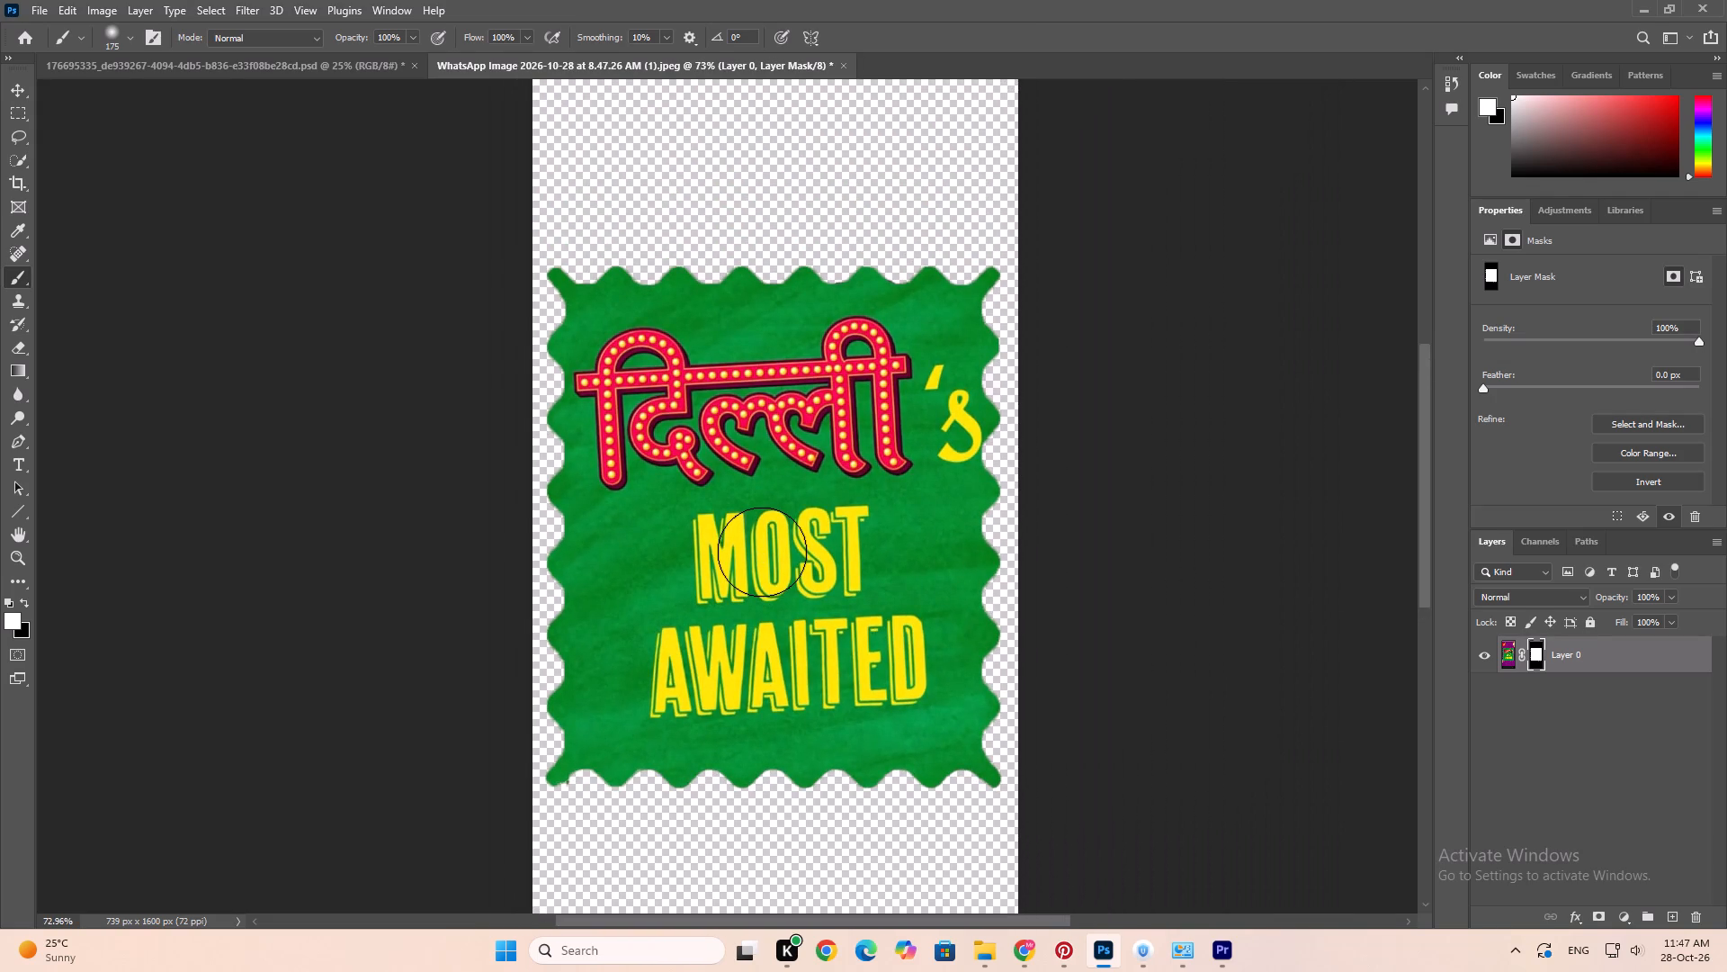
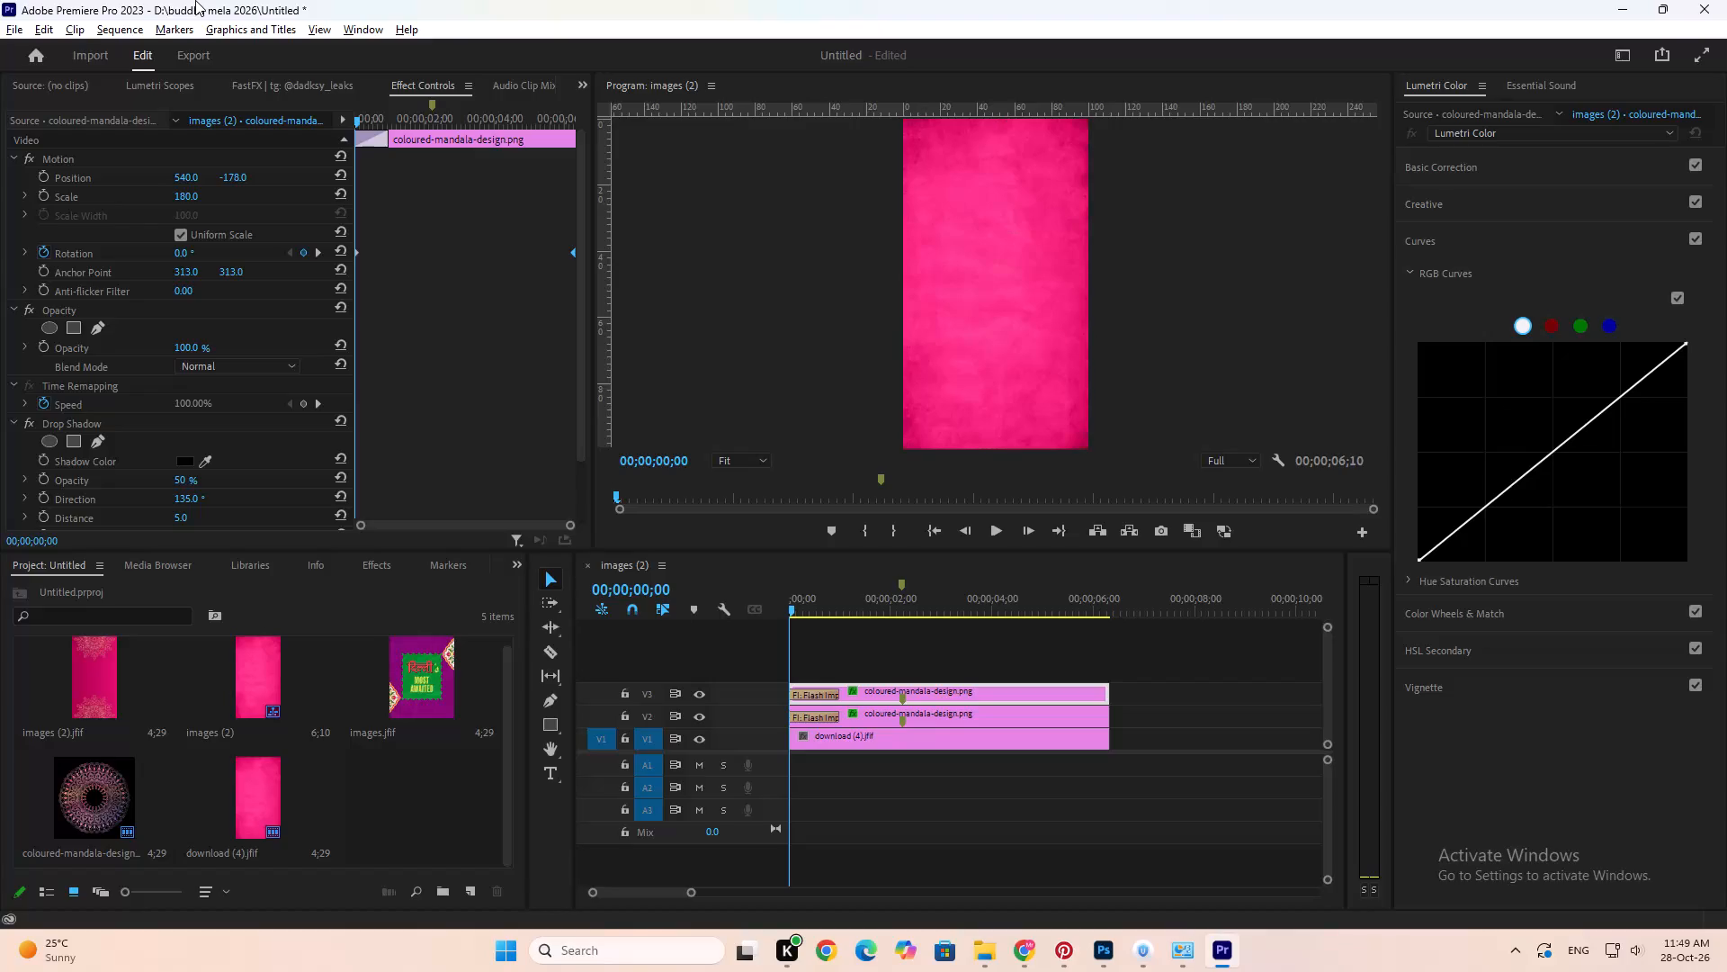
# Play the opening seconds of the images (2) sequence in Premiere Pro to review the mandalas' flash-in and rotation.
pyautogui.press('space')
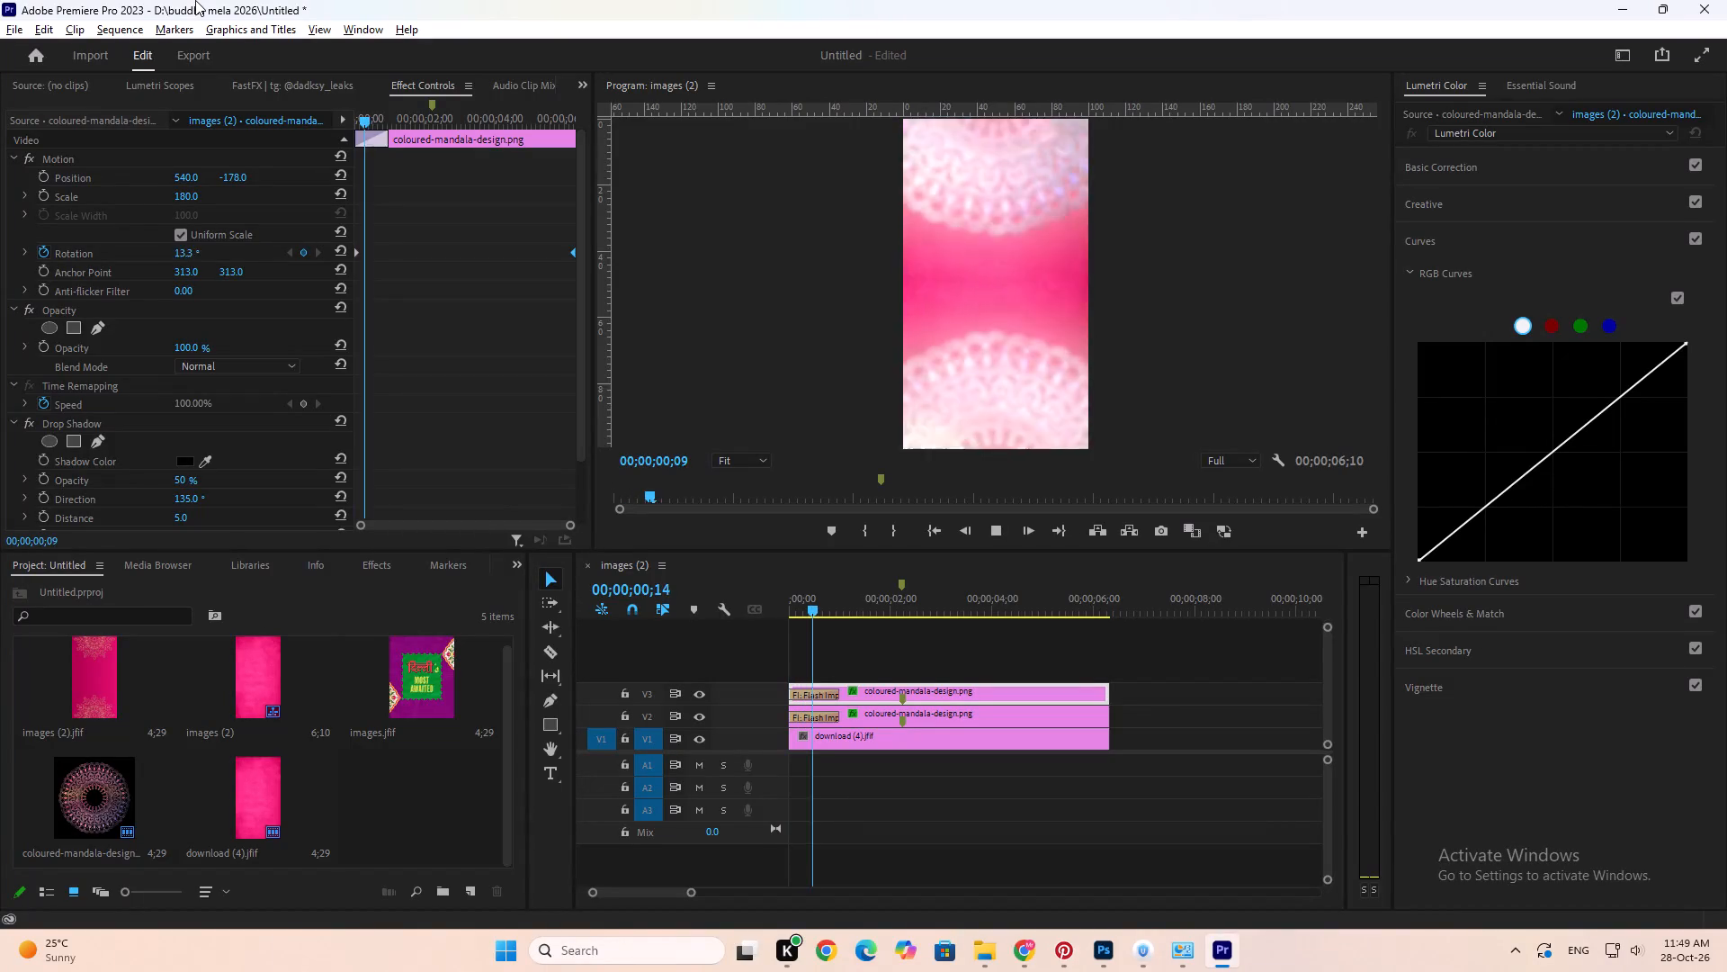
pyautogui.press('space')
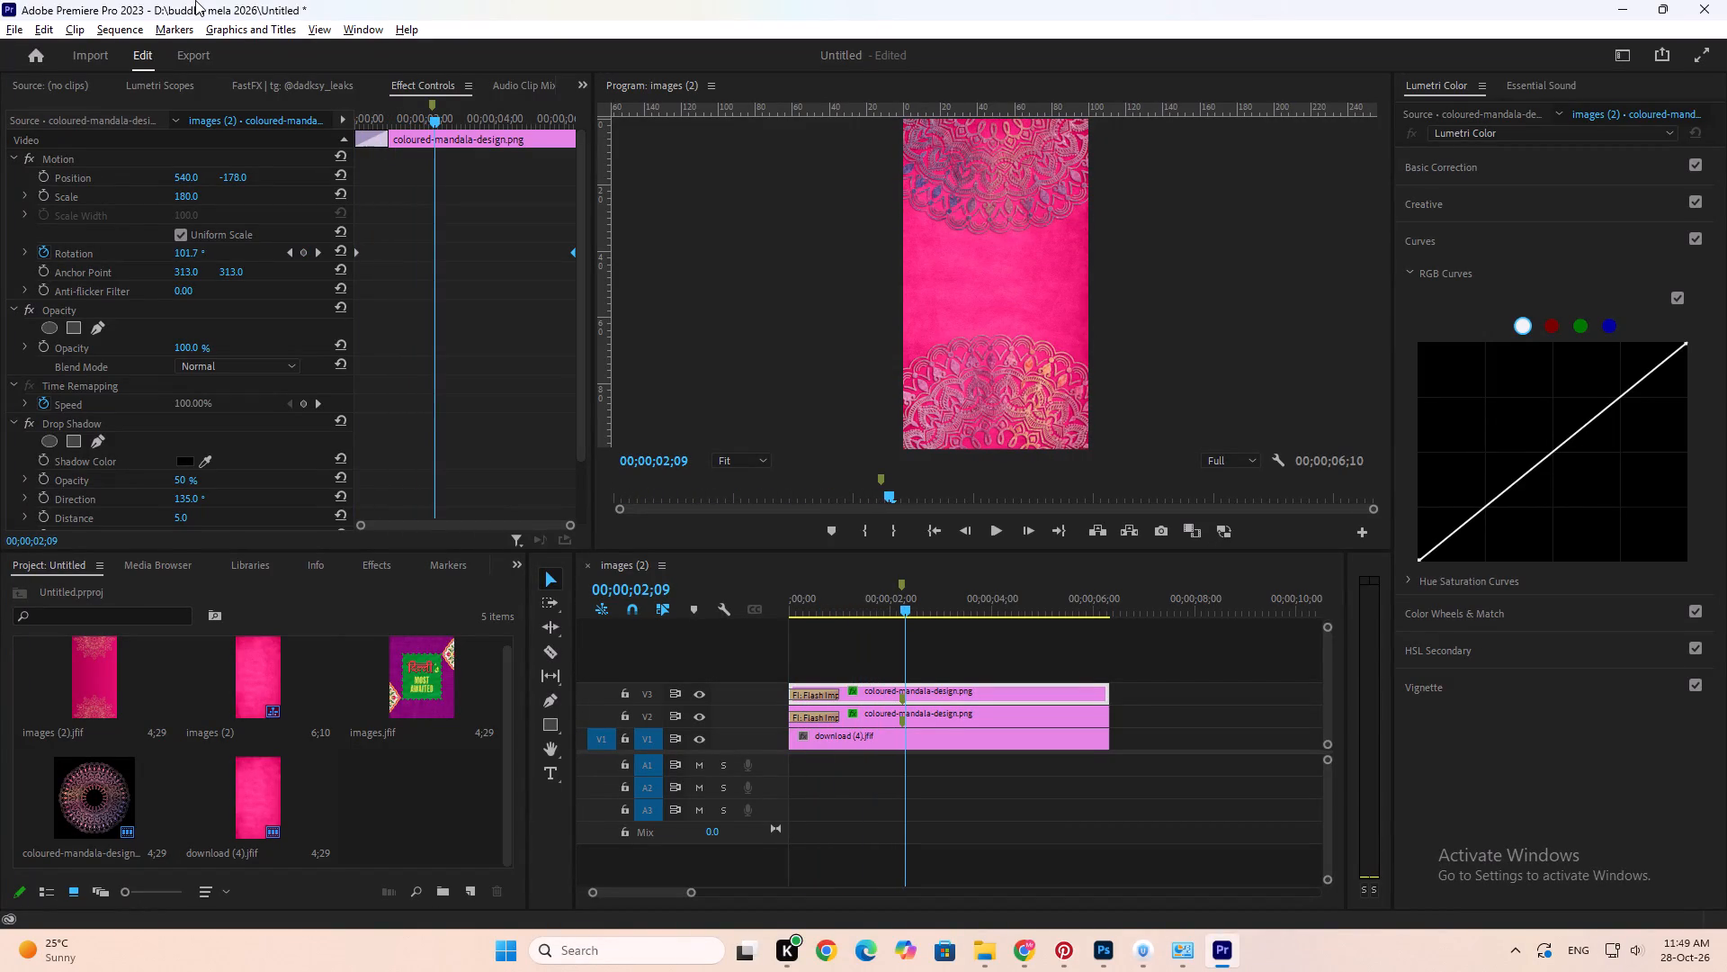
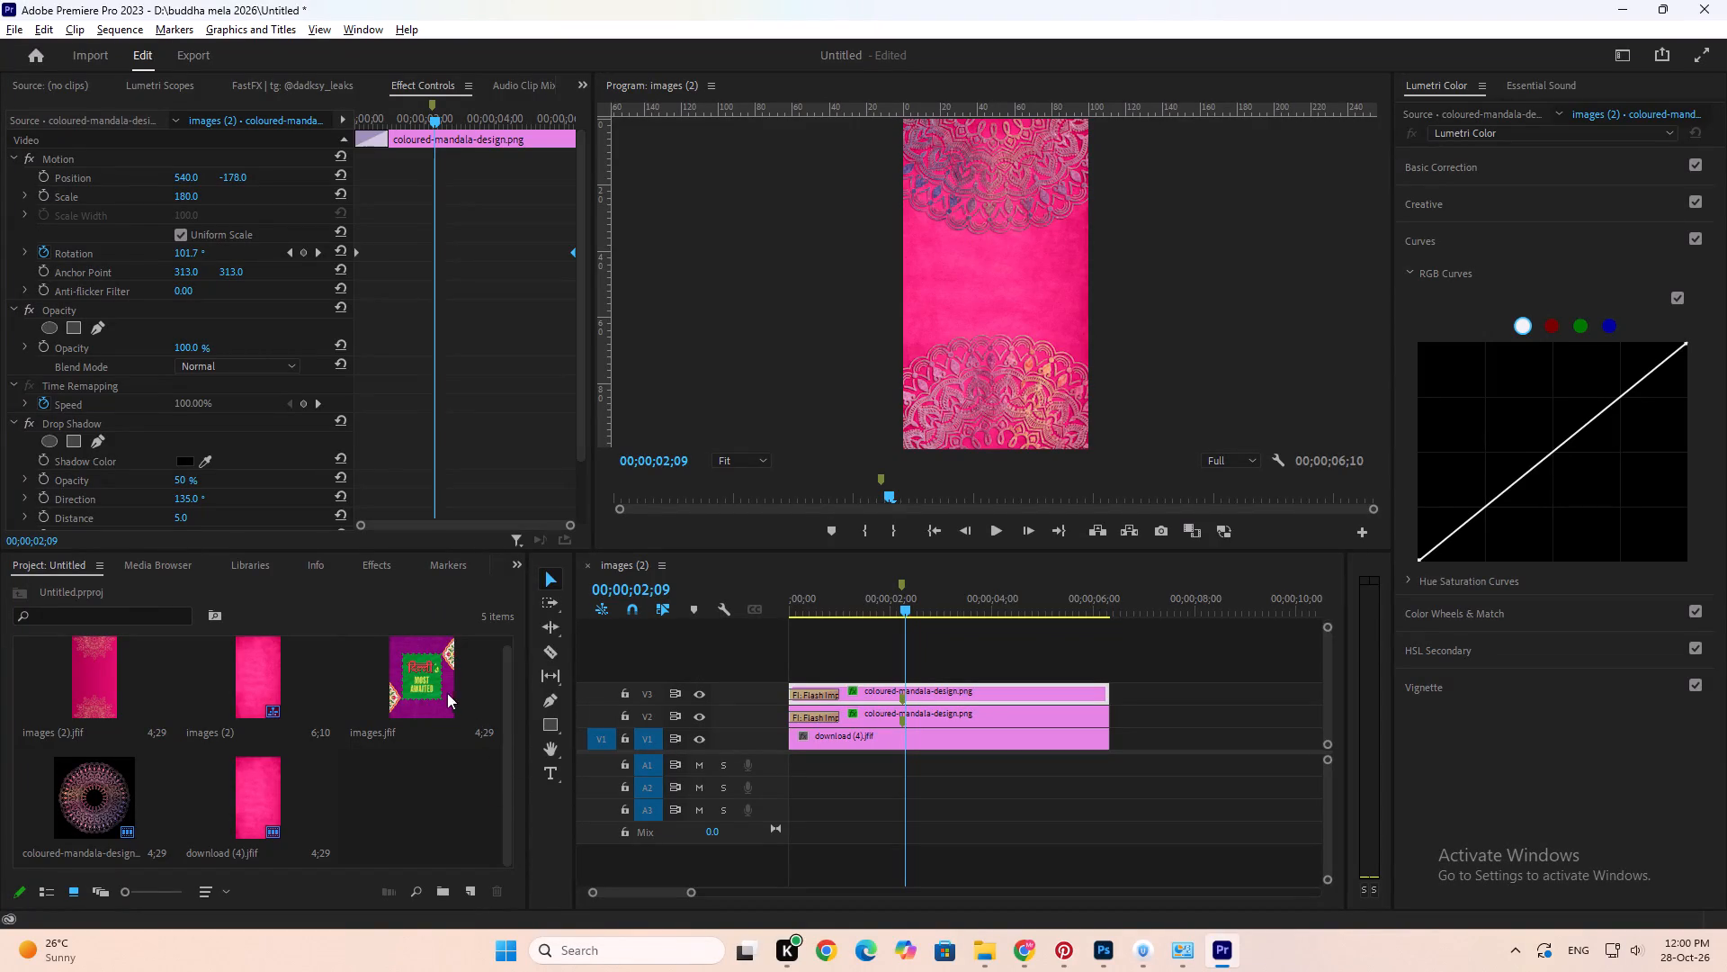
# Scrub through and briefly play the images (2) sequence to examine the timing of both mandalas' flash-in and rotation.
pyautogui.moveTo(942, 601); pyautogui.dragTo(956, 615)
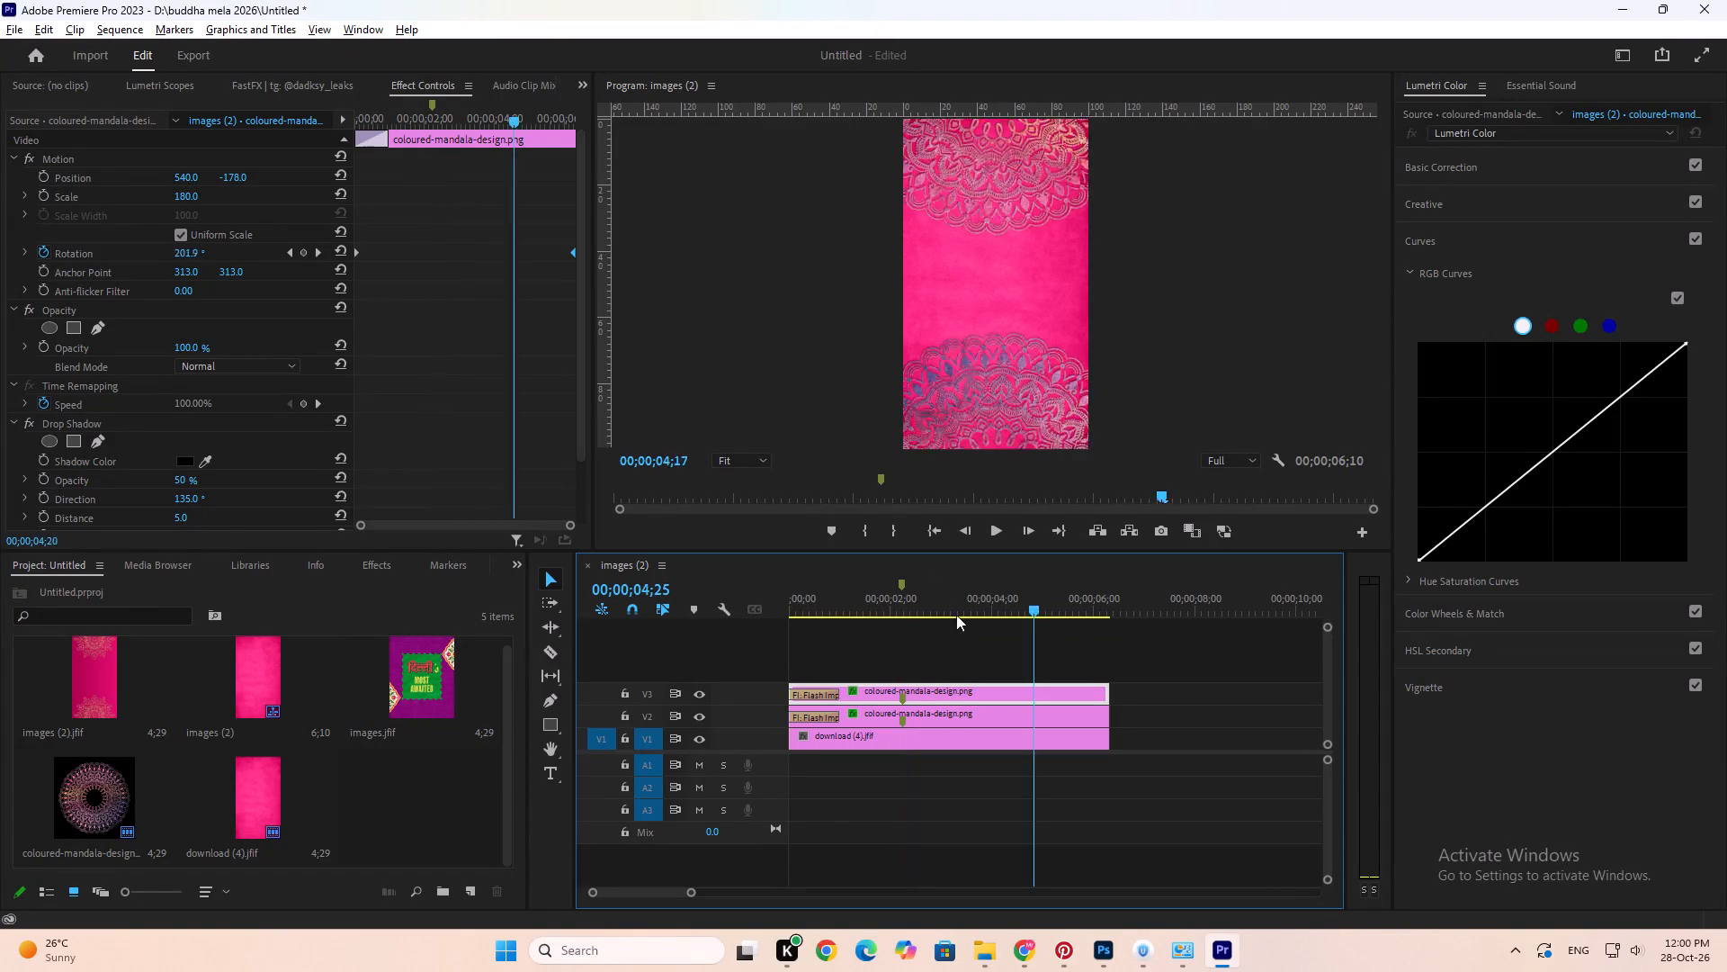
pyautogui.moveTo(956, 615); pyautogui.dragTo(902, 658)
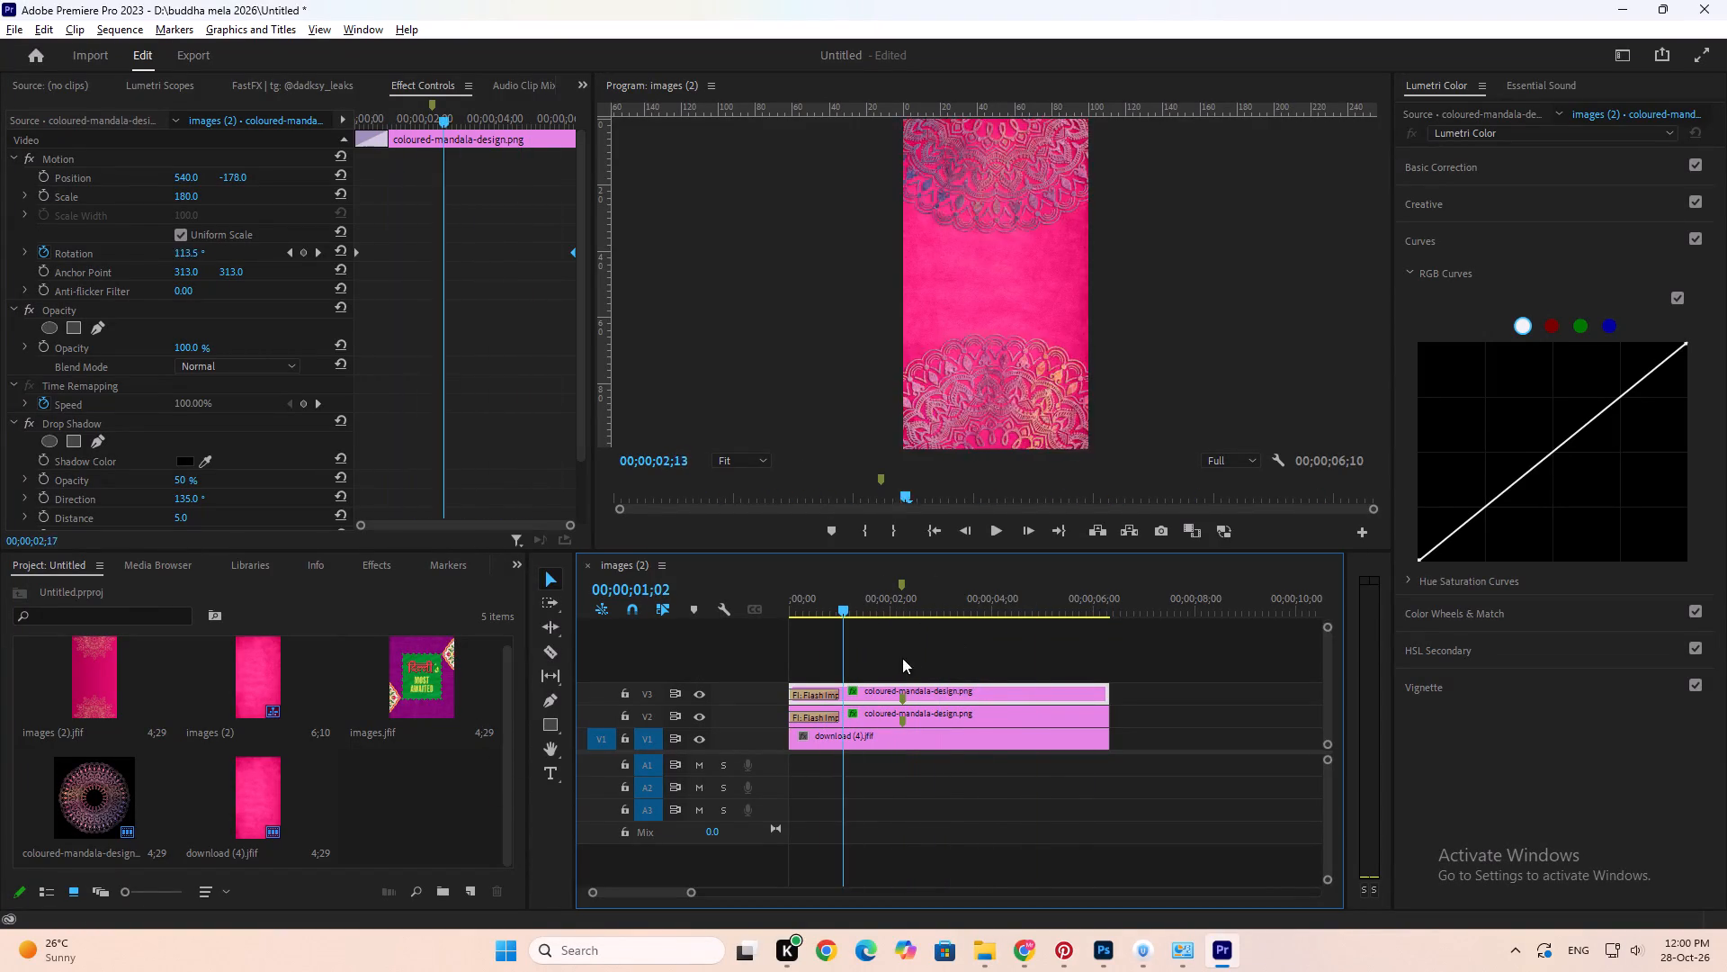
pyautogui.moveTo(902, 658); pyautogui.dragTo(742, 671)
pyautogui.press('space')
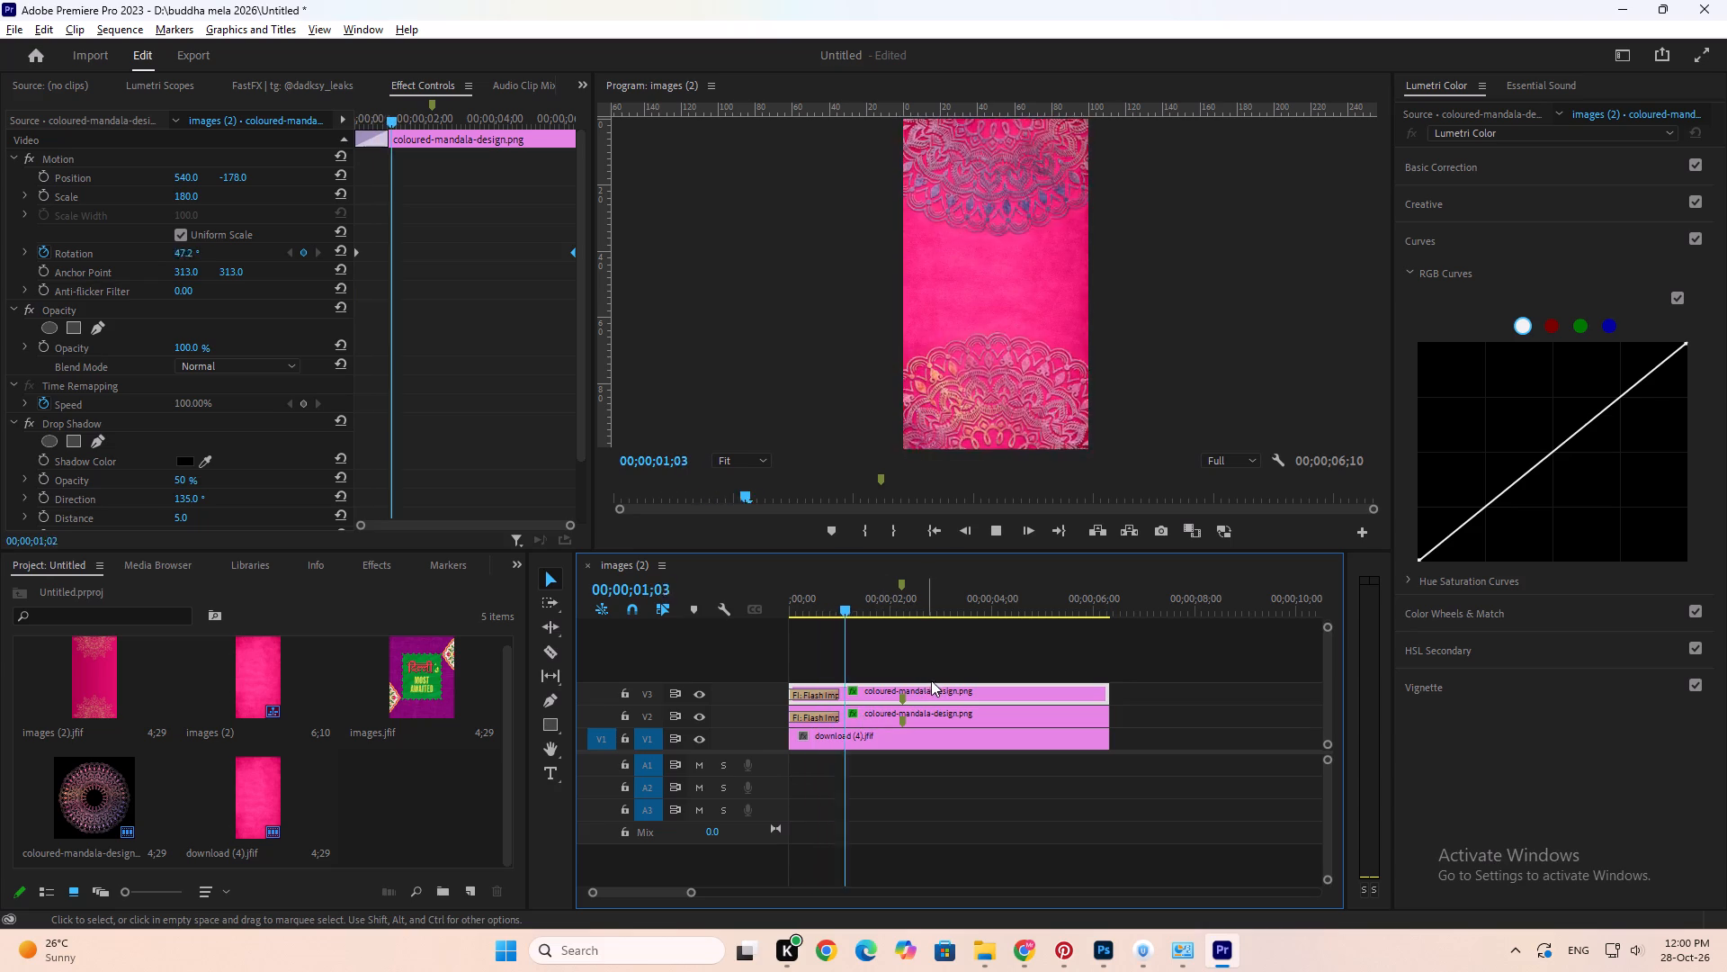
pyautogui.press('space')
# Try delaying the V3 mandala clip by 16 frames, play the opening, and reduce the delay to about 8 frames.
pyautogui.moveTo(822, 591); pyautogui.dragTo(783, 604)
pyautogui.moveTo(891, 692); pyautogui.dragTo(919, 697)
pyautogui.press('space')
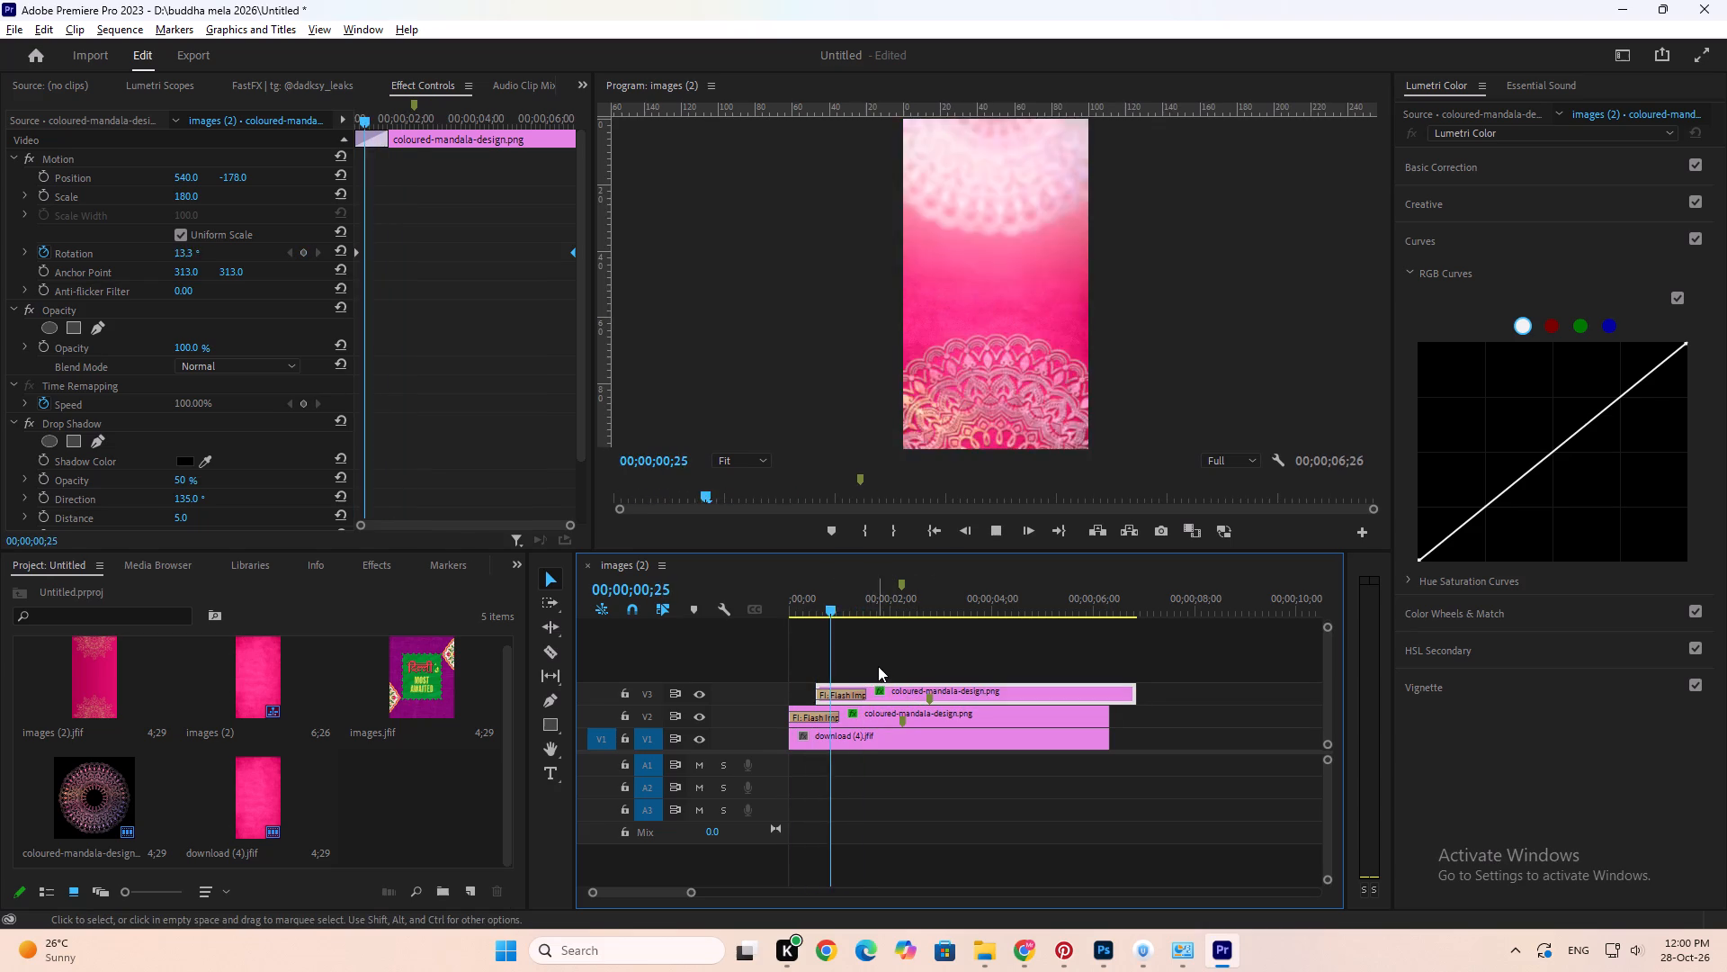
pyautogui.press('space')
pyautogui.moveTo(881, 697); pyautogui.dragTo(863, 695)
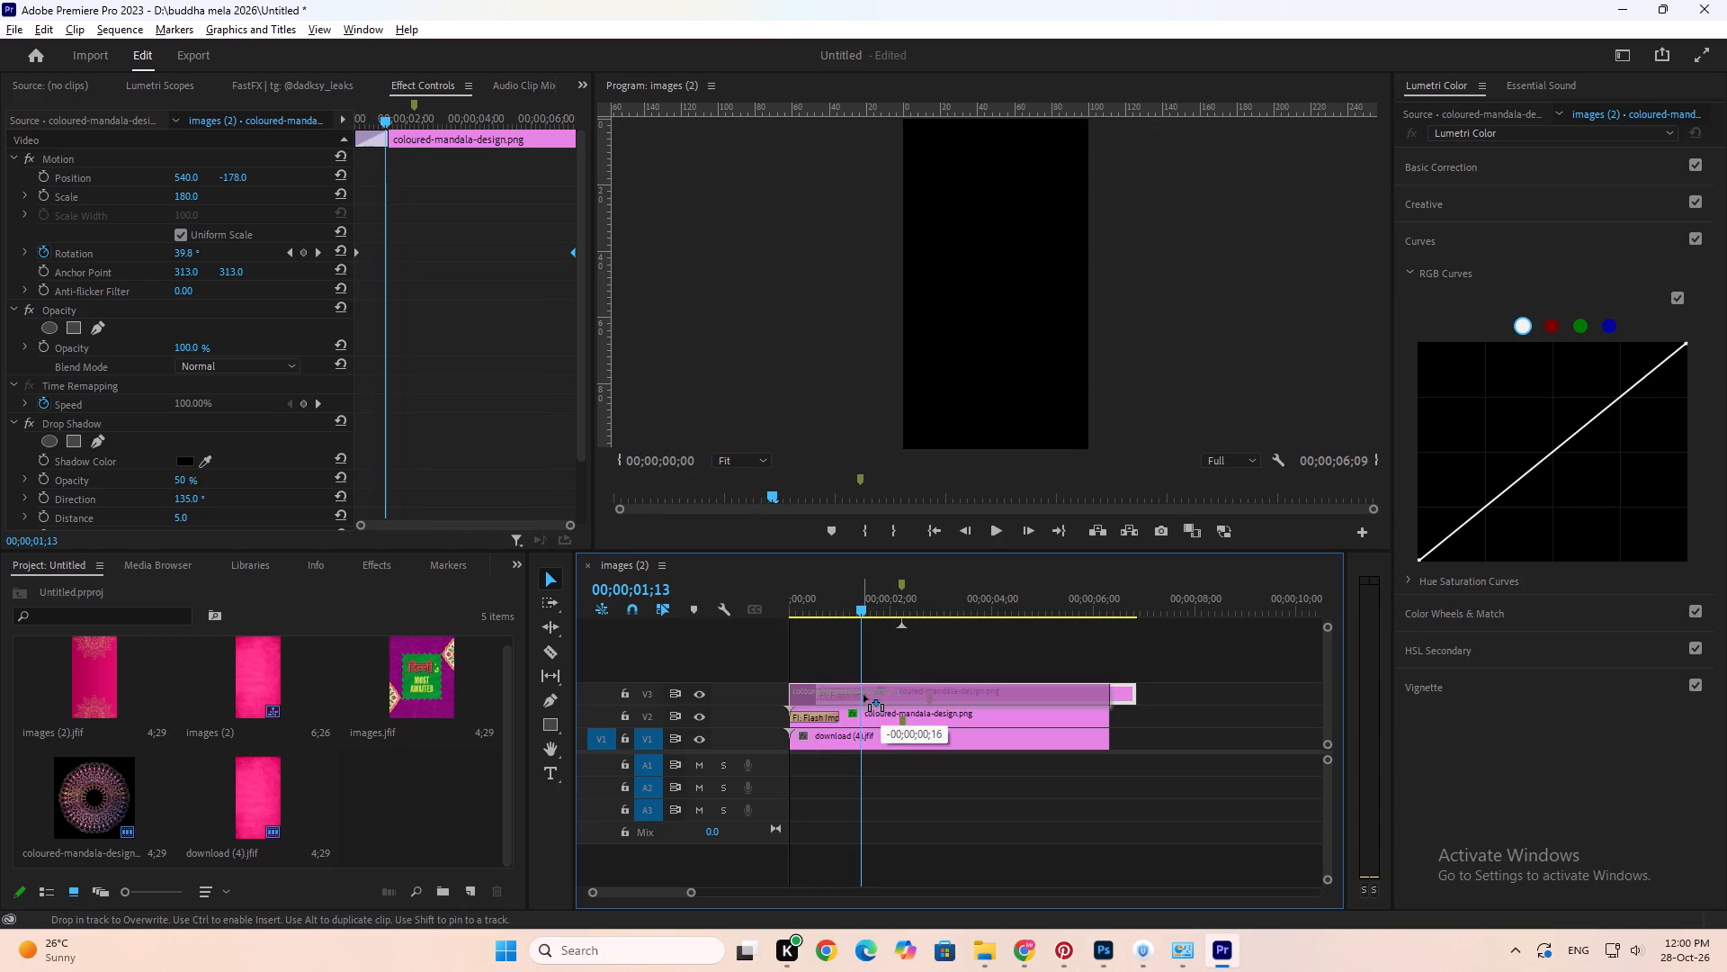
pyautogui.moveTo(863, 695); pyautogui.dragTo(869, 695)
# Stagger the mandalas with the V3 clip at the sequence start and the V2 clip 12 frames in, and play the result.
pyautogui.moveTo(863, 719); pyautogui.dragTo(893, 721)
pyautogui.moveTo(878, 693); pyautogui.dragTo(871, 694)
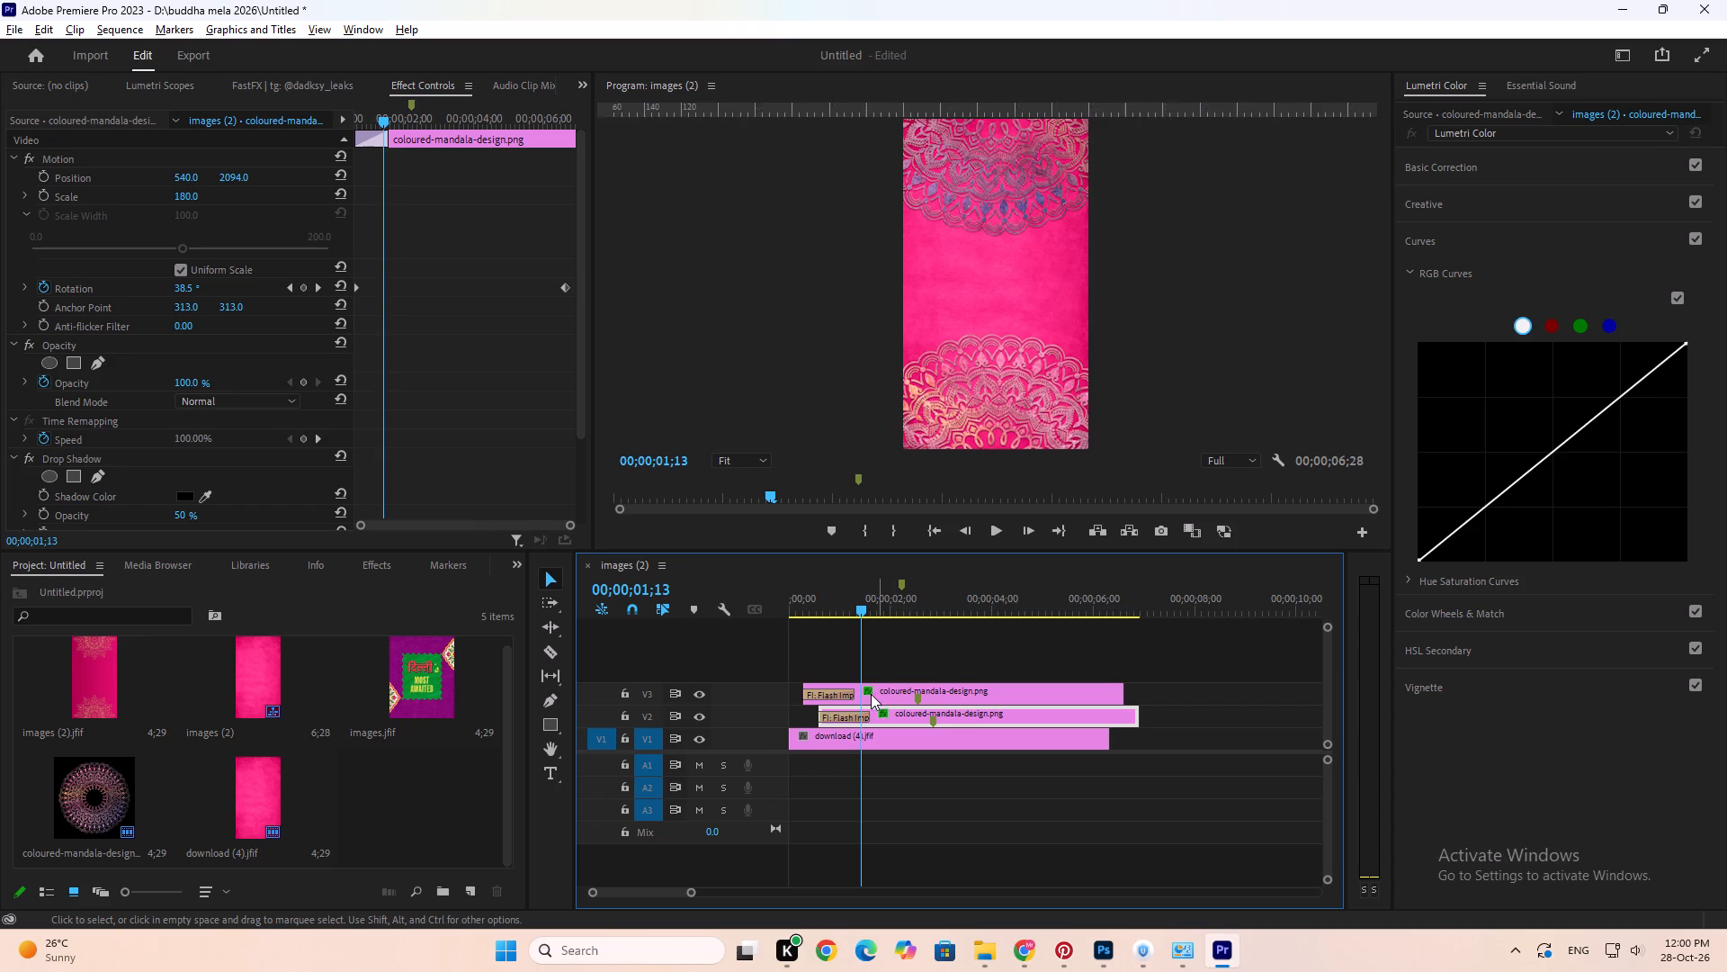
pyautogui.moveTo(871, 694); pyautogui.dragTo(831, 696)
pyautogui.moveTo(883, 715); pyautogui.dragTo(870, 717)
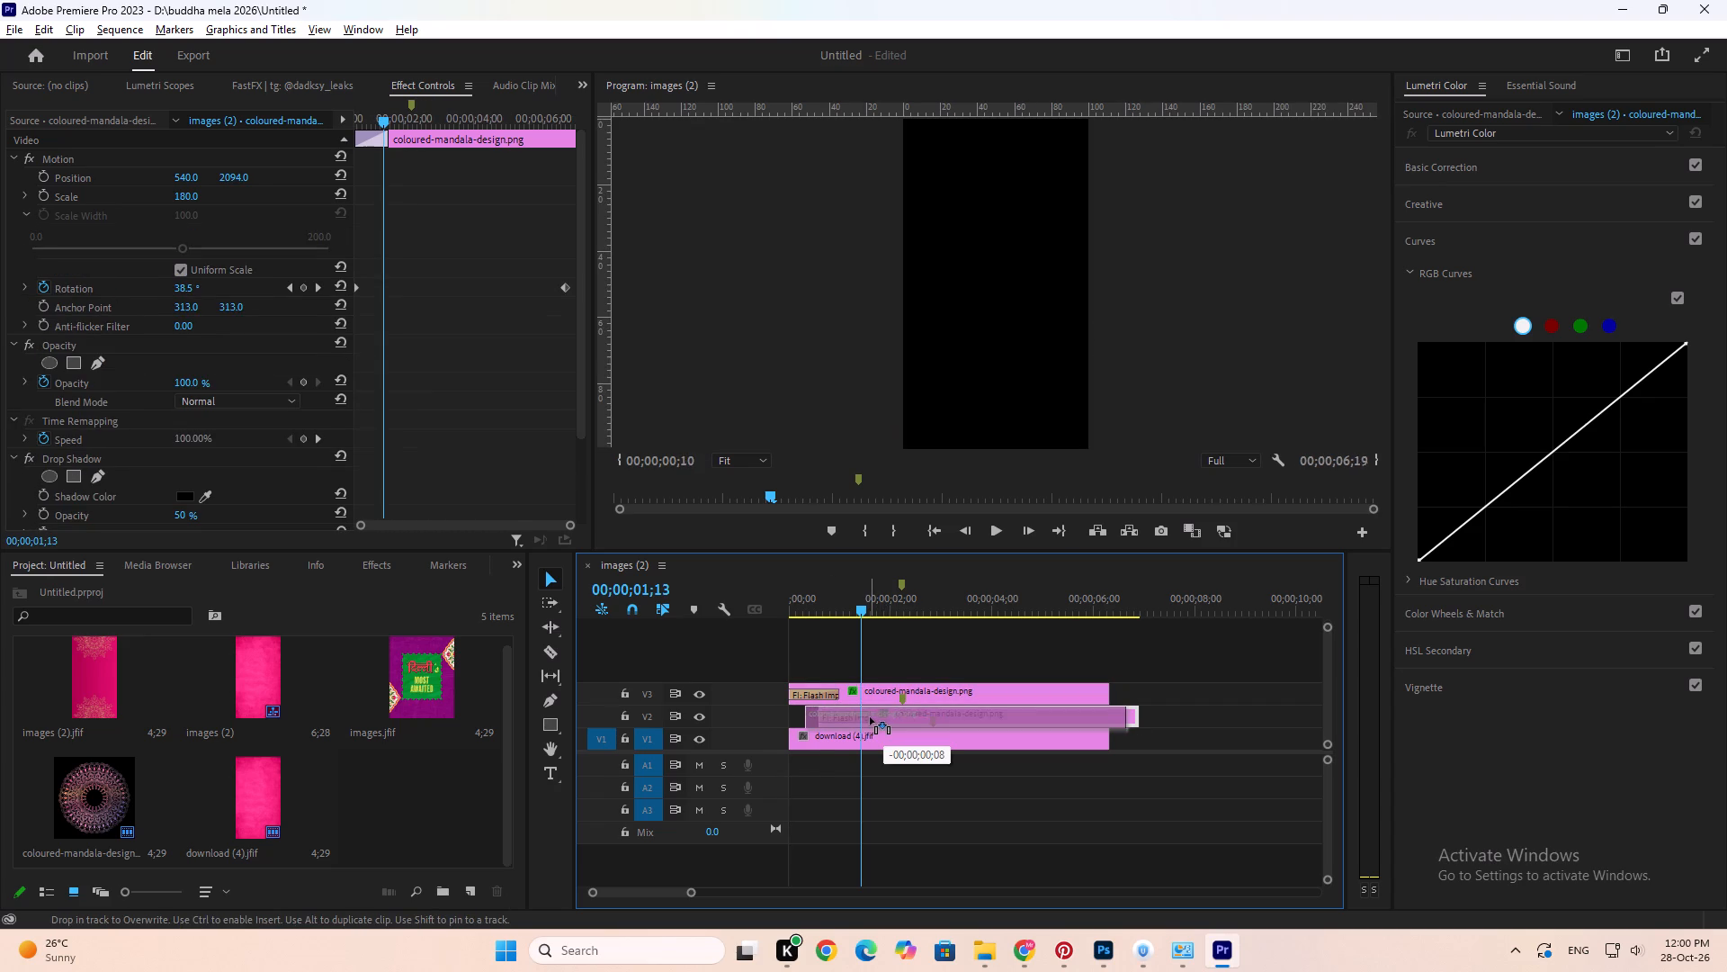
pyautogui.moveTo(870, 717); pyautogui.dragTo(872, 717)
pyautogui.moveTo(804, 607); pyautogui.dragTo(747, 612)
pyautogui.press('space')
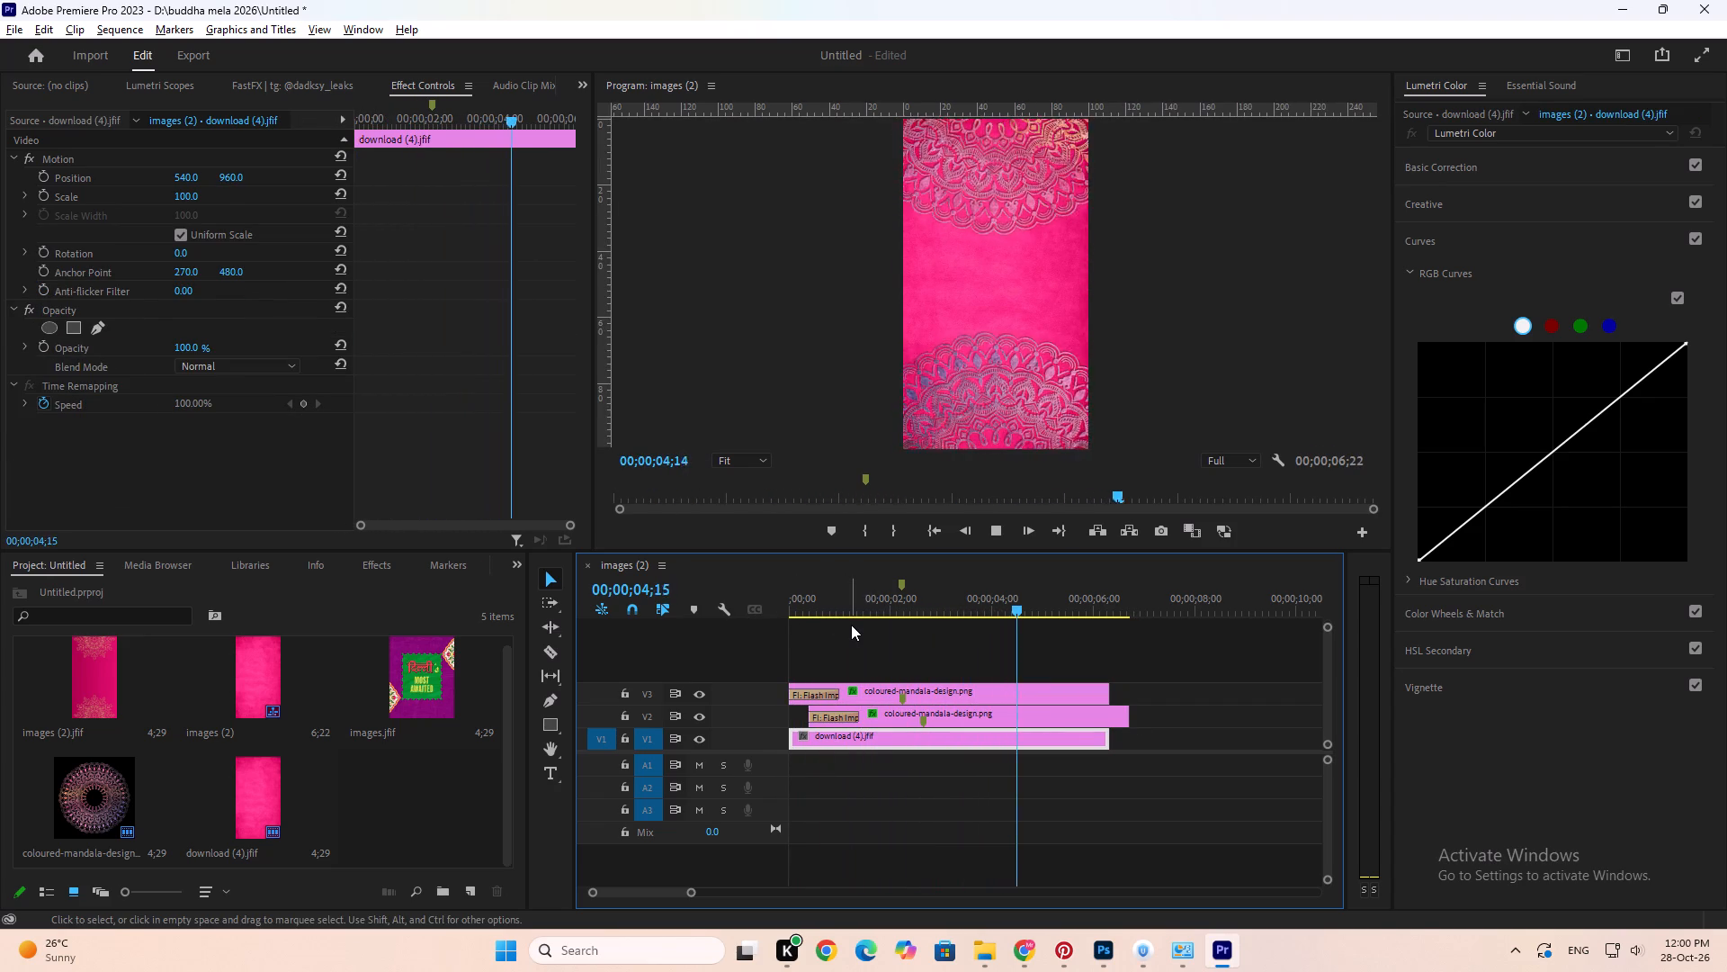
pyautogui.press('space')
# Save the project.
pyautogui.moveTo(1100, 650); pyautogui.dragTo(1077, 803)
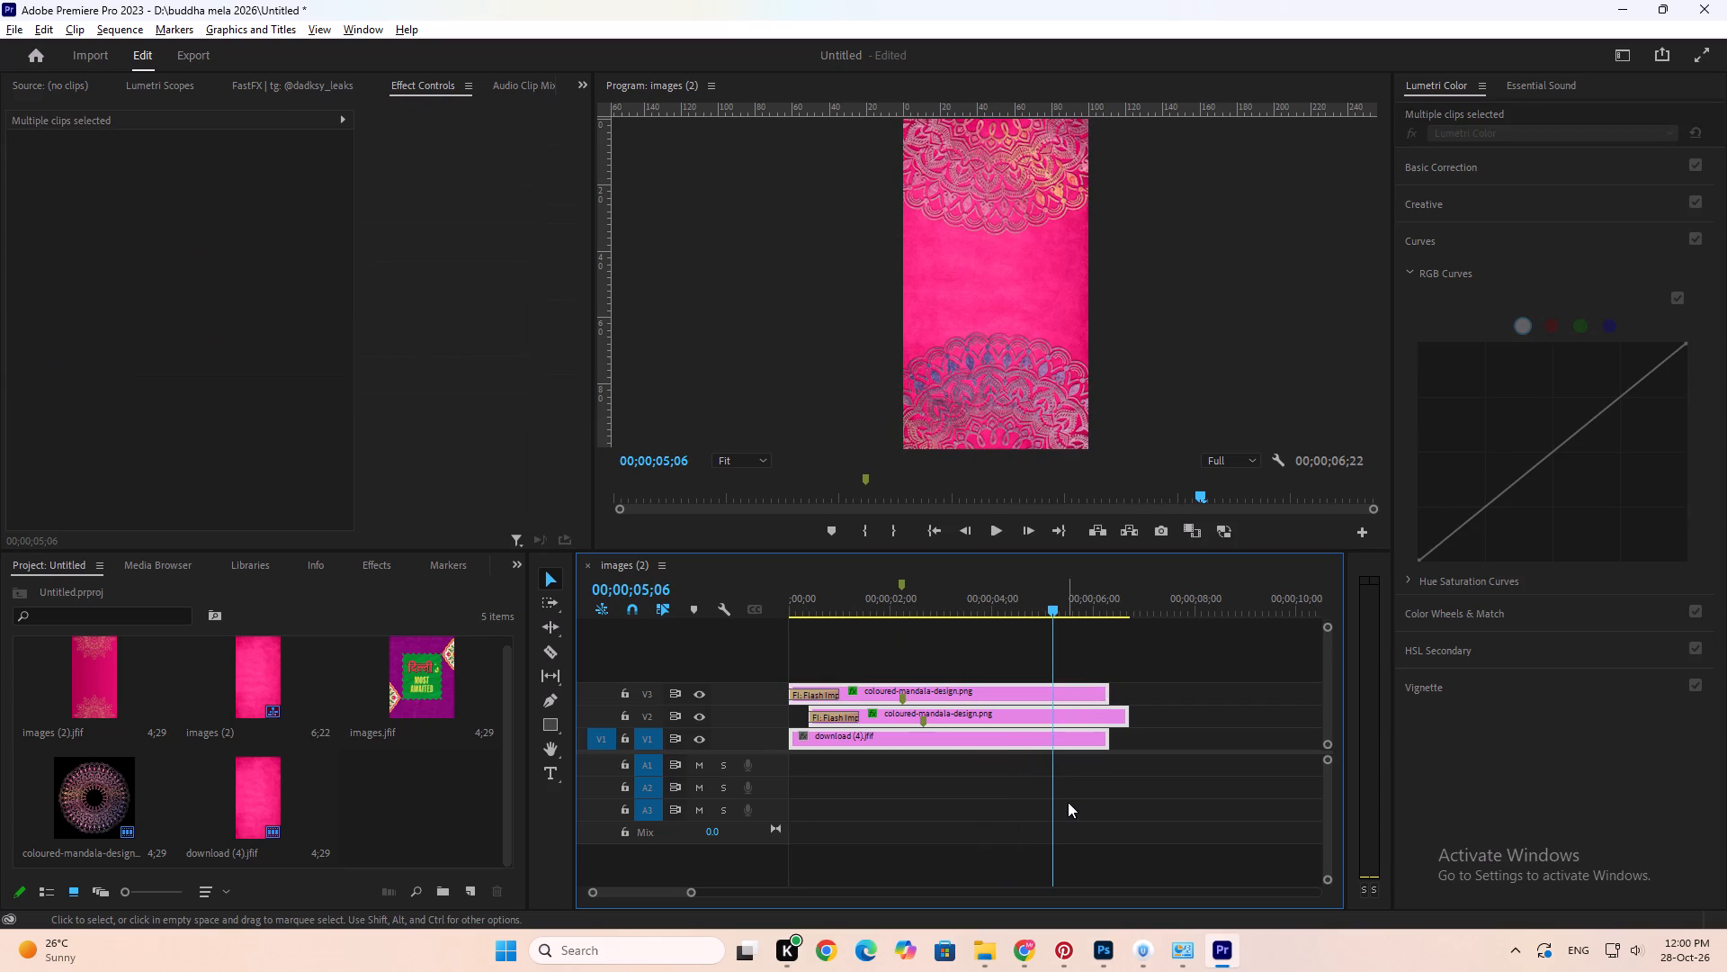
pyautogui.click(1107, 778)
pyautogui.hotkey('ctrl', 's')
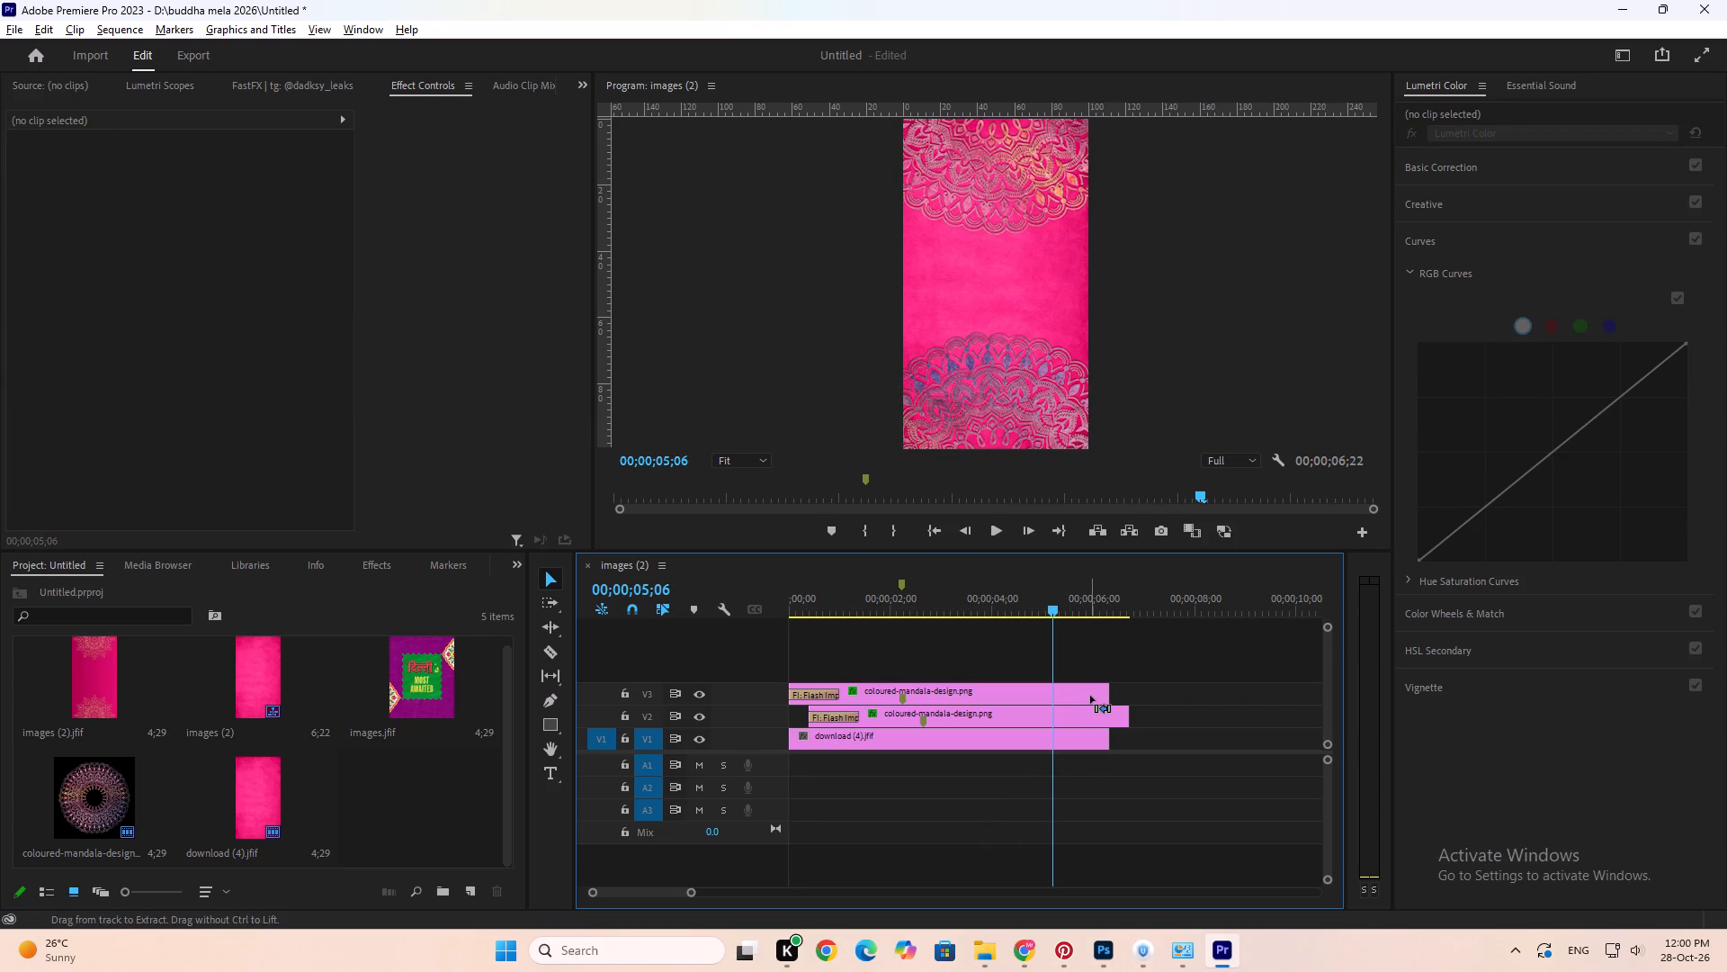
# Bring up the open Pinterest windows to switch to Pinterest.
pyautogui.click(1045, 959)
pyautogui.click(1045, 959)
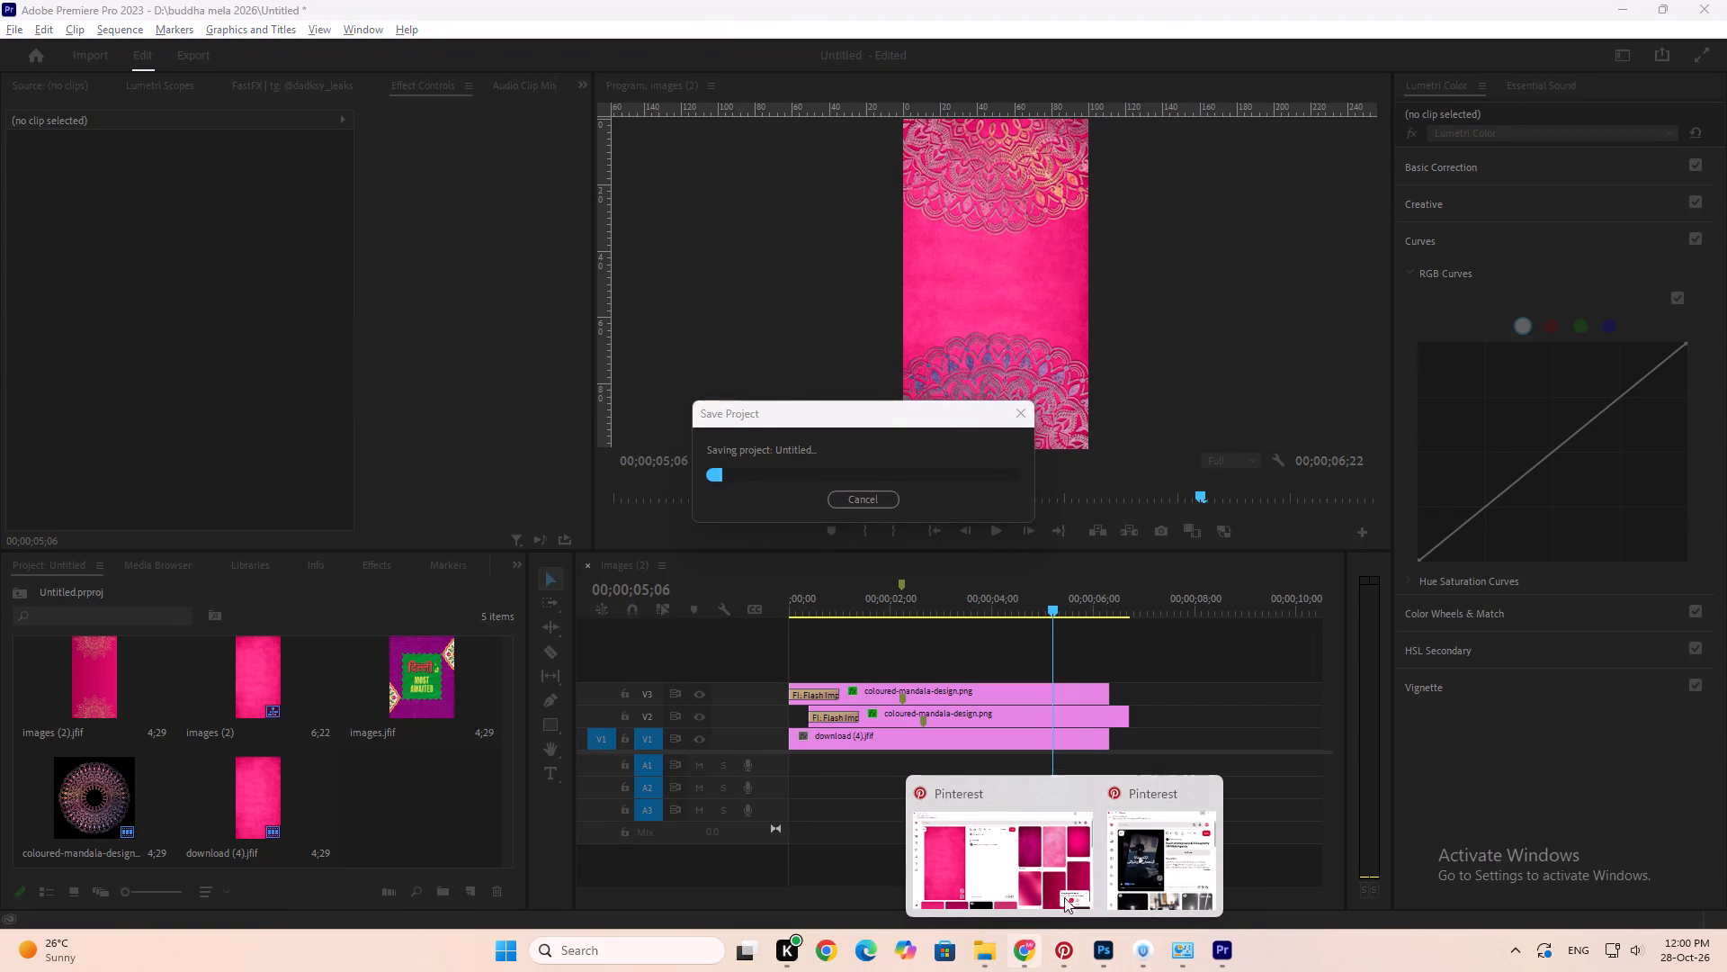
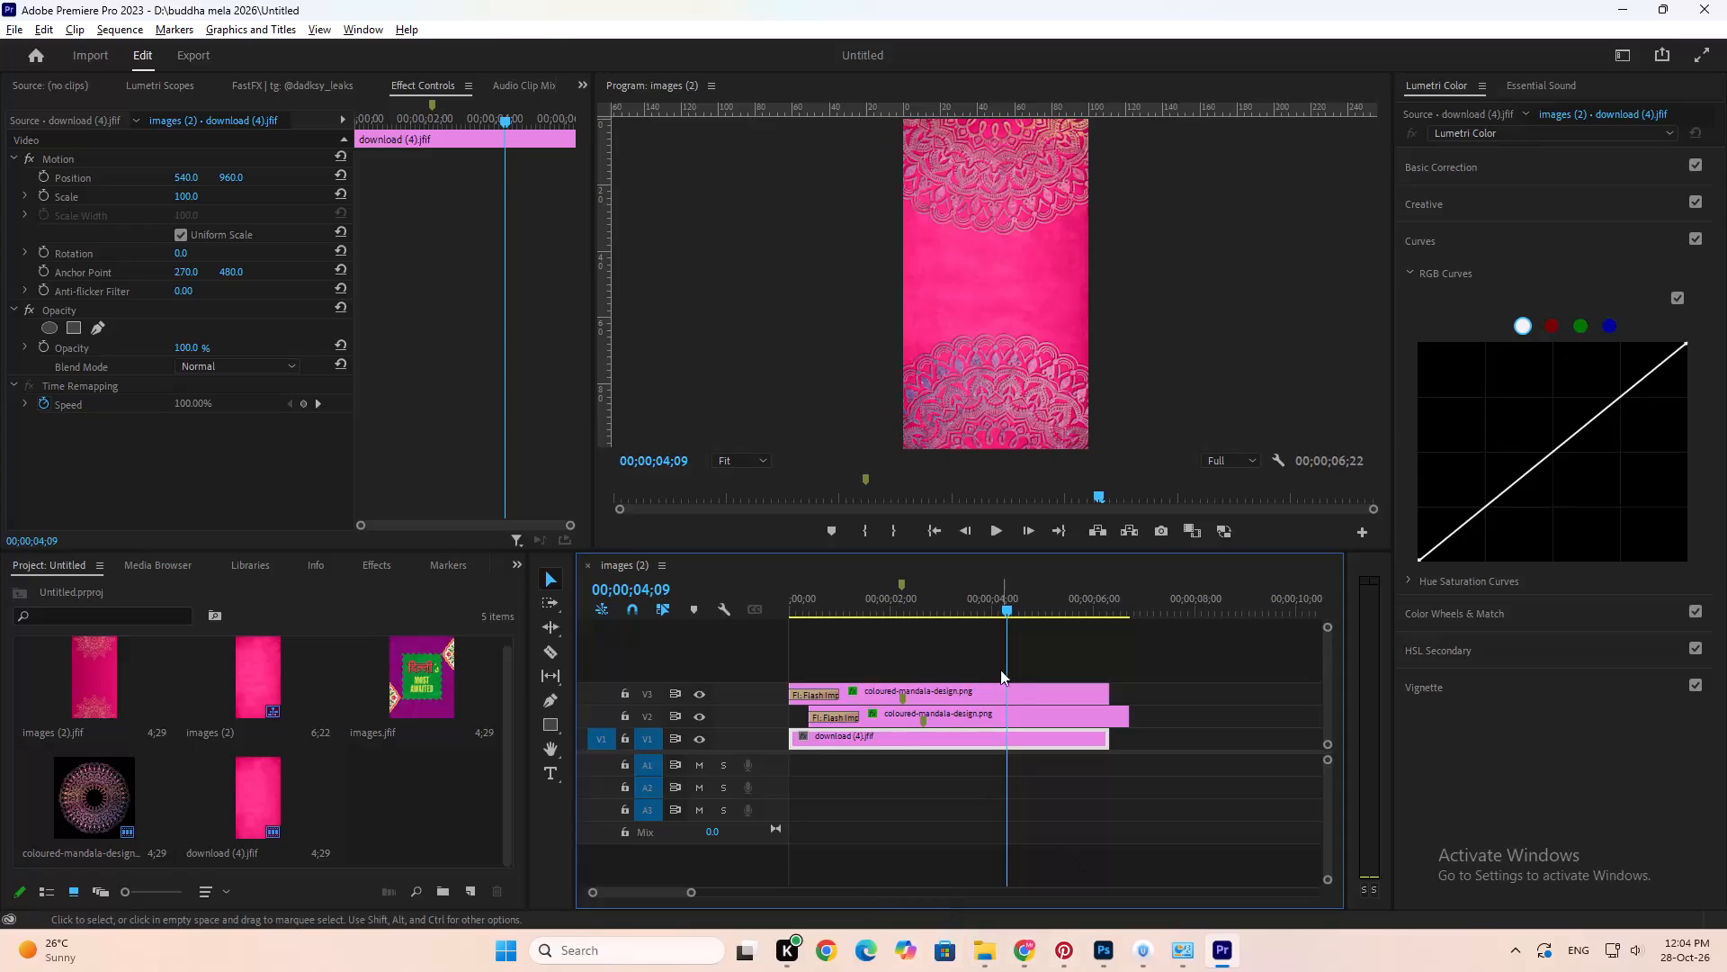
# Play the sequence briefly from about 00;00;03;22 to check the mandalas' rotation over the pink background.
pyautogui.click(980, 605)
pyautogui.press('space')
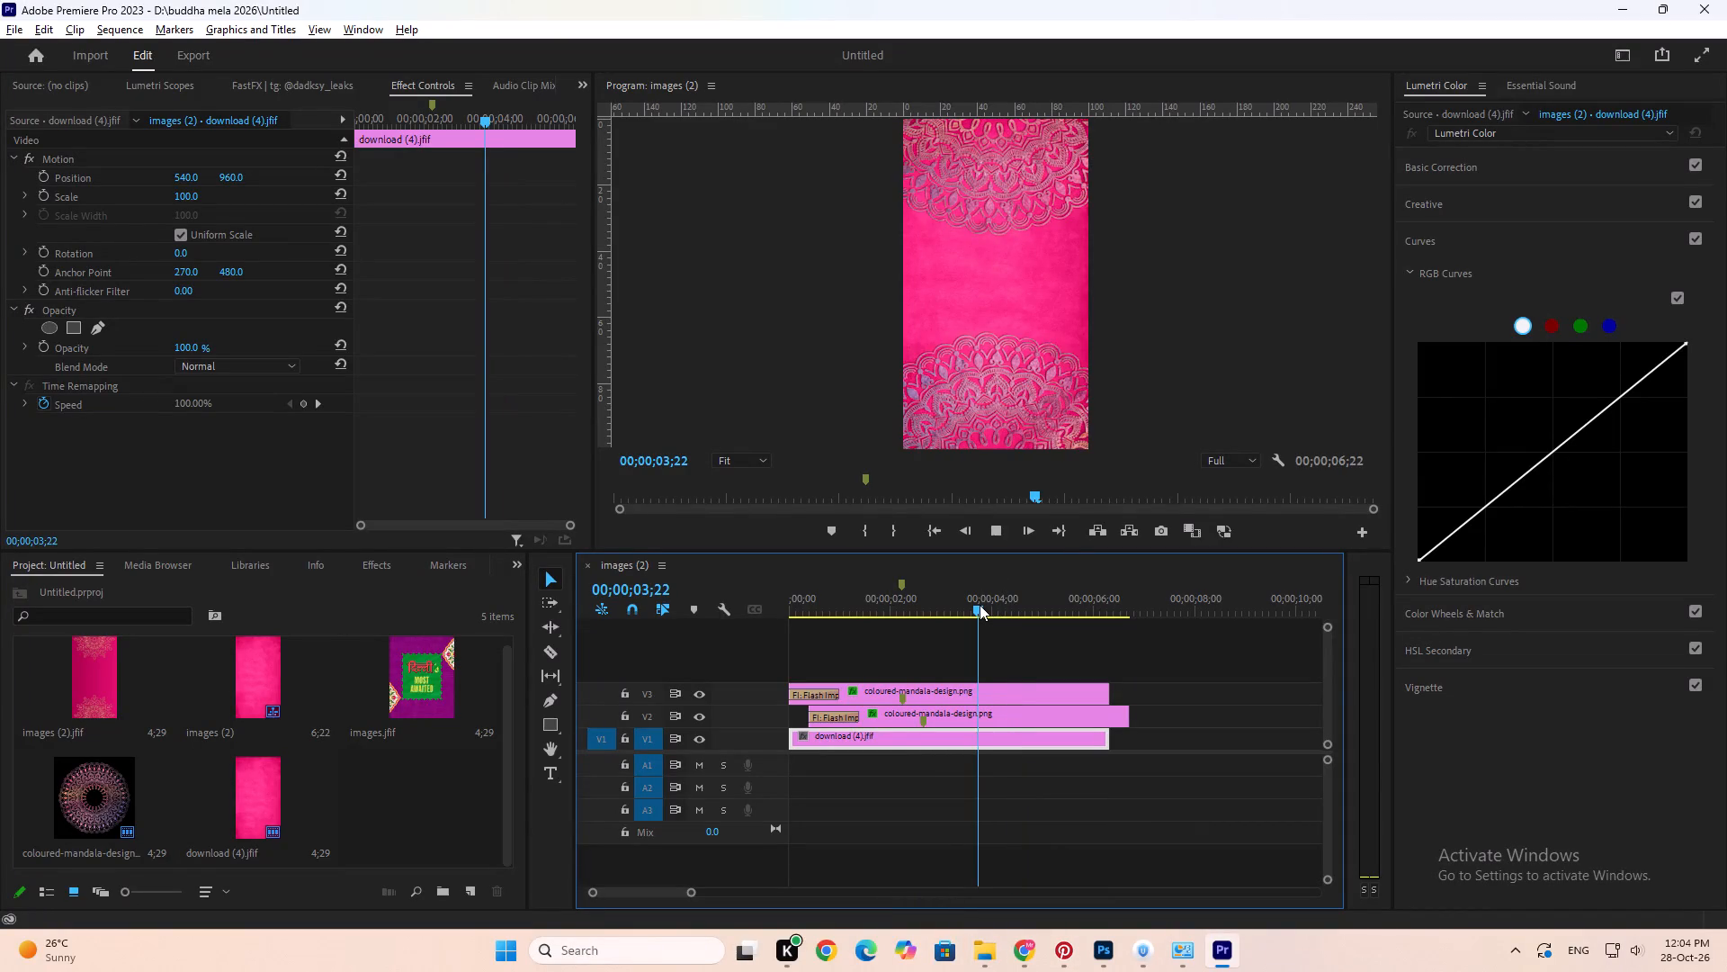
pyautogui.press('space')
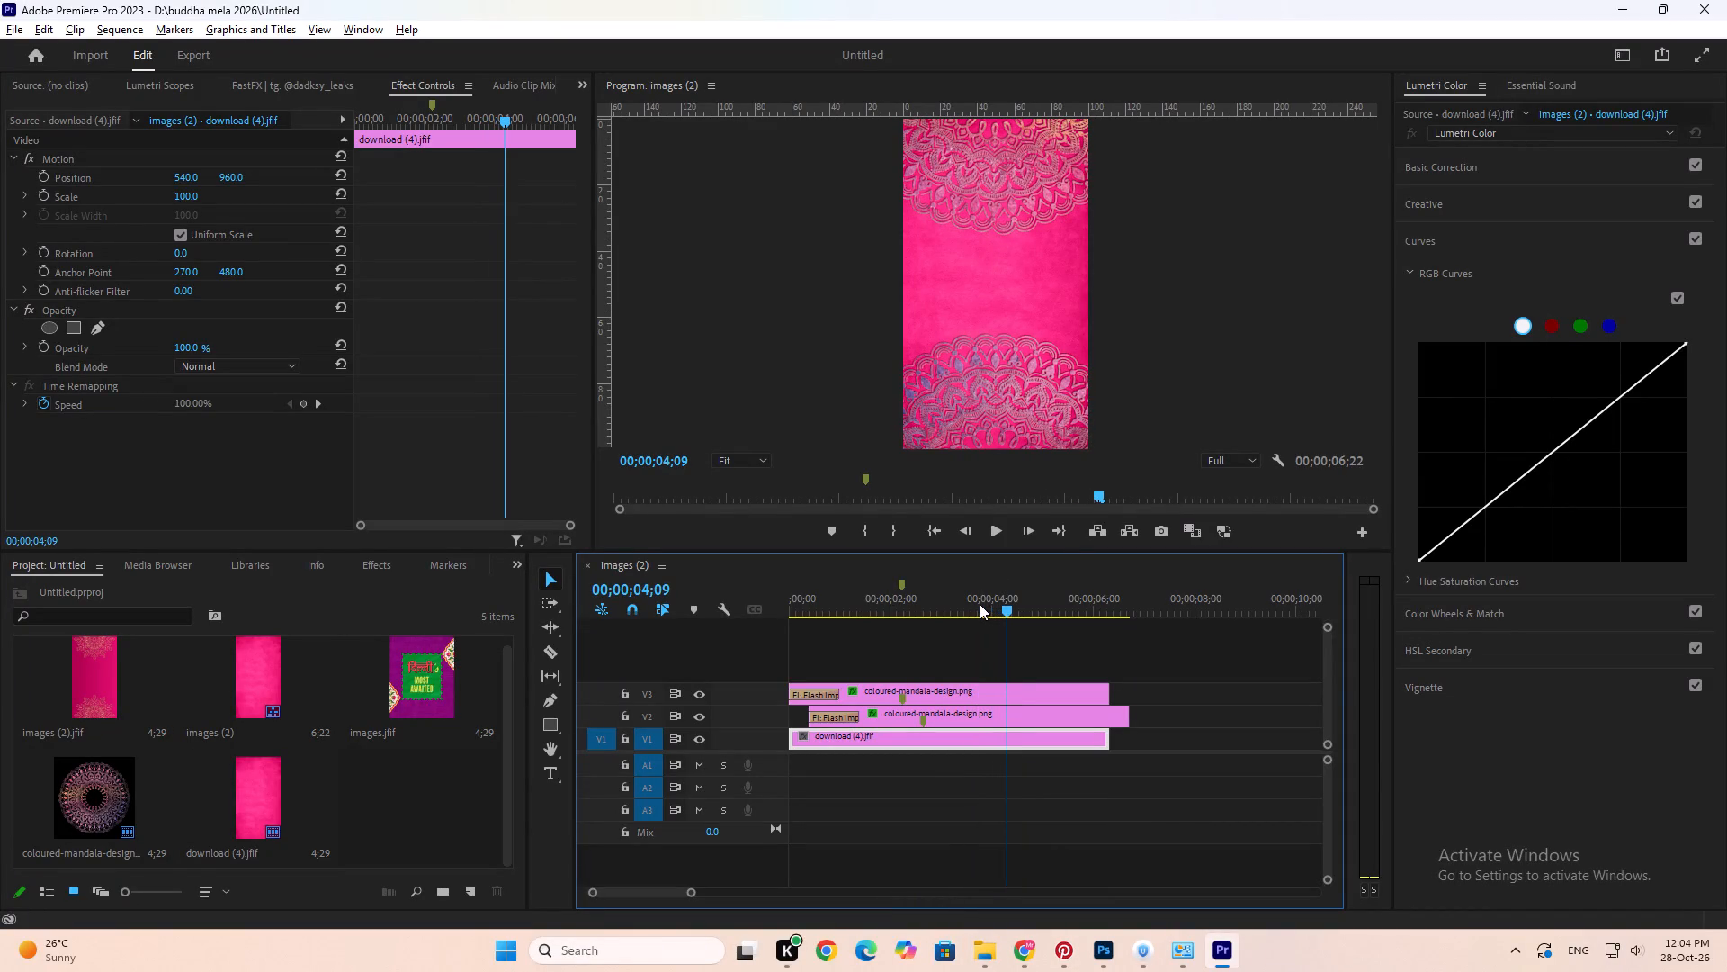
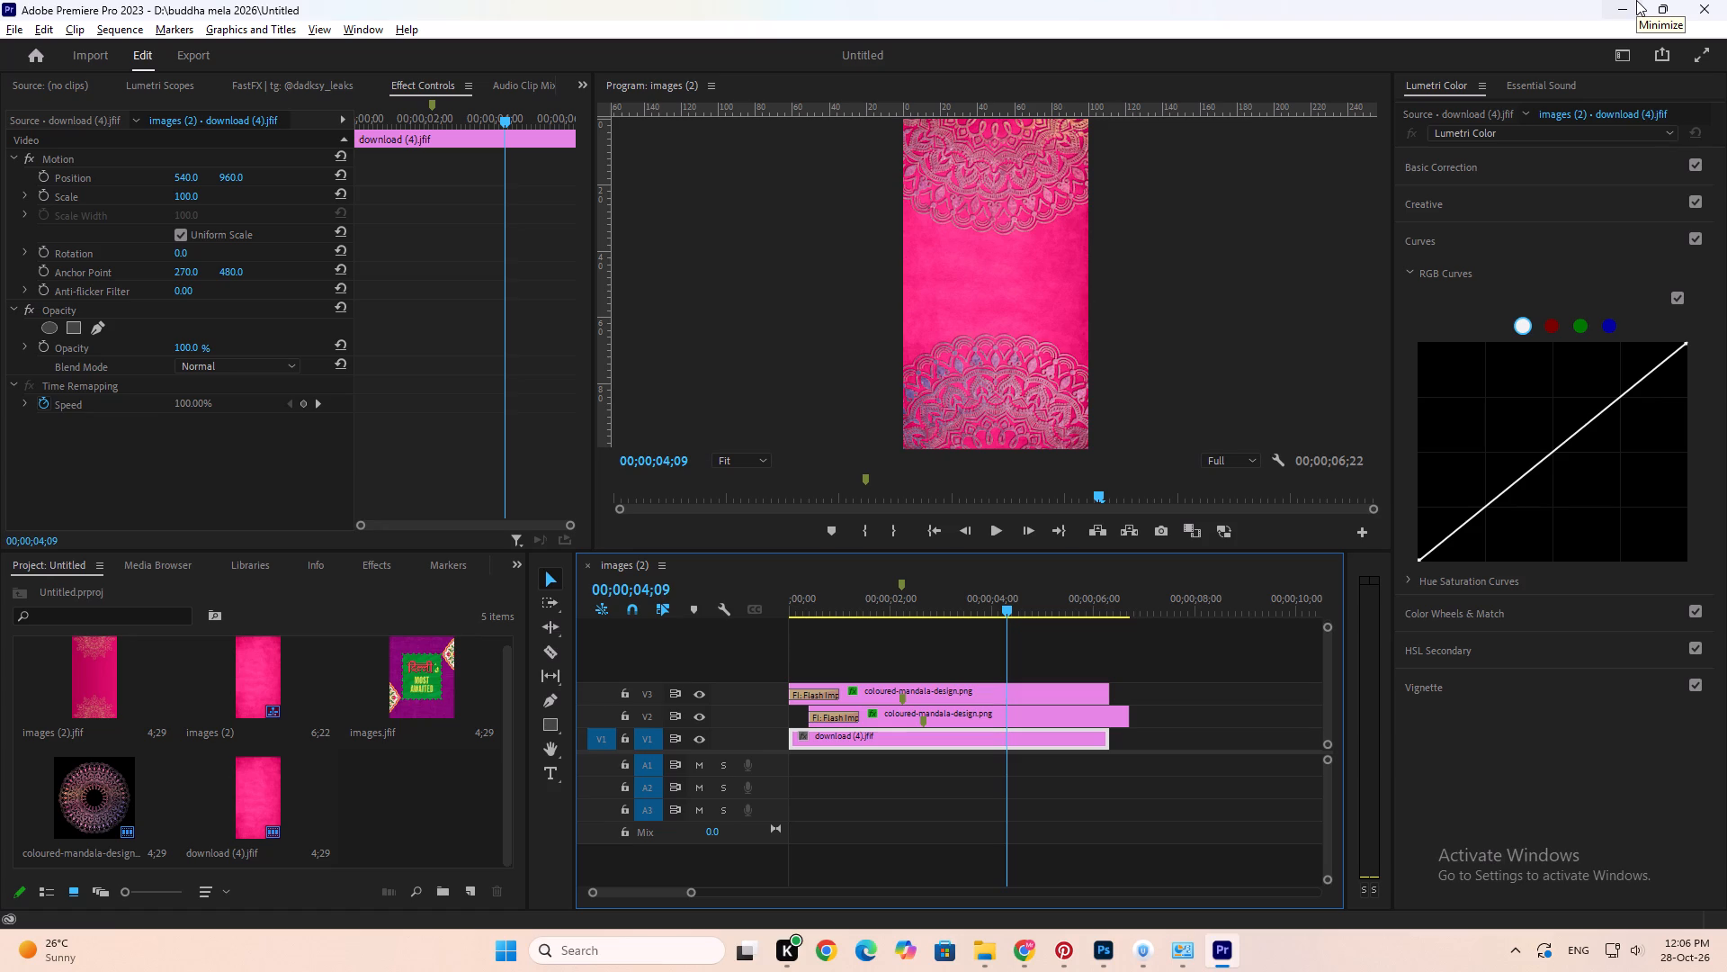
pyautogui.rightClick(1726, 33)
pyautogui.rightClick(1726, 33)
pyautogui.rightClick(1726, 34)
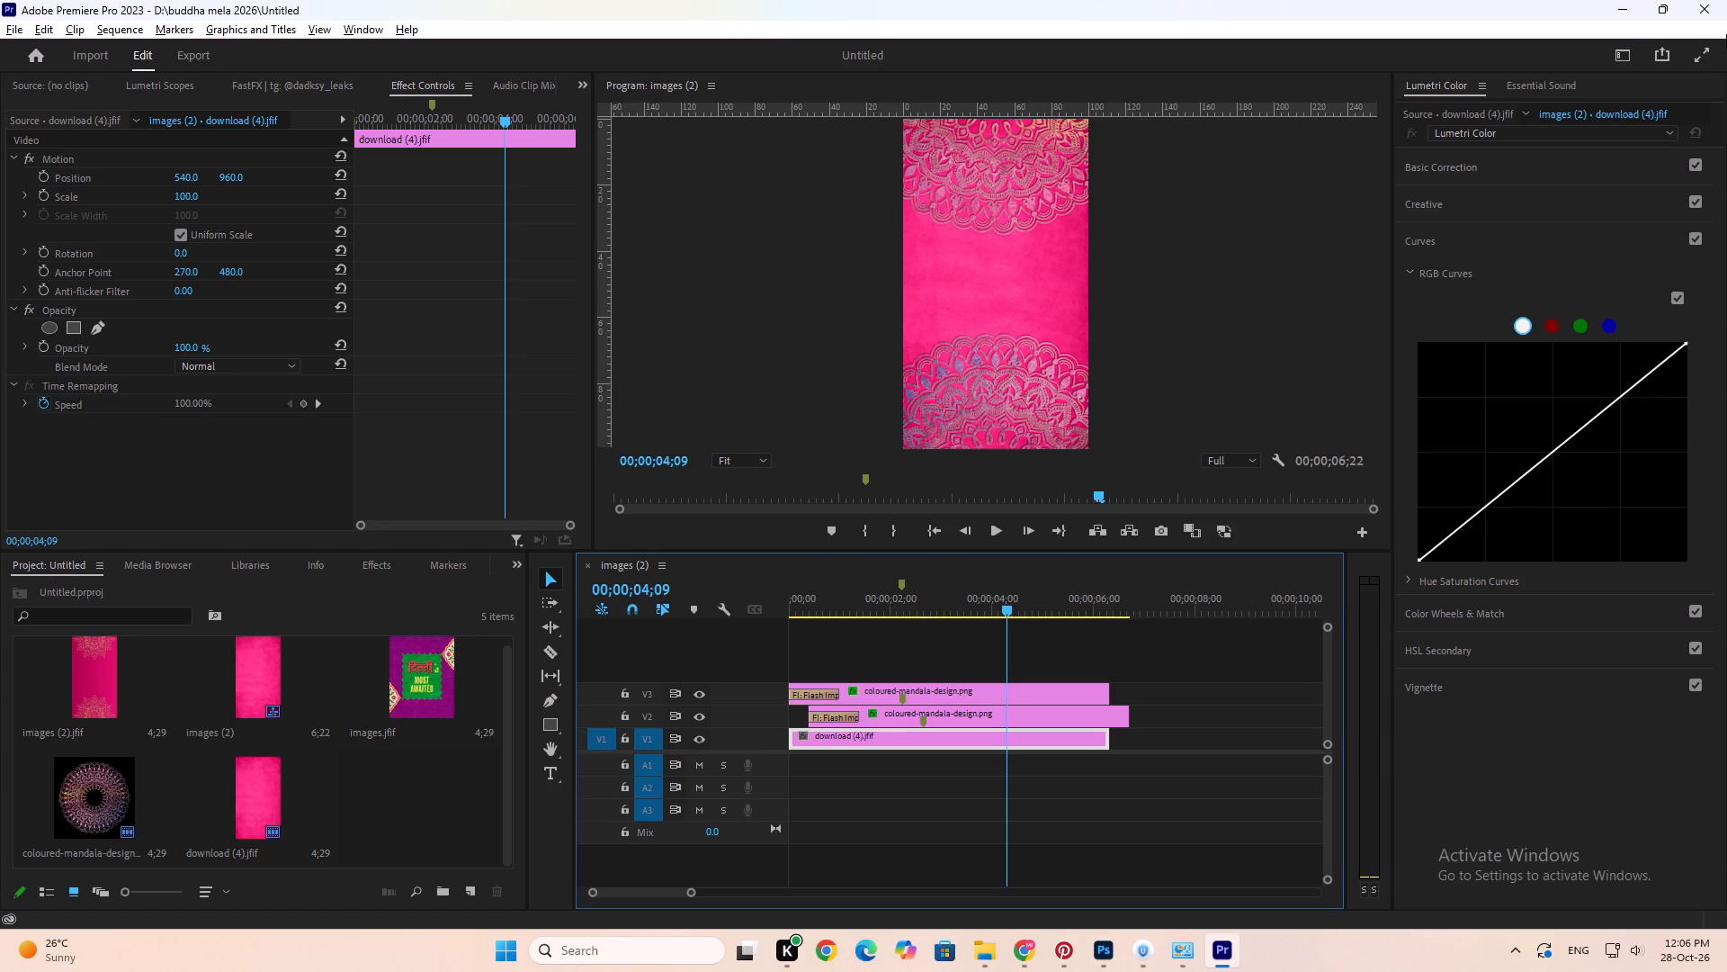
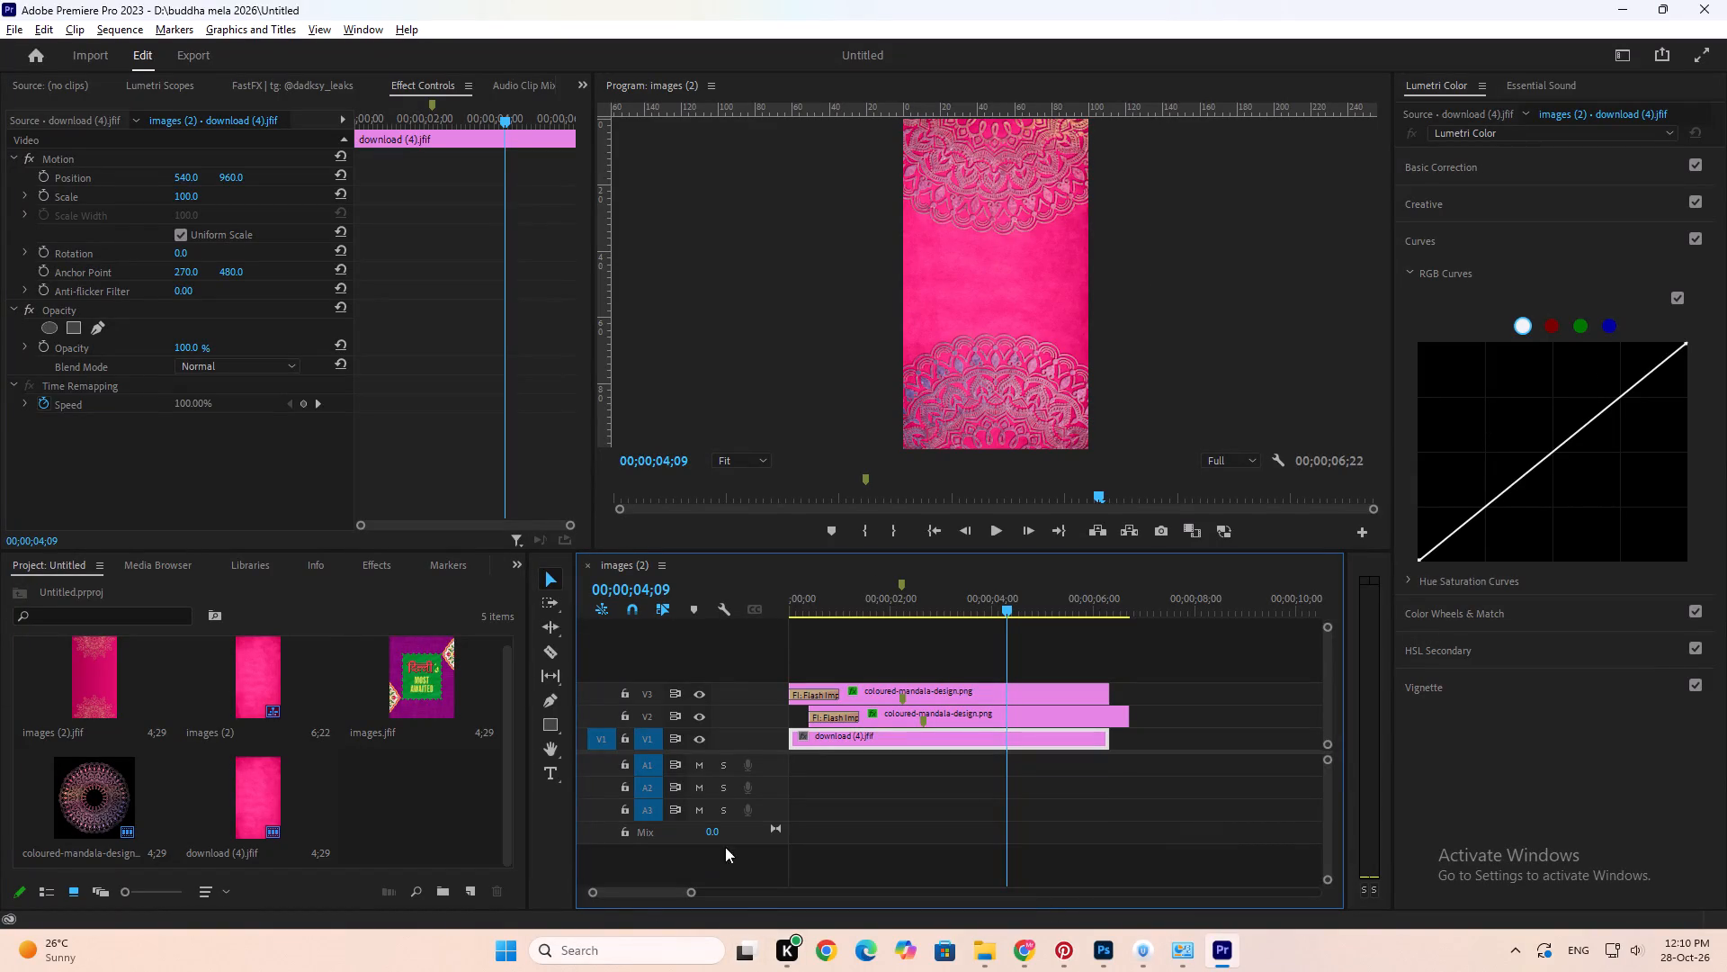
# Play back the sequence from the start to review the flash-in and rotation of both mandalas over the pink background.
pyautogui.moveTo(809, 611); pyautogui.dragTo(727, 607)
pyautogui.press('space')
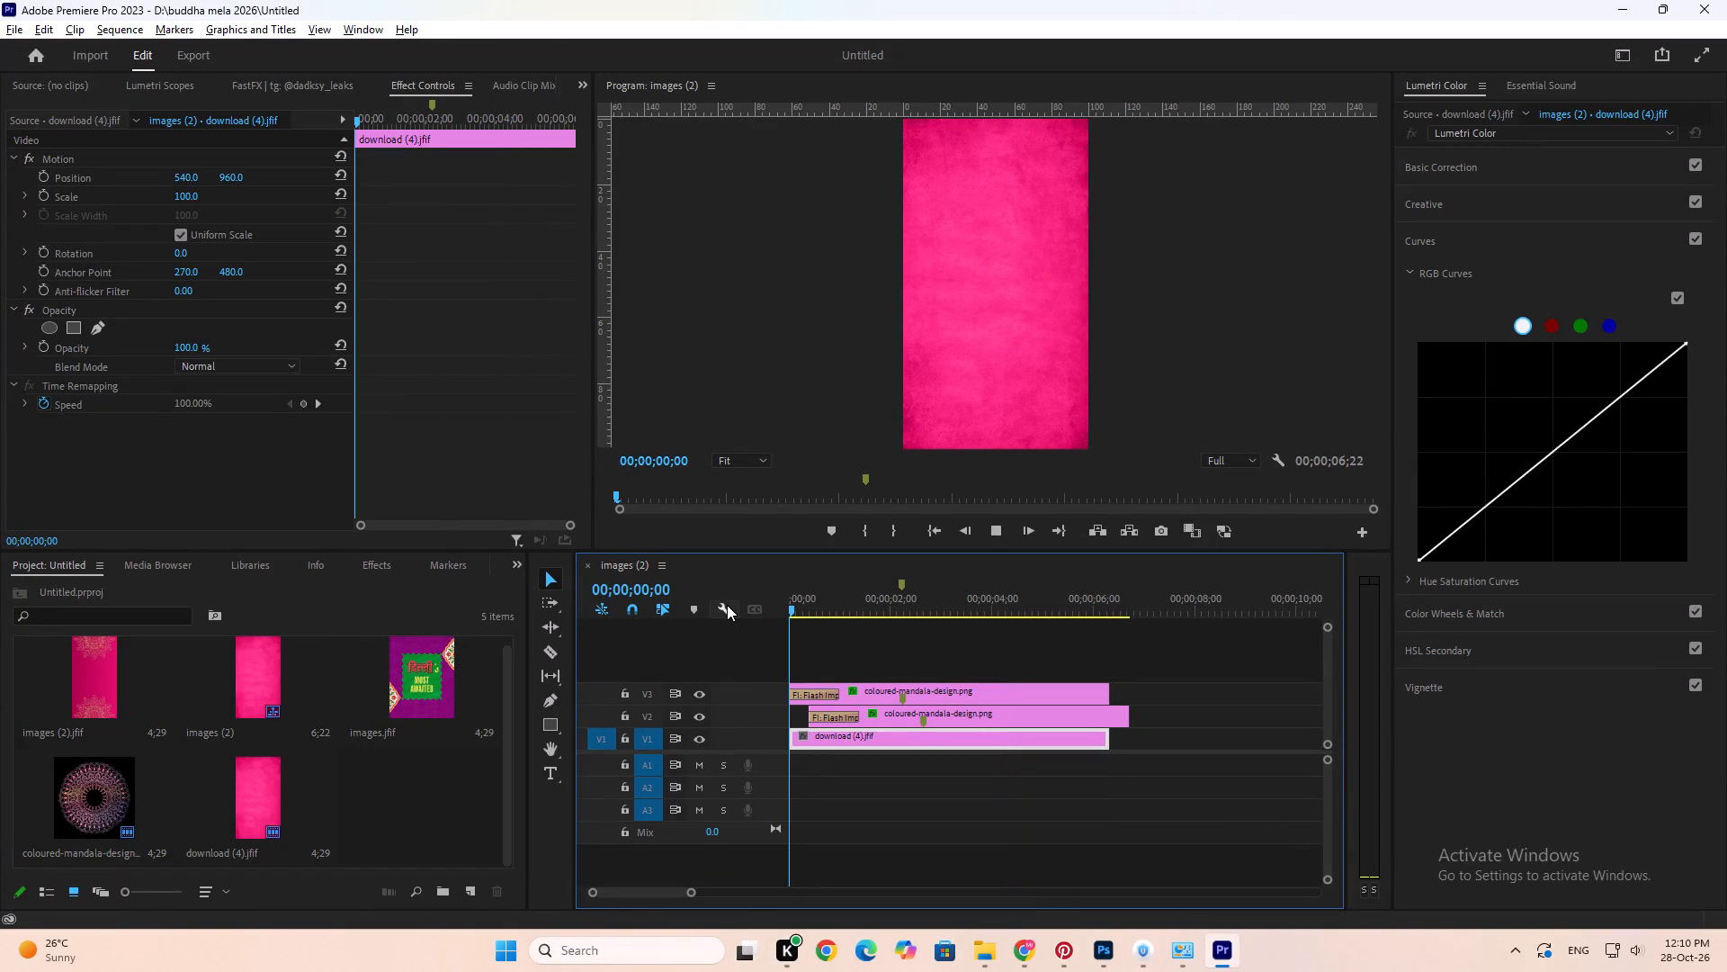
pyautogui.press('space')
pyautogui.press('space')
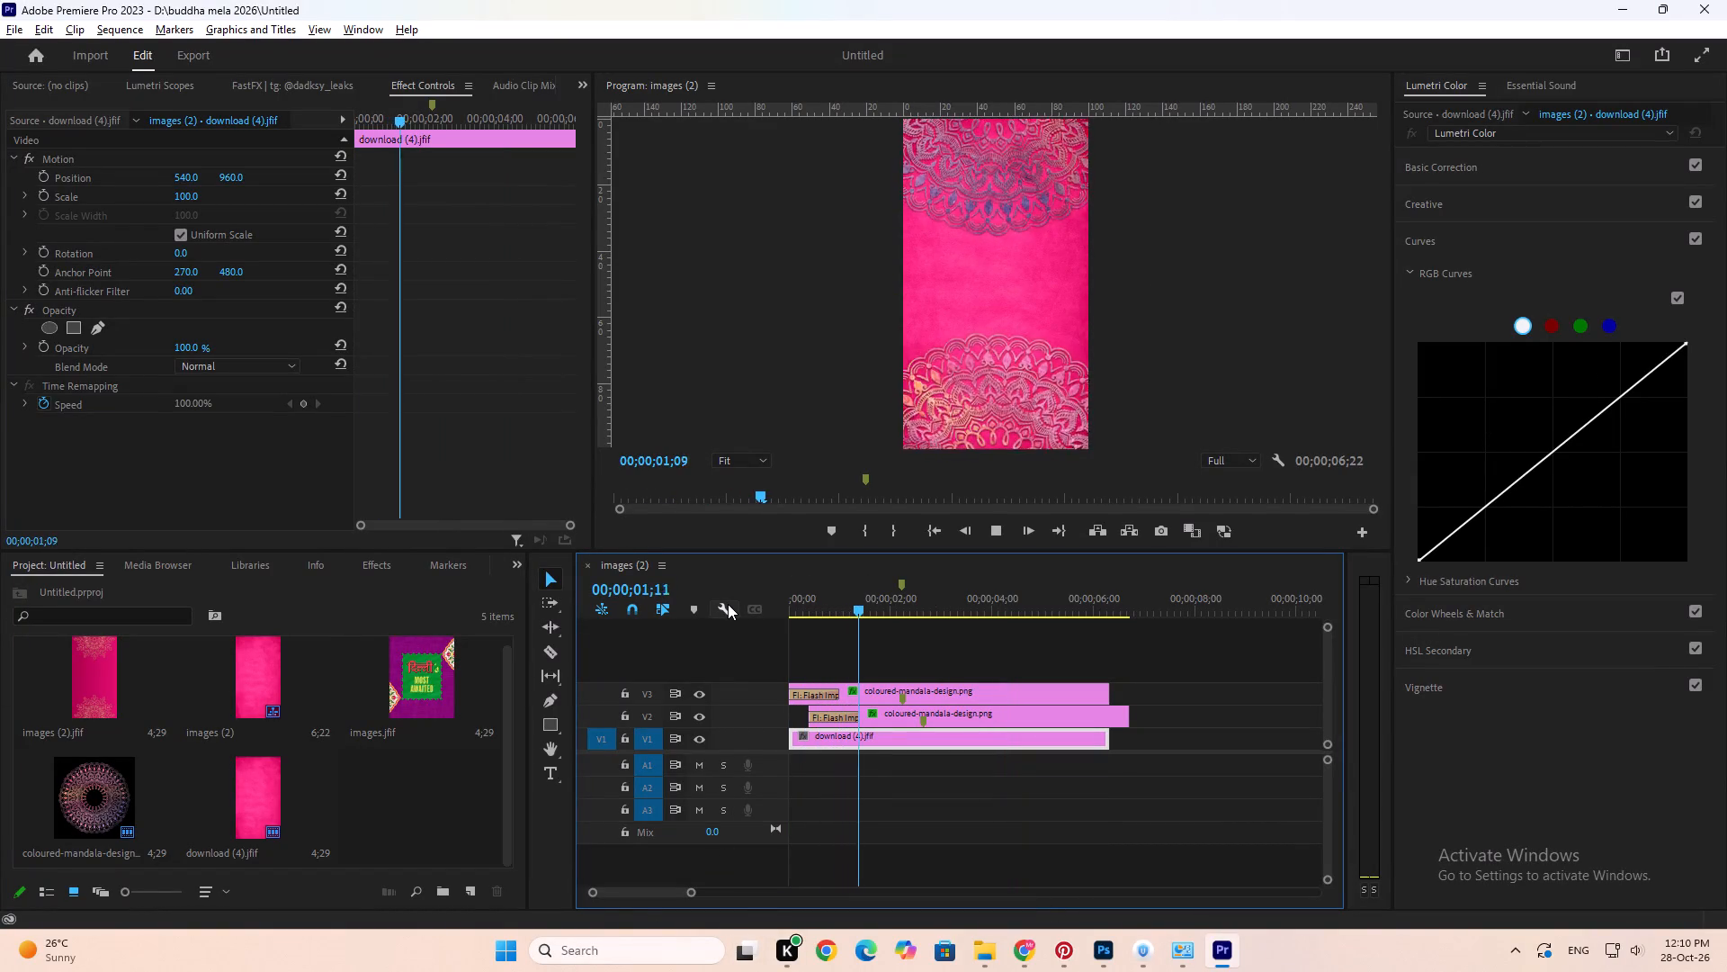
pyautogui.press('Up')
pyautogui.press('space')
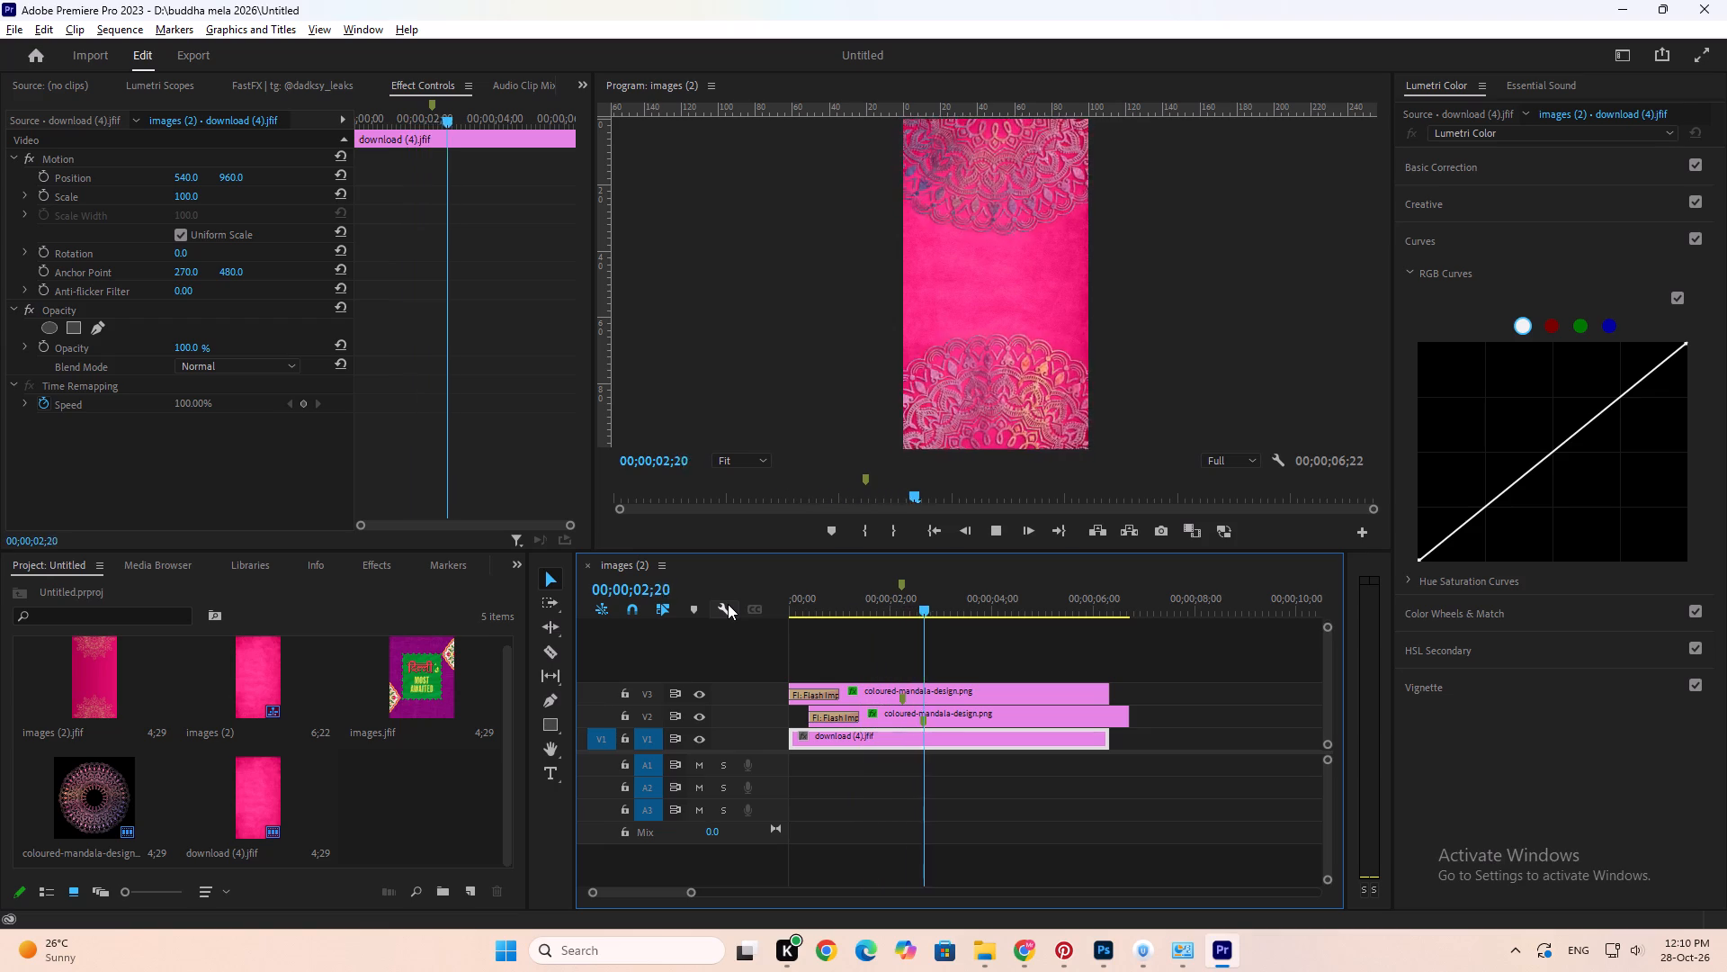
pyautogui.press('Up')
pyautogui.press('space')
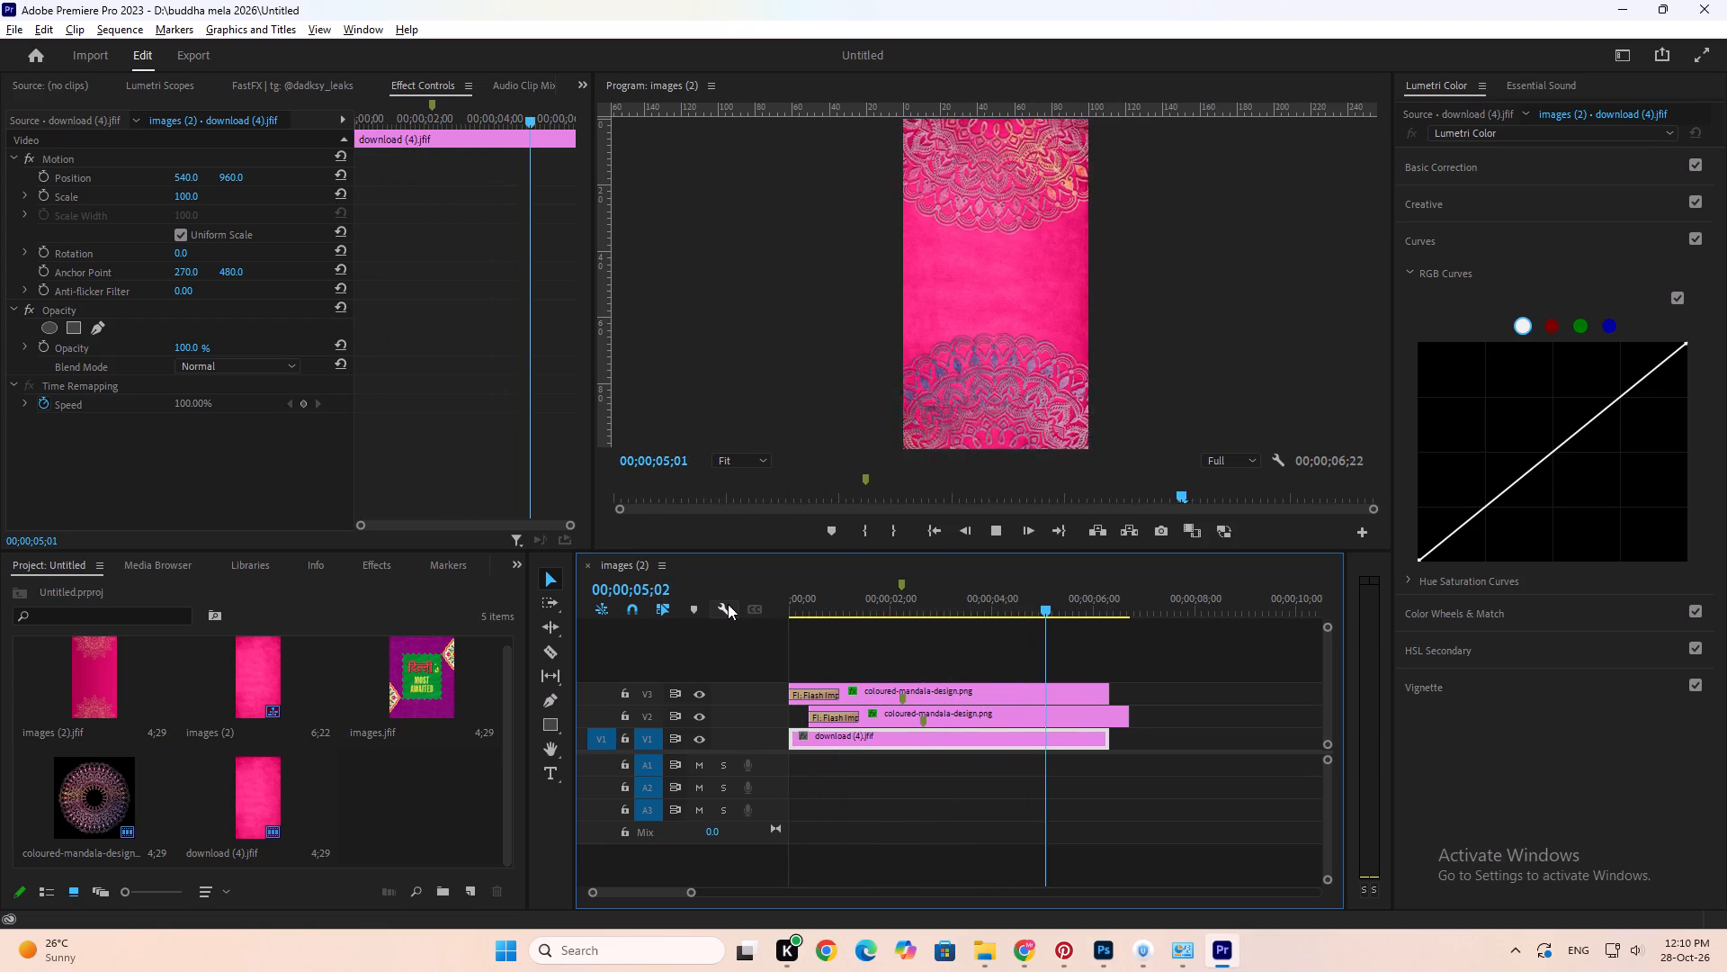
pyautogui.press('space')
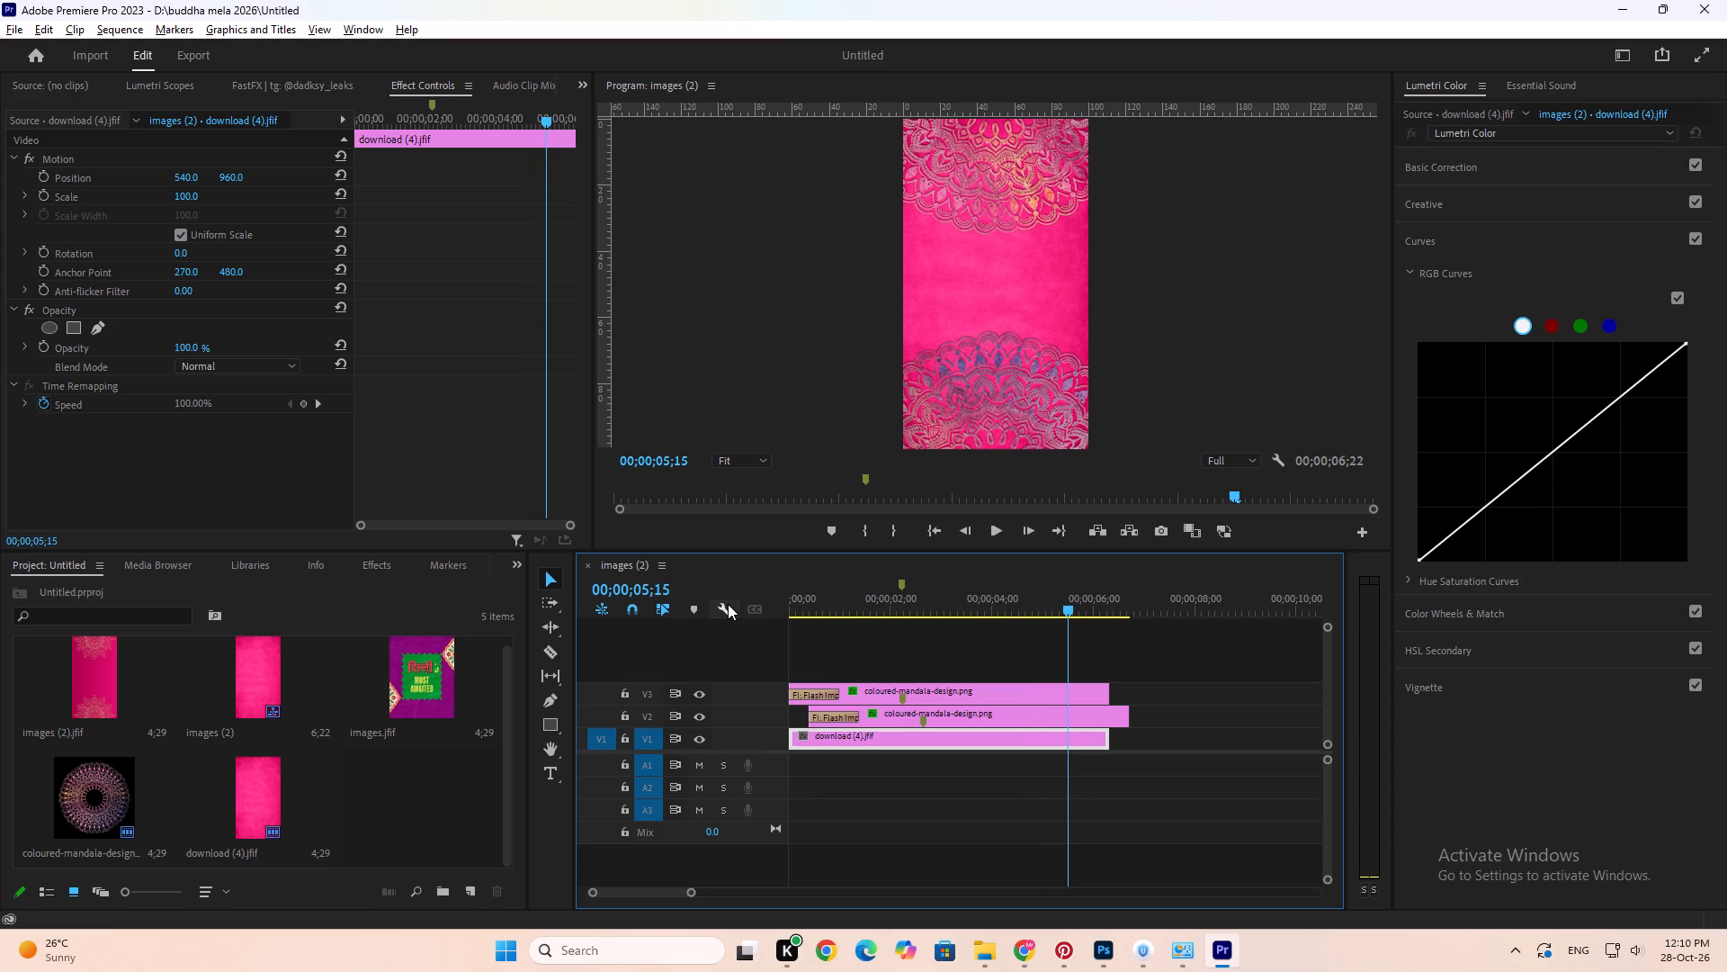
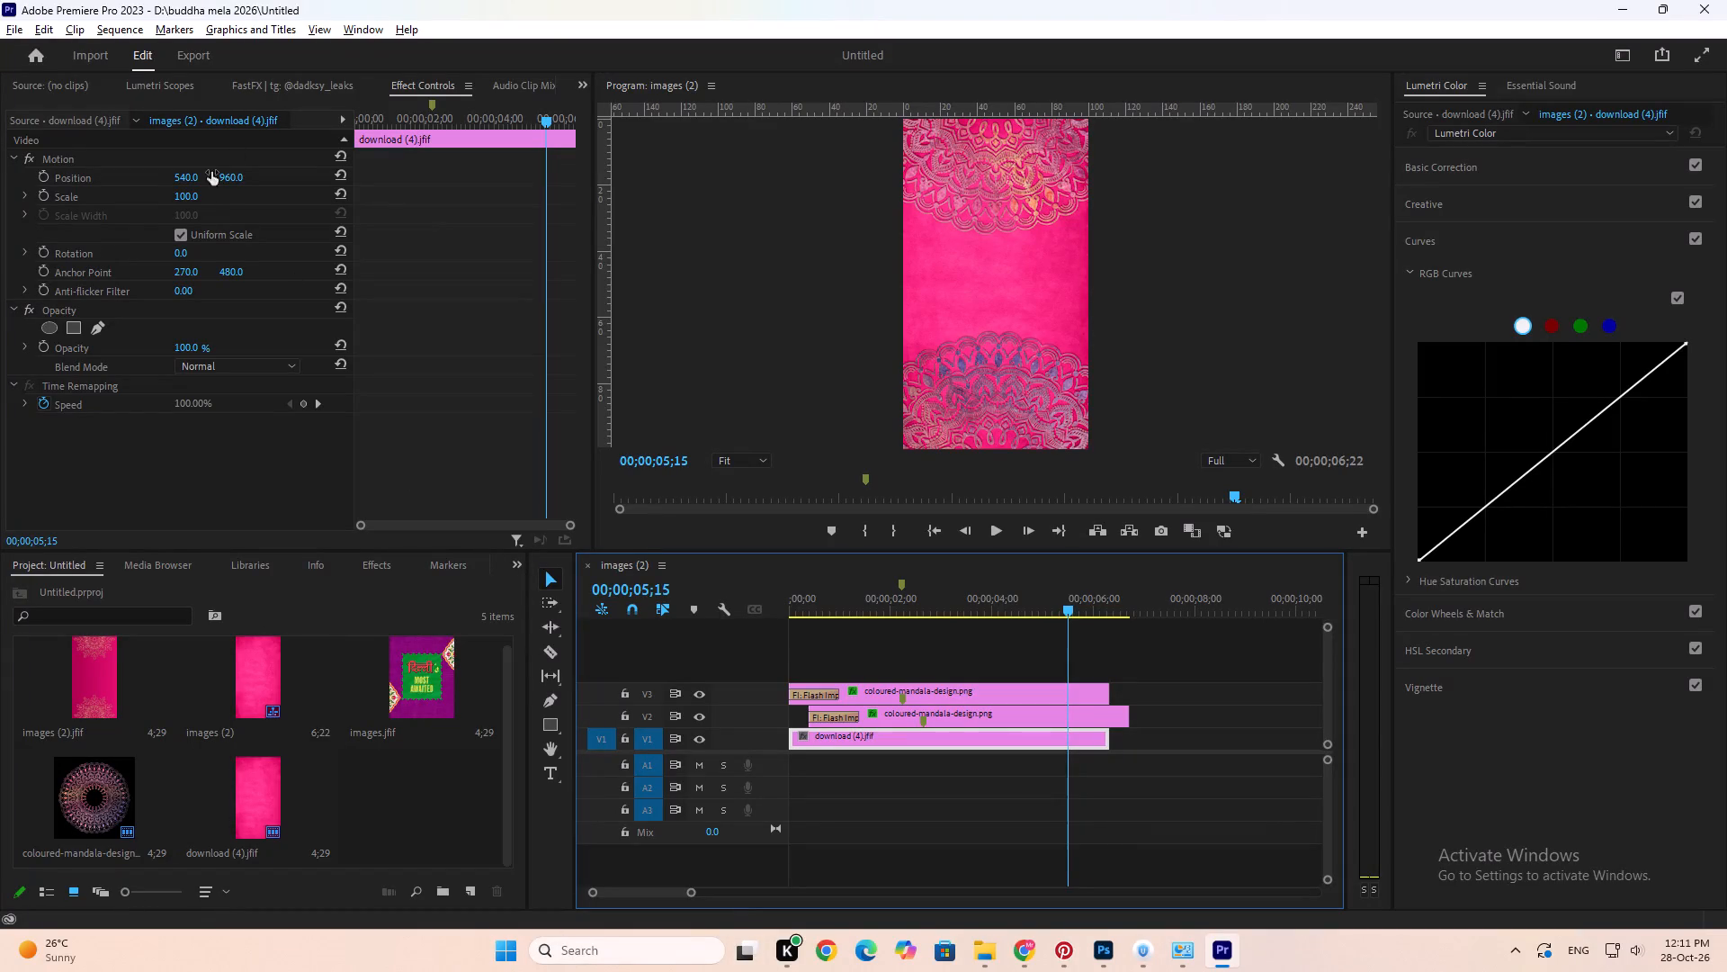
# Move the V2 mandala down to a vertical position of 2582, leaving only its edge at the bottom of the frame.
pyautogui.click(1044, 715)
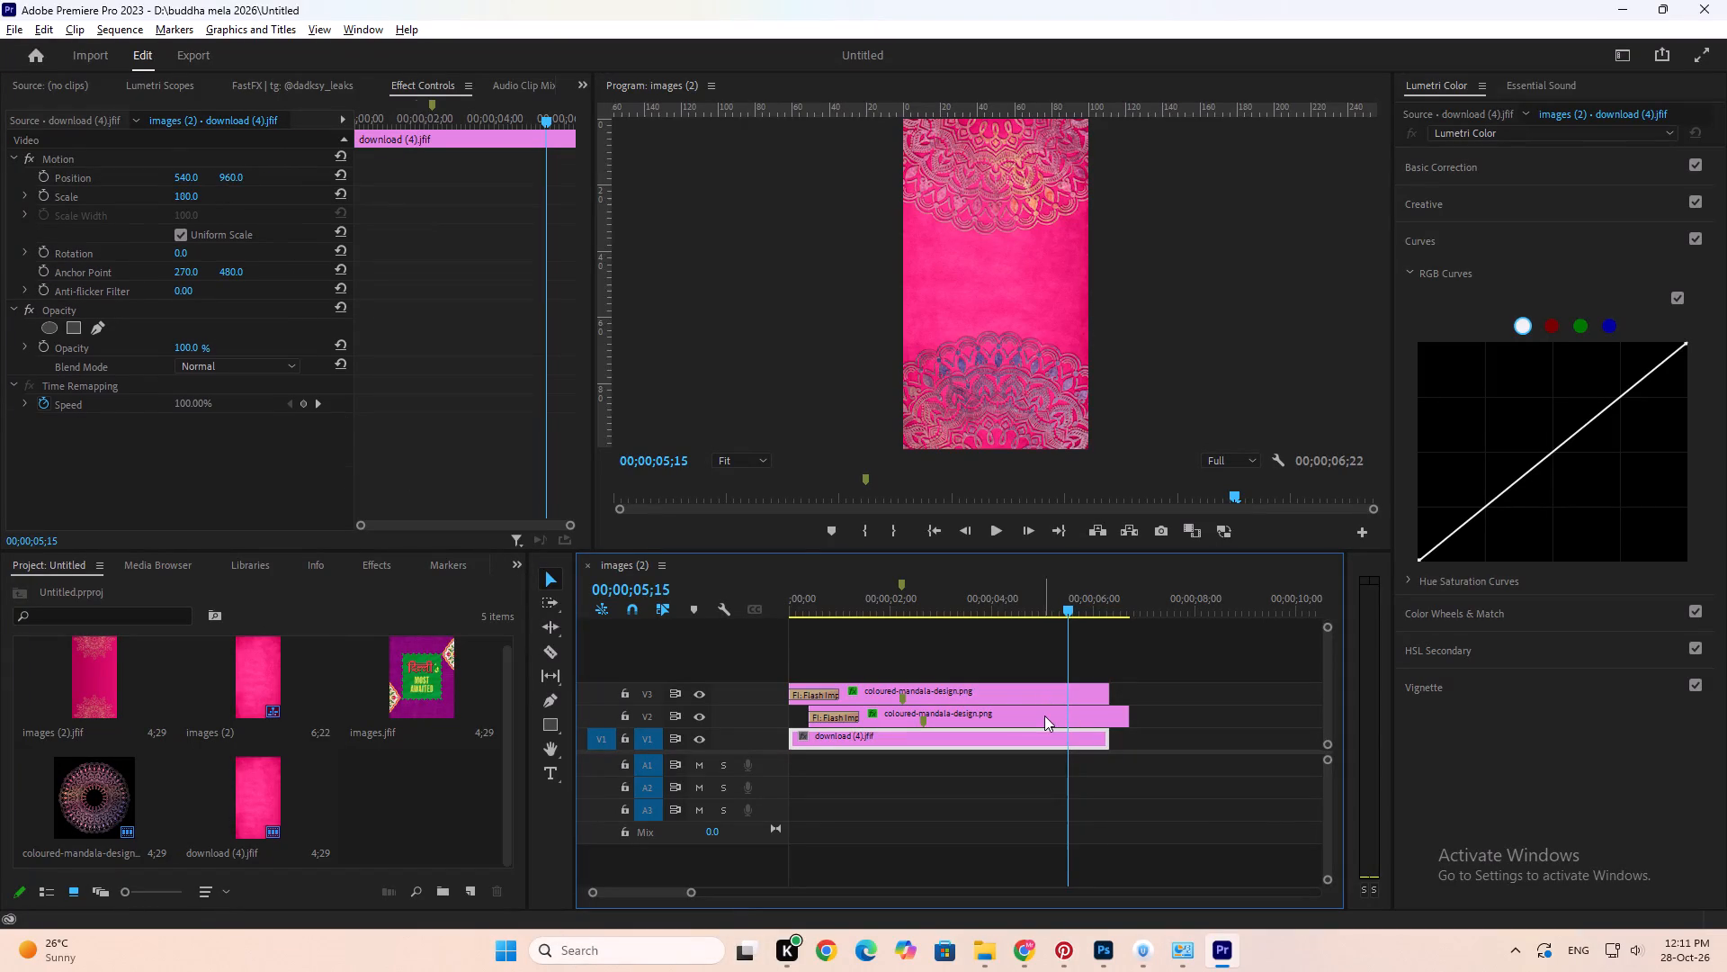
pyautogui.moveTo(245, 175); pyautogui.dragTo(685, 103)
pyautogui.press('space')
pyautogui.press('space')
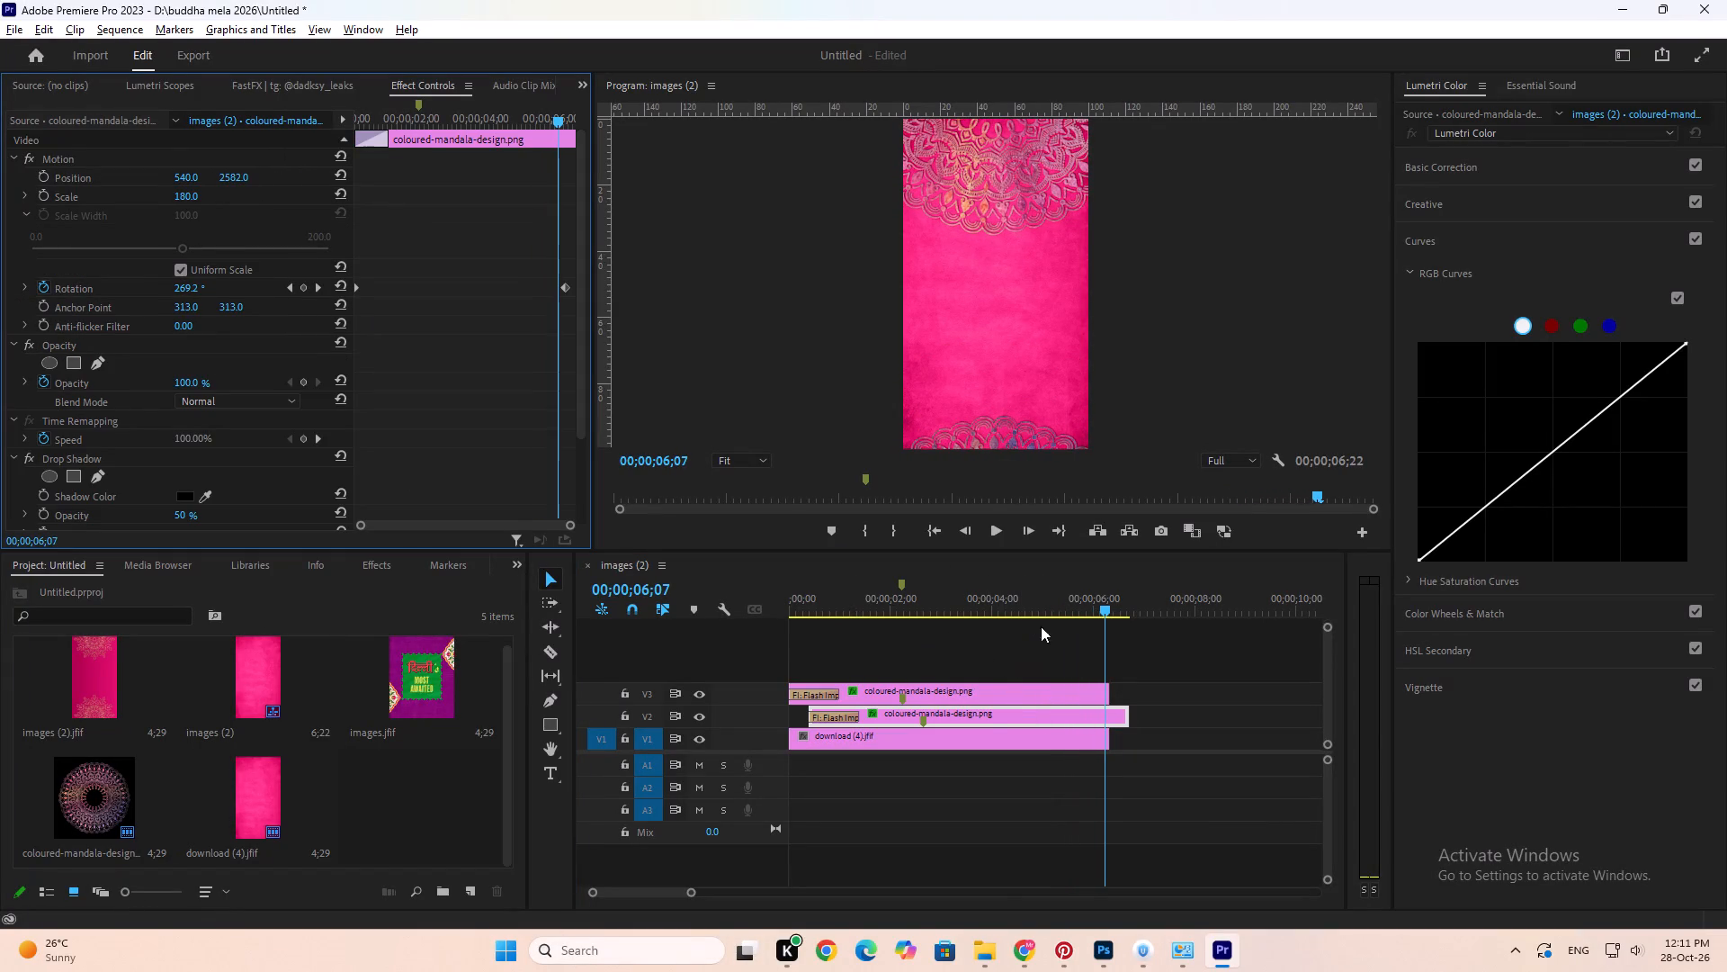
# Move the V3 mandala up to a vertical position of -684, leaving only its edge at the top of the frame.
pyautogui.click(1046, 701)
pyautogui.moveTo(236, 183); pyautogui.dragTo(157, 197)
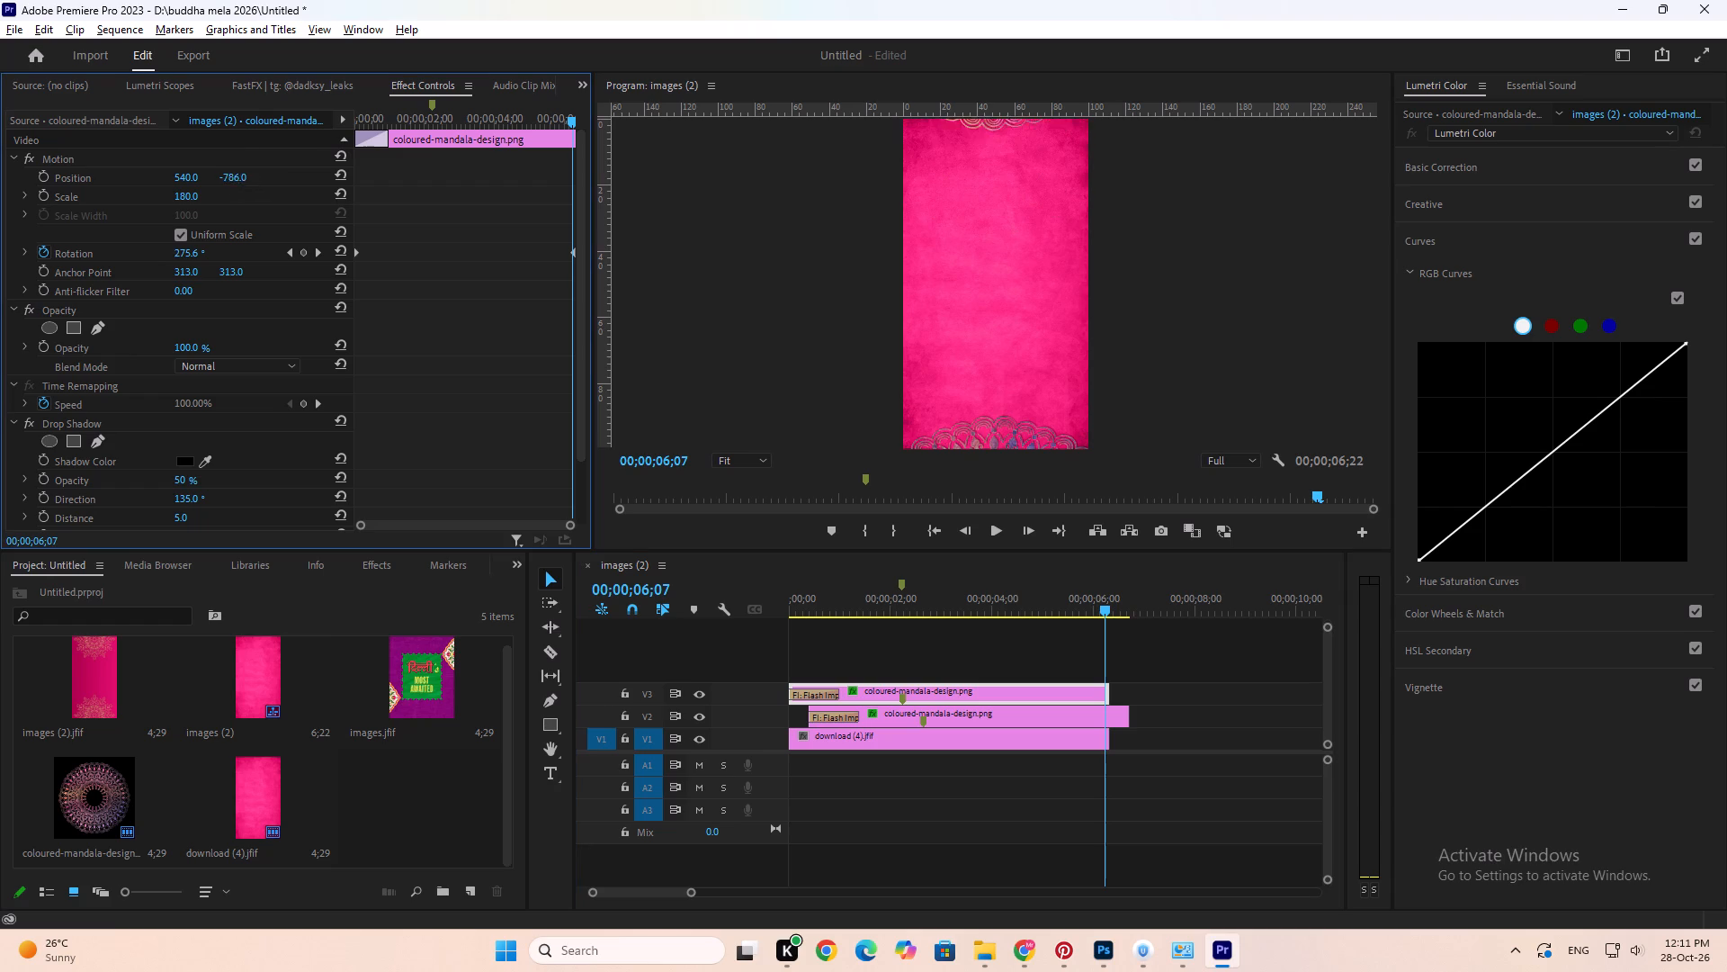
pyautogui.moveTo(157, 197); pyautogui.dragTo(258, 199)
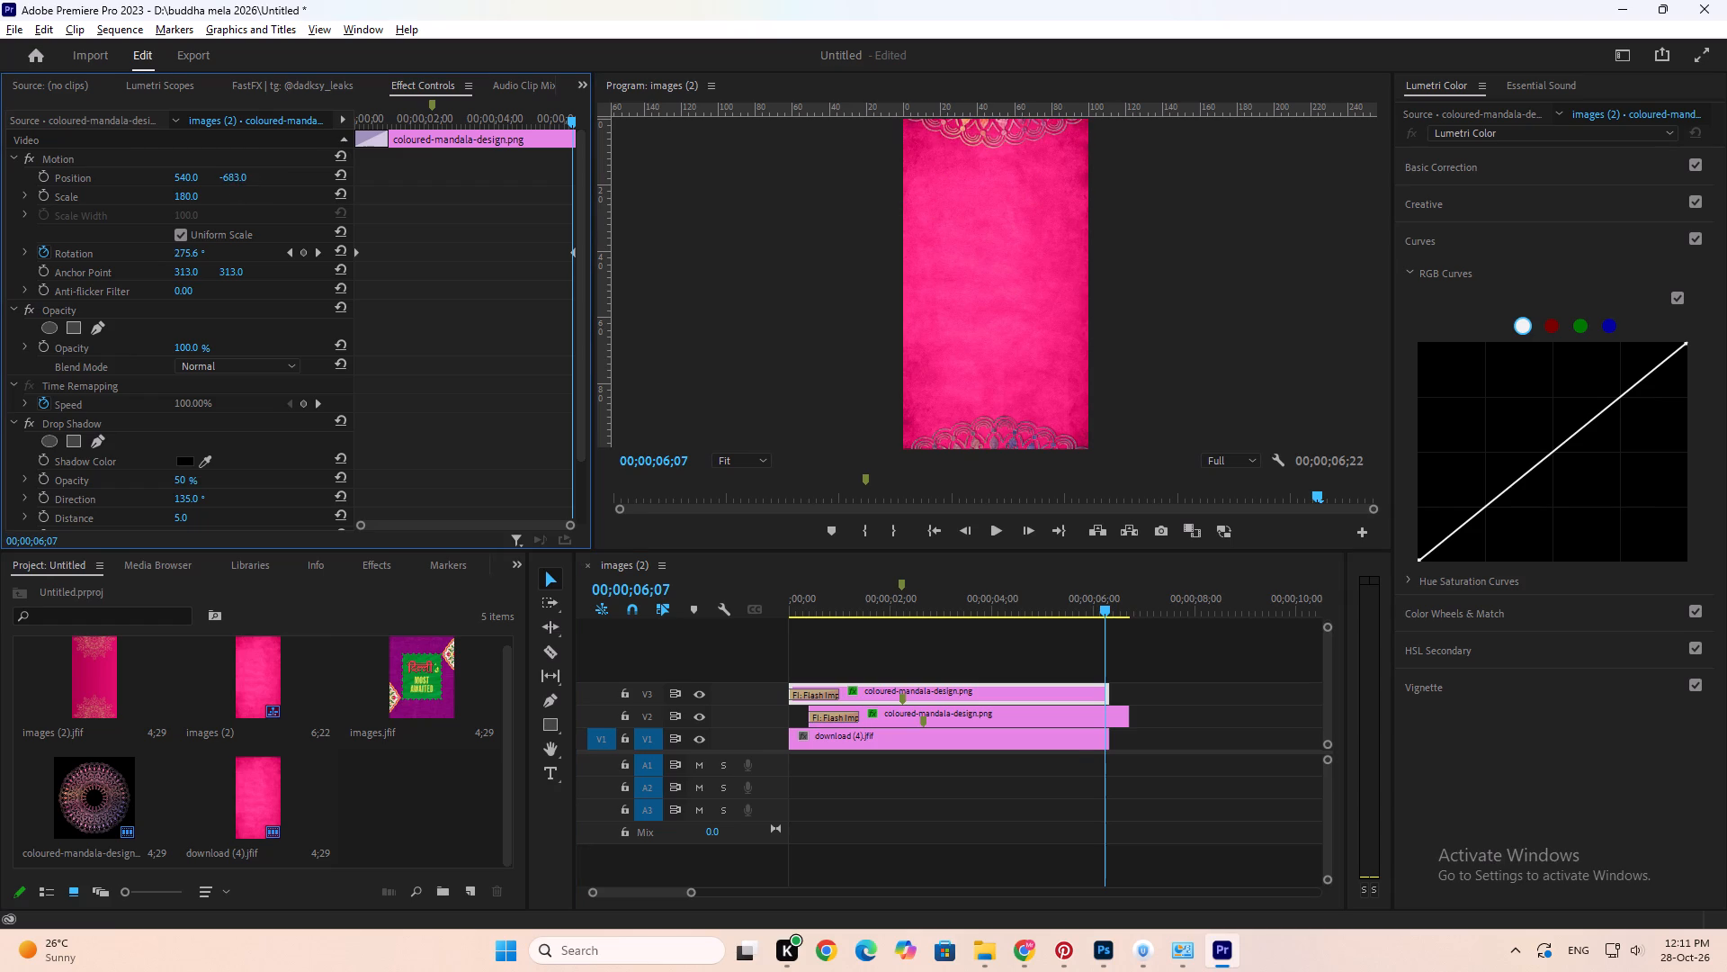
pyautogui.moveTo(258, 199); pyautogui.dragTo(257, 200)
# Play back the sequence to review both repositioned mandalas rotating at the frame's top and bottom edges.
pyautogui.moveTo(929, 614); pyautogui.dragTo(872, 645)
pyautogui.press('space')
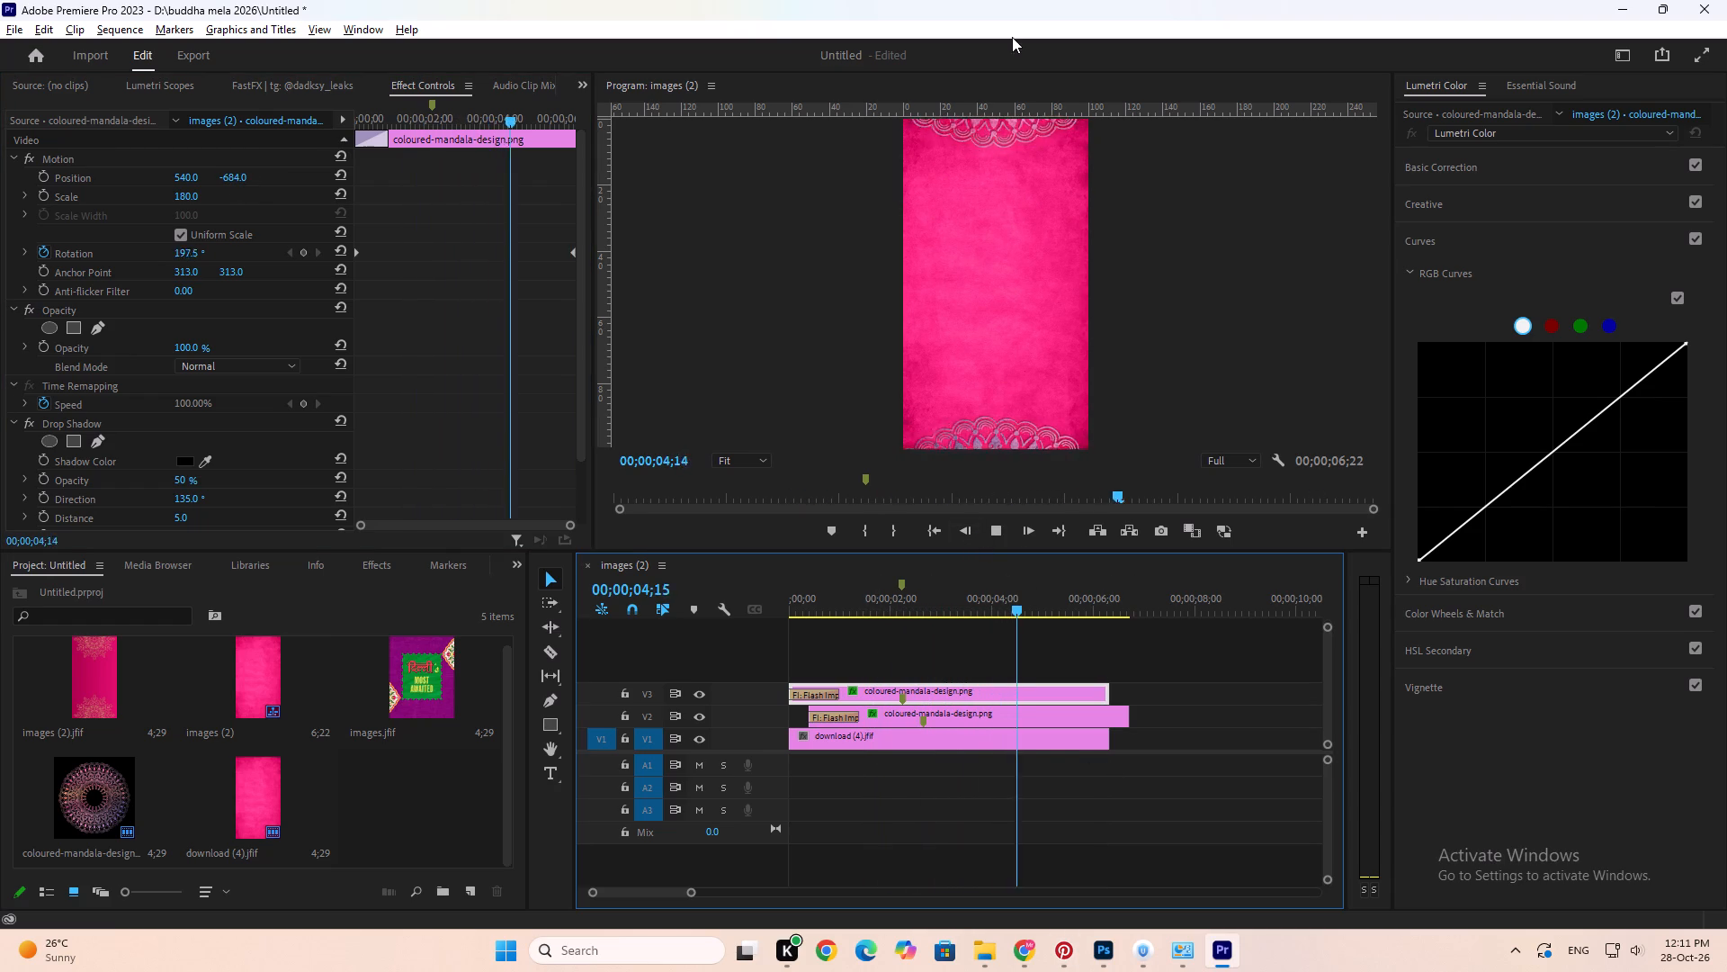
pyautogui.press('space')
pyautogui.click(865, 583)
pyautogui.press('space')
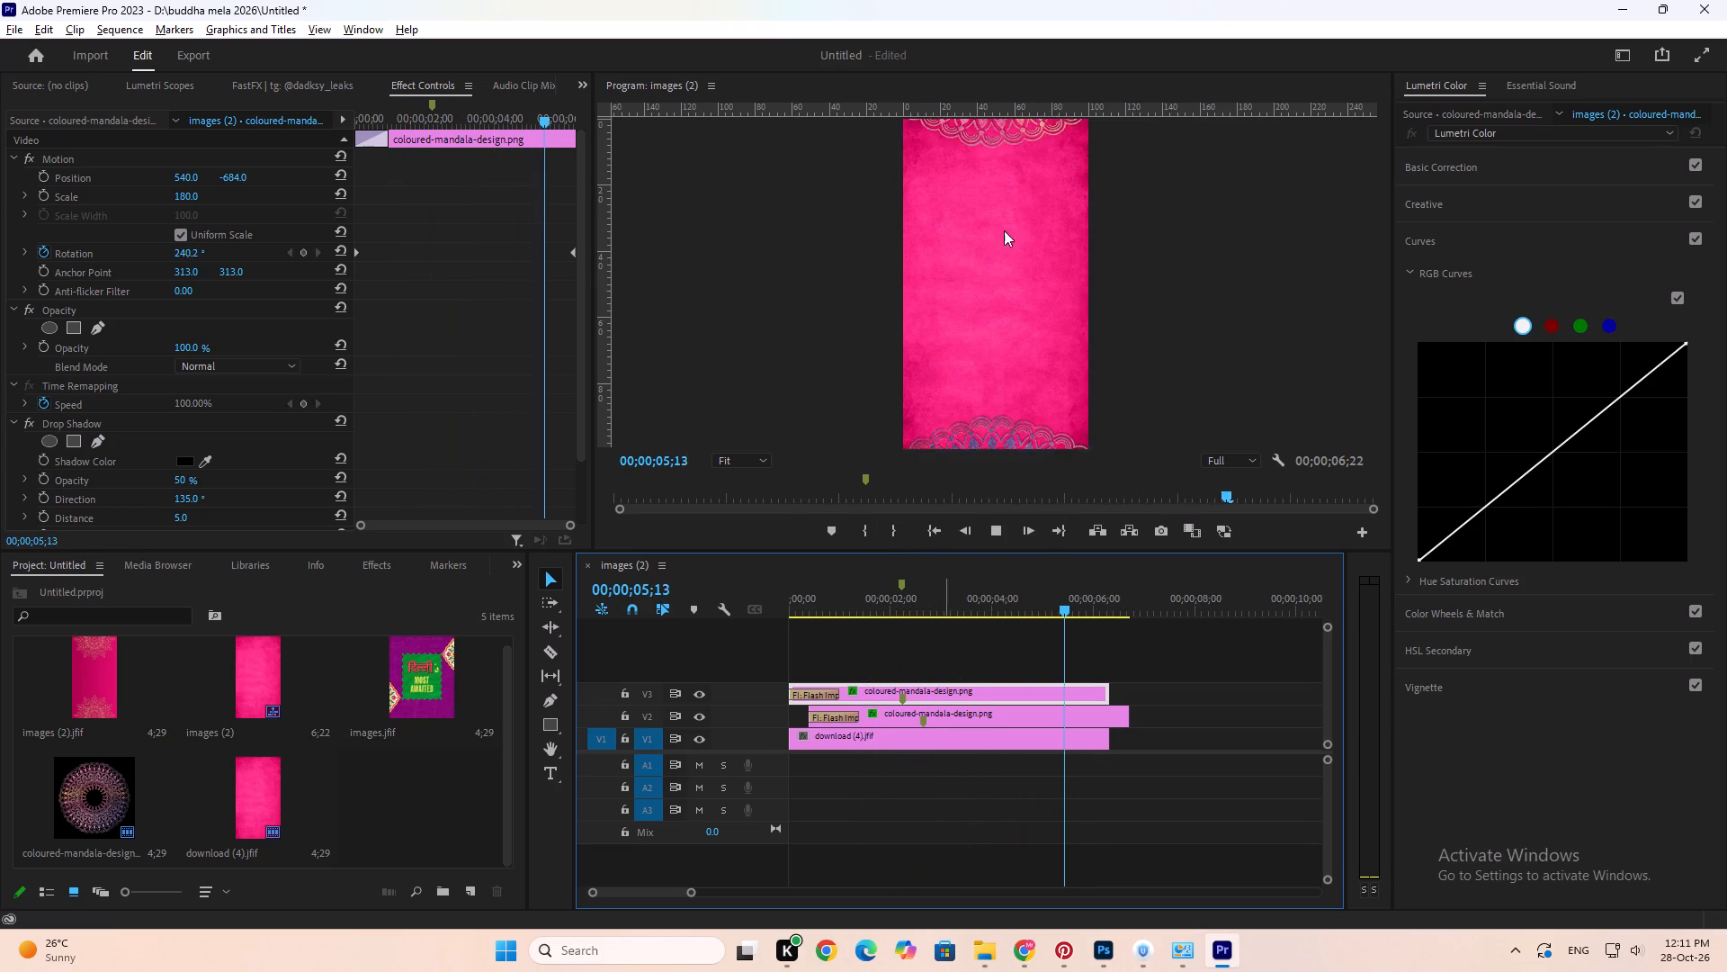
pyautogui.press('space')
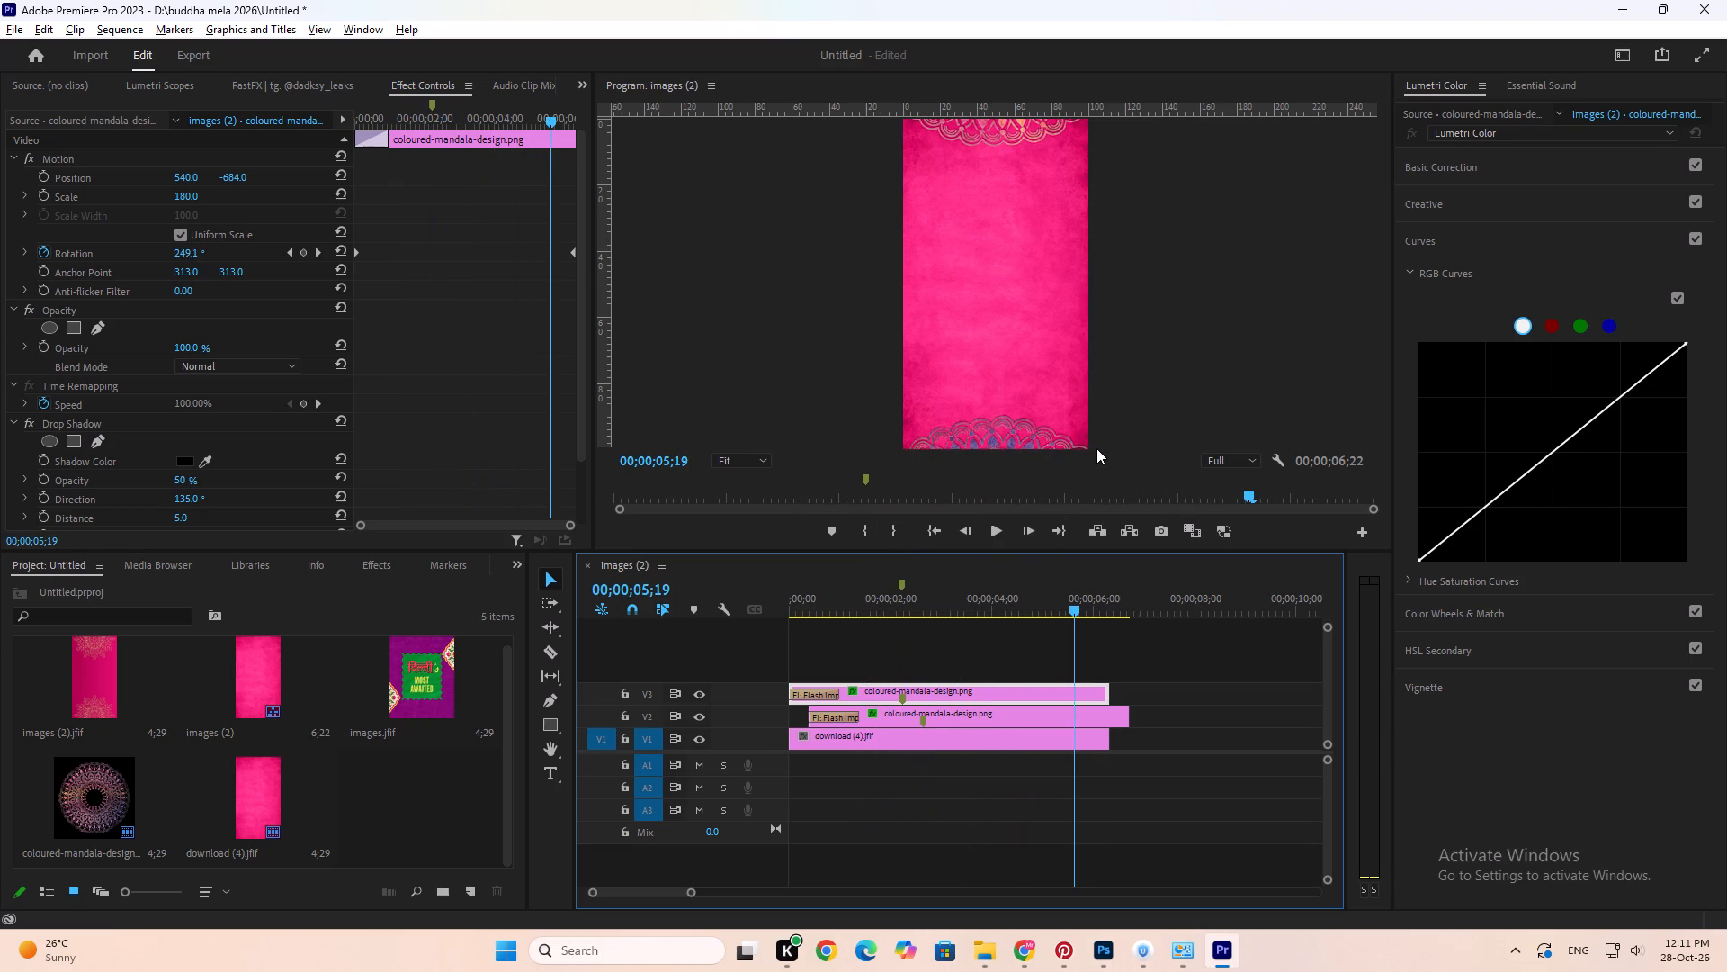
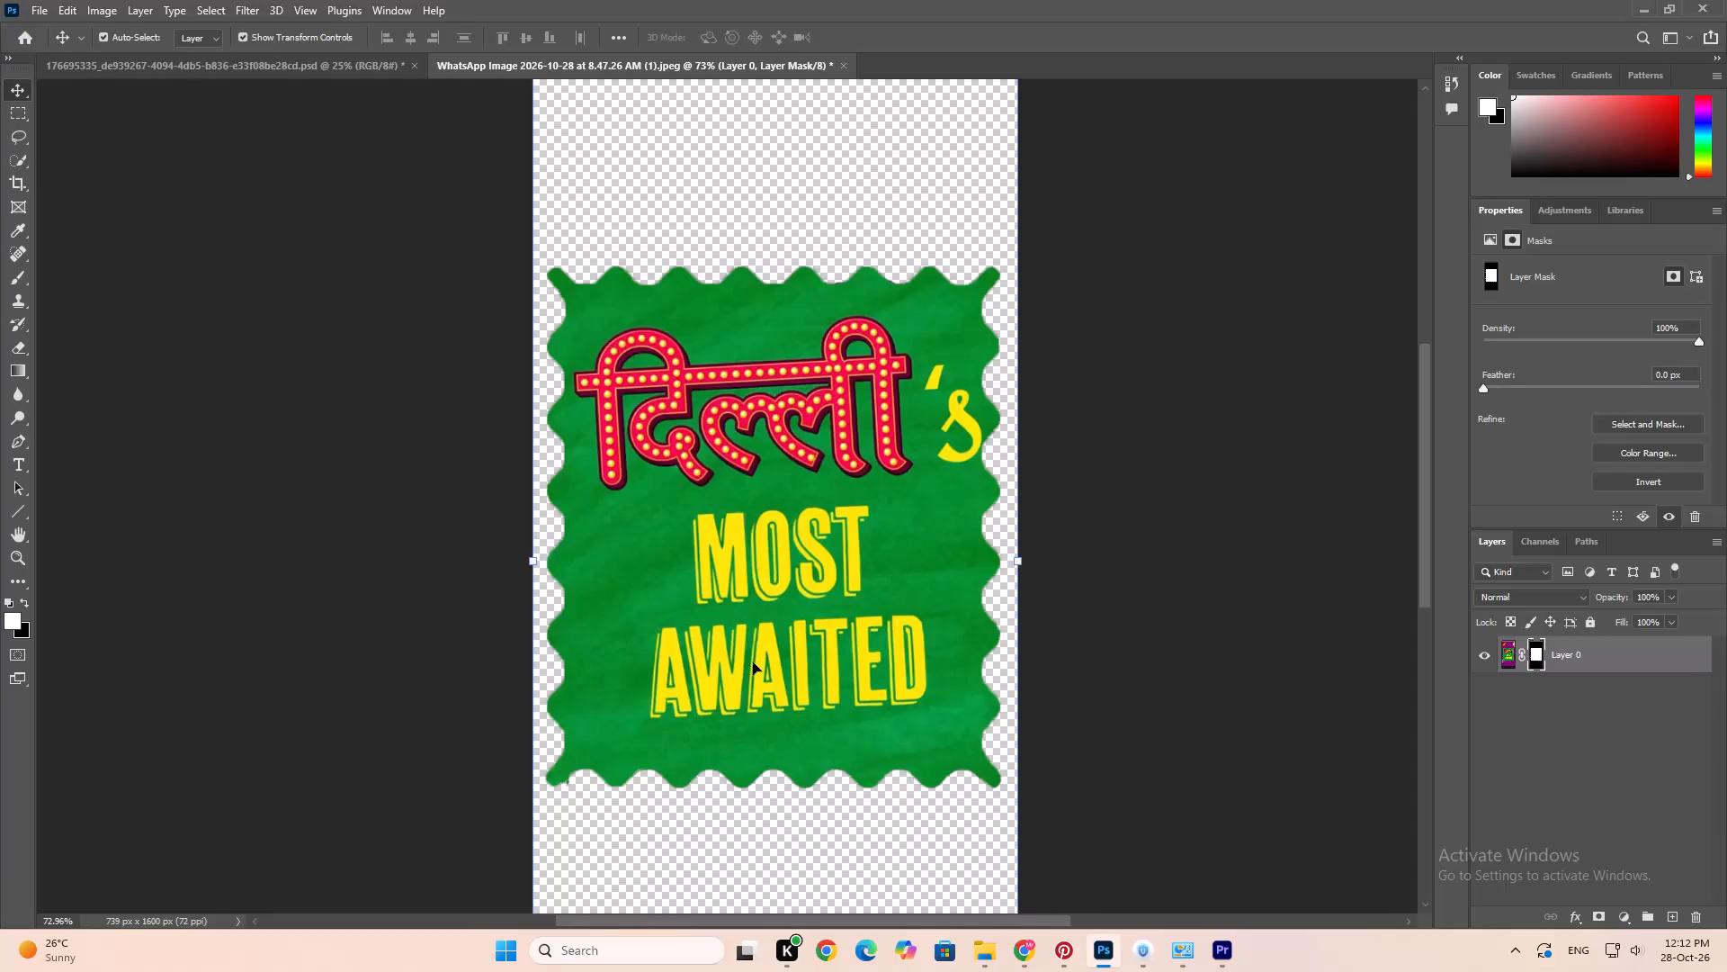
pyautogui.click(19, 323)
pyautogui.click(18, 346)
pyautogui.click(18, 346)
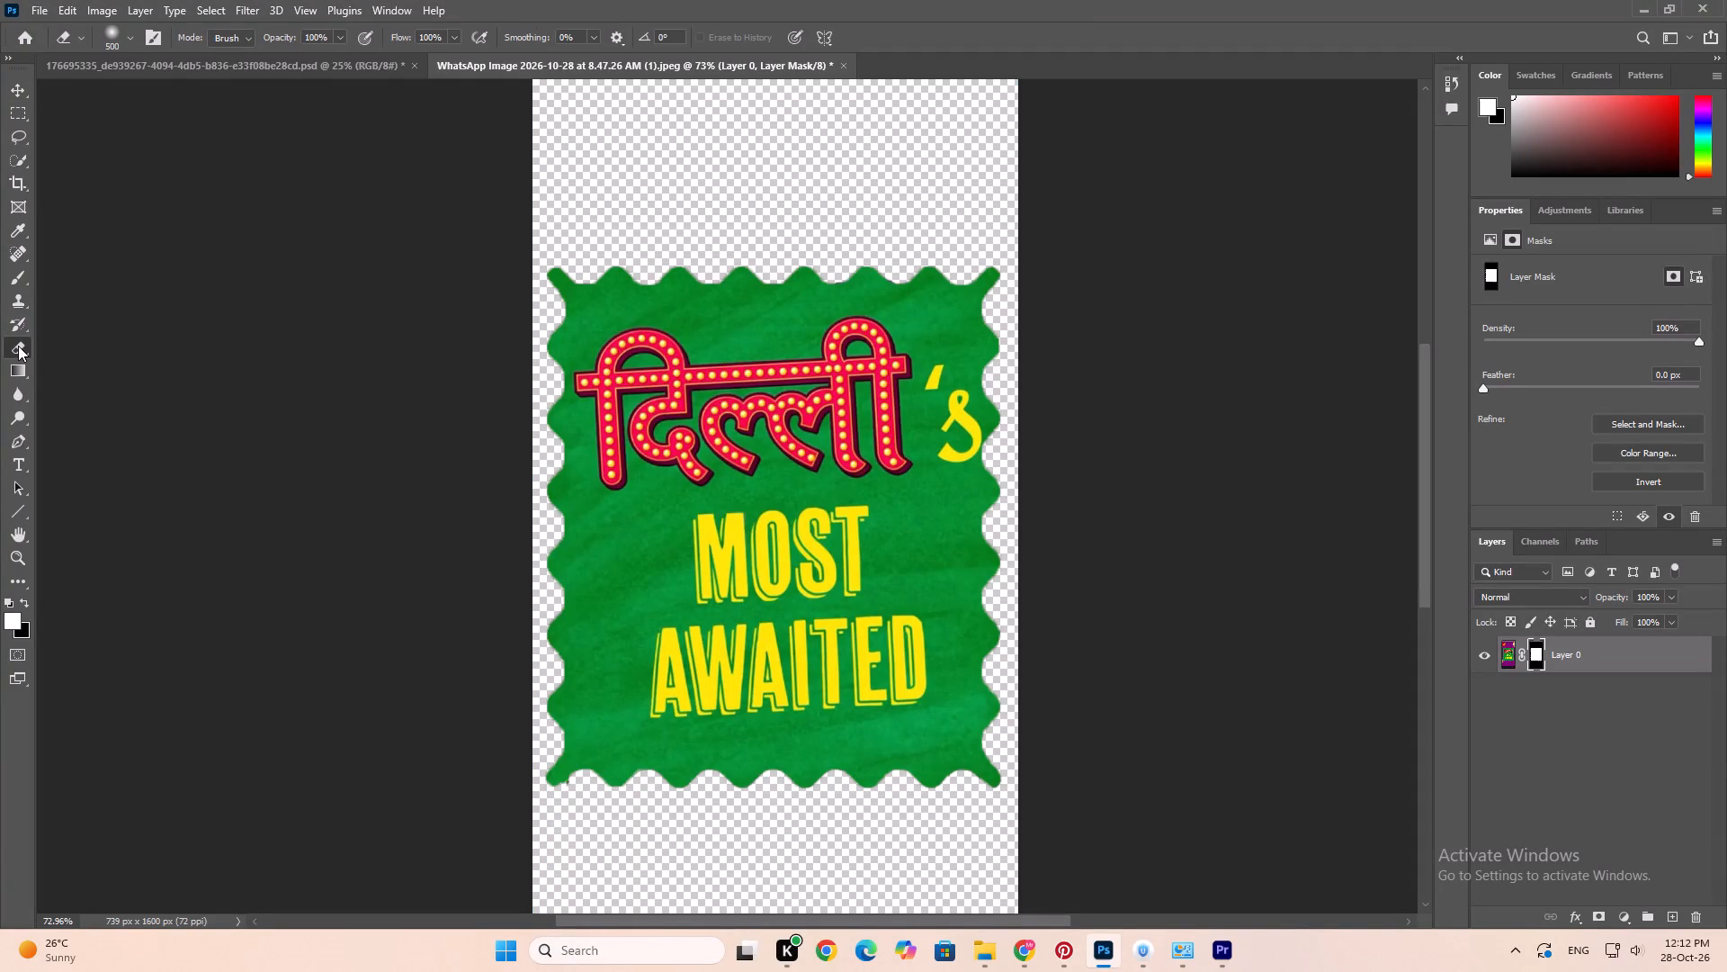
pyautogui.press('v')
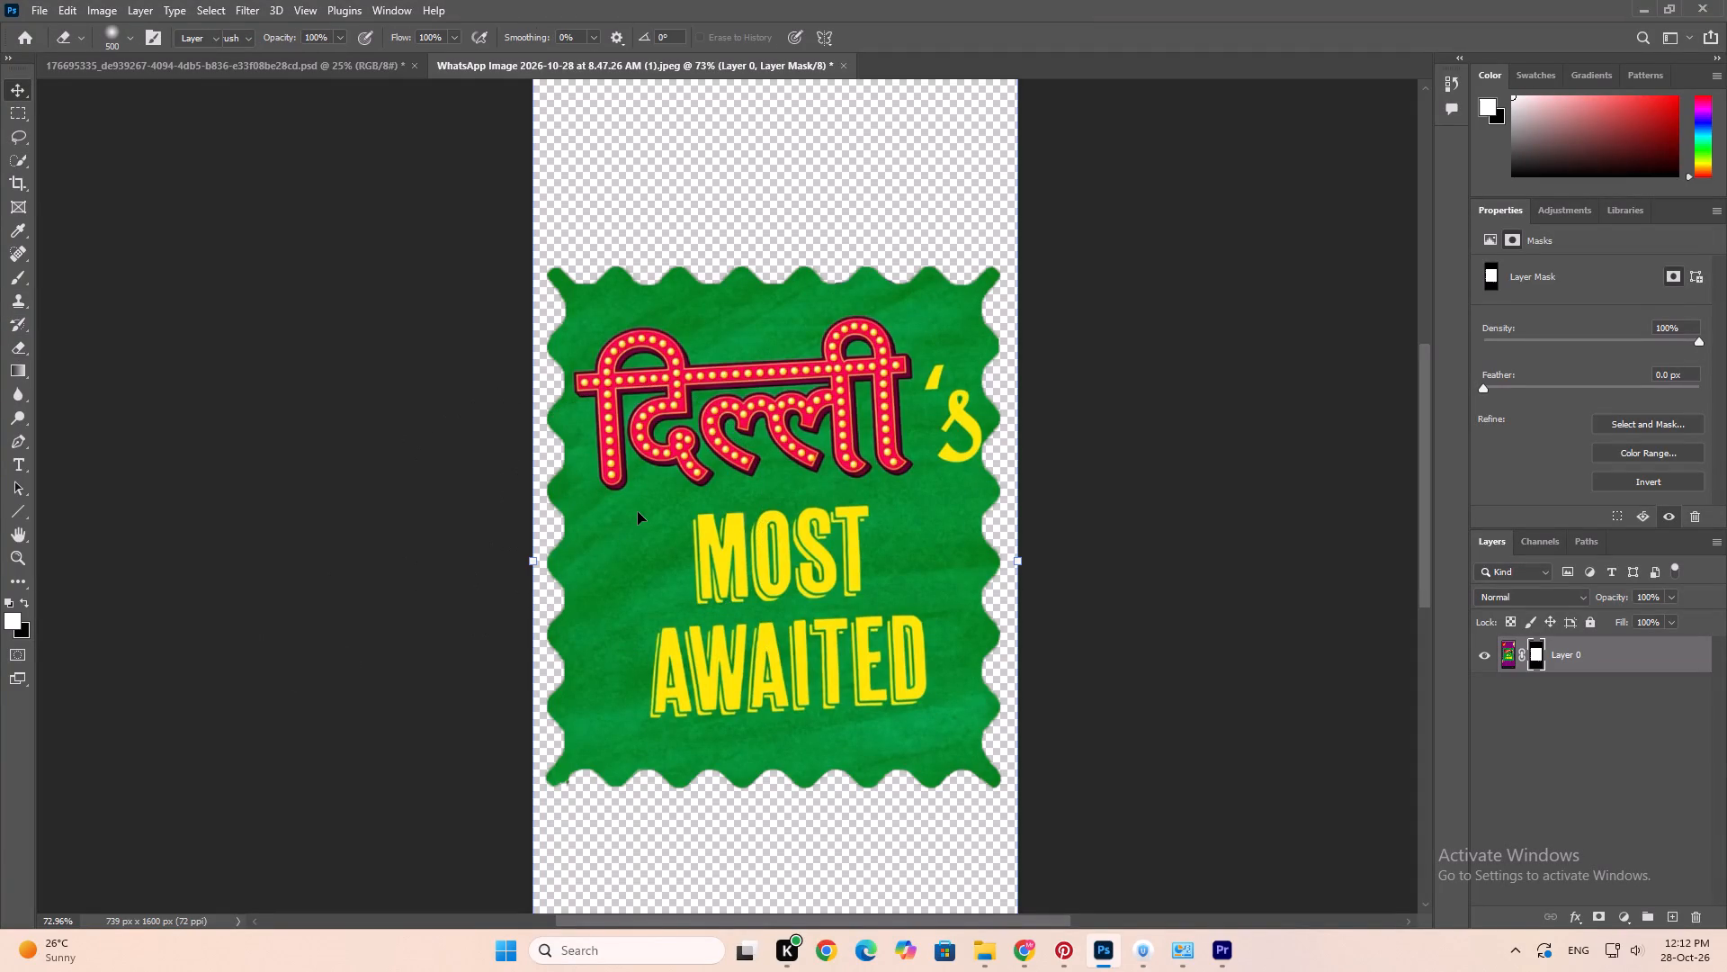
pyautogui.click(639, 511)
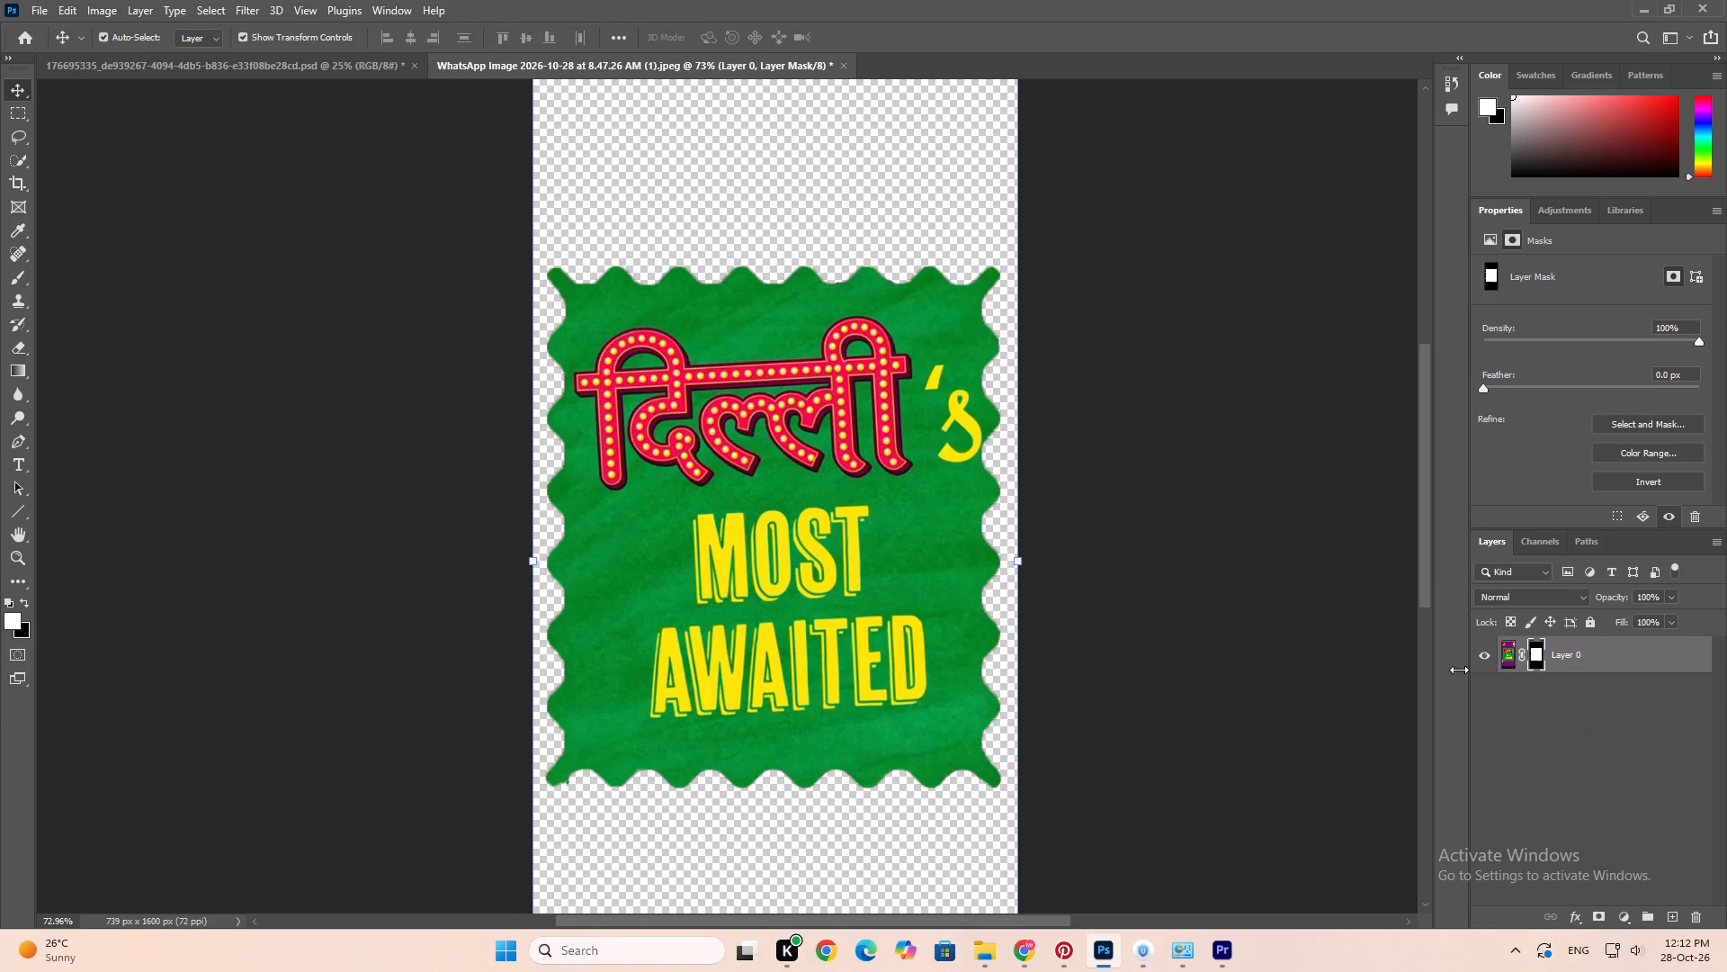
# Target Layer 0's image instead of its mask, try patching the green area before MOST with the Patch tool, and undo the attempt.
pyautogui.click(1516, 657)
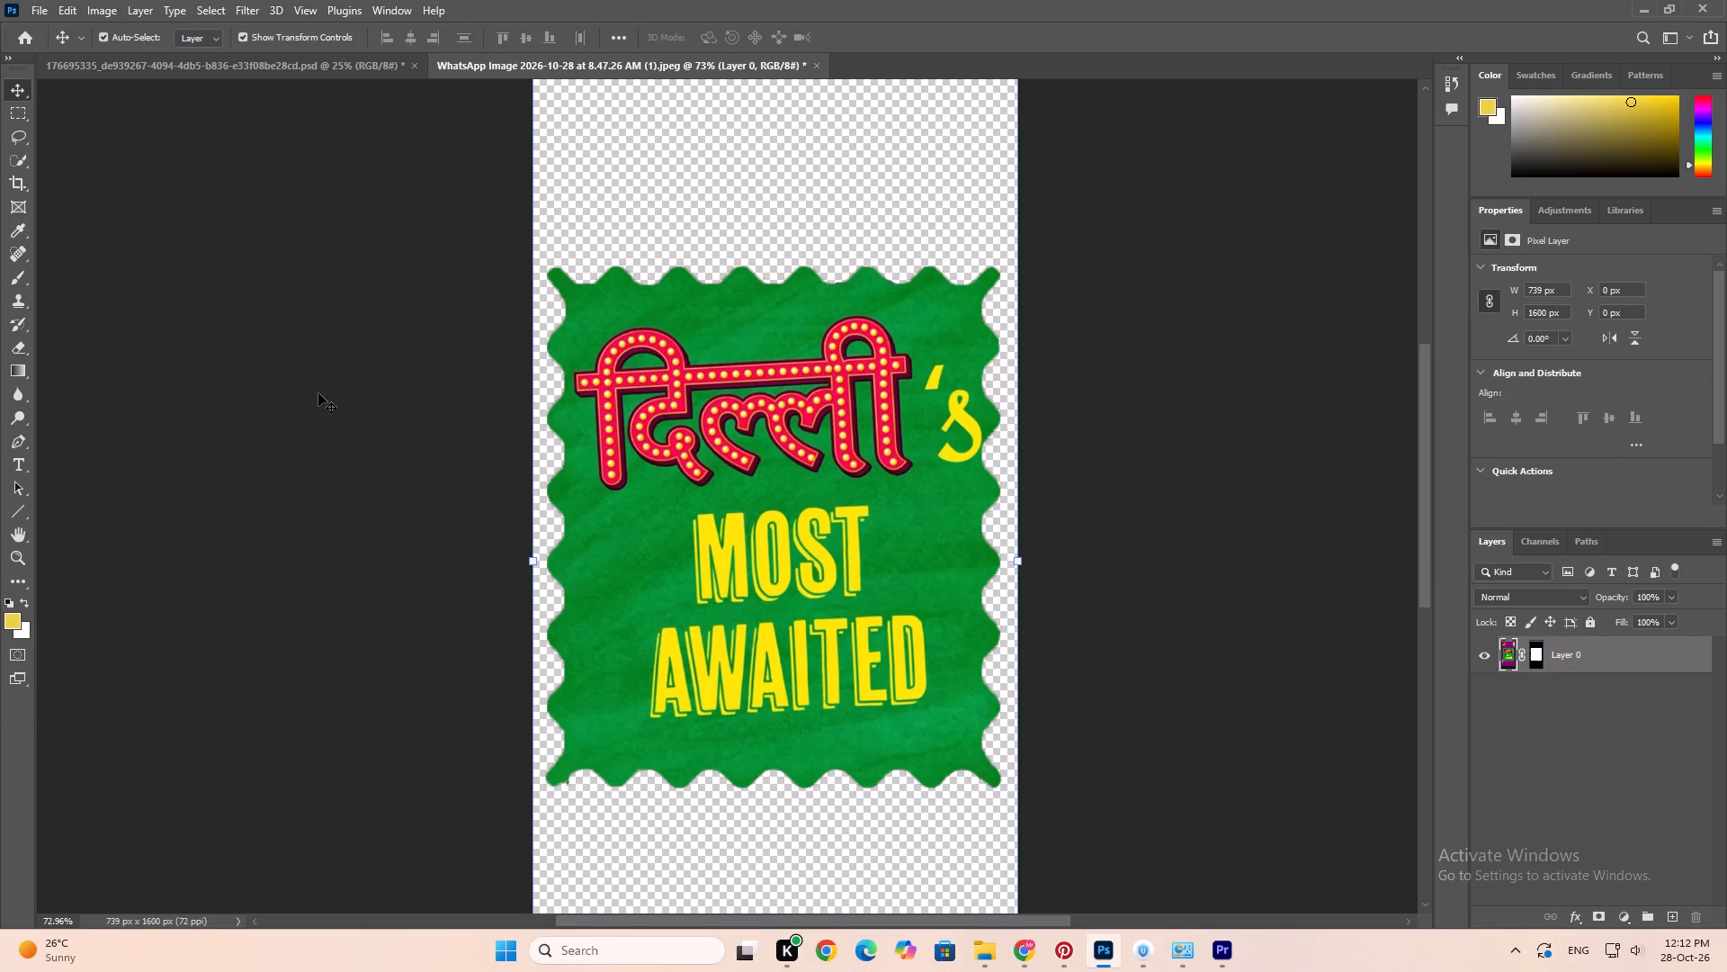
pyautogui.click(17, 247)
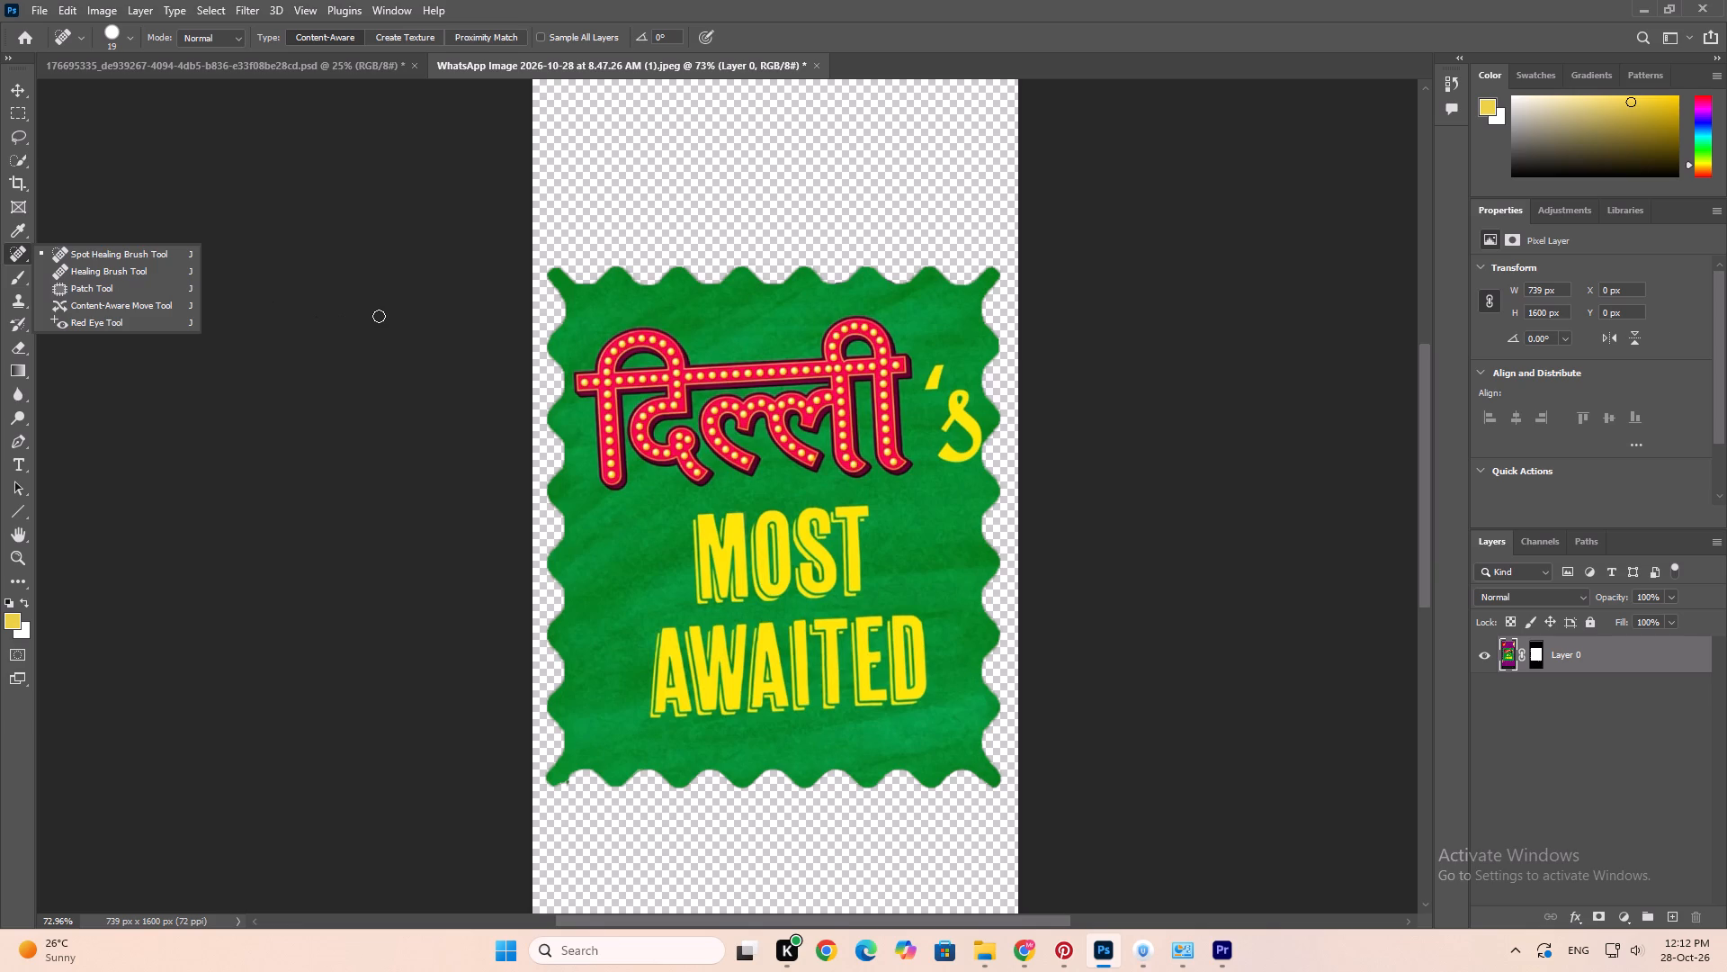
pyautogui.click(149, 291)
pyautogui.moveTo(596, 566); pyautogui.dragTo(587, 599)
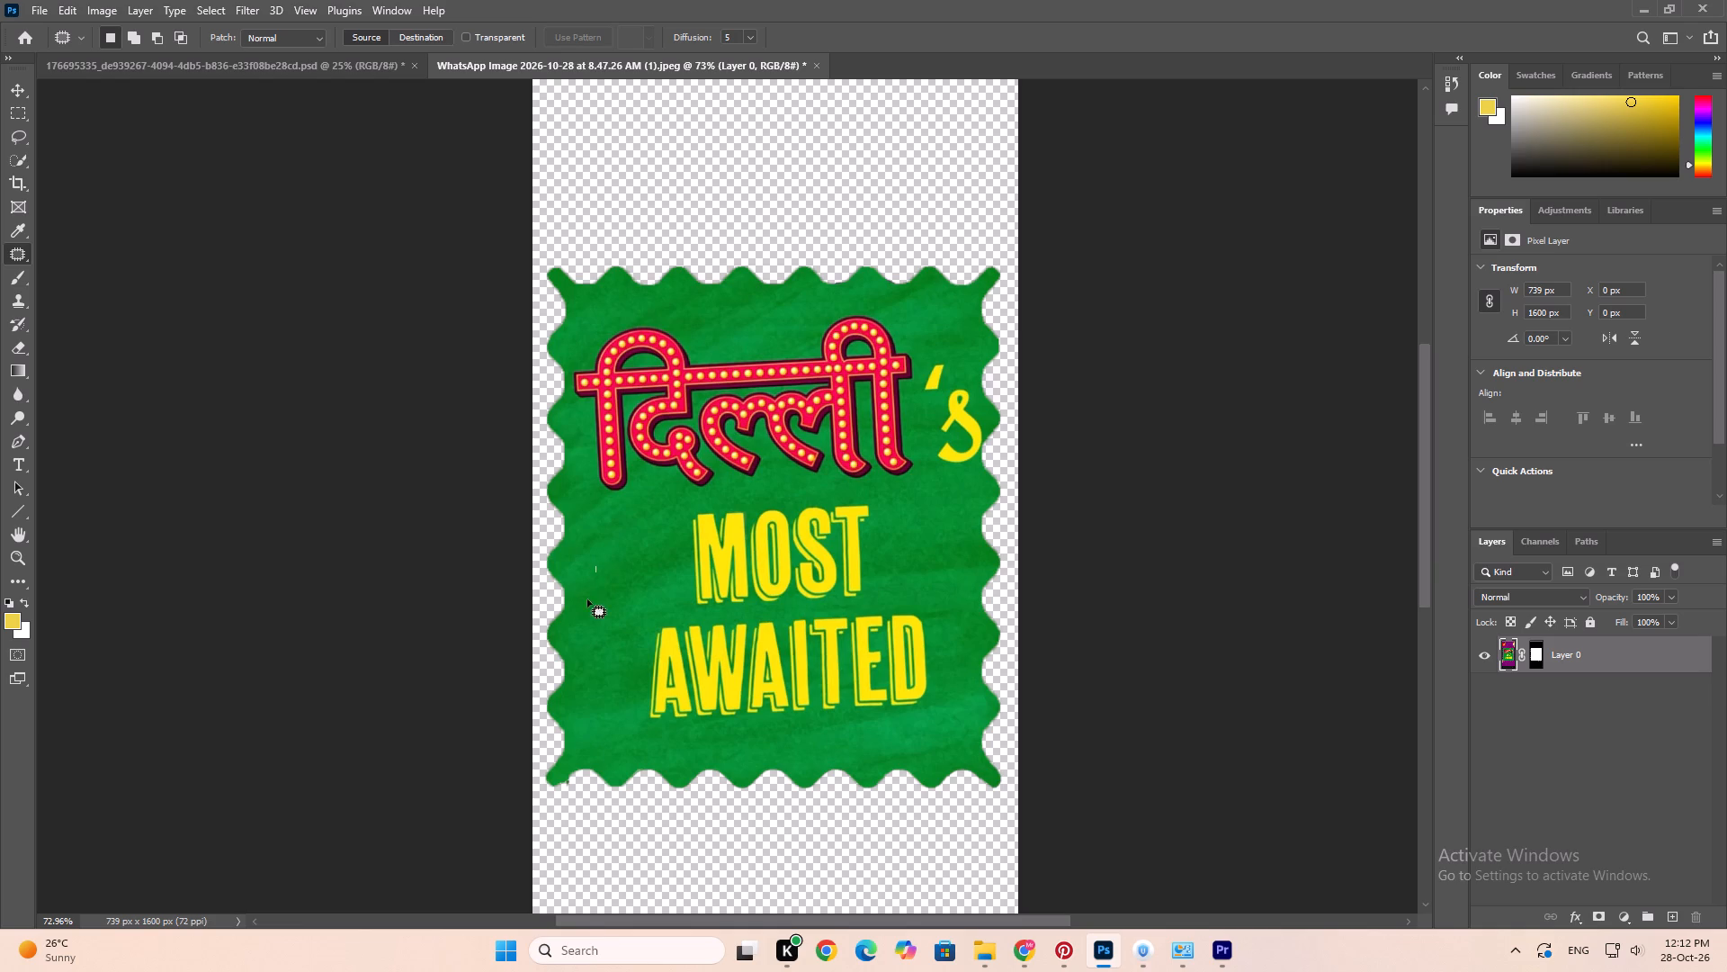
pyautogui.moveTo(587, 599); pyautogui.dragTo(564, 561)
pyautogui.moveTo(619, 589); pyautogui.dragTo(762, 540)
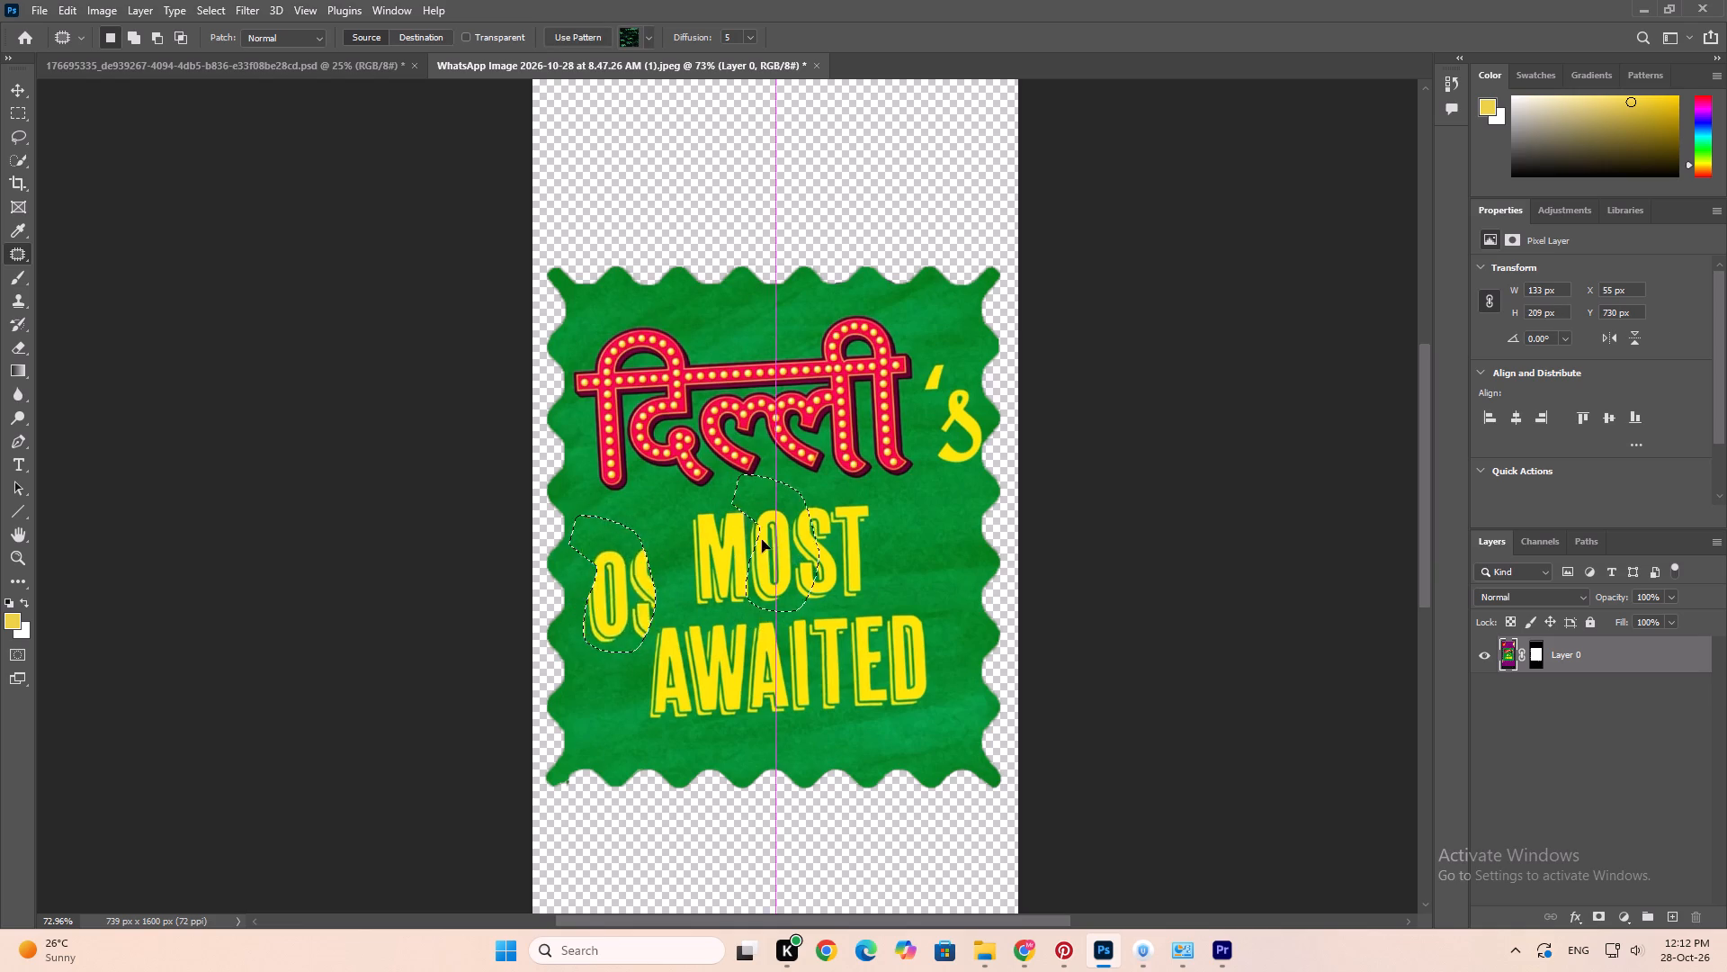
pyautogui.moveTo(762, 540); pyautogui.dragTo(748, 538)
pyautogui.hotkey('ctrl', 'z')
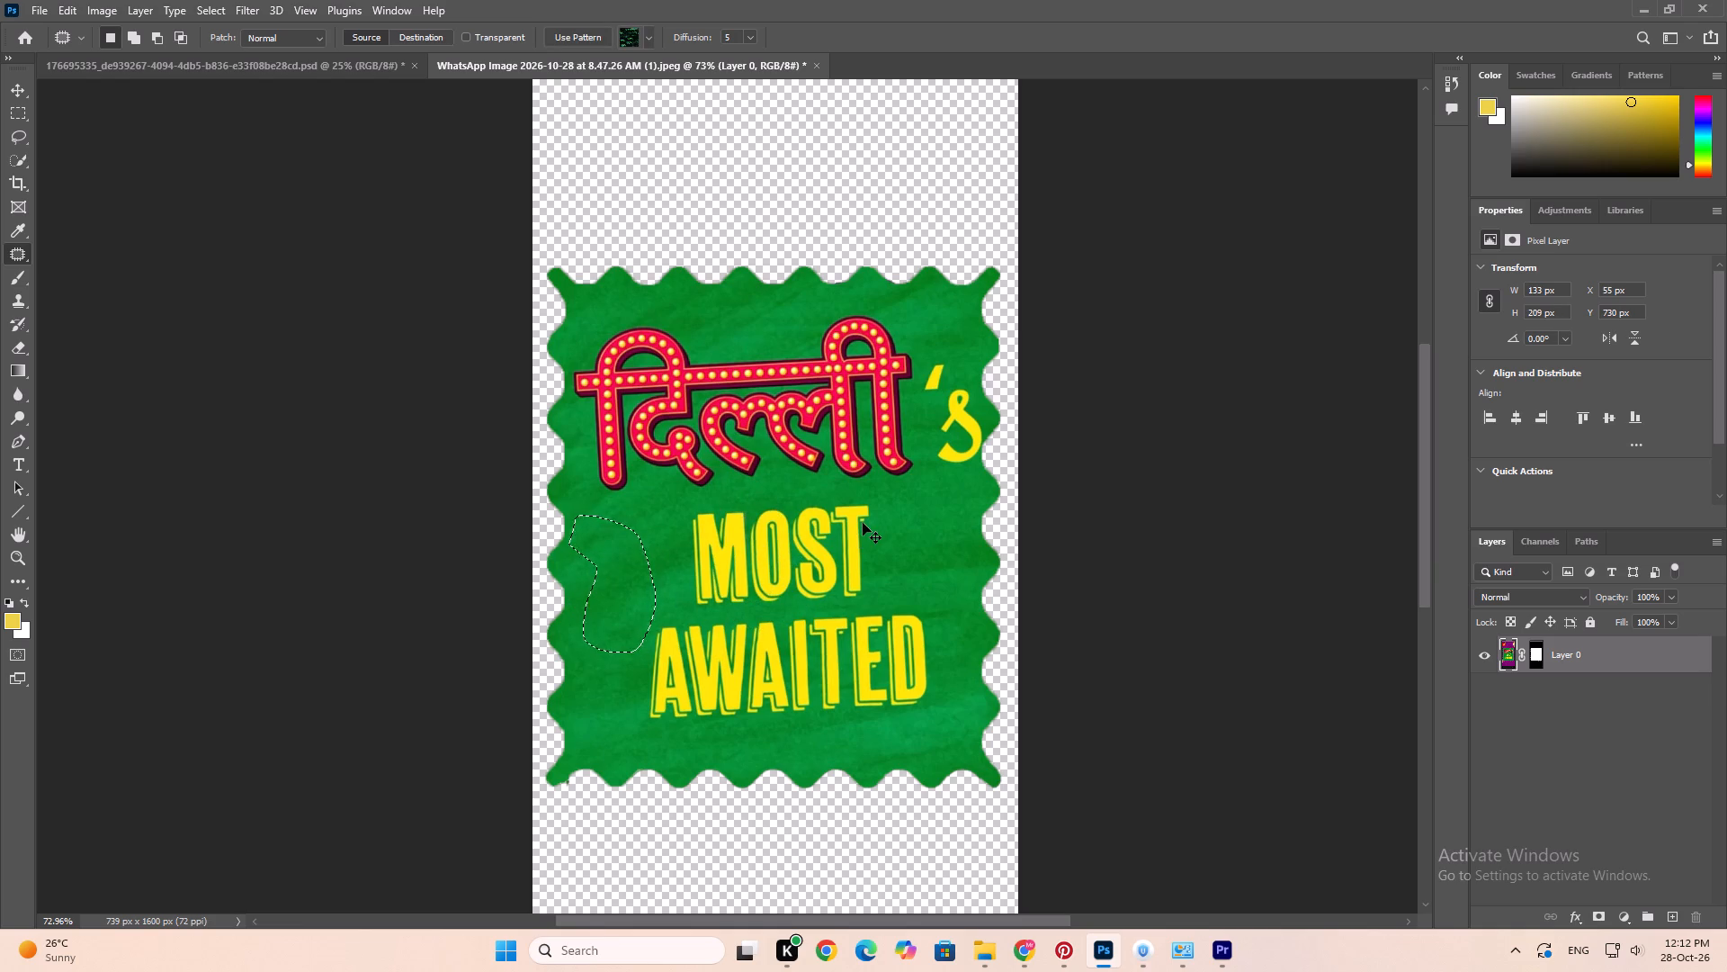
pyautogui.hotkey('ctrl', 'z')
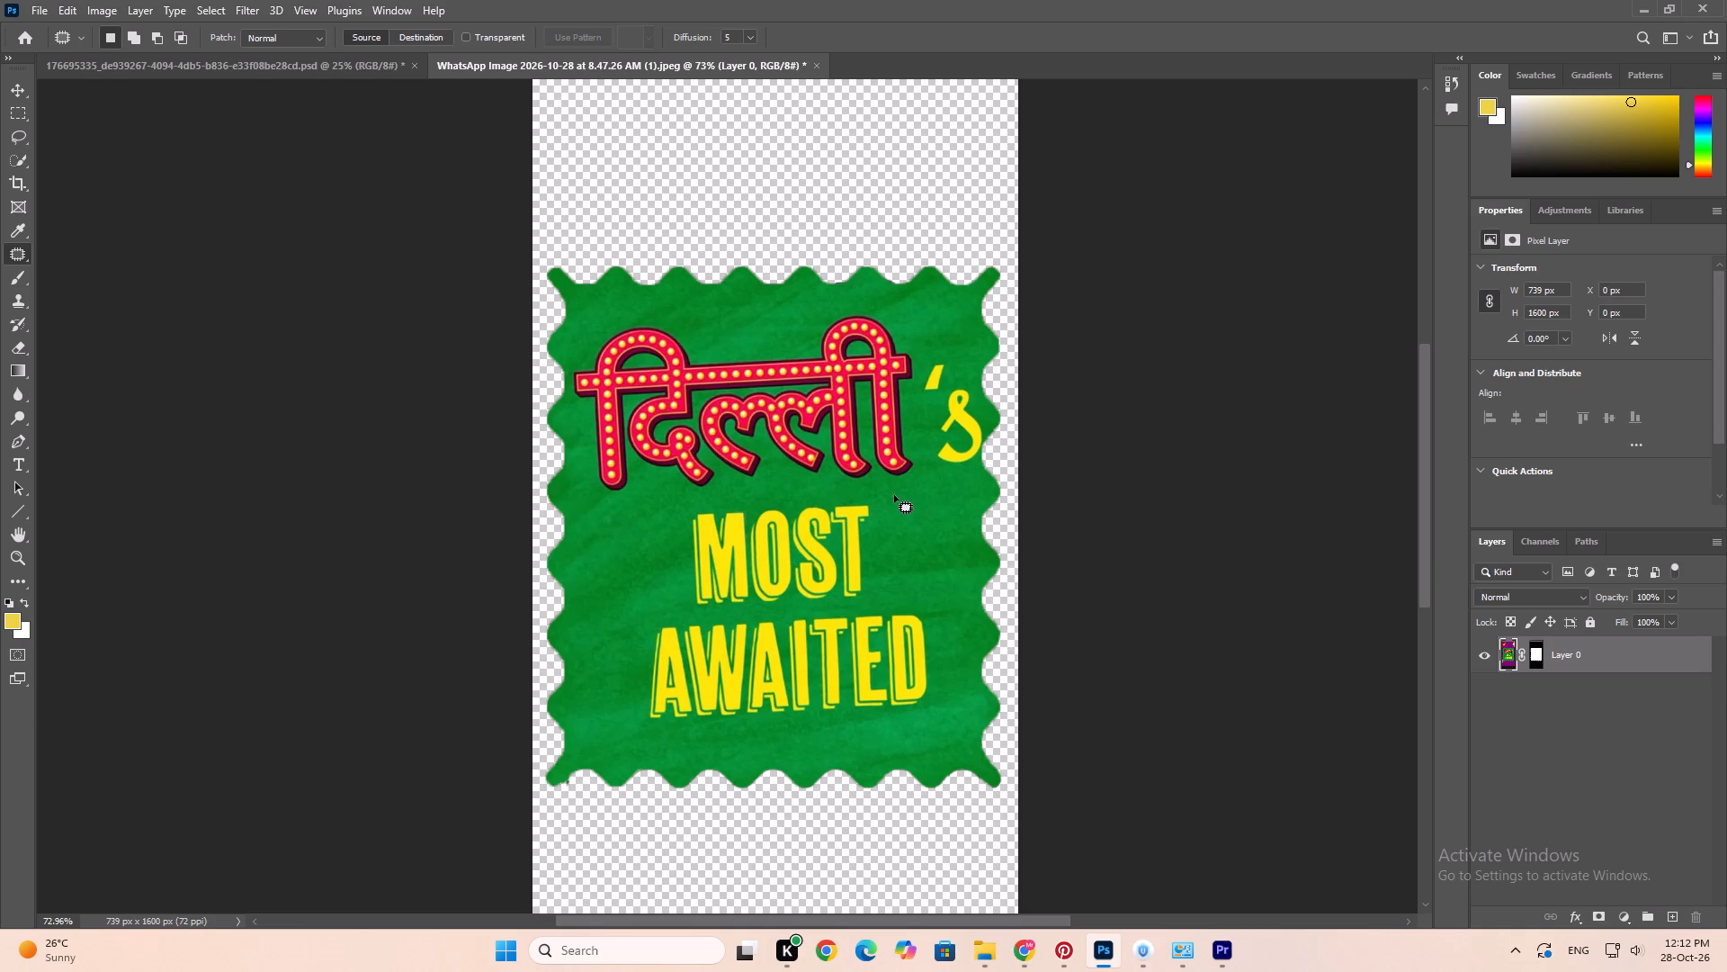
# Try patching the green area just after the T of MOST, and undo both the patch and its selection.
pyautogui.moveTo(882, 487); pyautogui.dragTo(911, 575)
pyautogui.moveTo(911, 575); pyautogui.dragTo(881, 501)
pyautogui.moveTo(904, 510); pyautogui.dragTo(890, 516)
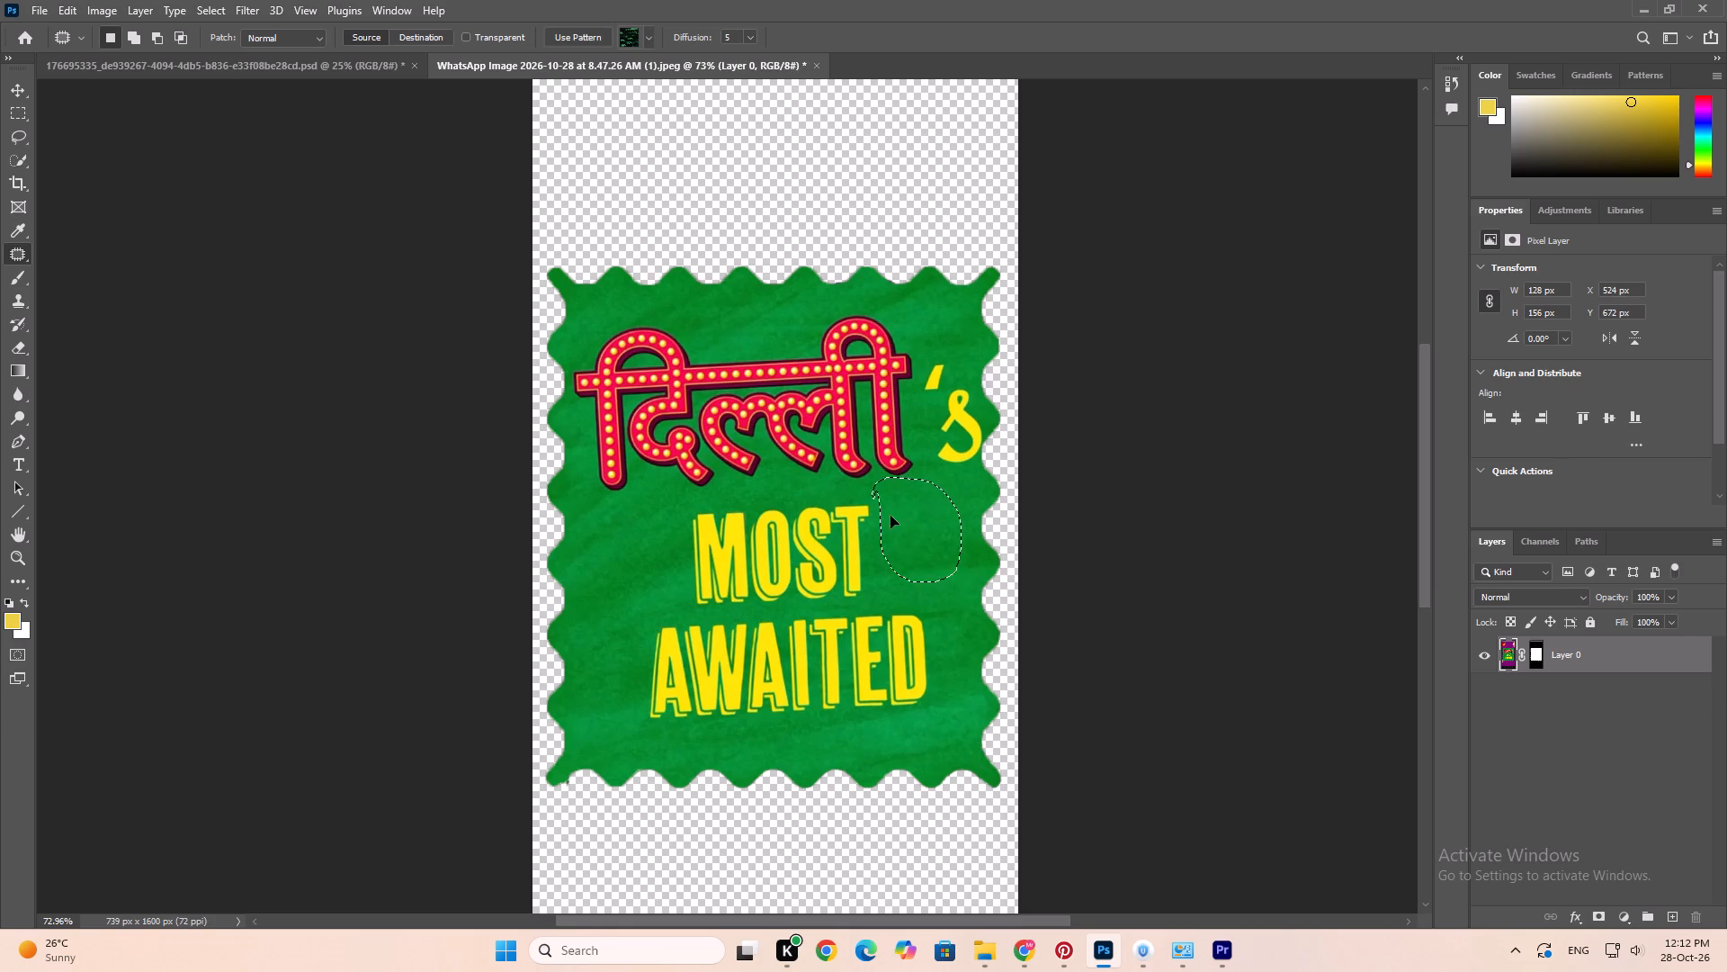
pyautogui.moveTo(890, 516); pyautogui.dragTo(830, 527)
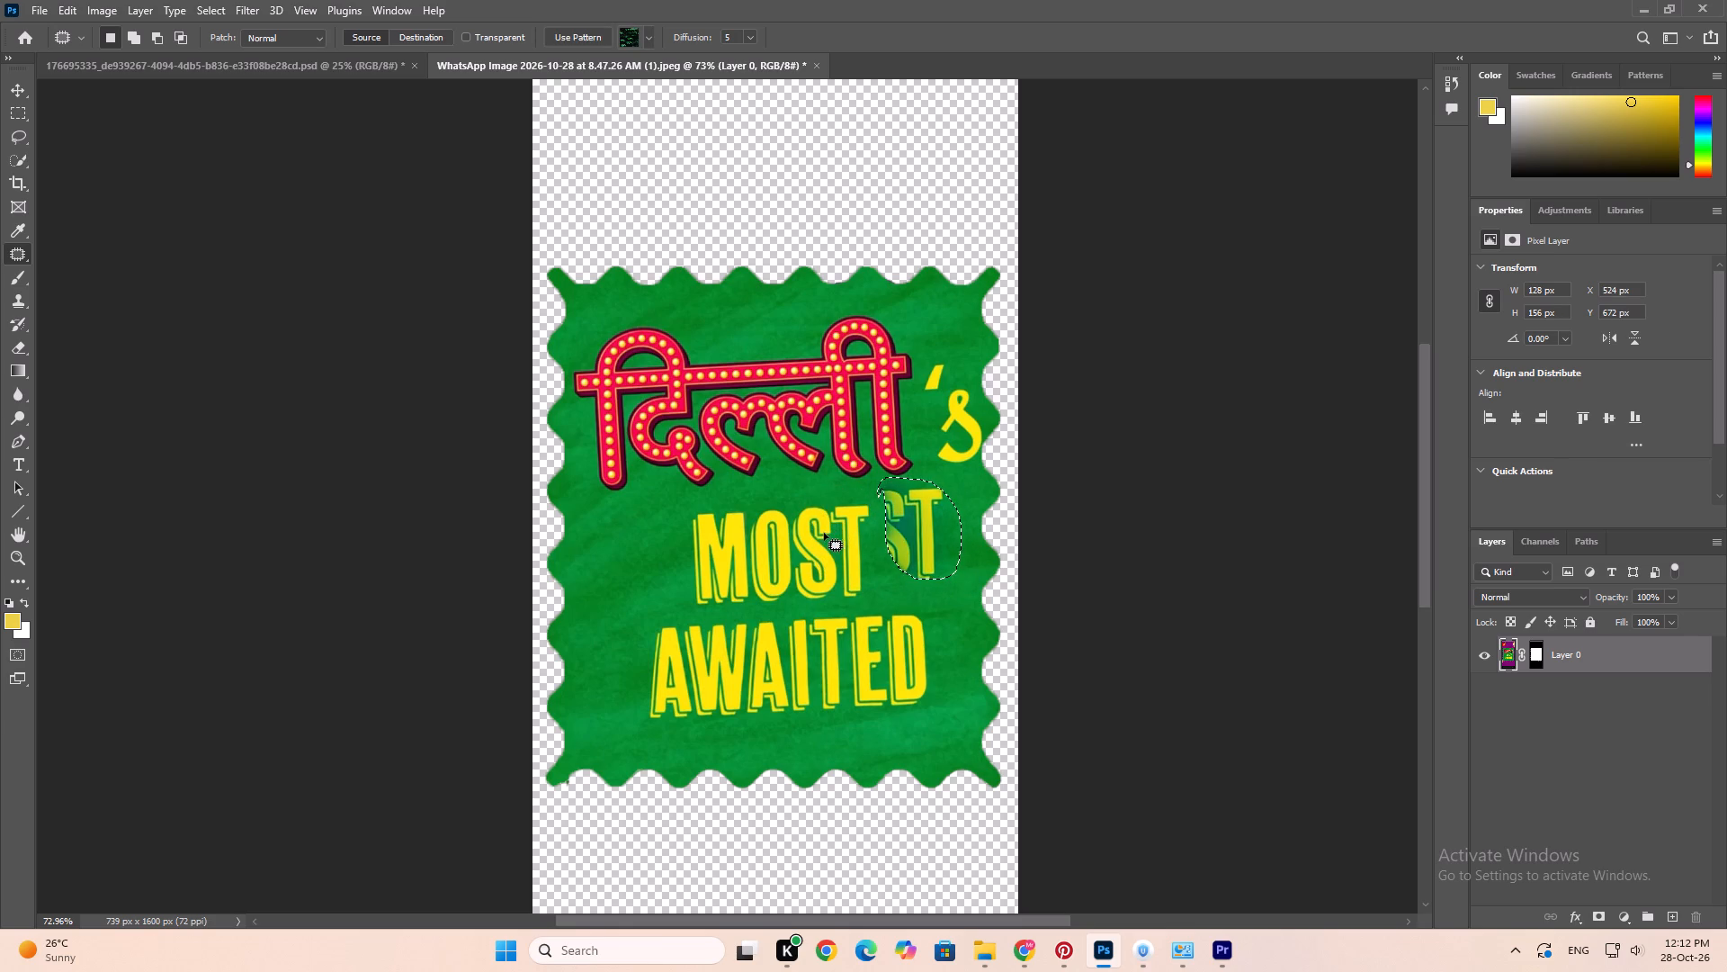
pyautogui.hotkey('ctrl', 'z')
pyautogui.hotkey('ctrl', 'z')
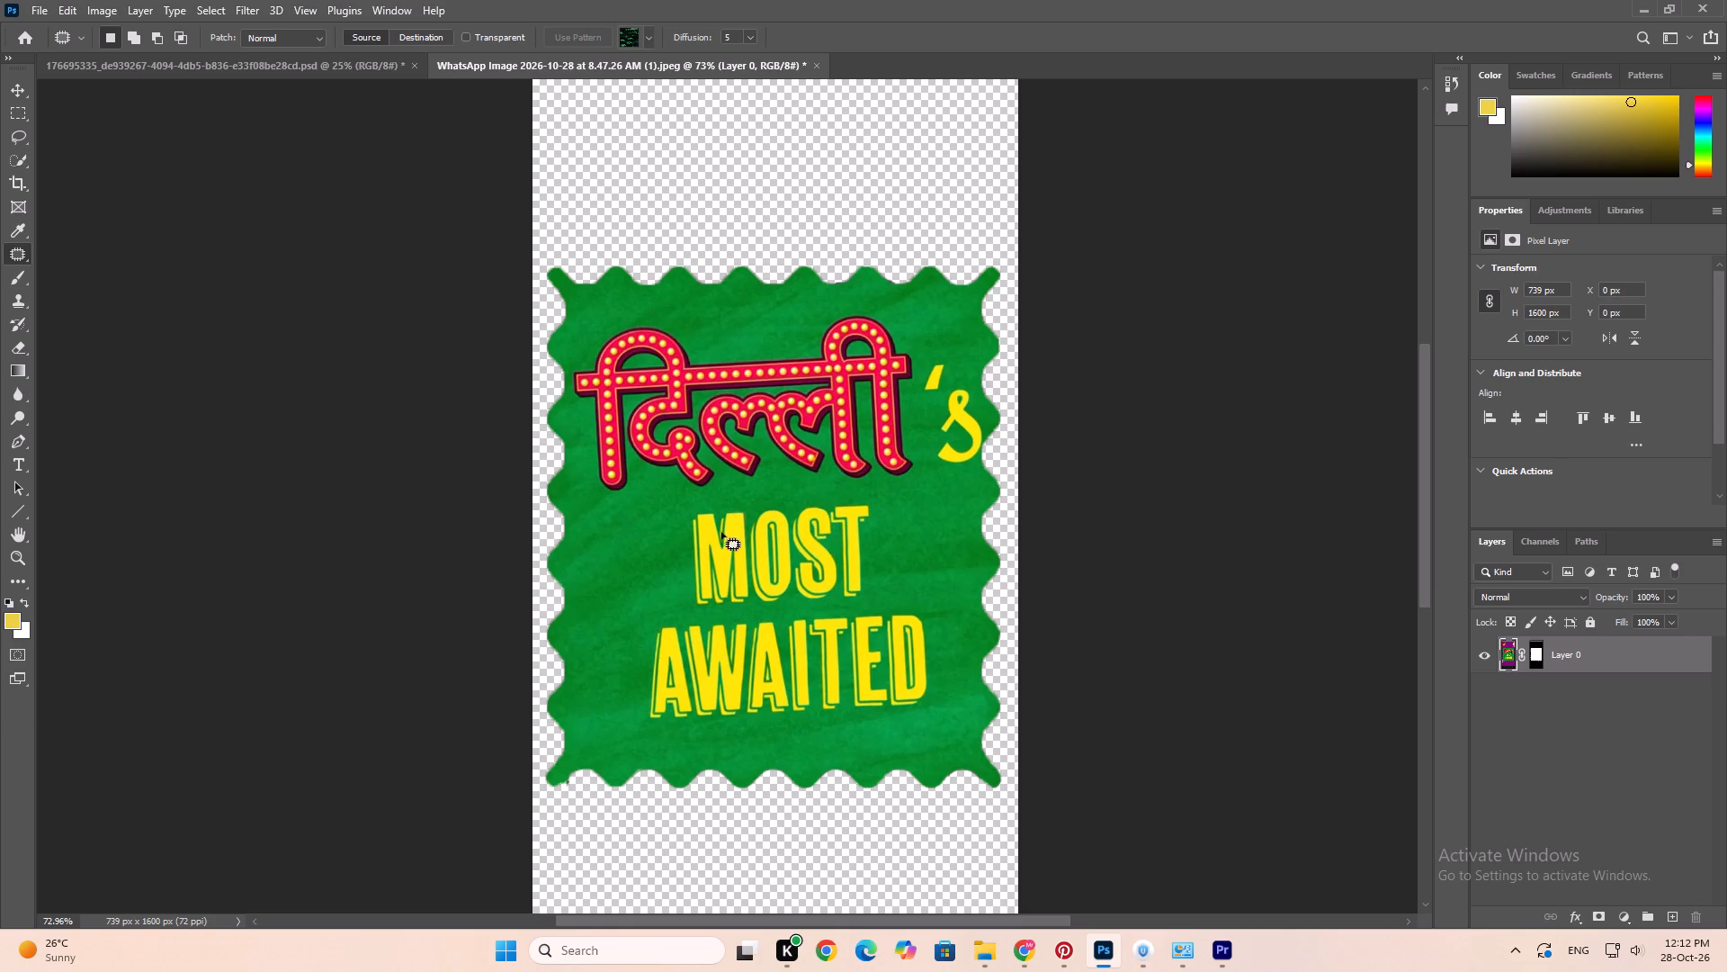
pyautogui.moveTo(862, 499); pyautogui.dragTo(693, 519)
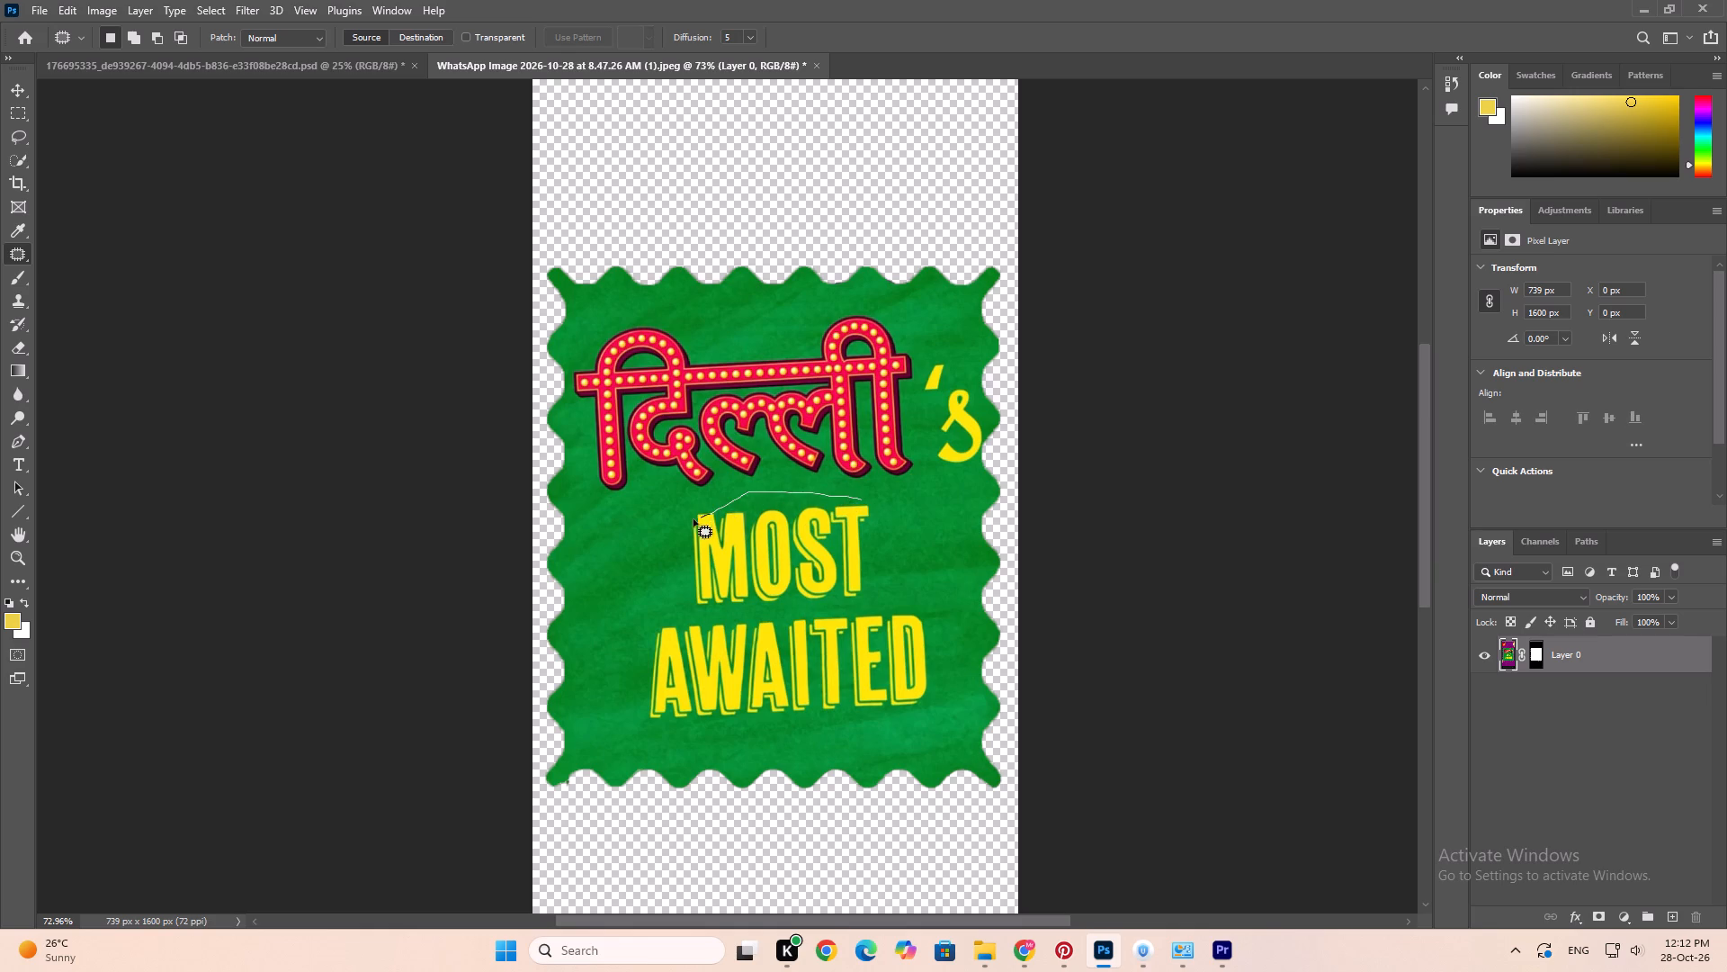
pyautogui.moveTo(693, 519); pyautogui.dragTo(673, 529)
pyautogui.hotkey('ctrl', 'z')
# Outline the word MOST with the Patch tool and patch it from the area below it.
pyautogui.moveTo(685, 500); pyautogui.dragTo(685, 598)
pyautogui.moveTo(685, 598); pyautogui.dragTo(811, 487)
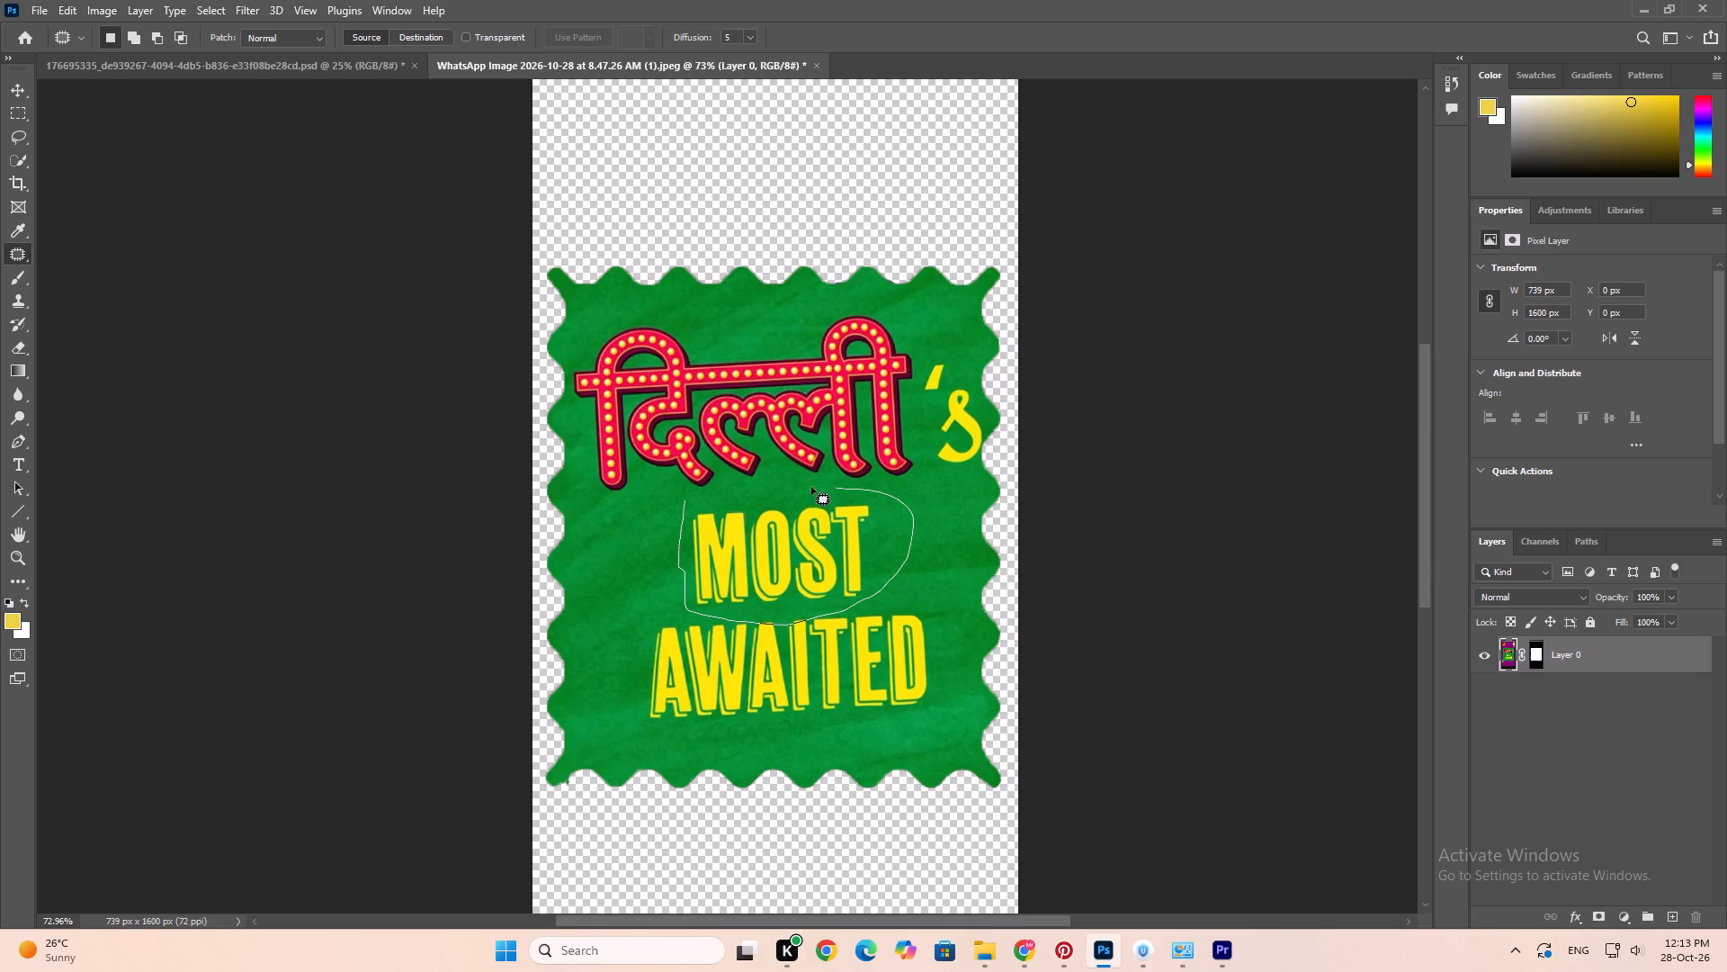
pyautogui.moveTo(811, 487); pyautogui.dragTo(681, 529)
pyautogui.moveTo(825, 540); pyautogui.dragTo(721, 663)
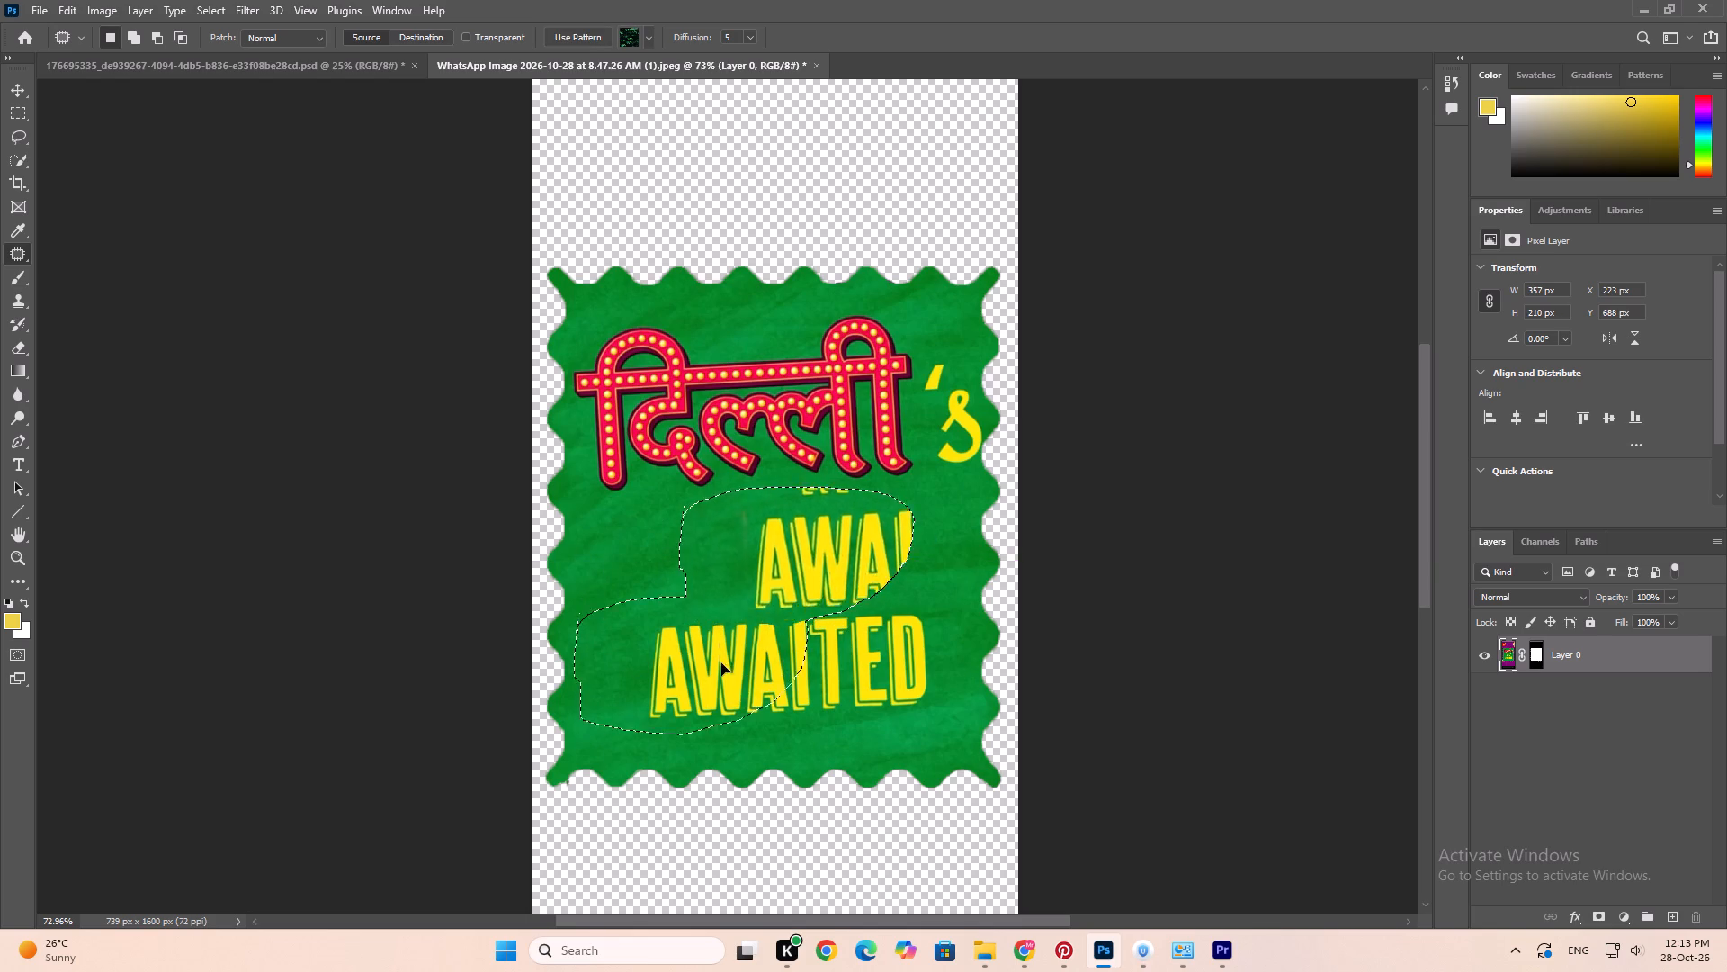
pyautogui.moveTo(721, 663); pyautogui.dragTo(806, 696)
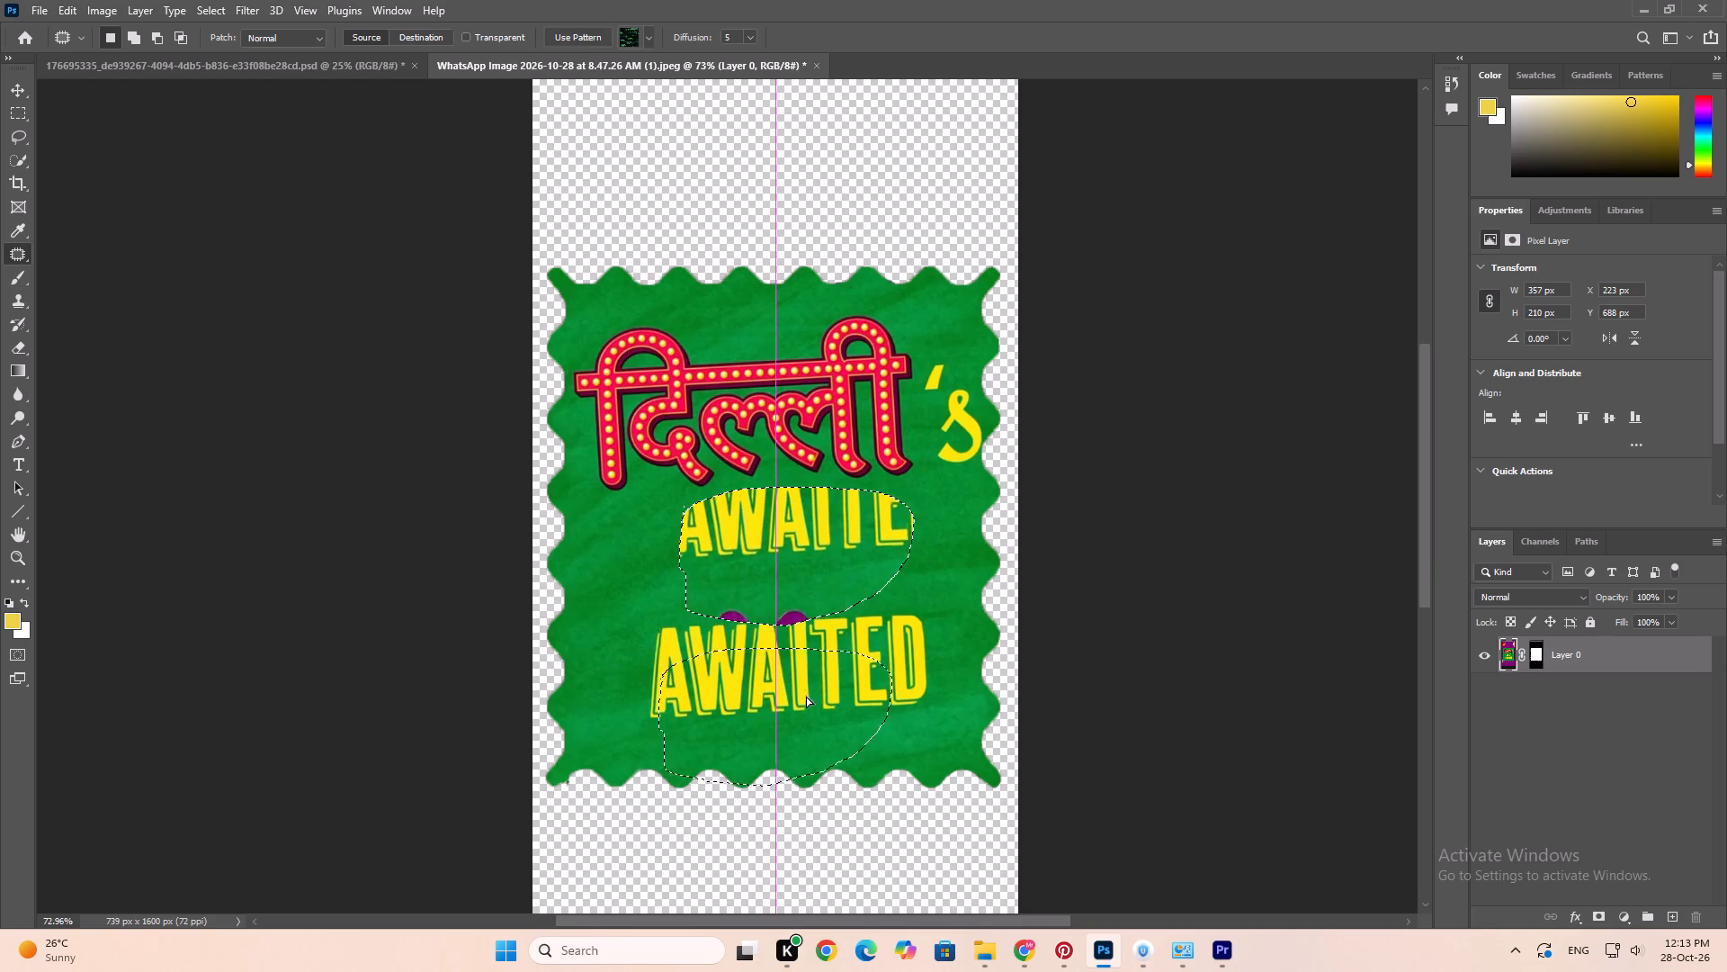
pyautogui.moveTo(806, 696); pyautogui.dragTo(747, 684)
# Patch over the first letters of AWAITED with green texture from the panel's left side, and clear the selection.
pyautogui.moveTo(636, 608); pyautogui.dragTo(622, 670)
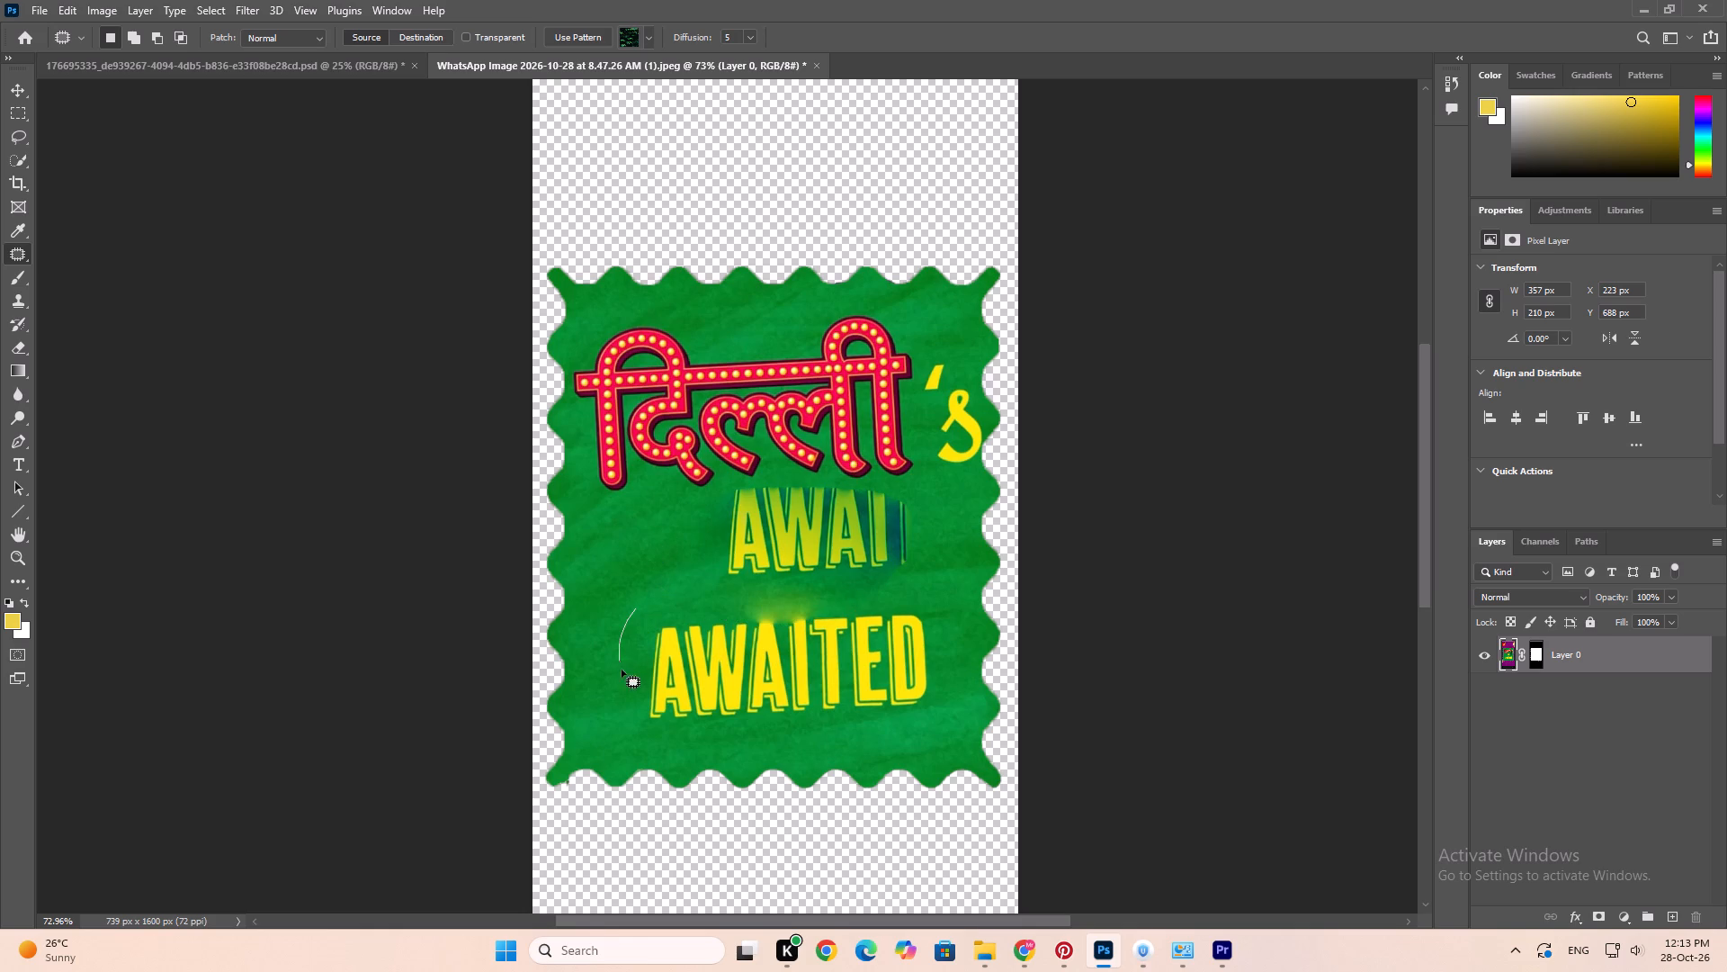
pyautogui.moveTo(622, 670); pyautogui.dragTo(603, 646)
pyautogui.moveTo(651, 665); pyautogui.dragTo(656, 558)
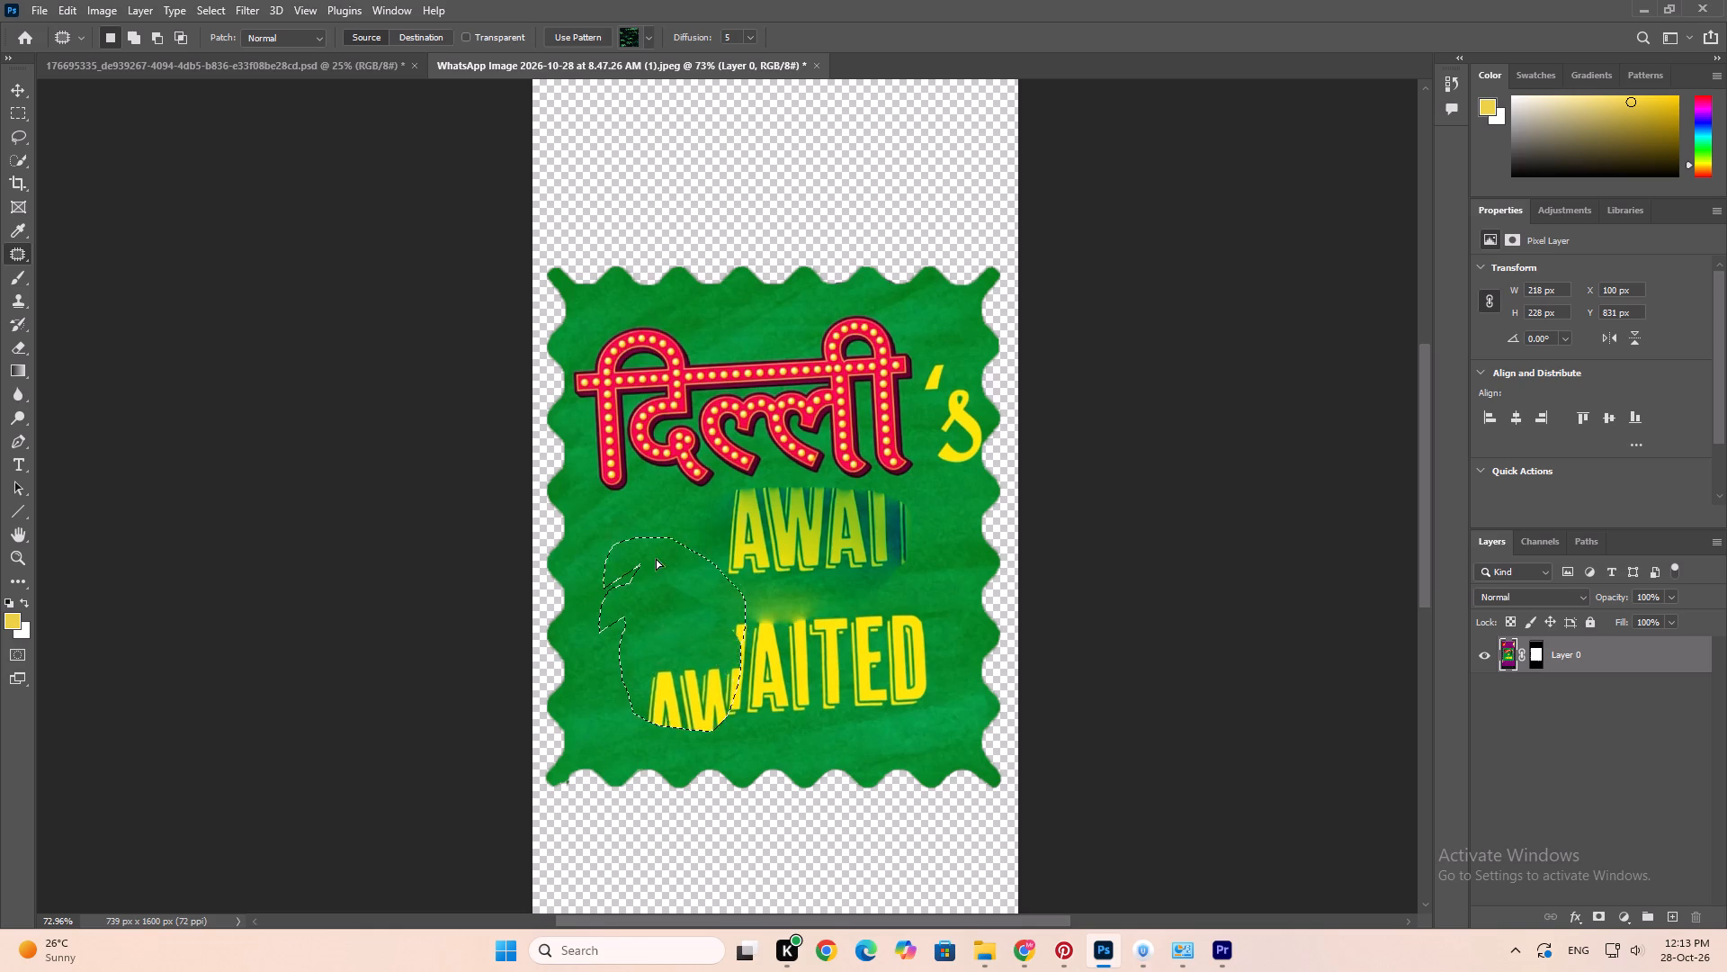
pyautogui.moveTo(656, 558); pyautogui.dragTo(556, 576)
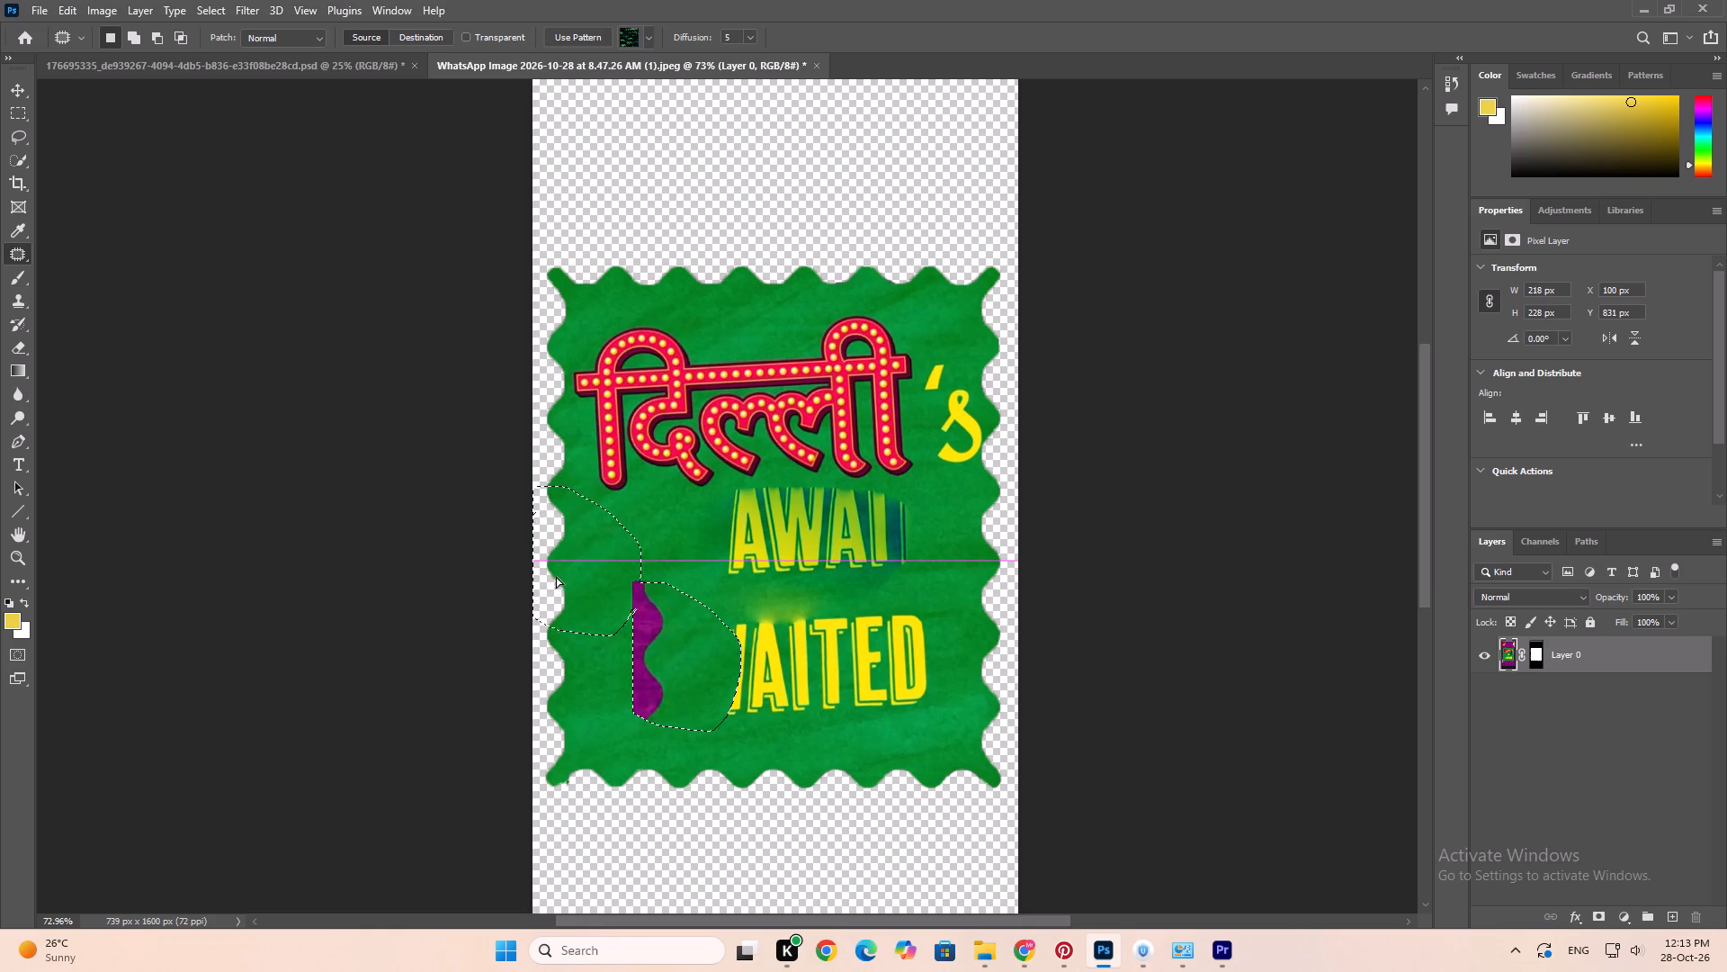
pyautogui.moveTo(556, 576); pyautogui.dragTo(601, 577)
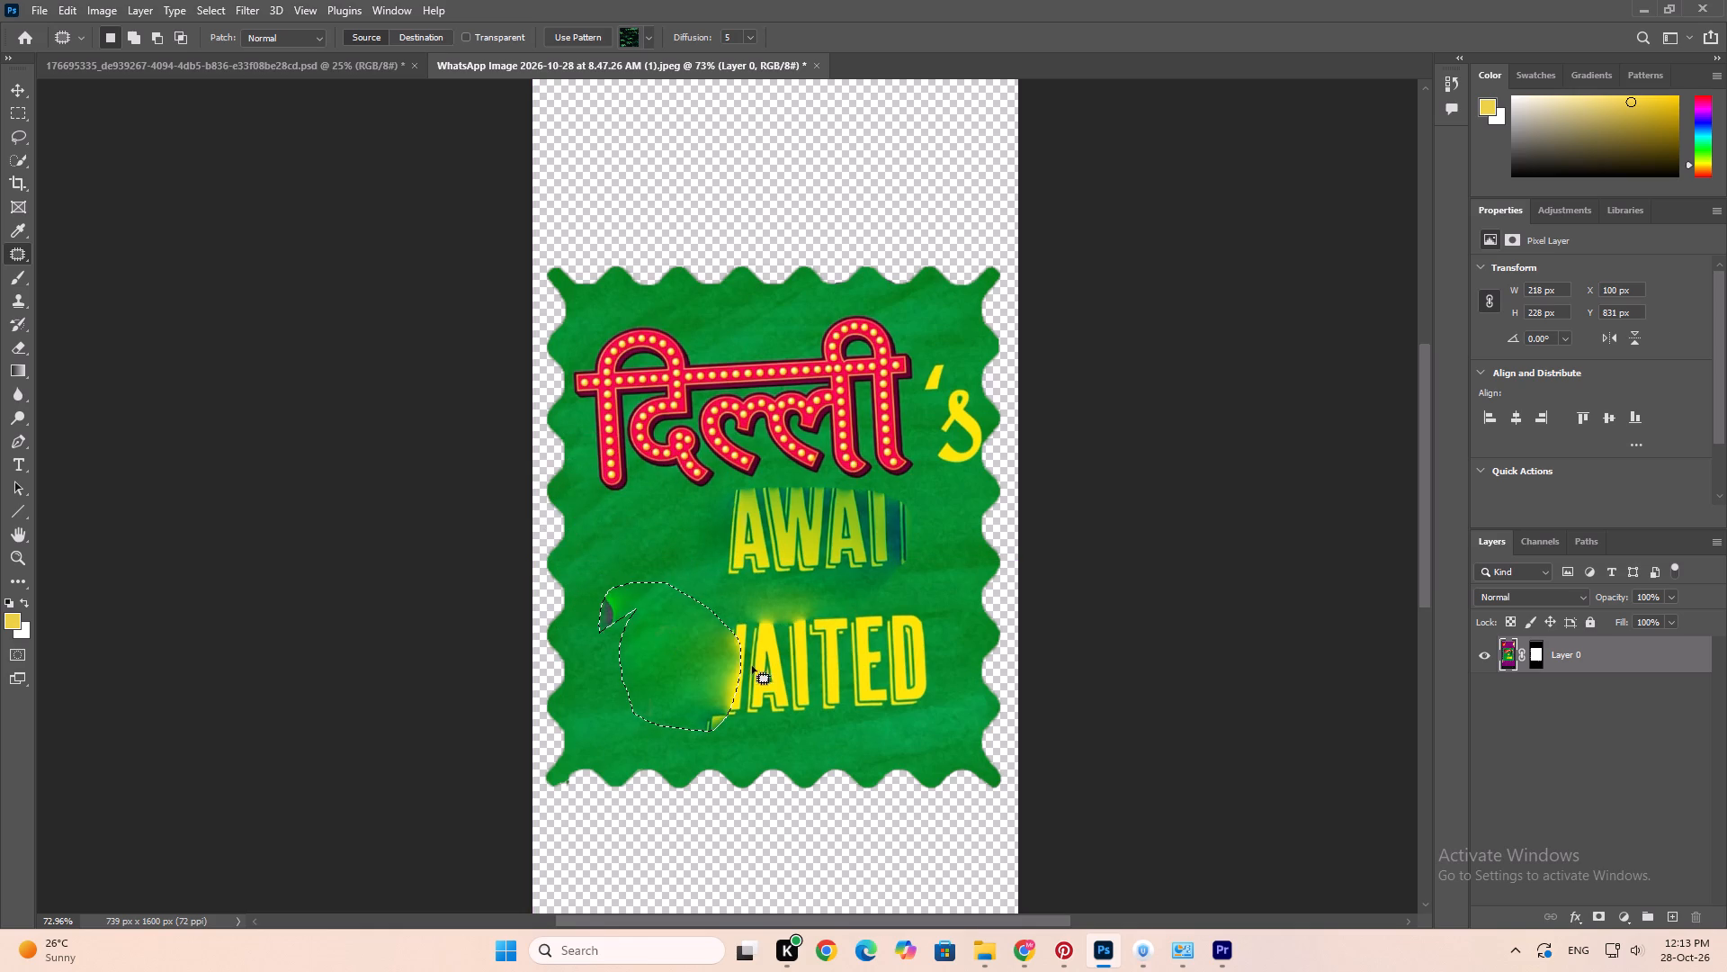
pyautogui.click(594, 577)
# Patch the leftover smudge near the panel's left edge and the remains of the W in AWAITED with green texture.
pyautogui.moveTo(604, 634); pyautogui.dragTo(616, 686)
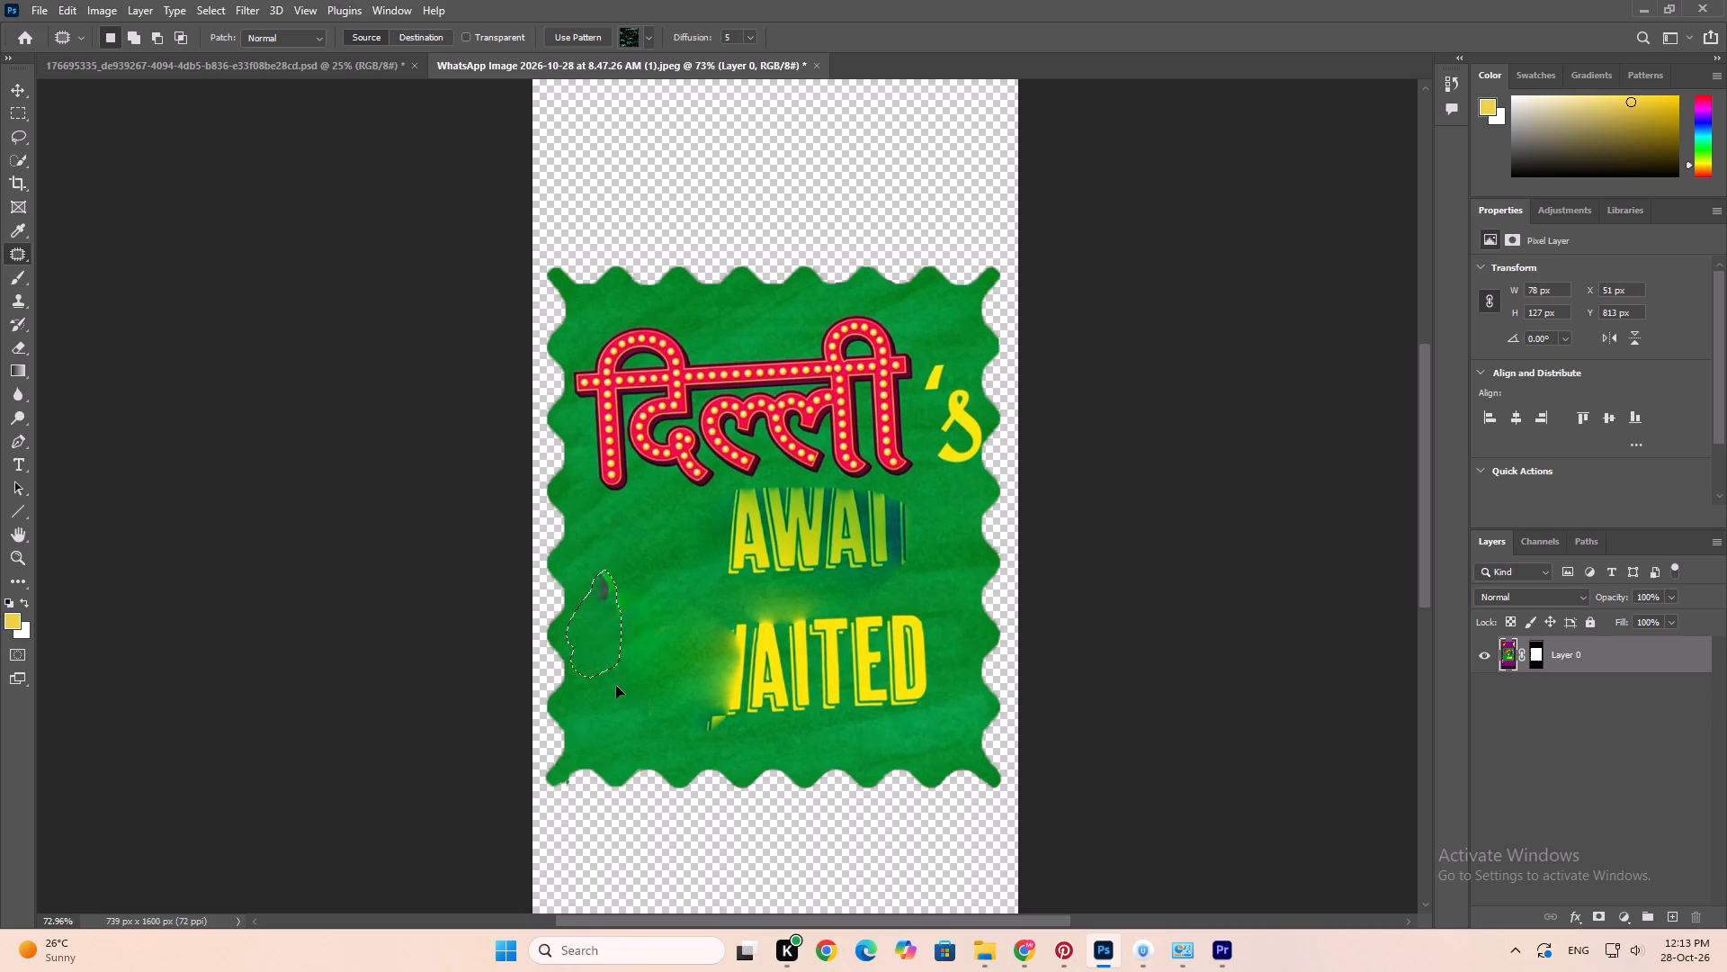
pyautogui.moveTo(616, 686); pyautogui.dragTo(622, 693)
pyautogui.moveTo(740, 607); pyautogui.dragTo(703, 757)
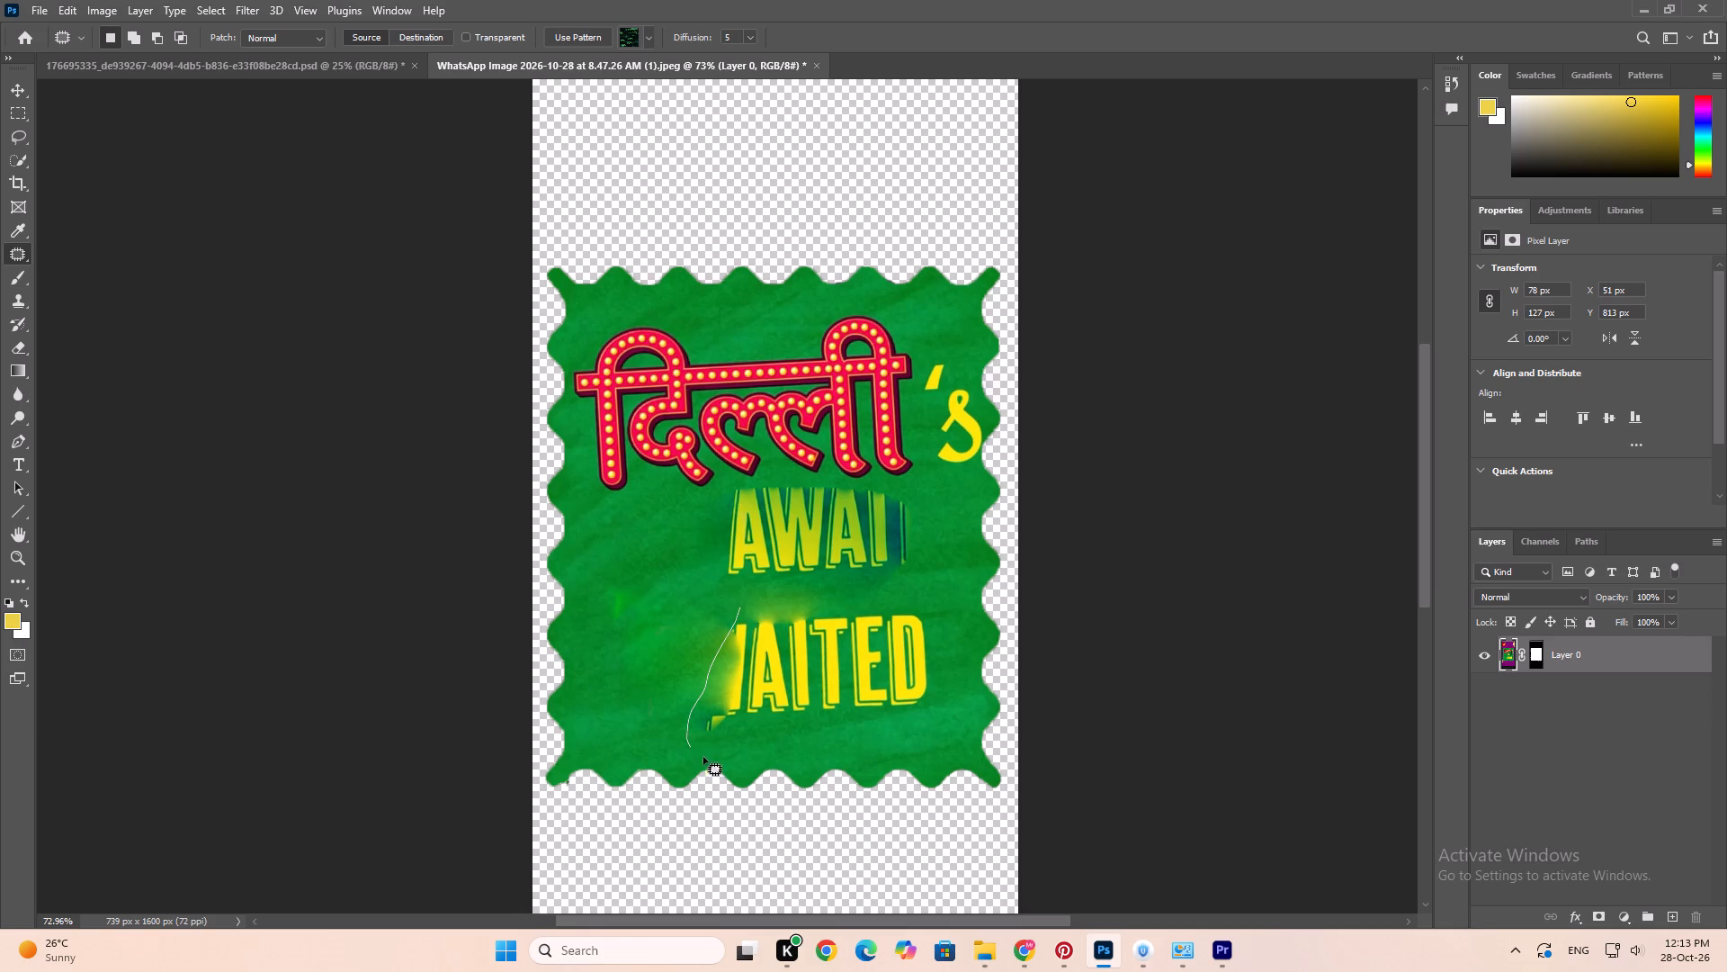
pyautogui.moveTo(703, 757); pyautogui.dragTo(728, 633)
pyautogui.moveTo(744, 695); pyautogui.dragTo(631, 643)
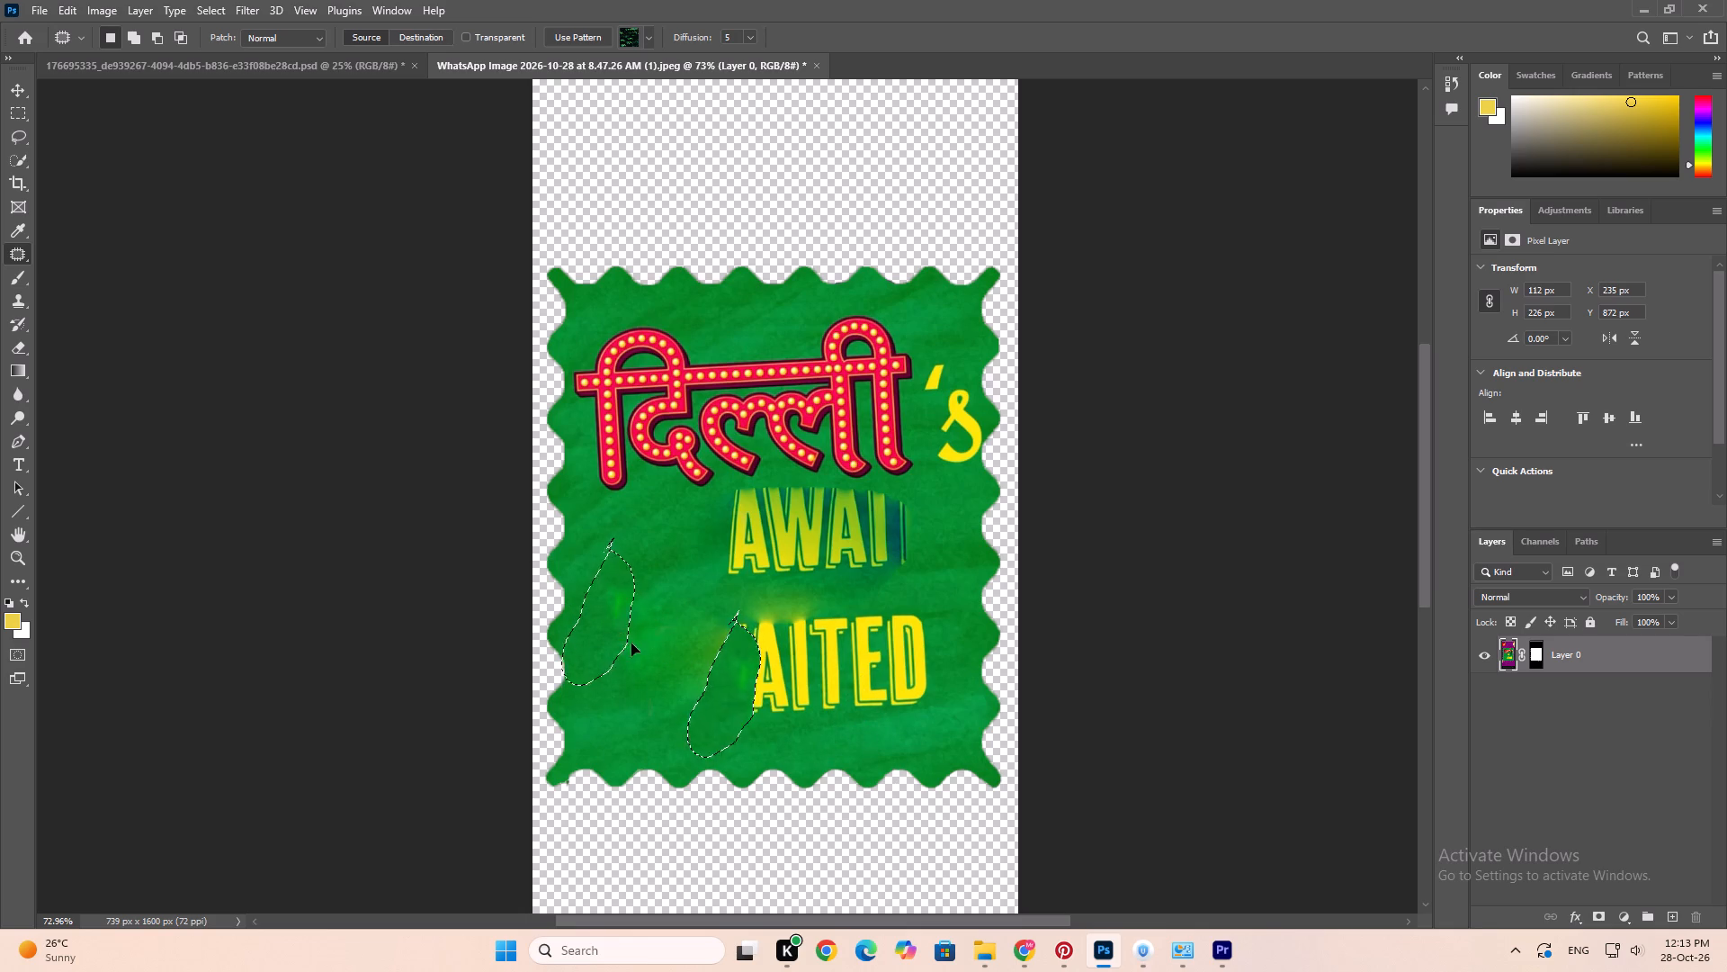
pyautogui.moveTo(631, 643); pyautogui.dragTo(643, 654)
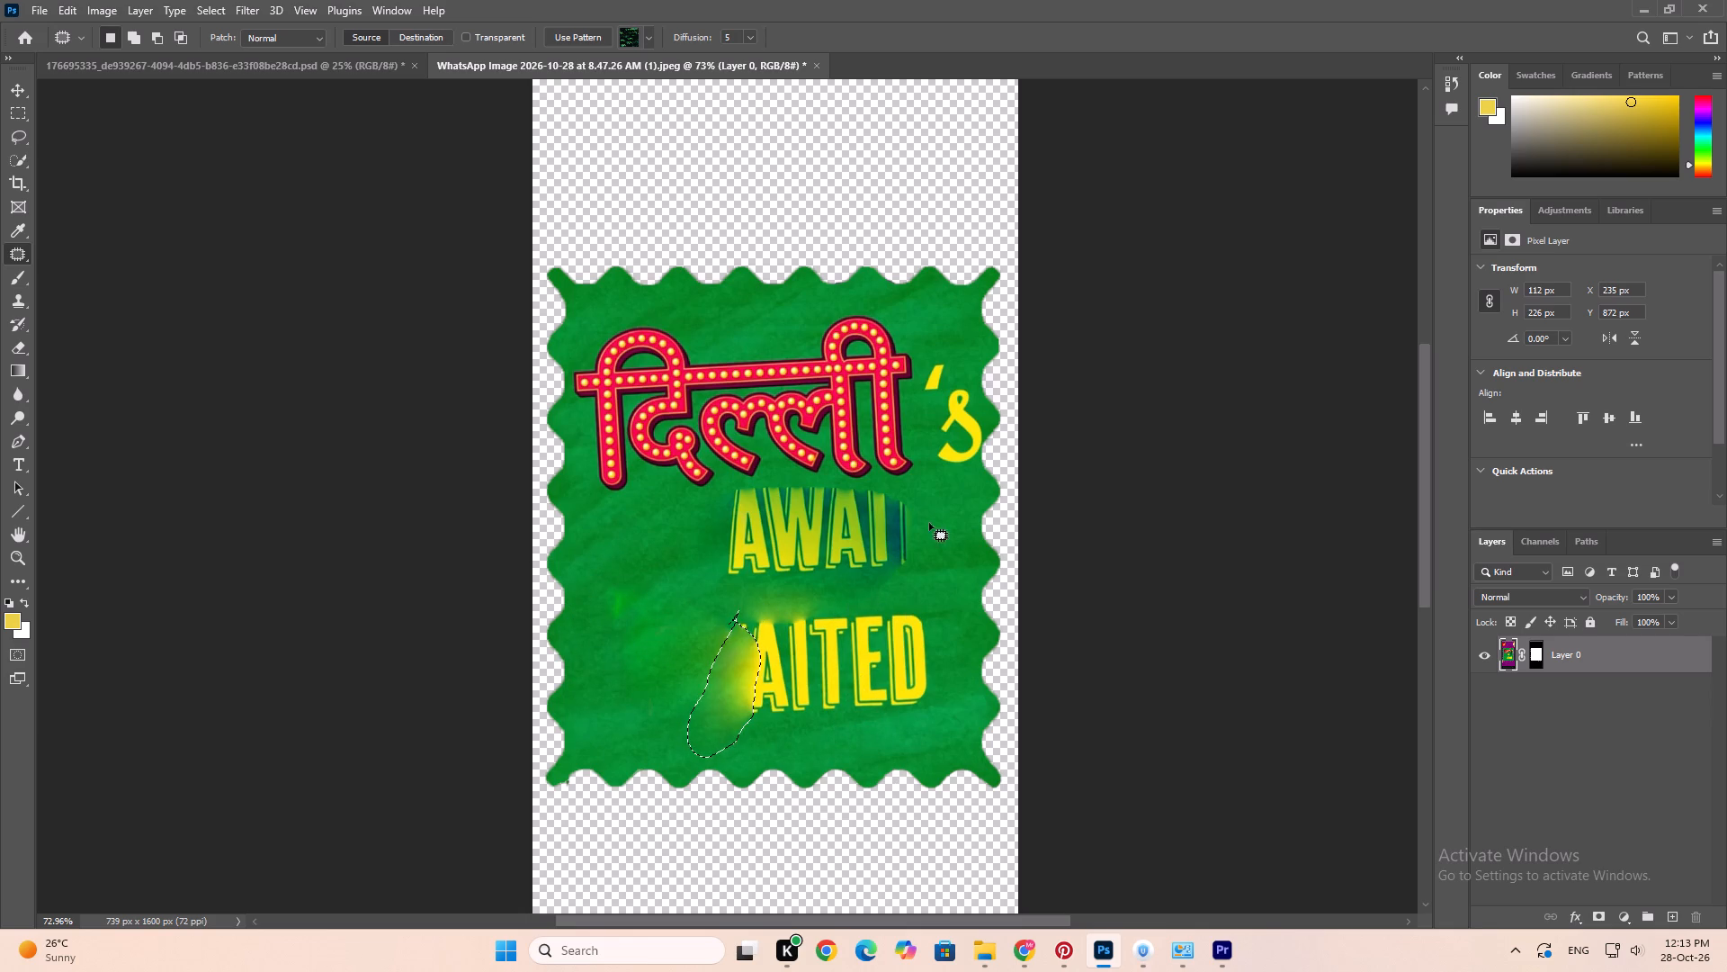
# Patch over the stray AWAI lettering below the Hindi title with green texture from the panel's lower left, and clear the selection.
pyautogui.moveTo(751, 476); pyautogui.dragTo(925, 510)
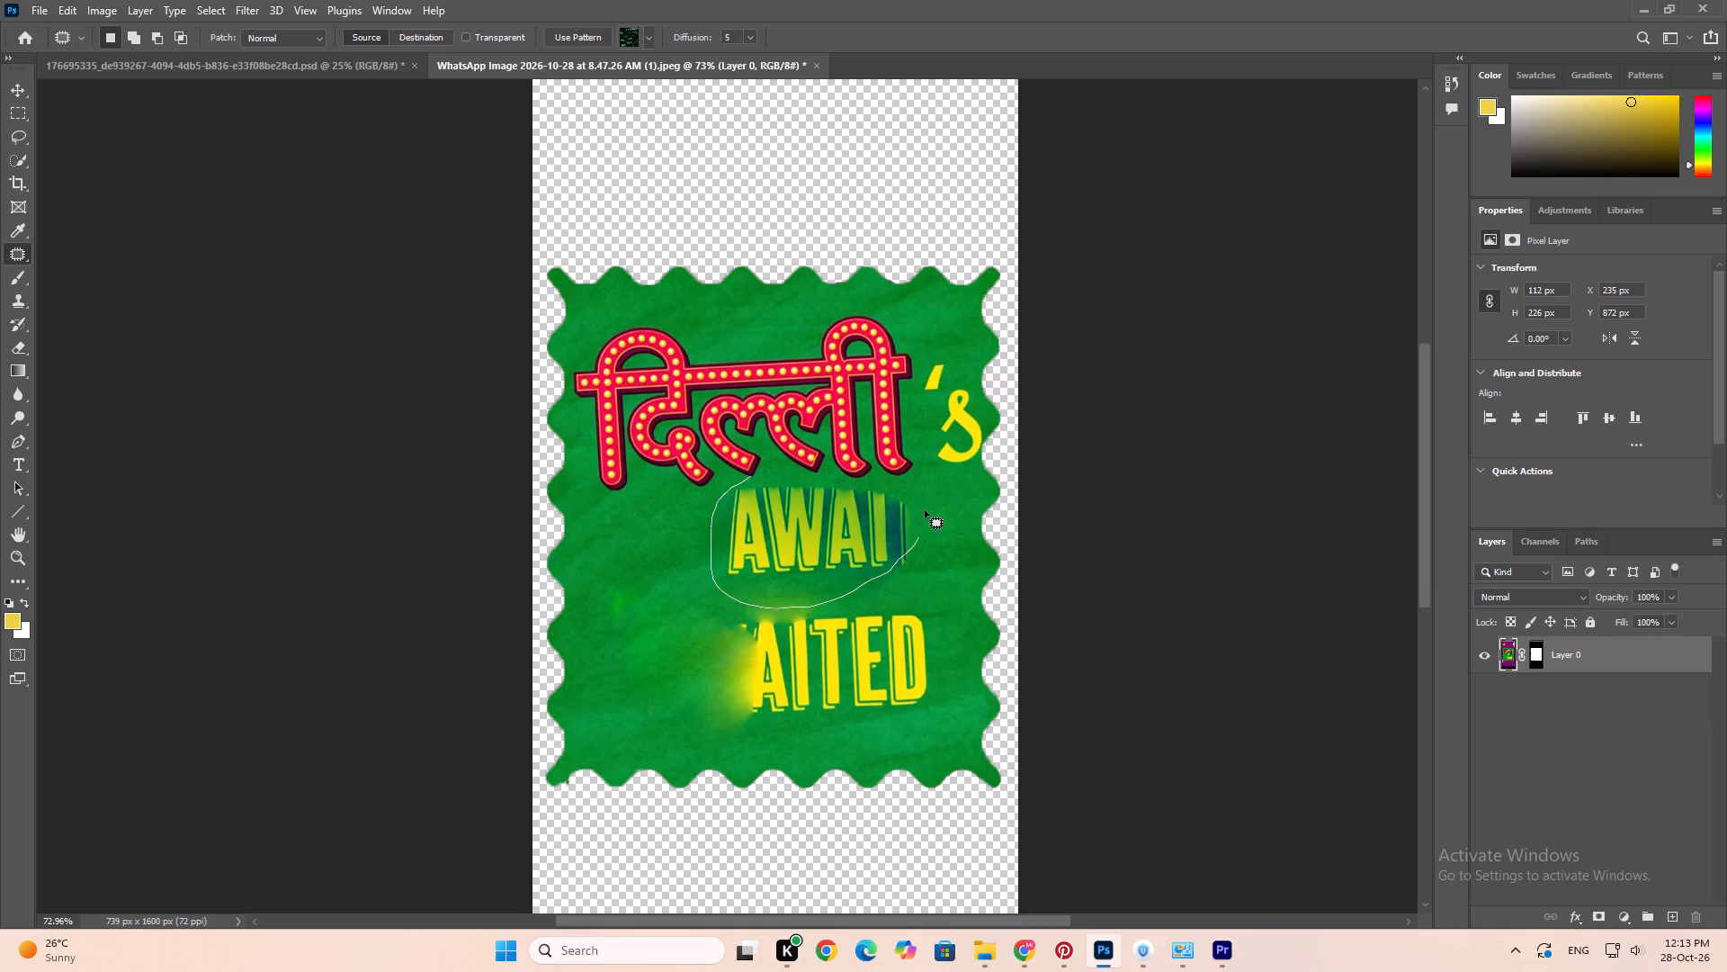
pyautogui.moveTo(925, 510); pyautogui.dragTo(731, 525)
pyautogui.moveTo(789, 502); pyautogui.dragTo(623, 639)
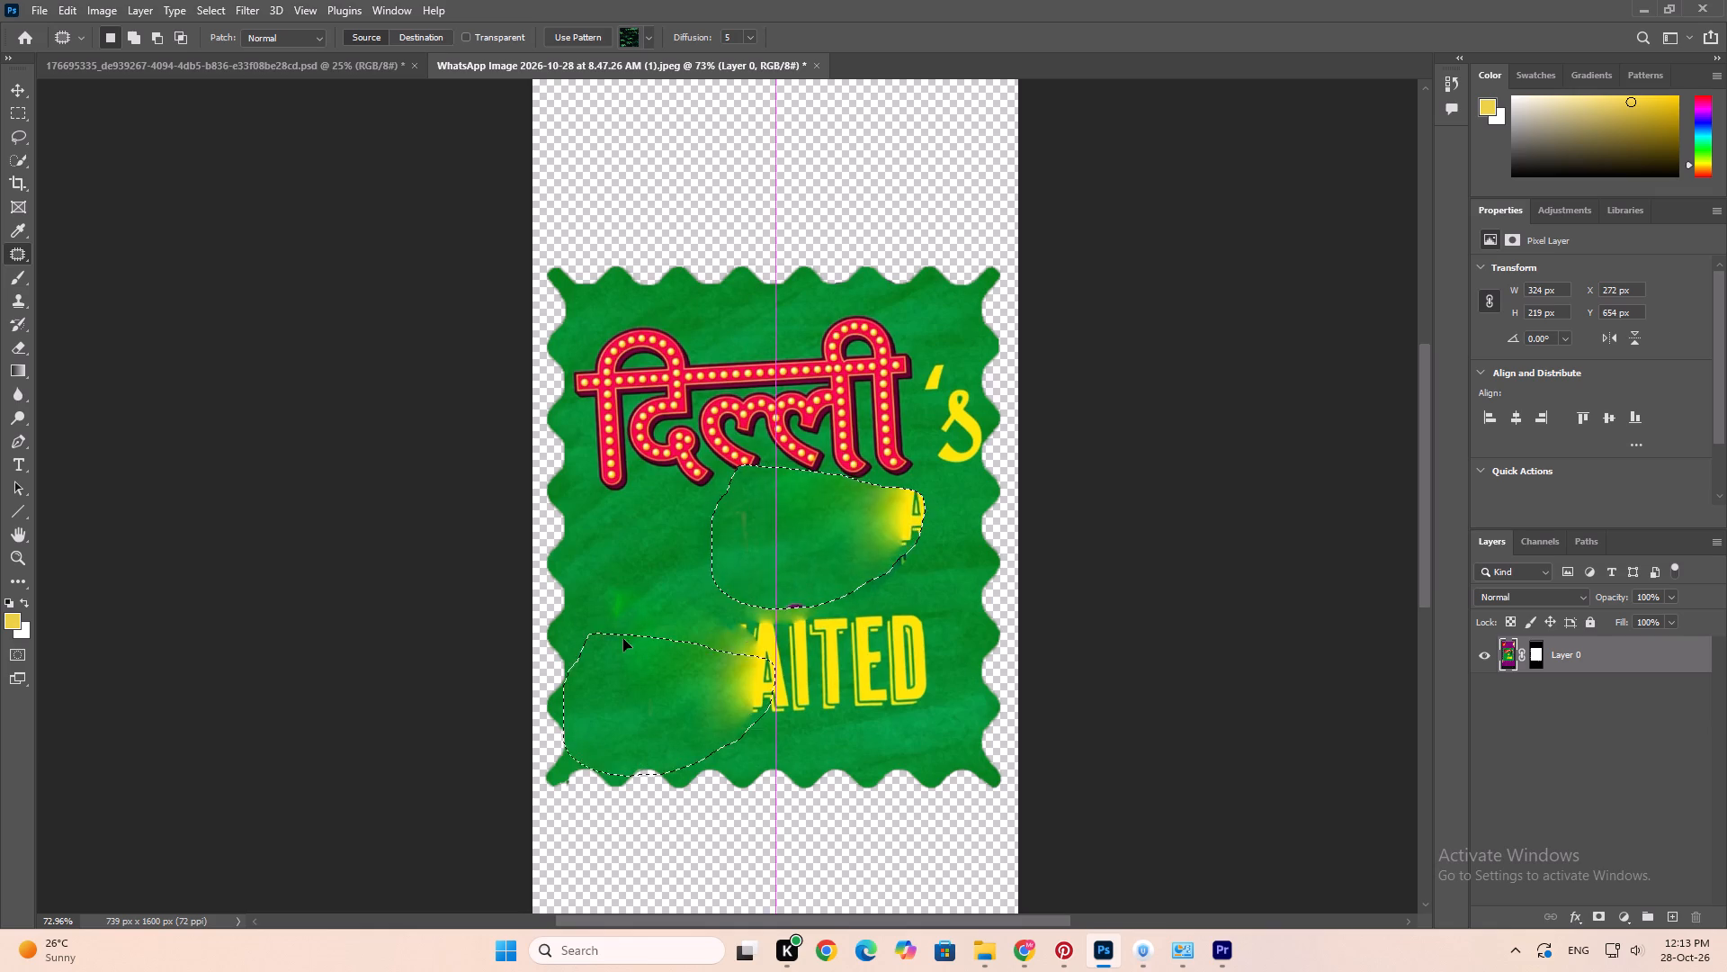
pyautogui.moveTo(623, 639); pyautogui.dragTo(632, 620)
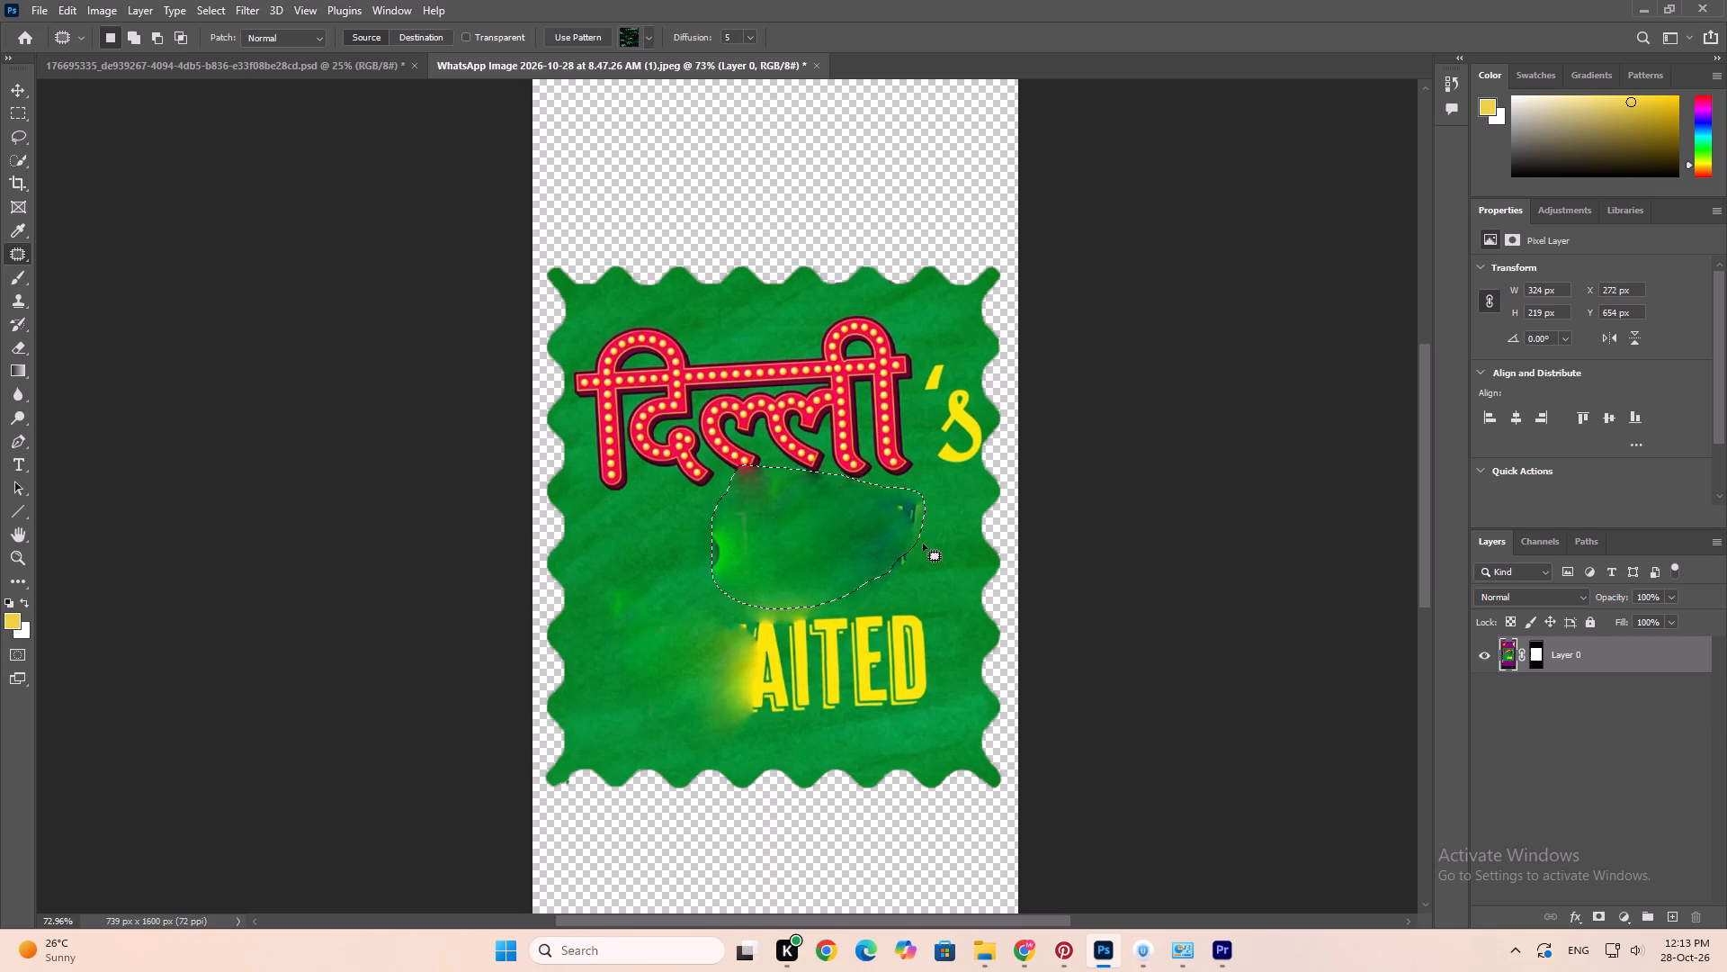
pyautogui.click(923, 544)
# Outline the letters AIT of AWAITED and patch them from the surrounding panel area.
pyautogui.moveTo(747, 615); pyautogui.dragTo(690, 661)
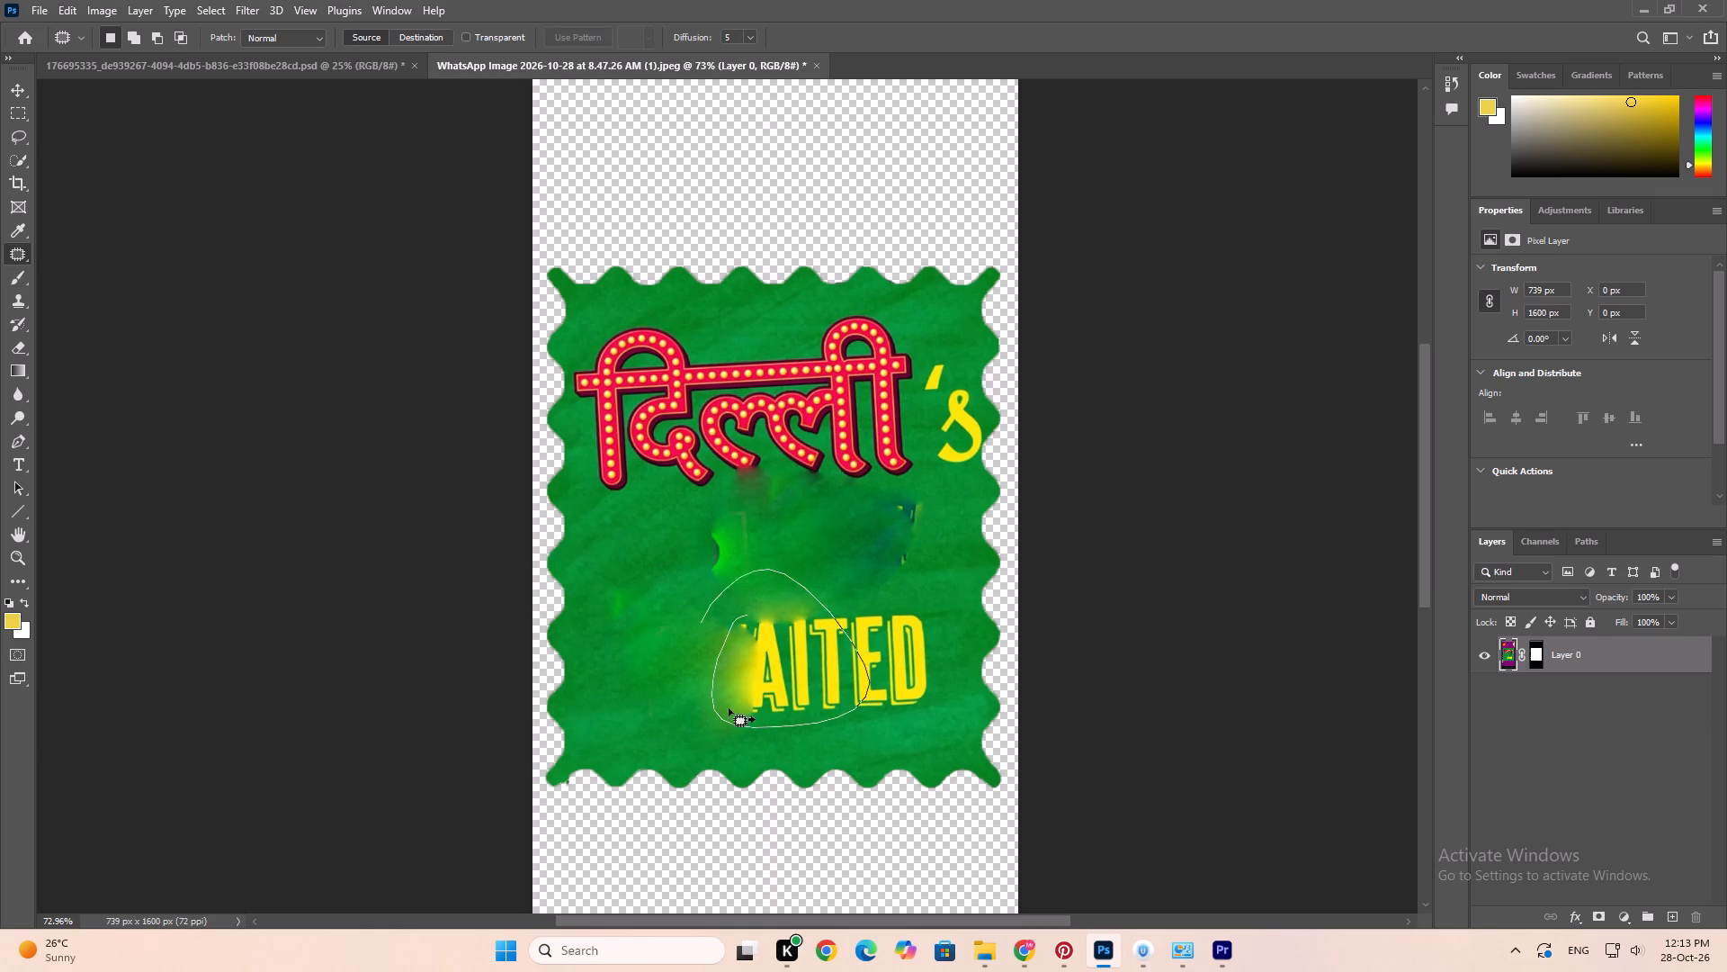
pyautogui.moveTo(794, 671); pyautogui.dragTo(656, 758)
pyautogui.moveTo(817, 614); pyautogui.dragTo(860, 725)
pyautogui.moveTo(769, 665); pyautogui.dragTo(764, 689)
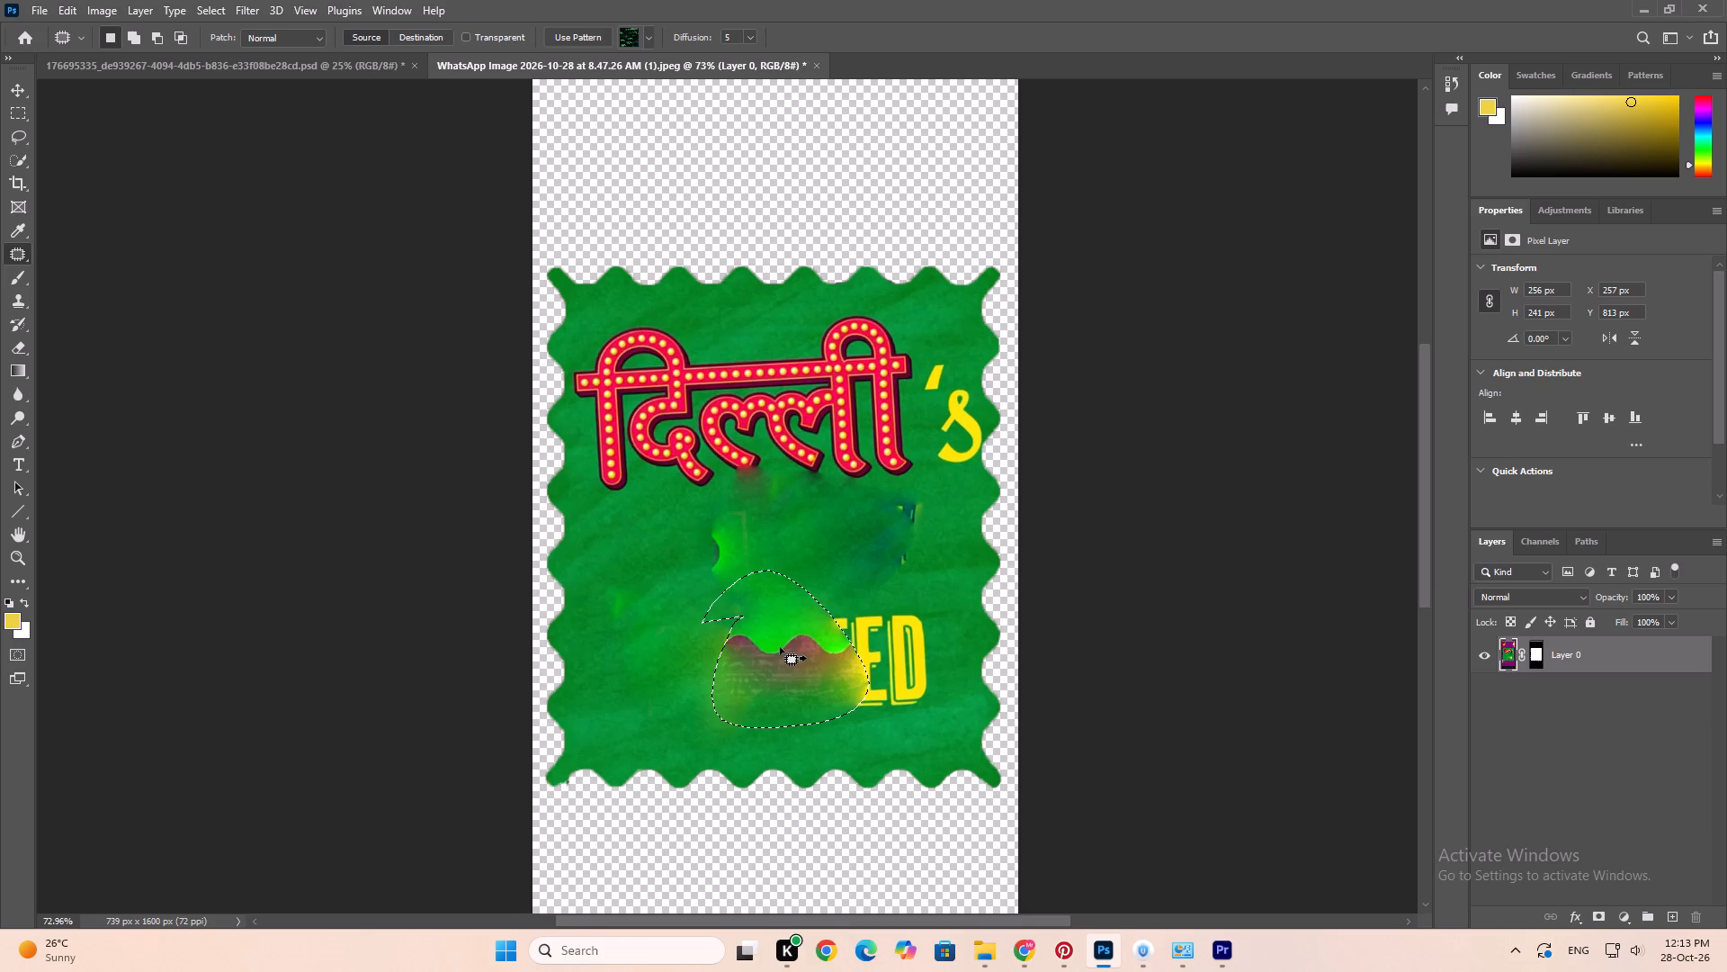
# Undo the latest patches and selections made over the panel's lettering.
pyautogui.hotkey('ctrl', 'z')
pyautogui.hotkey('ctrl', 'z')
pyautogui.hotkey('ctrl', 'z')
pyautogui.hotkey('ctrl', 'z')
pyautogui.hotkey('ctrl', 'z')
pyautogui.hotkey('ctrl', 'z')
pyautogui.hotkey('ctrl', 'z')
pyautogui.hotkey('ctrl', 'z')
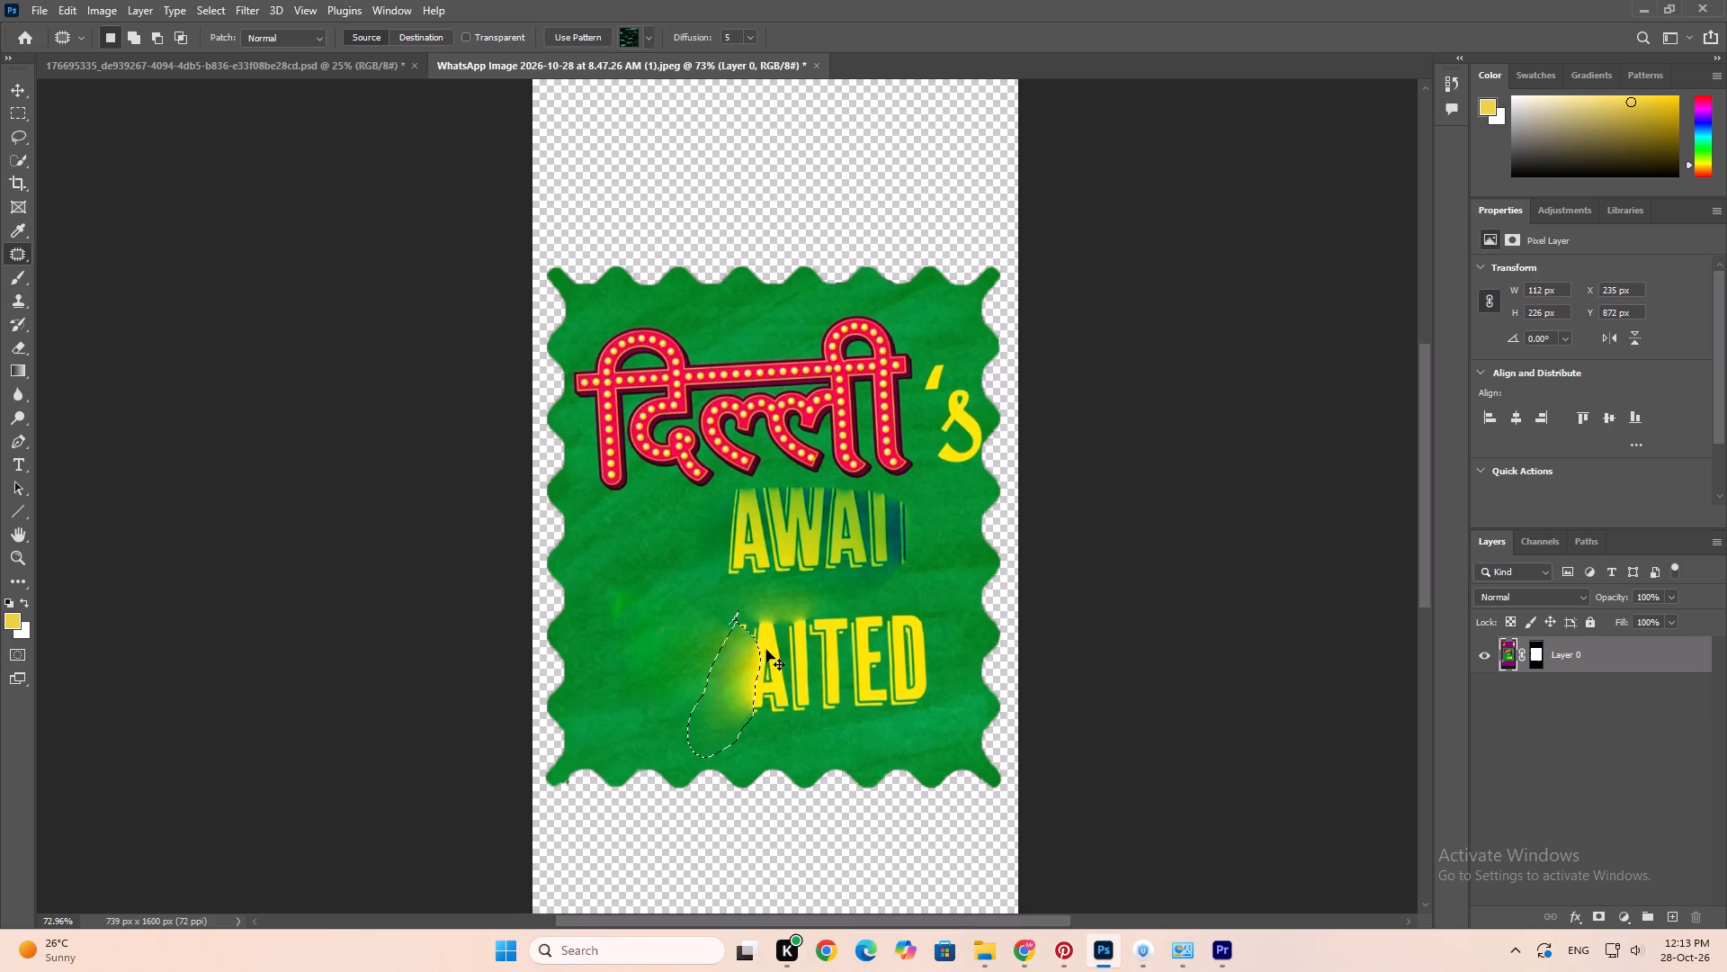
# Undo the remaining patches until the original MOST AWAITED lettering is back on the green panel.
pyautogui.hotkey('ctrl', 'z')
pyautogui.hotkey('ctrl', 'z')
pyautogui.hotkey('ctrl', 'z')
pyautogui.hotkey('ctrl', 'z')
pyautogui.hotkey('ctrl', 'z')
pyautogui.hotkey('ctrl', 'z')
pyautogui.hotkey('ctrl', 'z')
pyautogui.hotkey('ctrl', 'z')
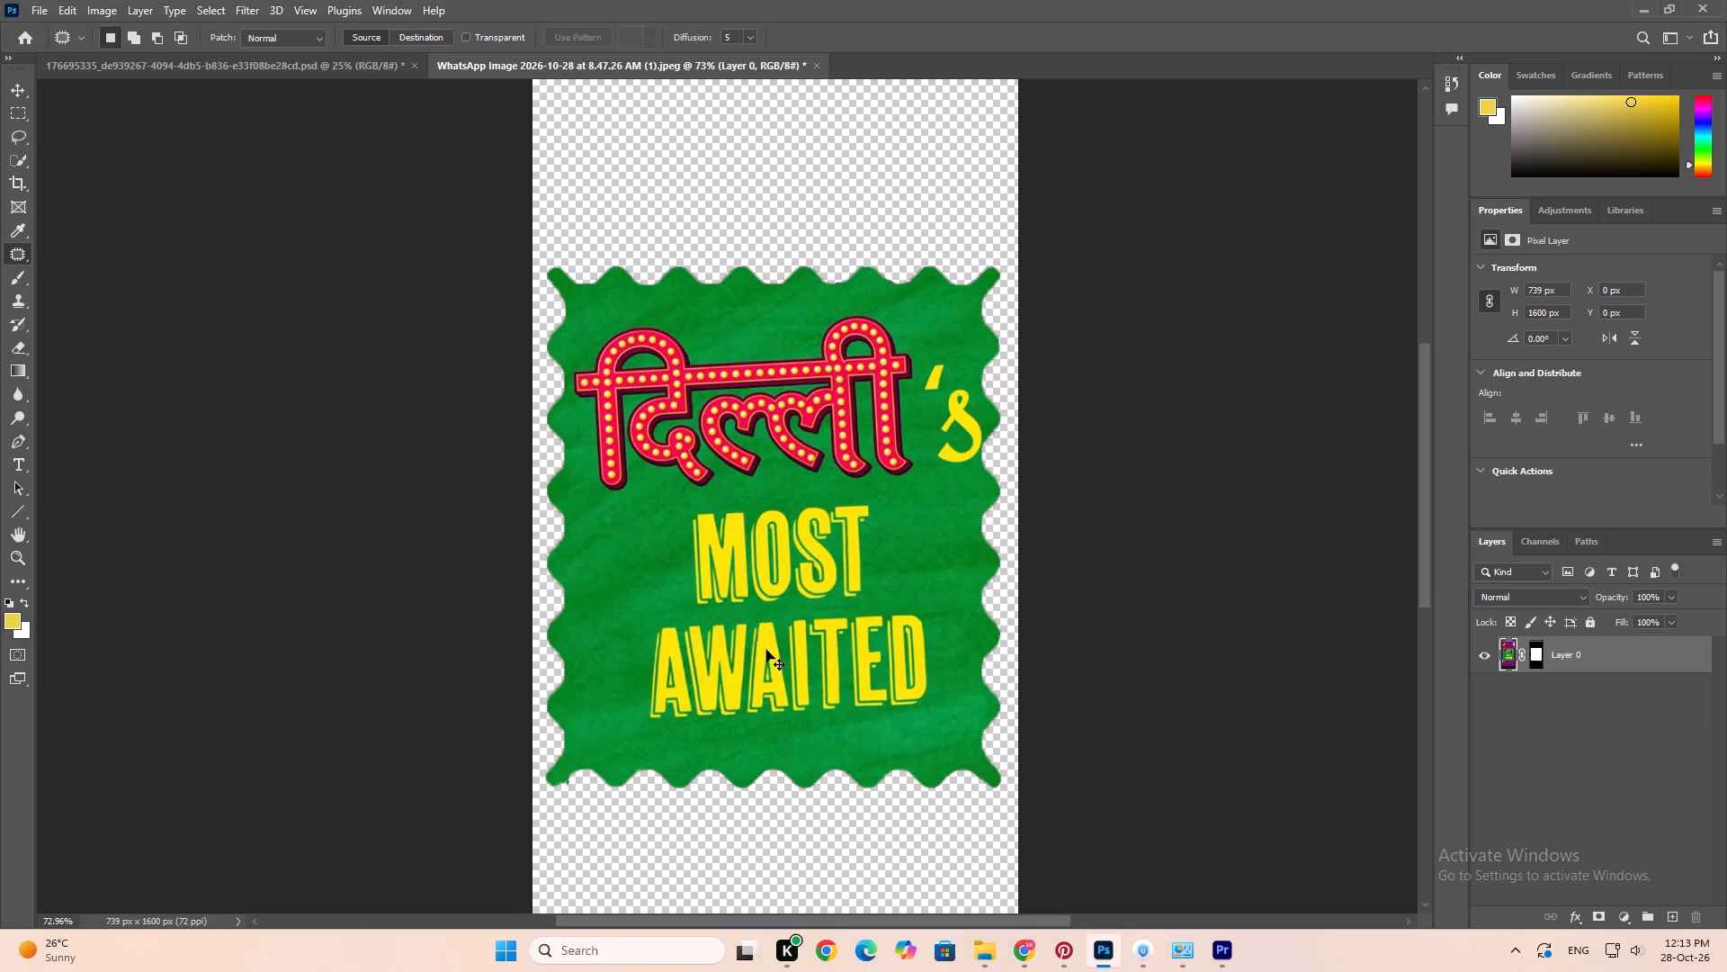
# Outline the T and the S of MOST one after the other and patch each from the plain green area to the right.
pyautogui.keyDown('alt'); pyautogui.scroll(13, 815, 578); pyautogui.keyUp('alt')
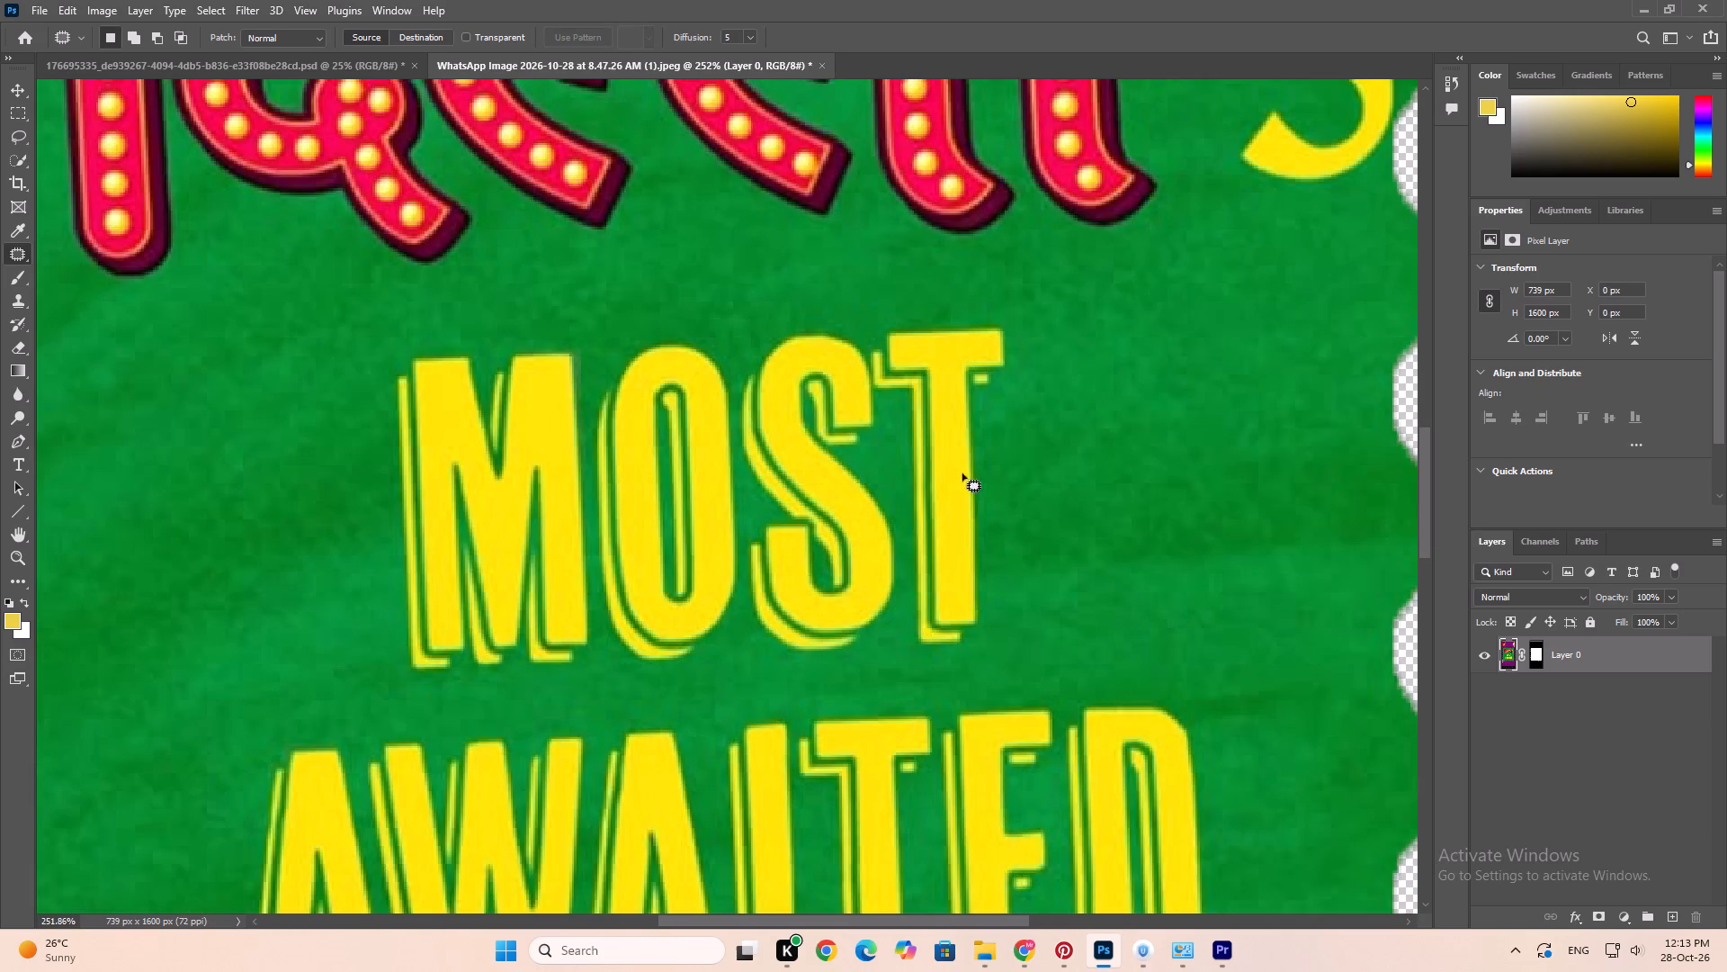
pyautogui.moveTo(1048, 301); pyautogui.dragTo(869, 382)
pyautogui.moveTo(869, 382); pyautogui.dragTo(995, 300)
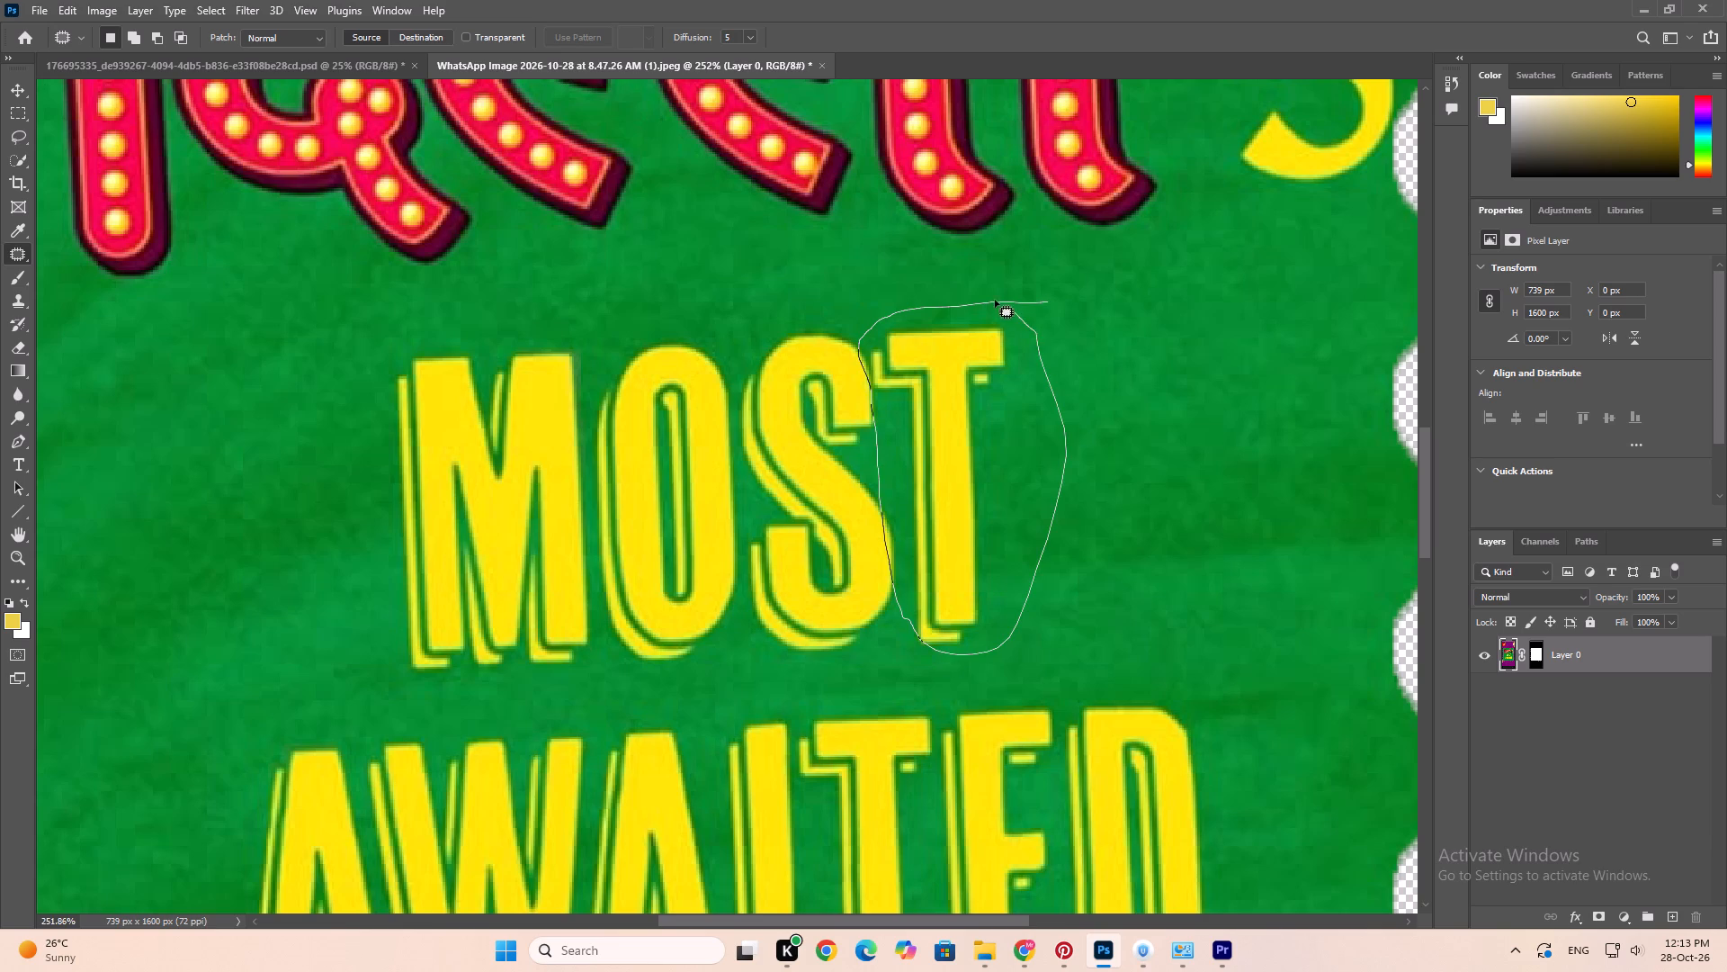
pyautogui.moveTo(995, 300); pyautogui.dragTo(988, 304)
pyautogui.moveTo(957, 456); pyautogui.dragTo(1192, 435)
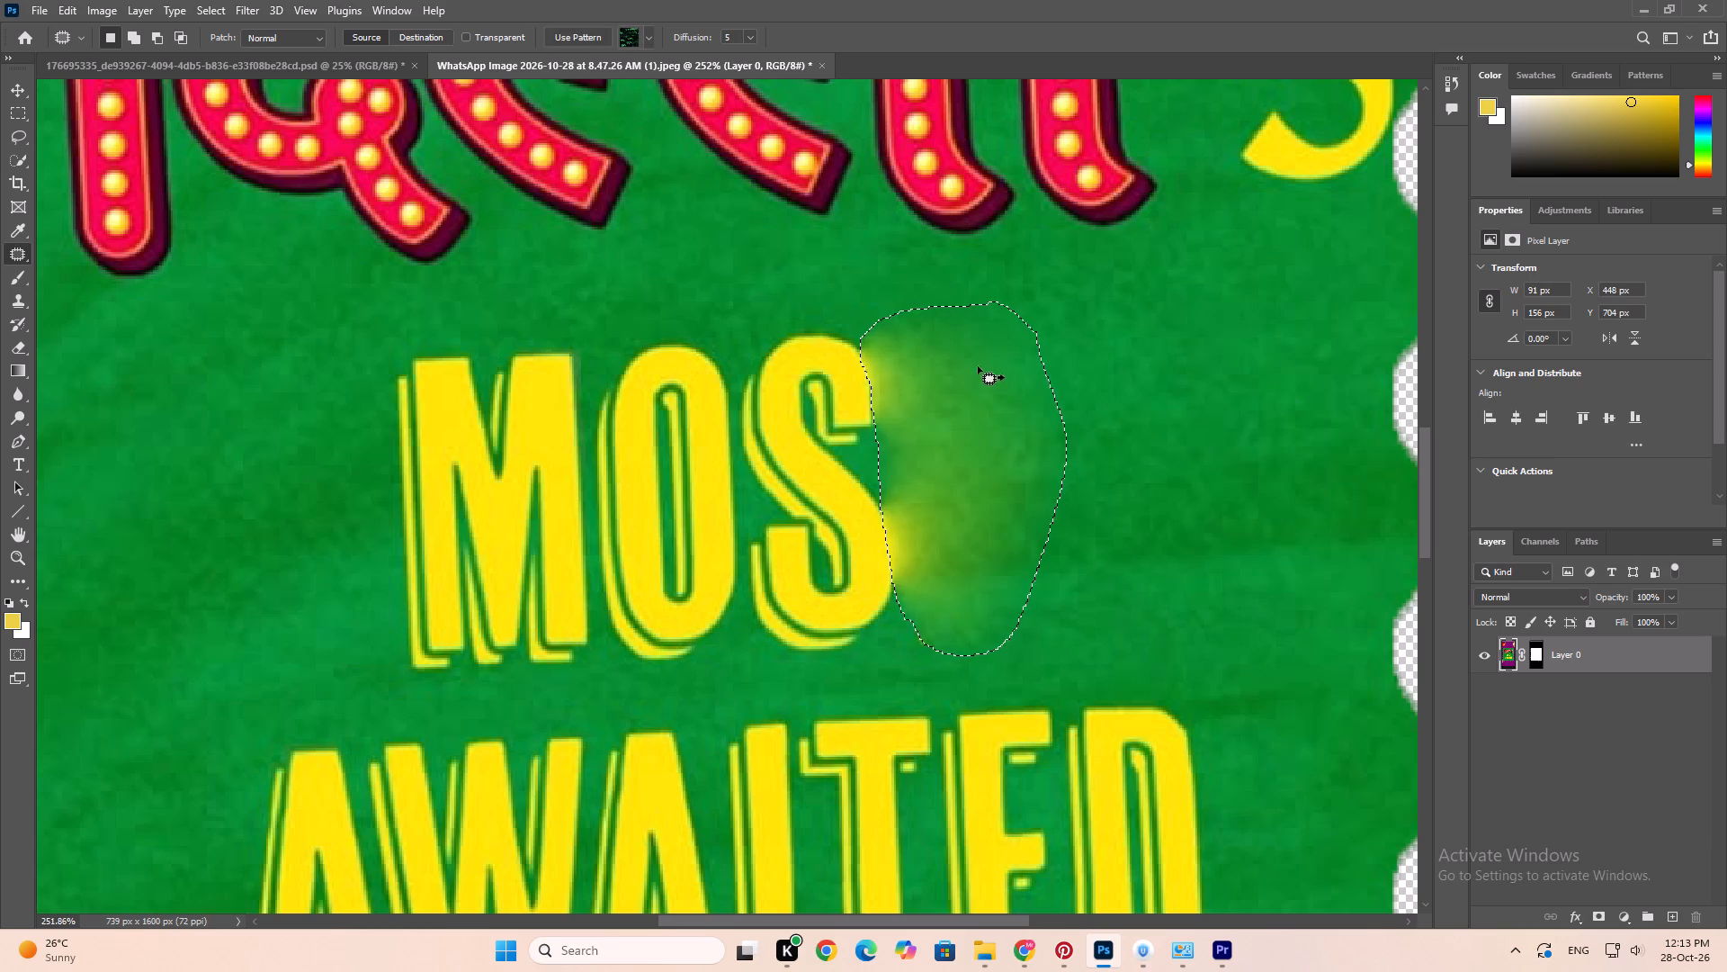
pyautogui.moveTo(854, 298); pyautogui.dragTo(734, 517)
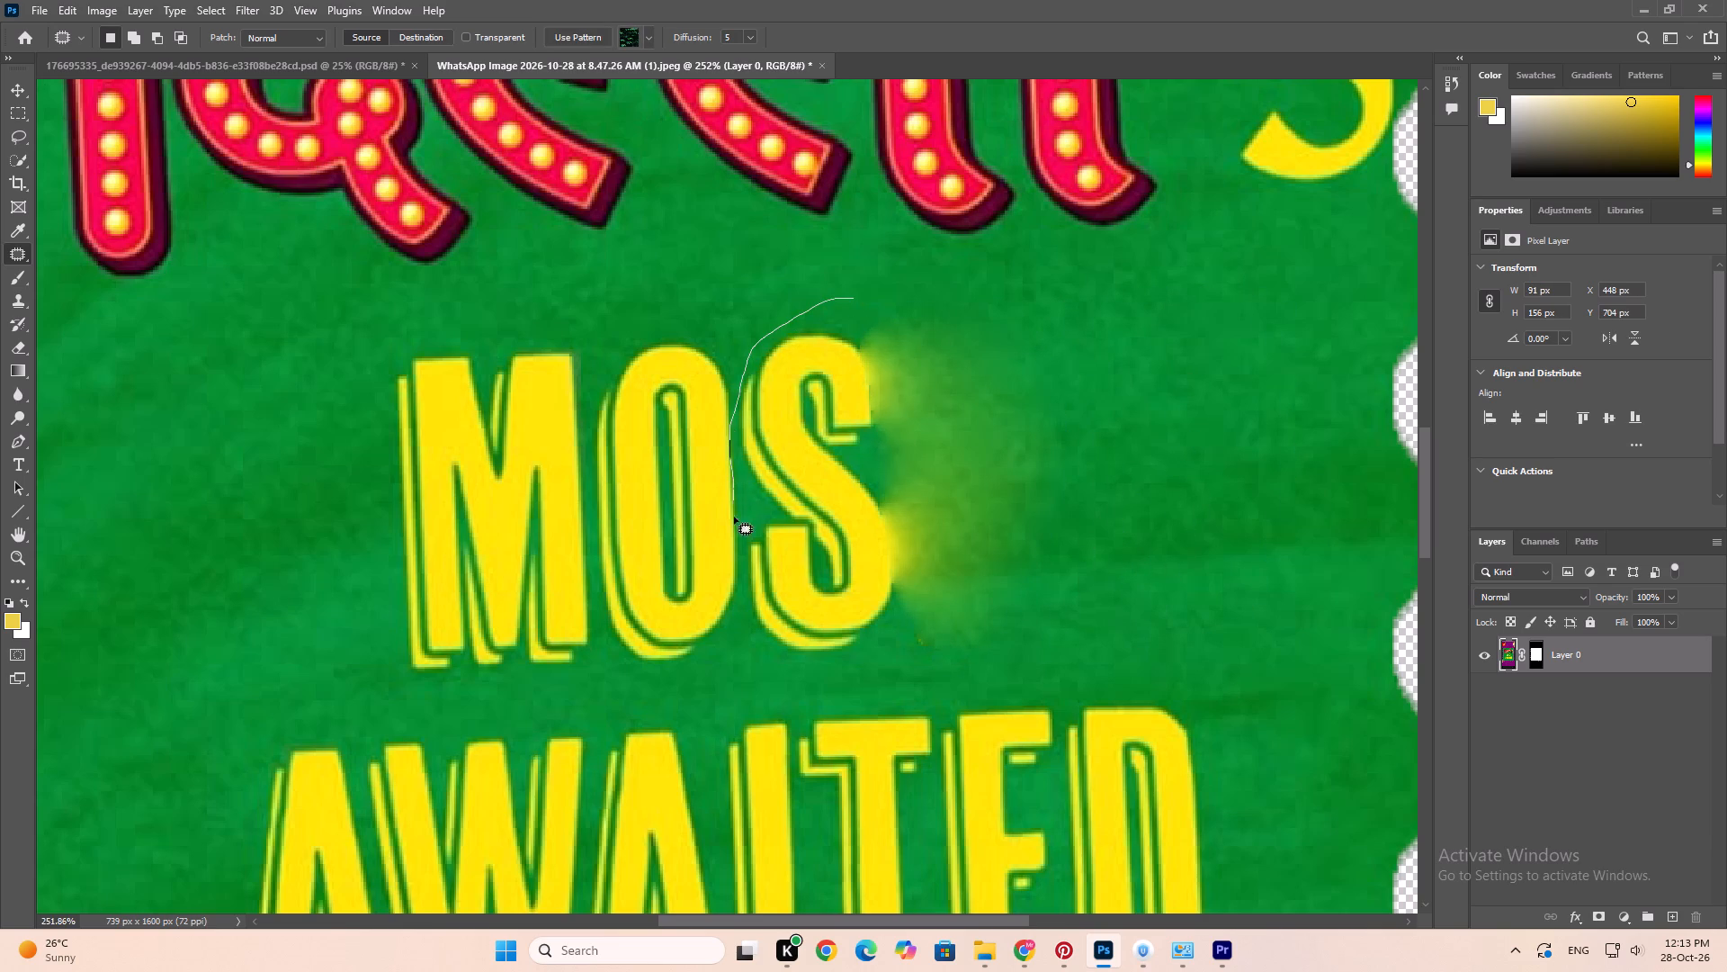
pyautogui.moveTo(734, 517); pyautogui.dragTo(811, 324)
pyautogui.moveTo(824, 487); pyautogui.dragTo(936, 498)
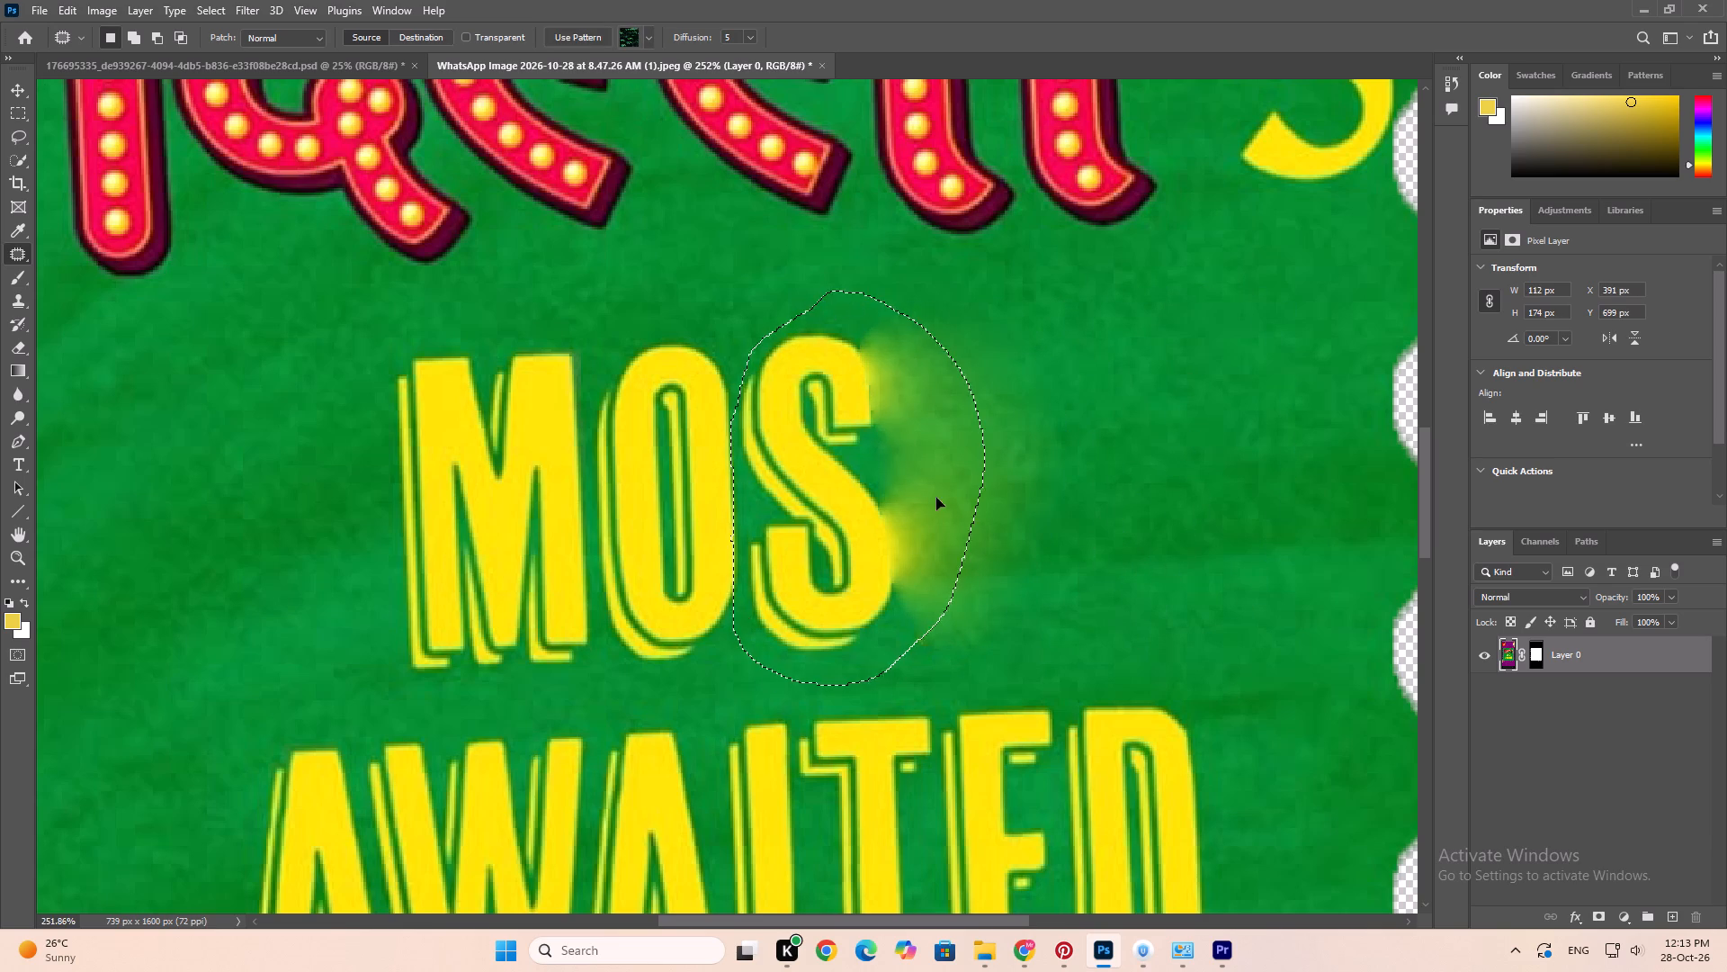
pyautogui.moveTo(936, 498); pyautogui.dragTo(1174, 454)
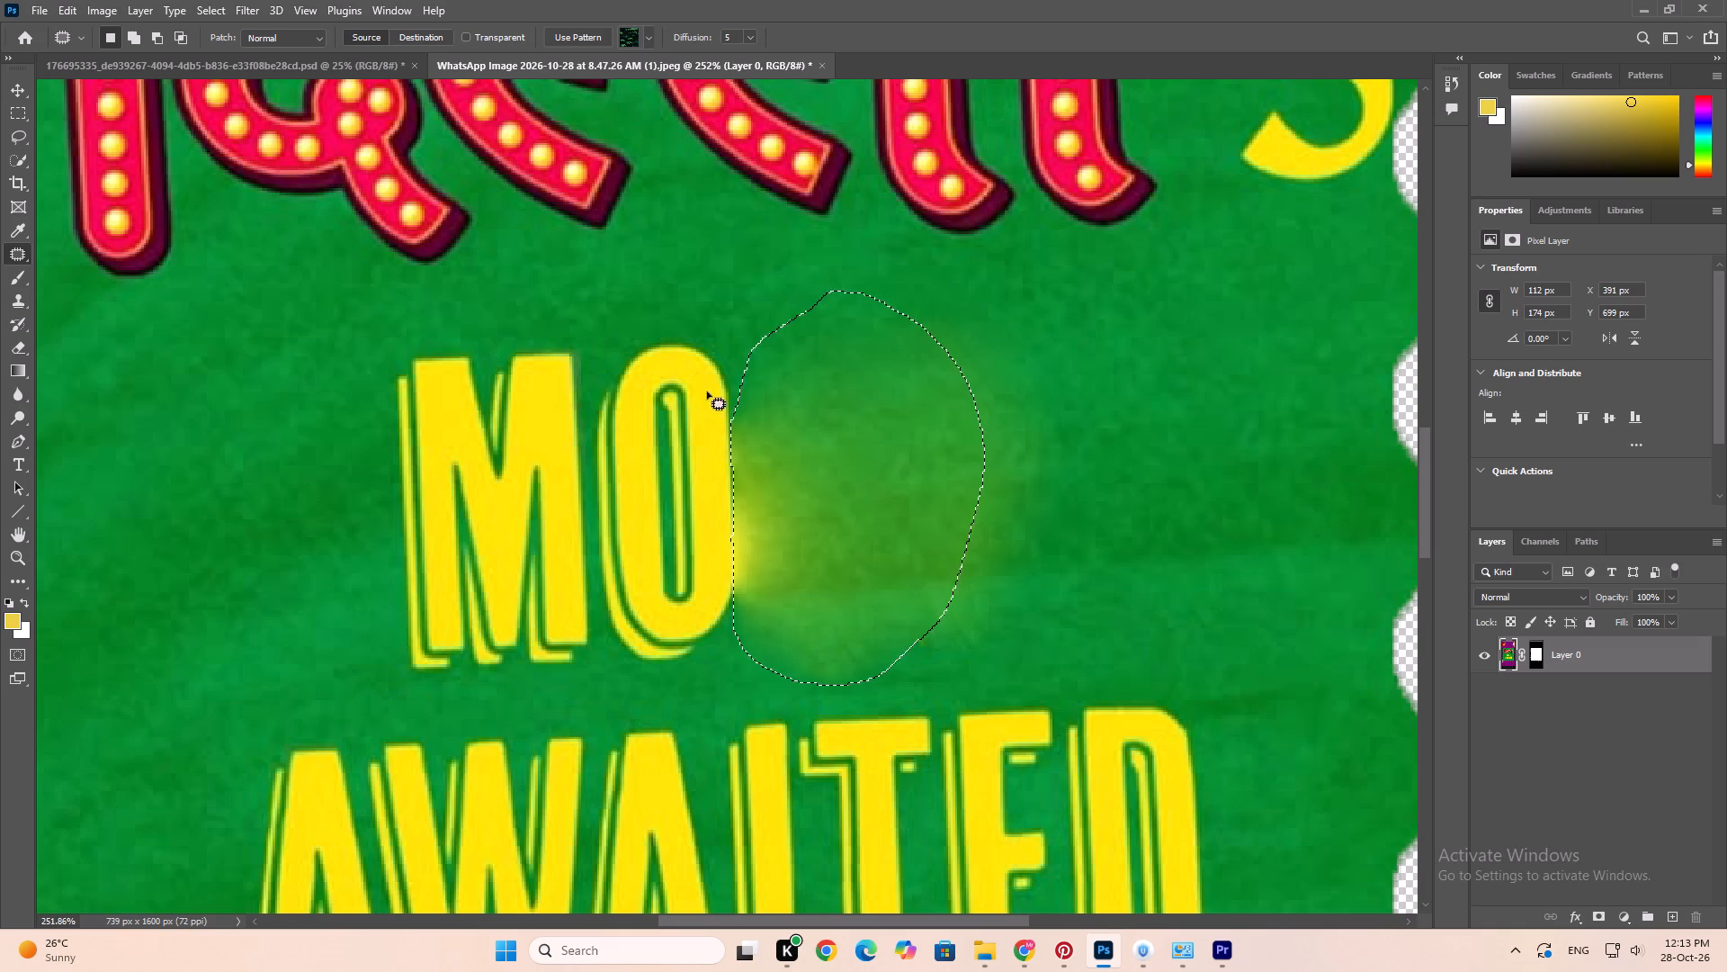
# Outline the O and the M of MOST one after the other and patch each with plain green texture from the panel's right side.
pyautogui.moveTo(722, 291); pyautogui.dragTo(584, 521)
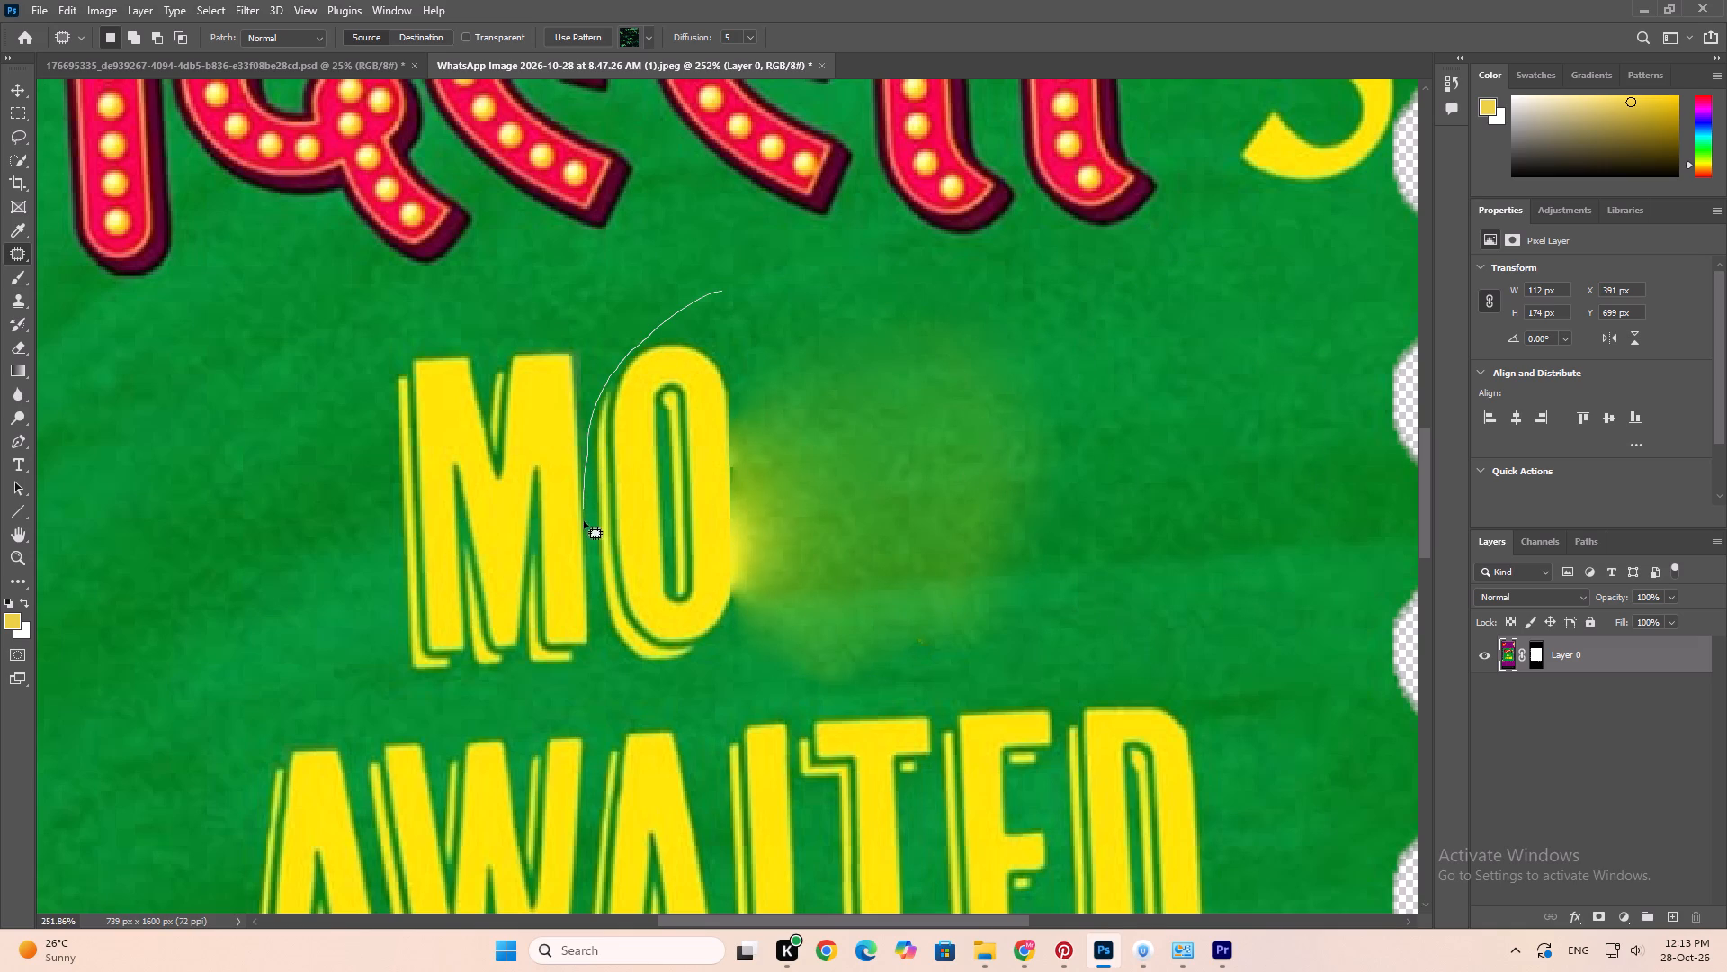
pyautogui.moveTo(584, 521); pyautogui.dragTo(719, 344)
pyautogui.moveTo(758, 346); pyautogui.dragTo(1069, 377)
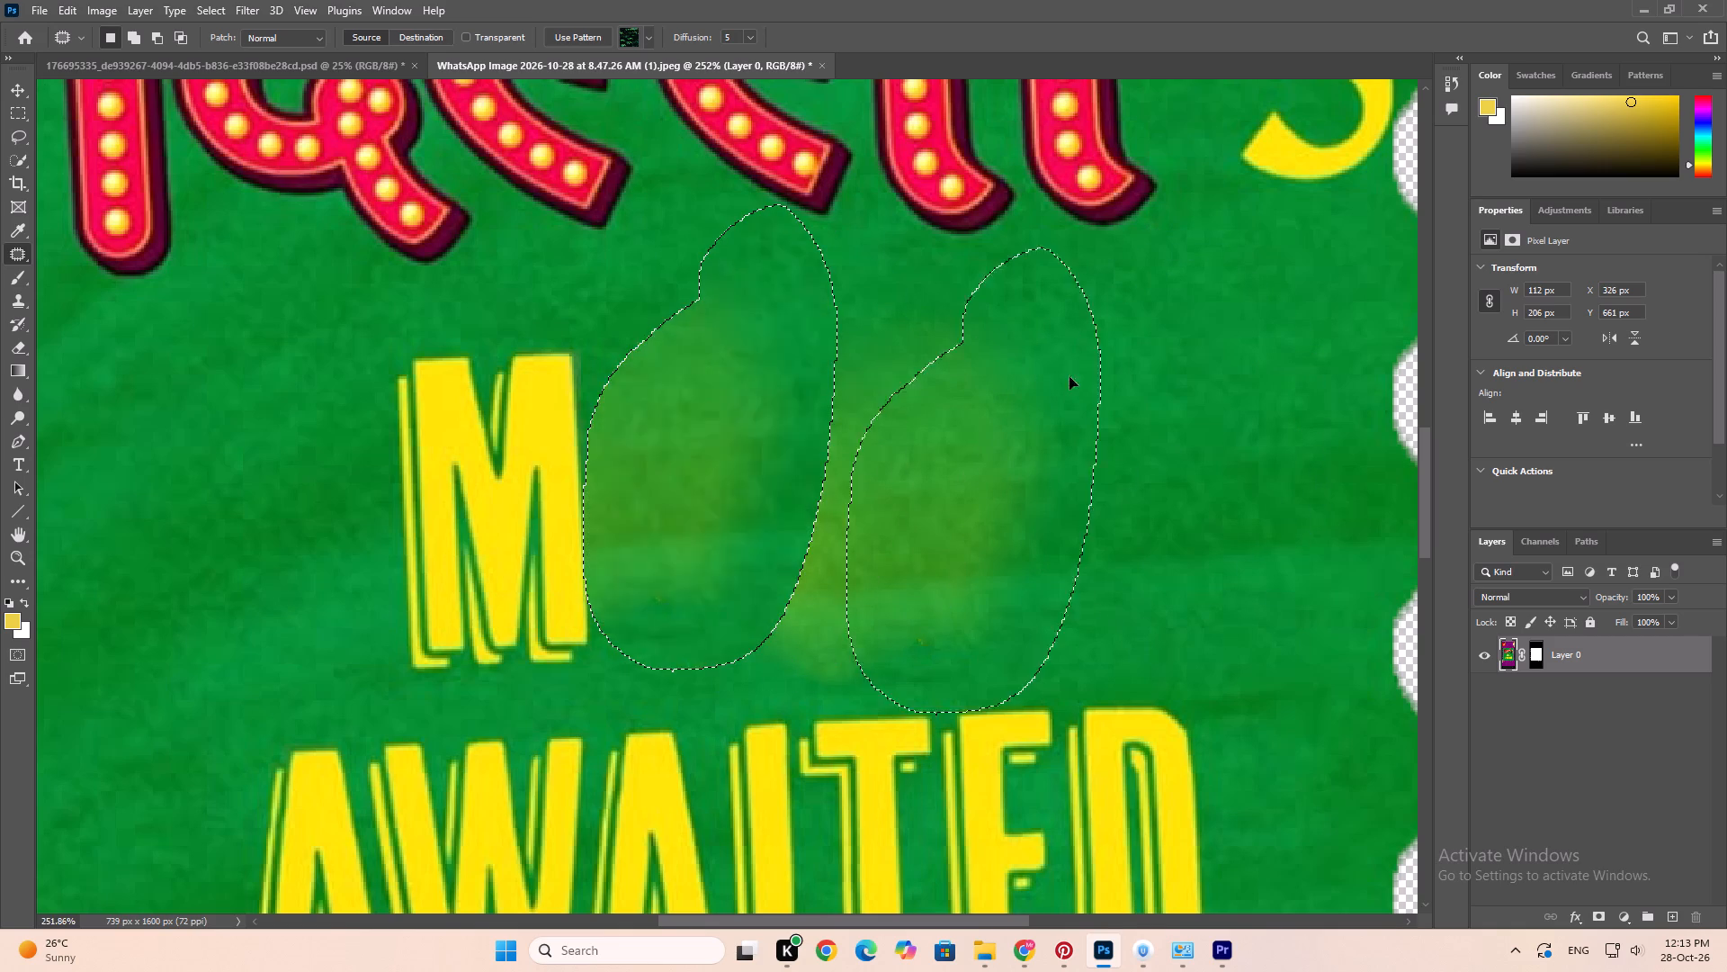
pyautogui.moveTo(1069, 377); pyautogui.dragTo(1294, 319)
pyautogui.moveTo(515, 290); pyautogui.dragTo(449, 329)
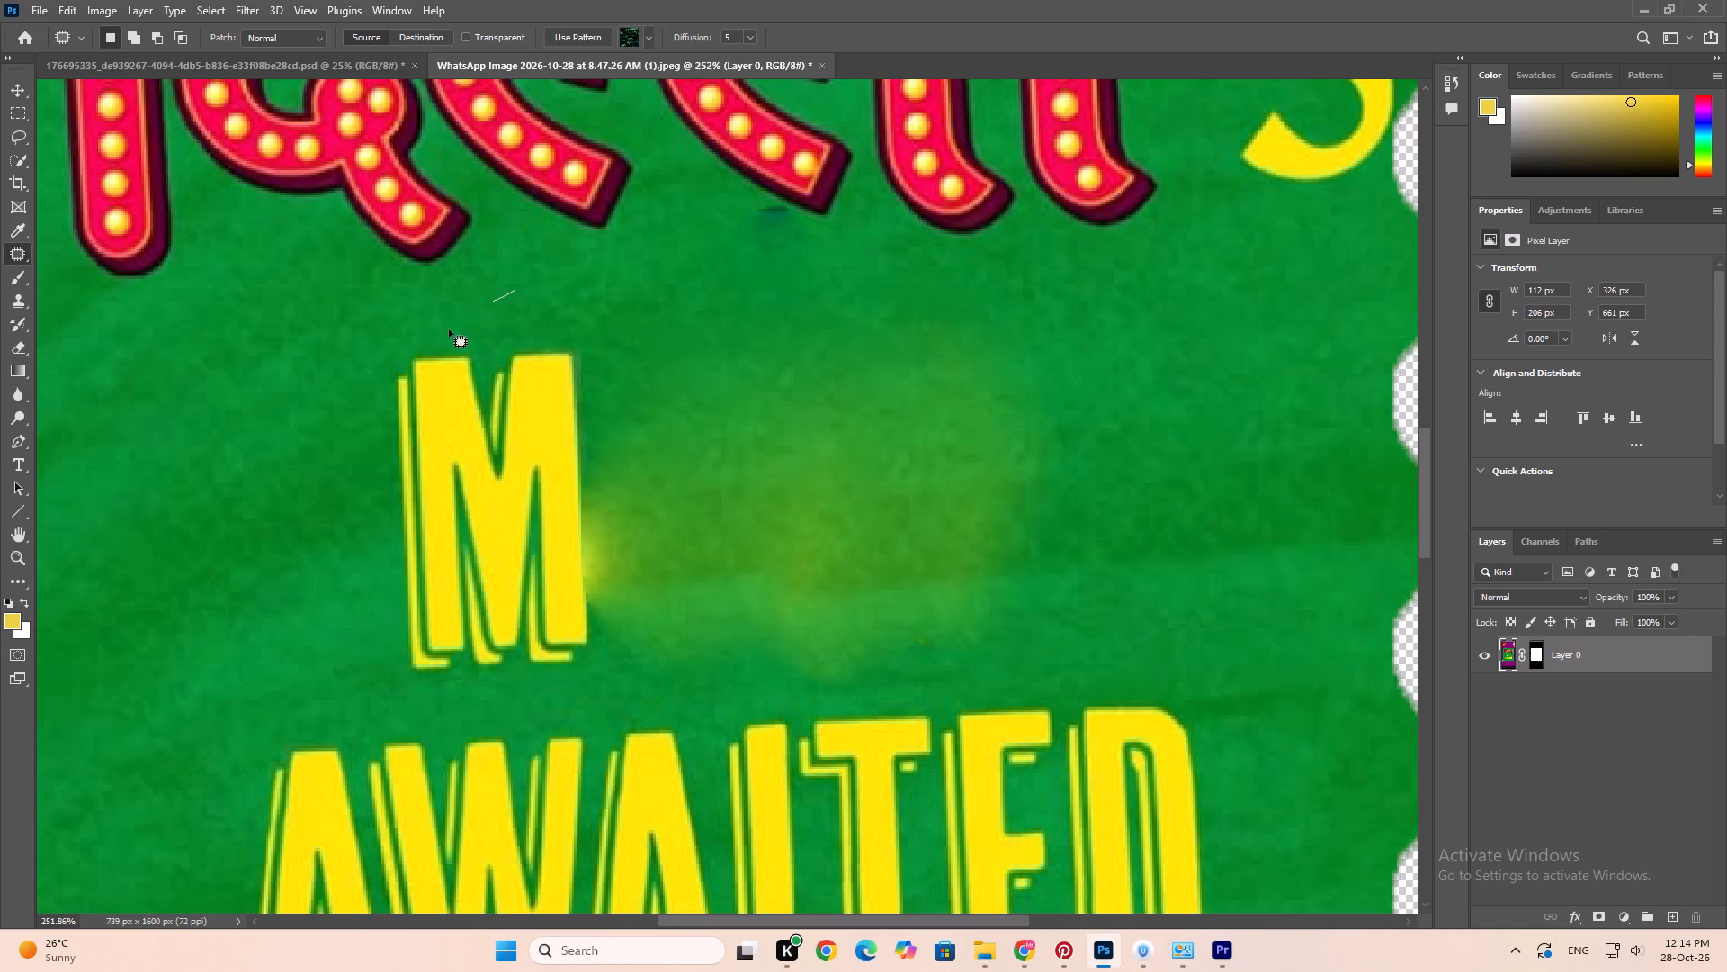
pyautogui.moveTo(449, 329); pyautogui.dragTo(319, 334)
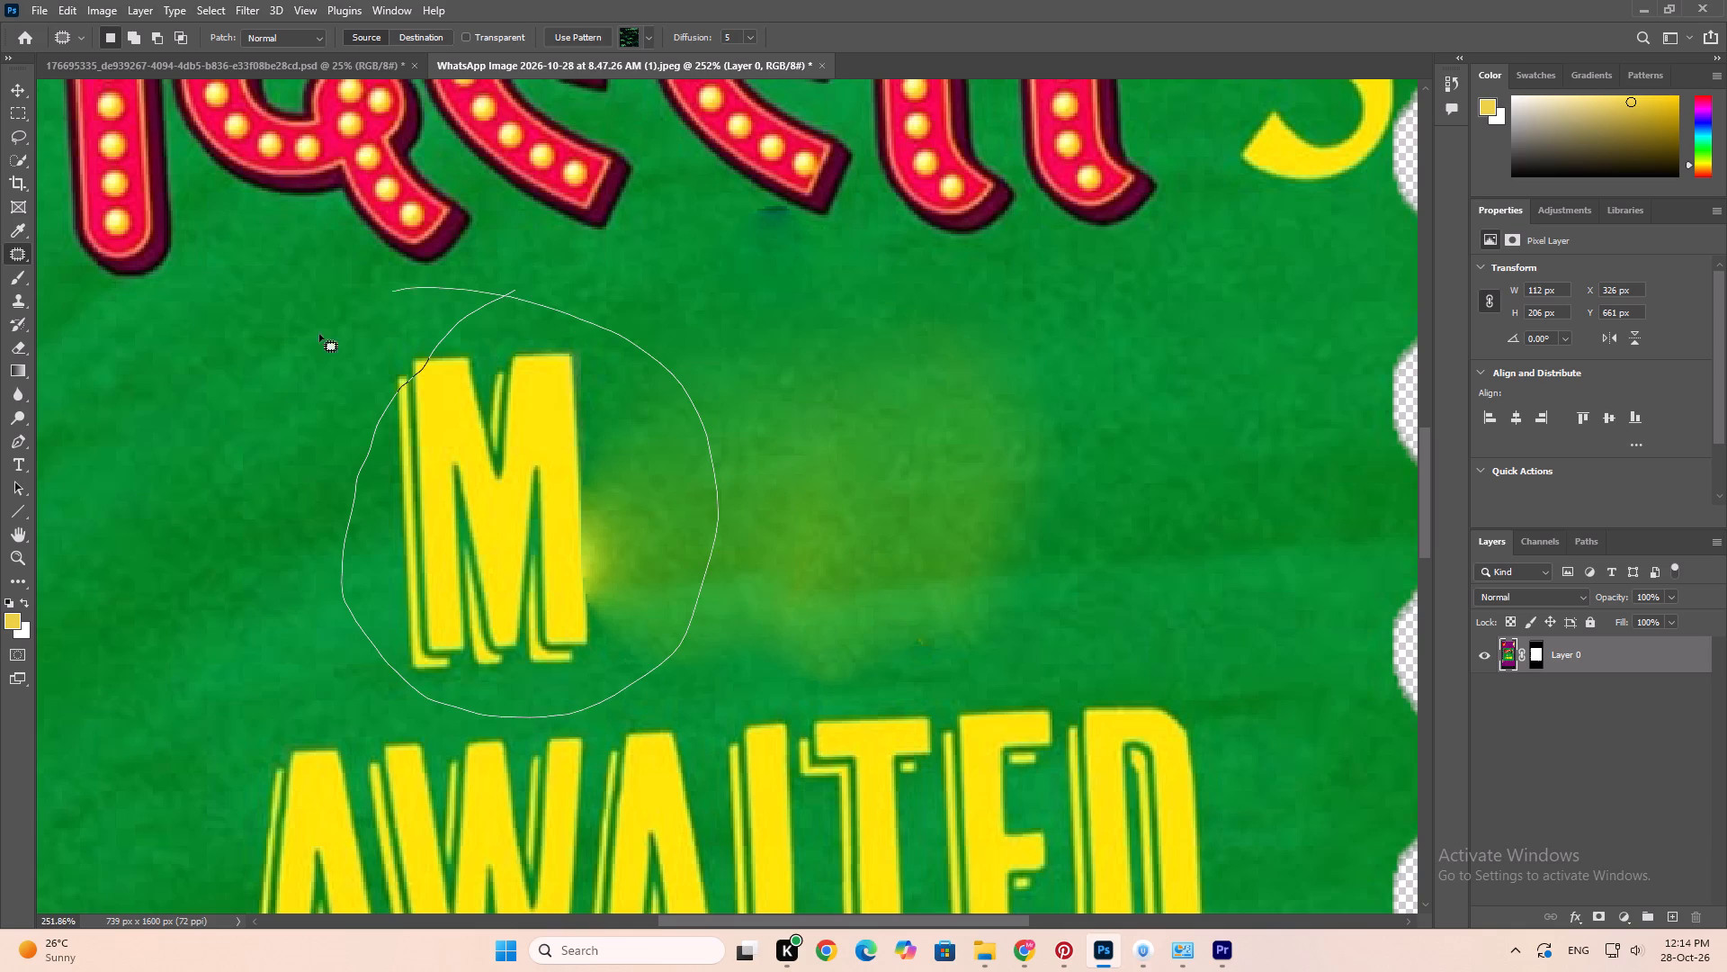
pyautogui.moveTo(319, 334); pyautogui.dragTo(321, 509)
pyautogui.moveTo(514, 455); pyautogui.dragTo(155, 458)
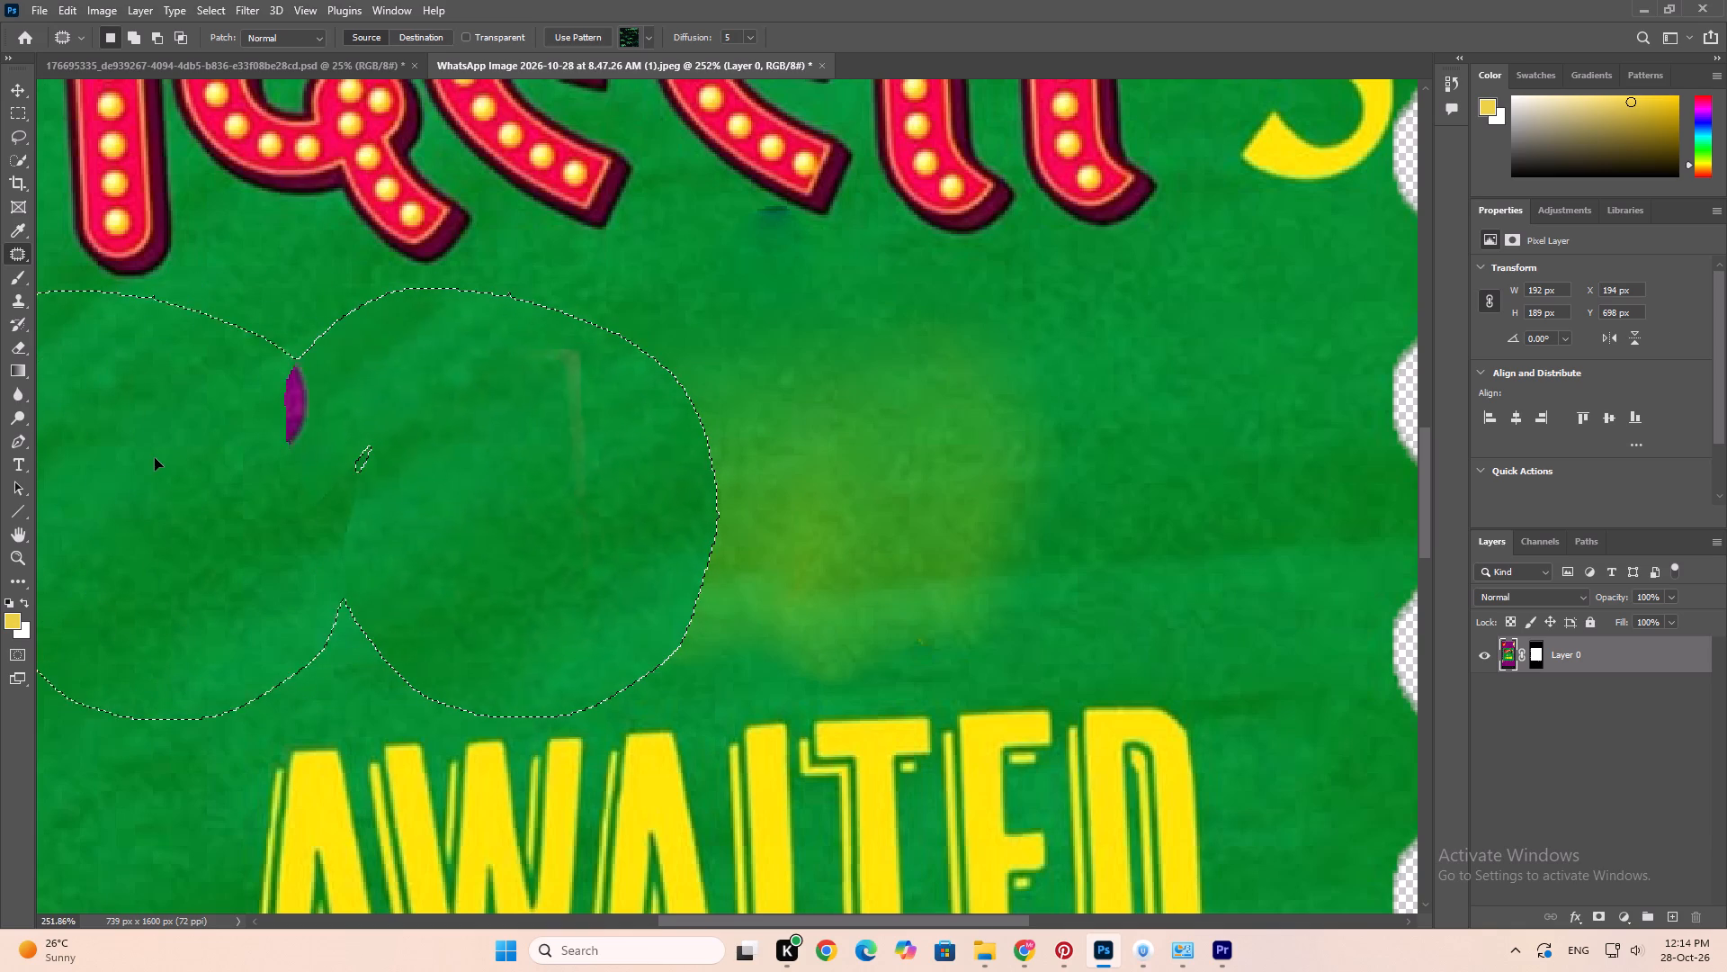
pyautogui.moveTo(155, 458); pyautogui.dragTo(1177, 409)
# Outline the whole word AWAITED, patch it from the cleared area below the Hindi title, and clear the selection.
pyautogui.scroll(-20, 934, 430)
pyautogui.scroll(-7, 934, 430)
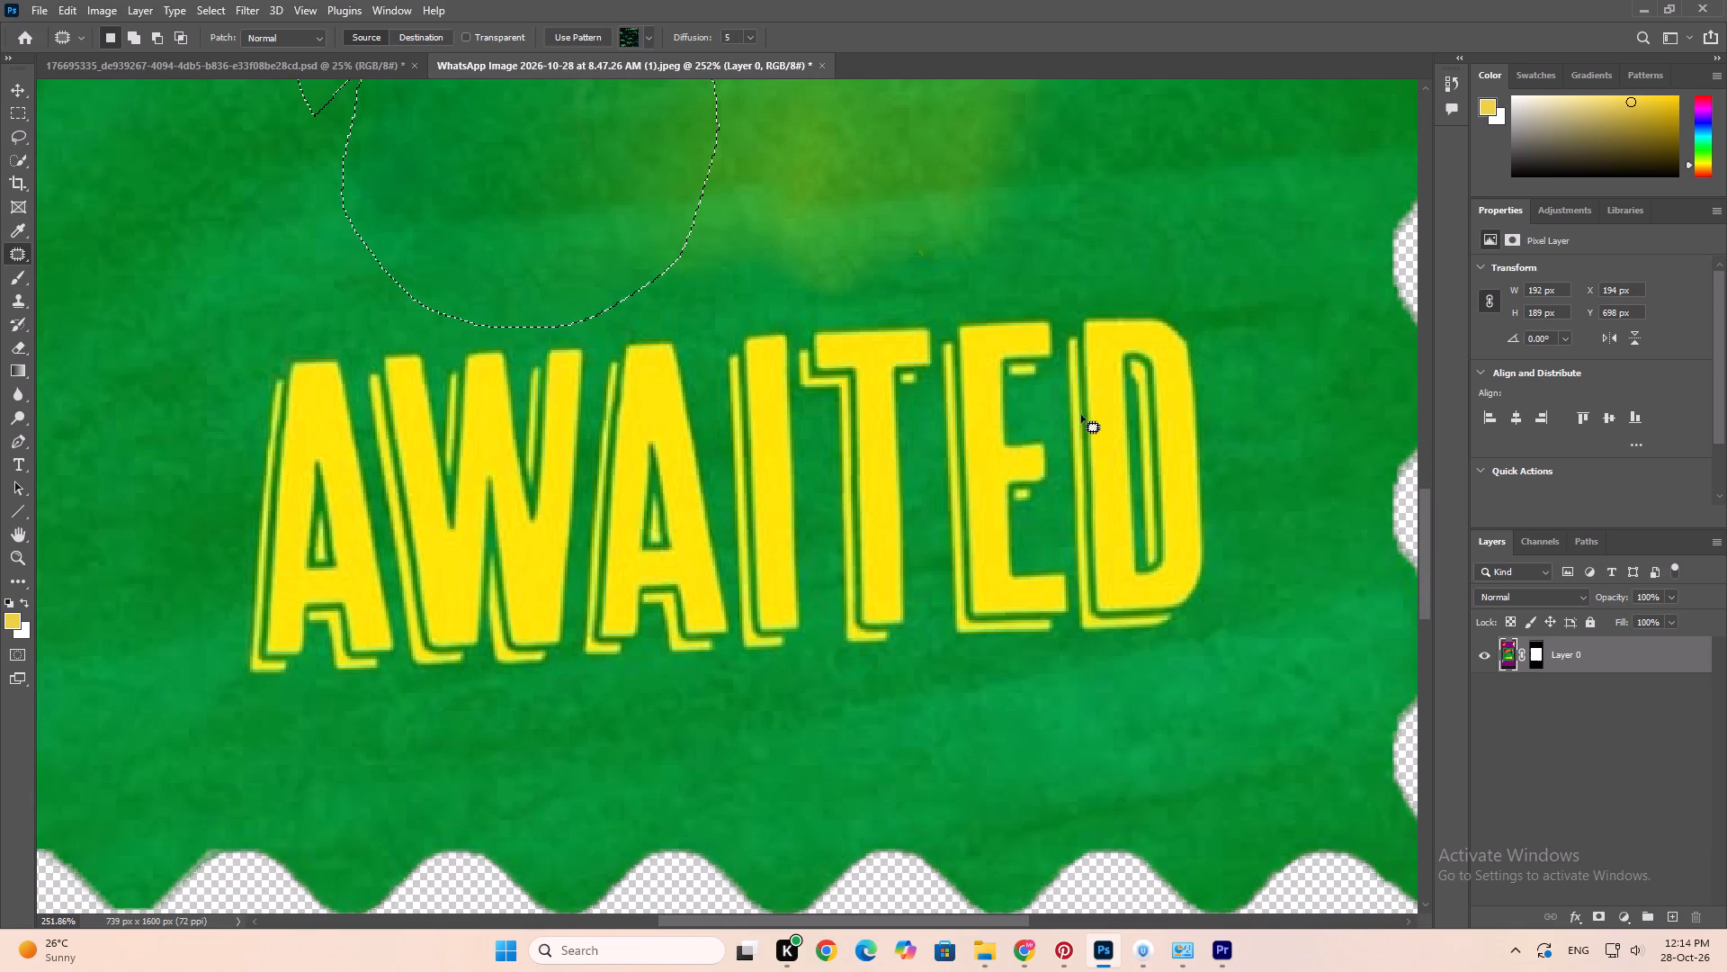
pyautogui.scroll(-5, 1165, 285)
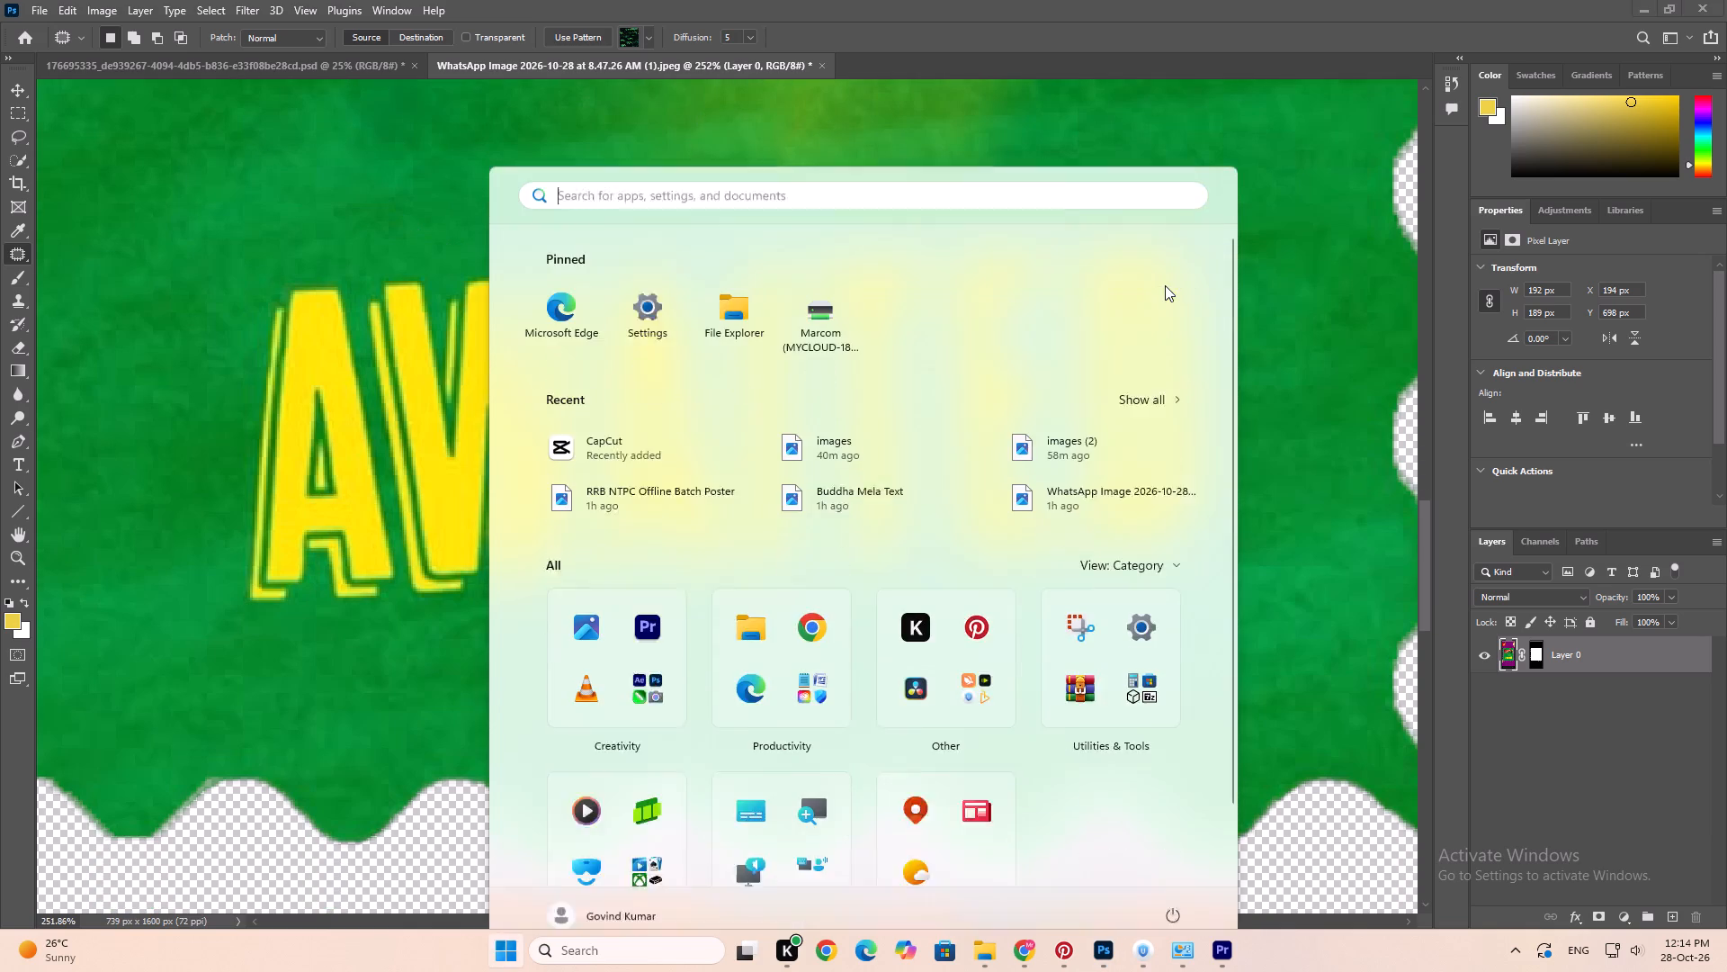
pyautogui.moveTo(1241, 220); pyautogui.dragTo(201, 601)
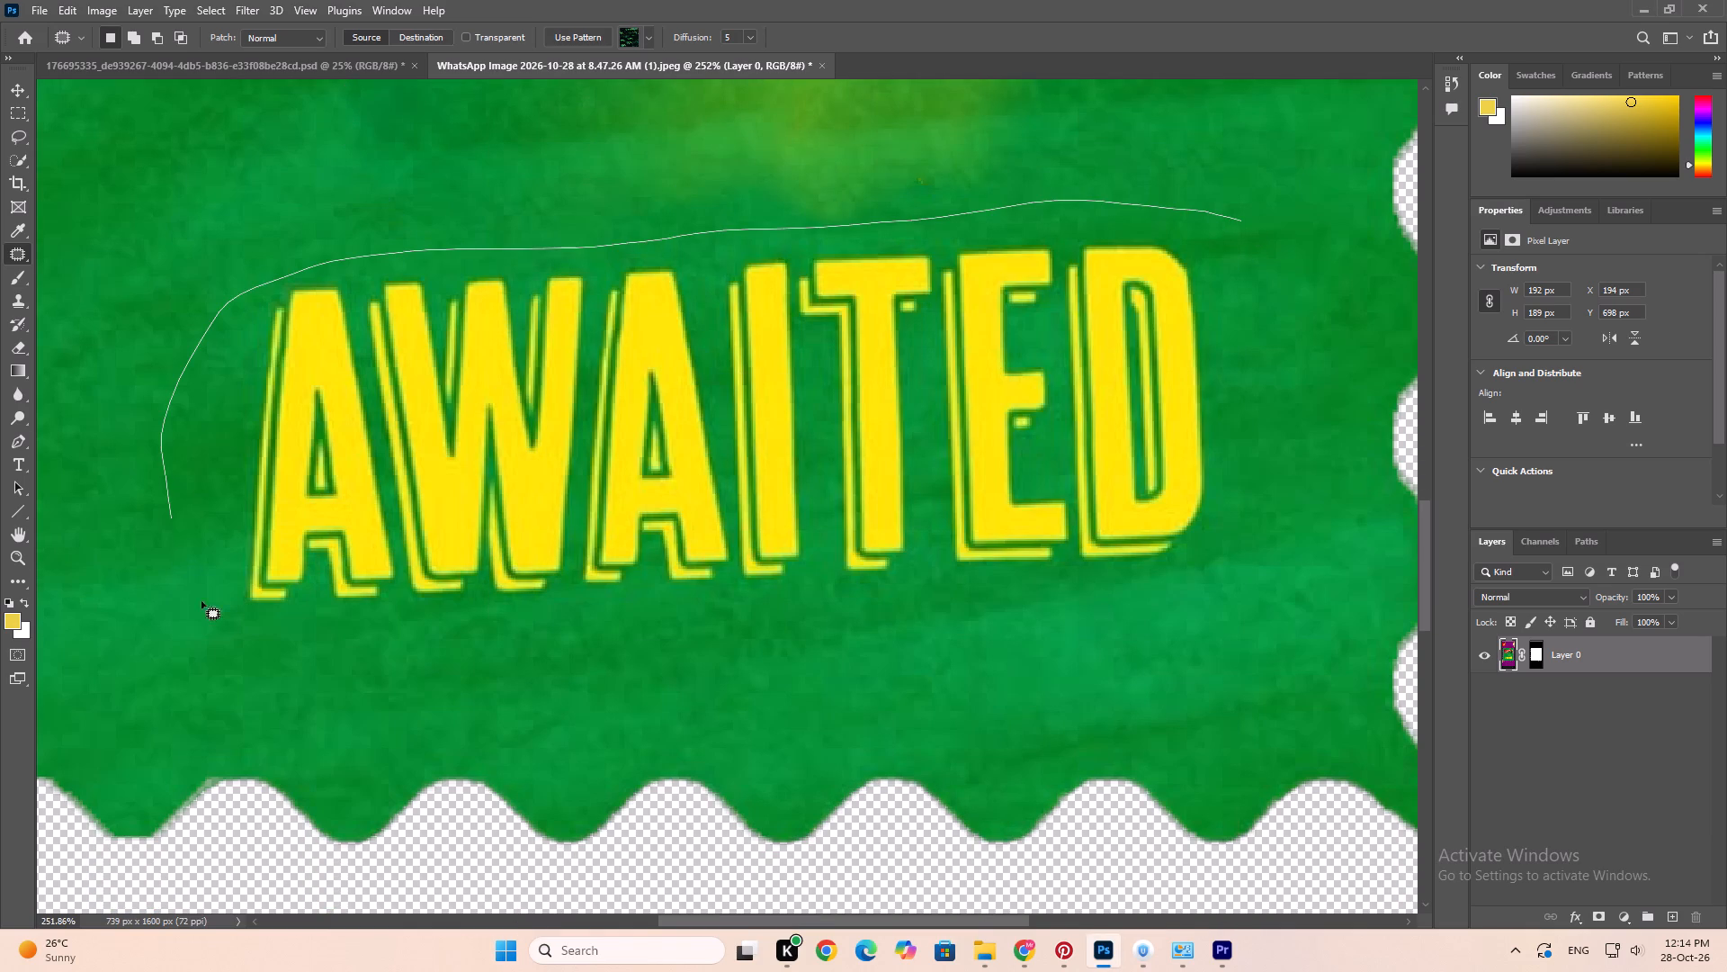
pyautogui.moveTo(201, 601); pyautogui.dragTo(1129, 205)
pyautogui.scroll(14, 987, 305)
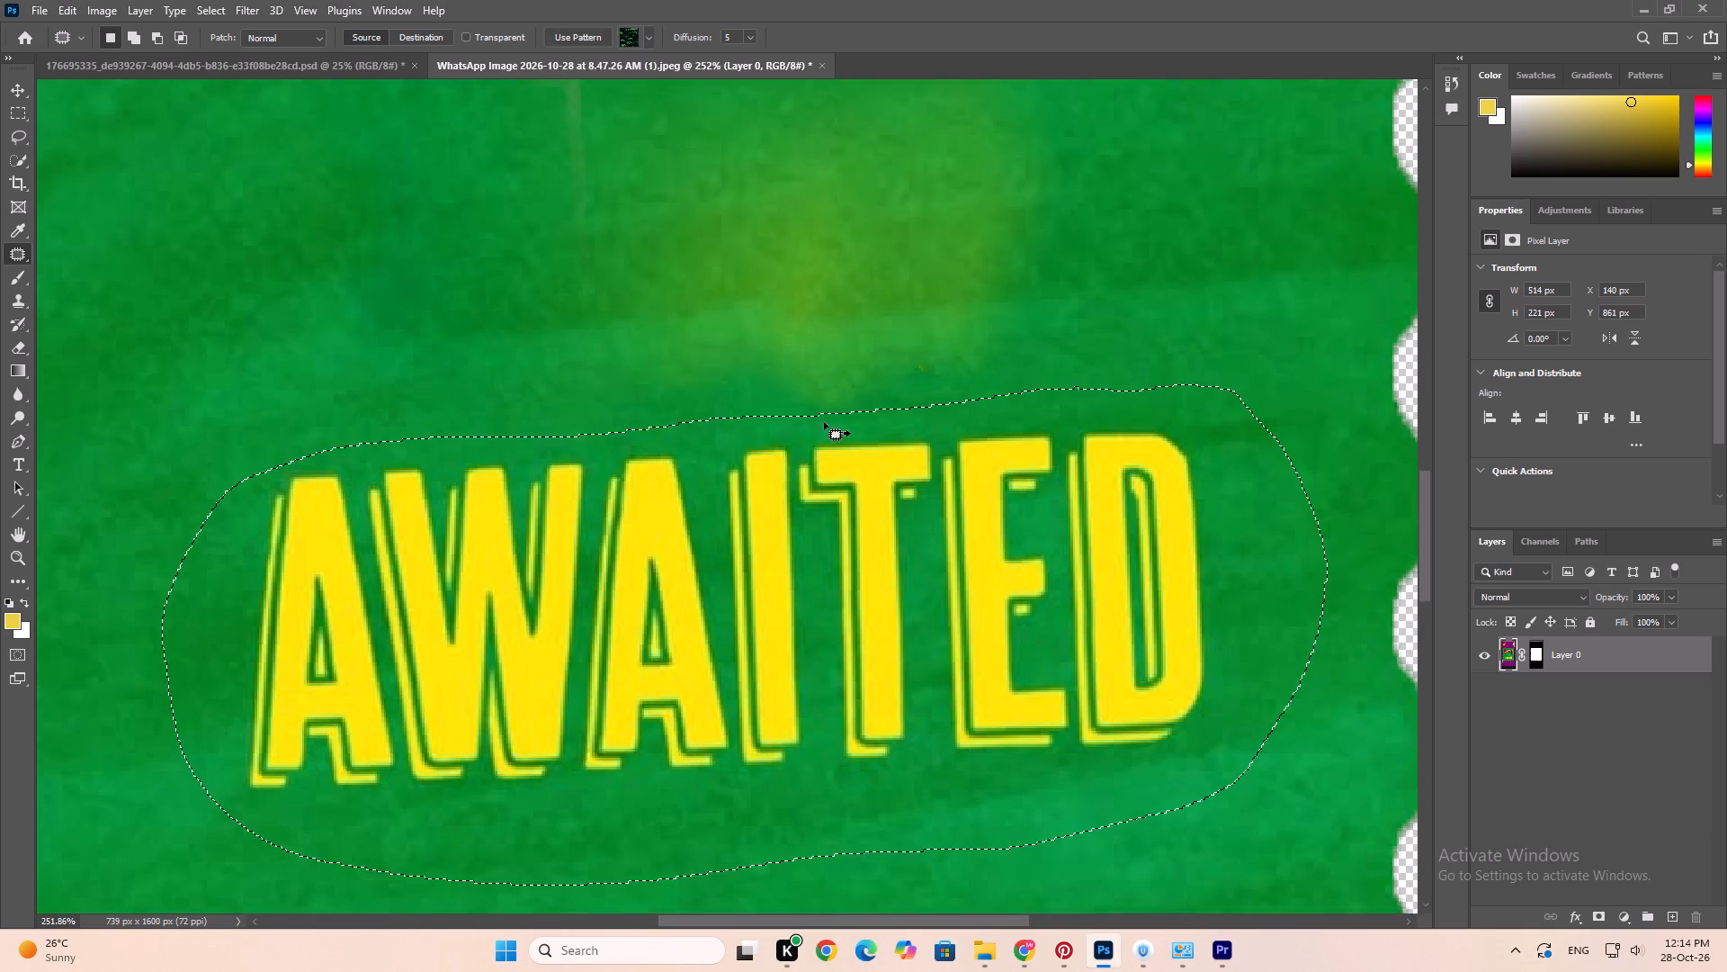
pyautogui.scroll(7, 824, 422)
pyautogui.scroll(5, 728, 661)
pyautogui.moveTo(765, 714); pyautogui.dragTo(673, 219)
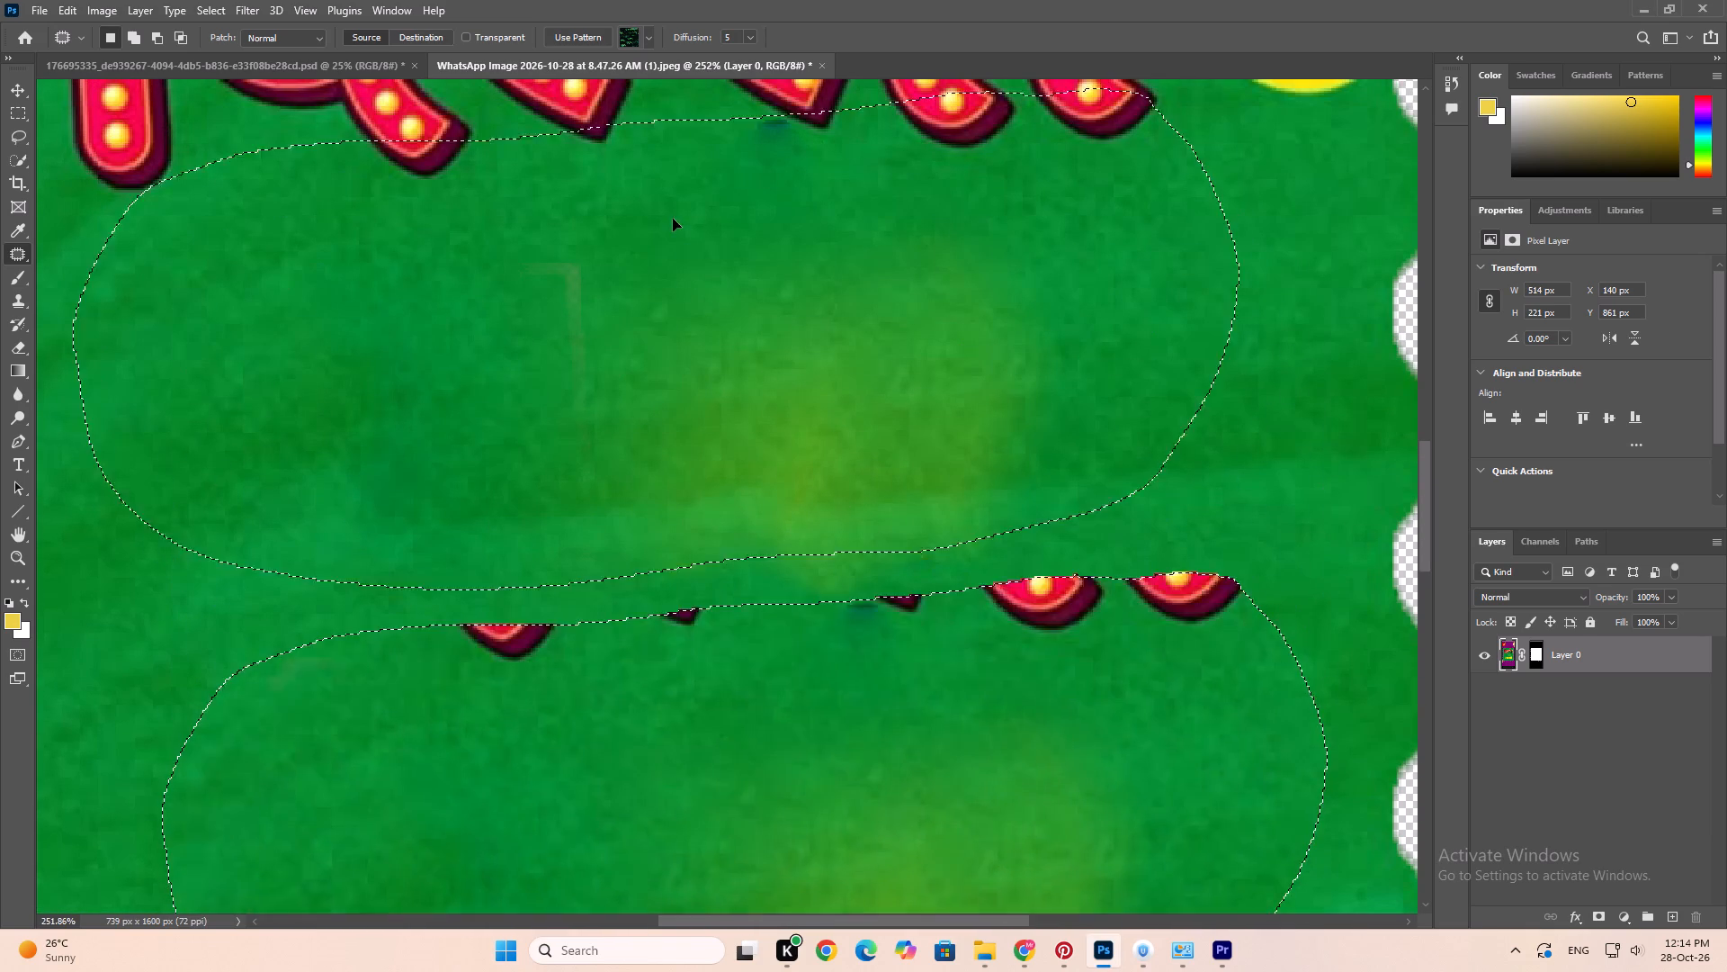
pyautogui.moveTo(673, 219); pyautogui.dragTo(680, 286)
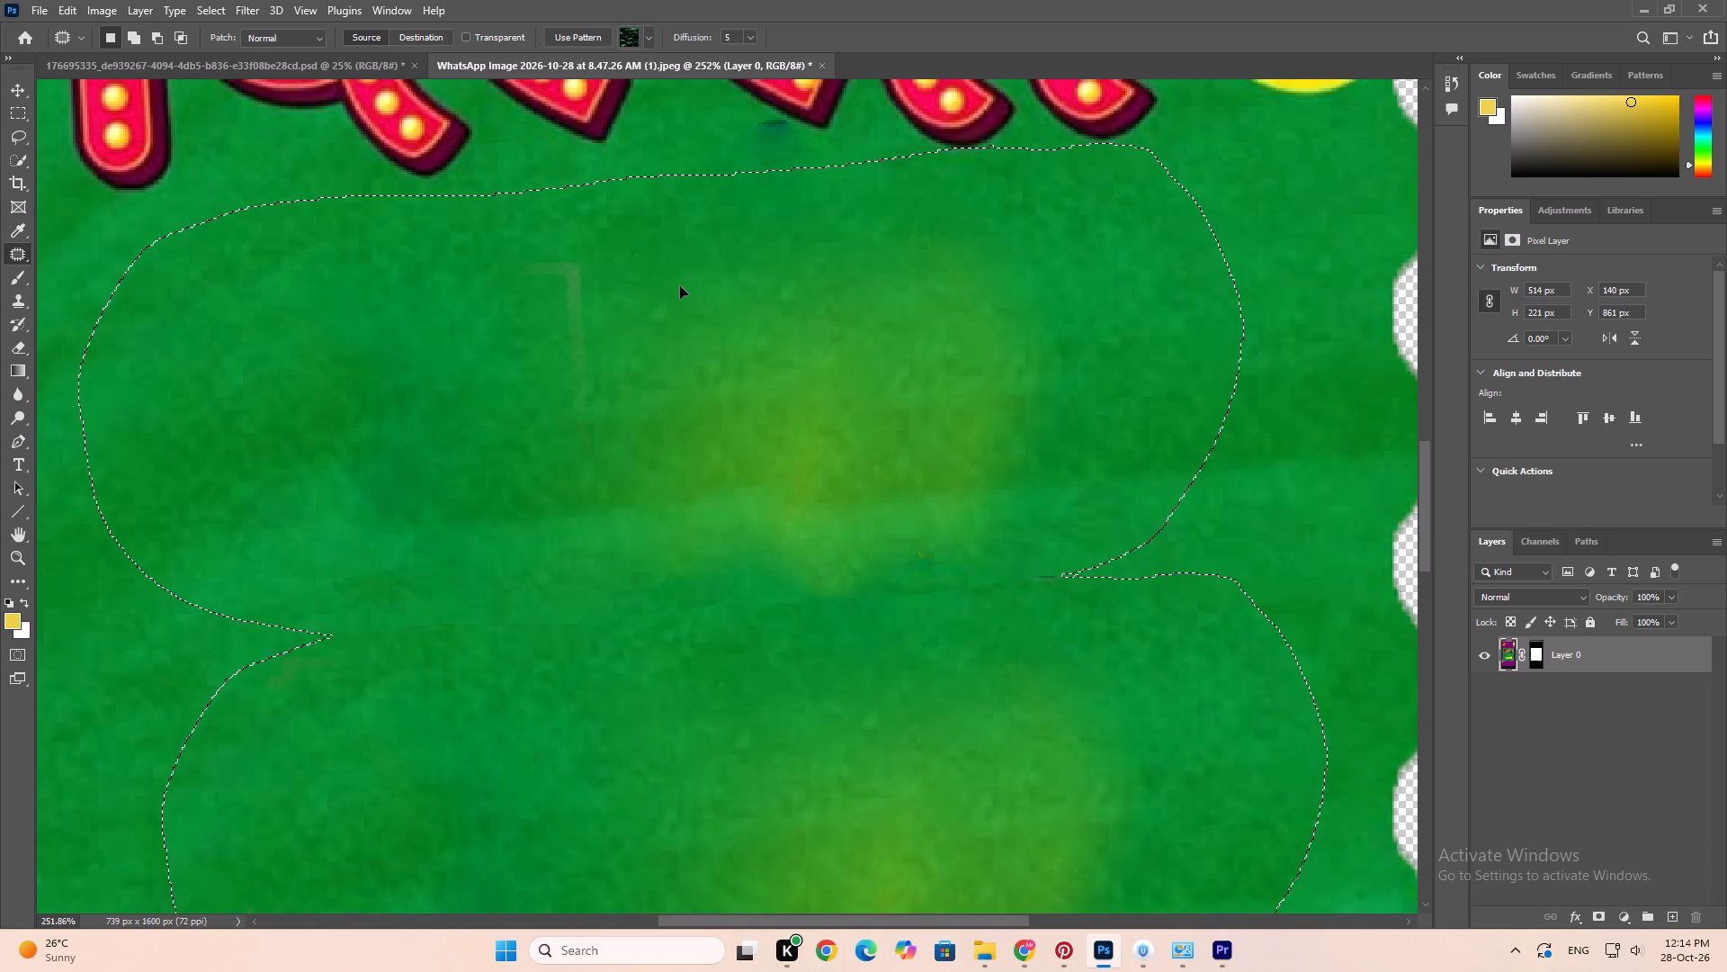
pyautogui.moveTo(680, 286); pyautogui.dragTo(679, 295)
pyautogui.scroll(-6, 674, 295)
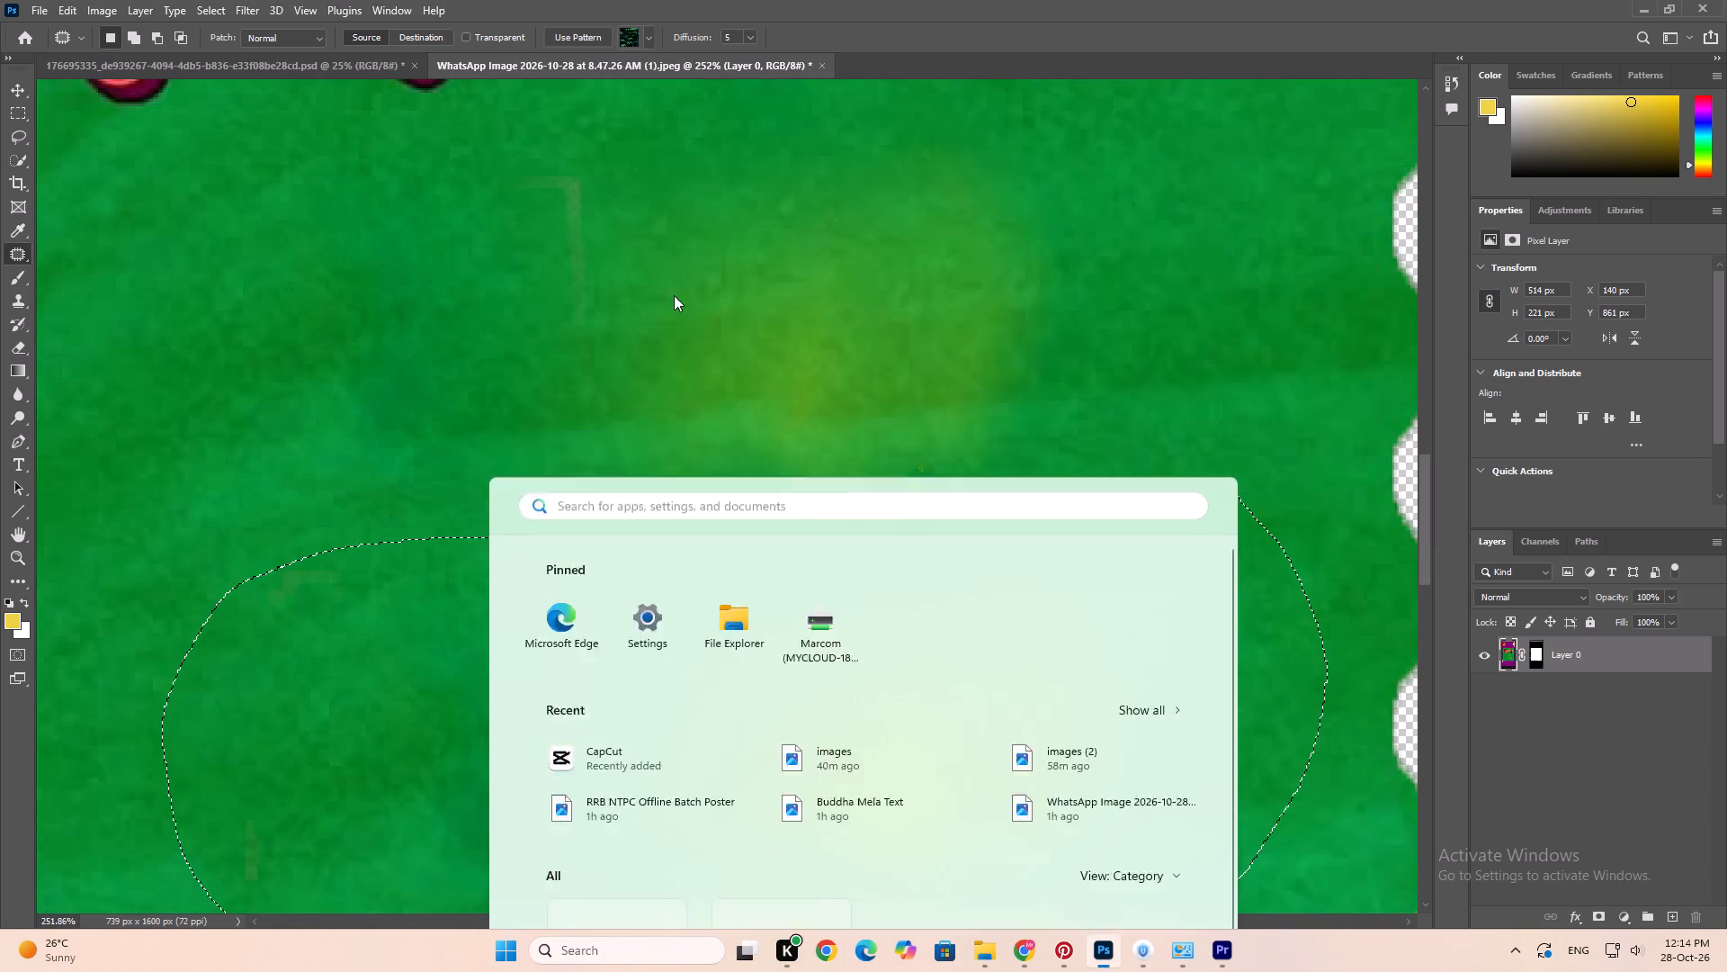
pyautogui.keyDown('alt'); pyautogui.scroll(-16, 674, 295); pyautogui.keyUp('alt')
pyautogui.scroll(11, 674, 295)
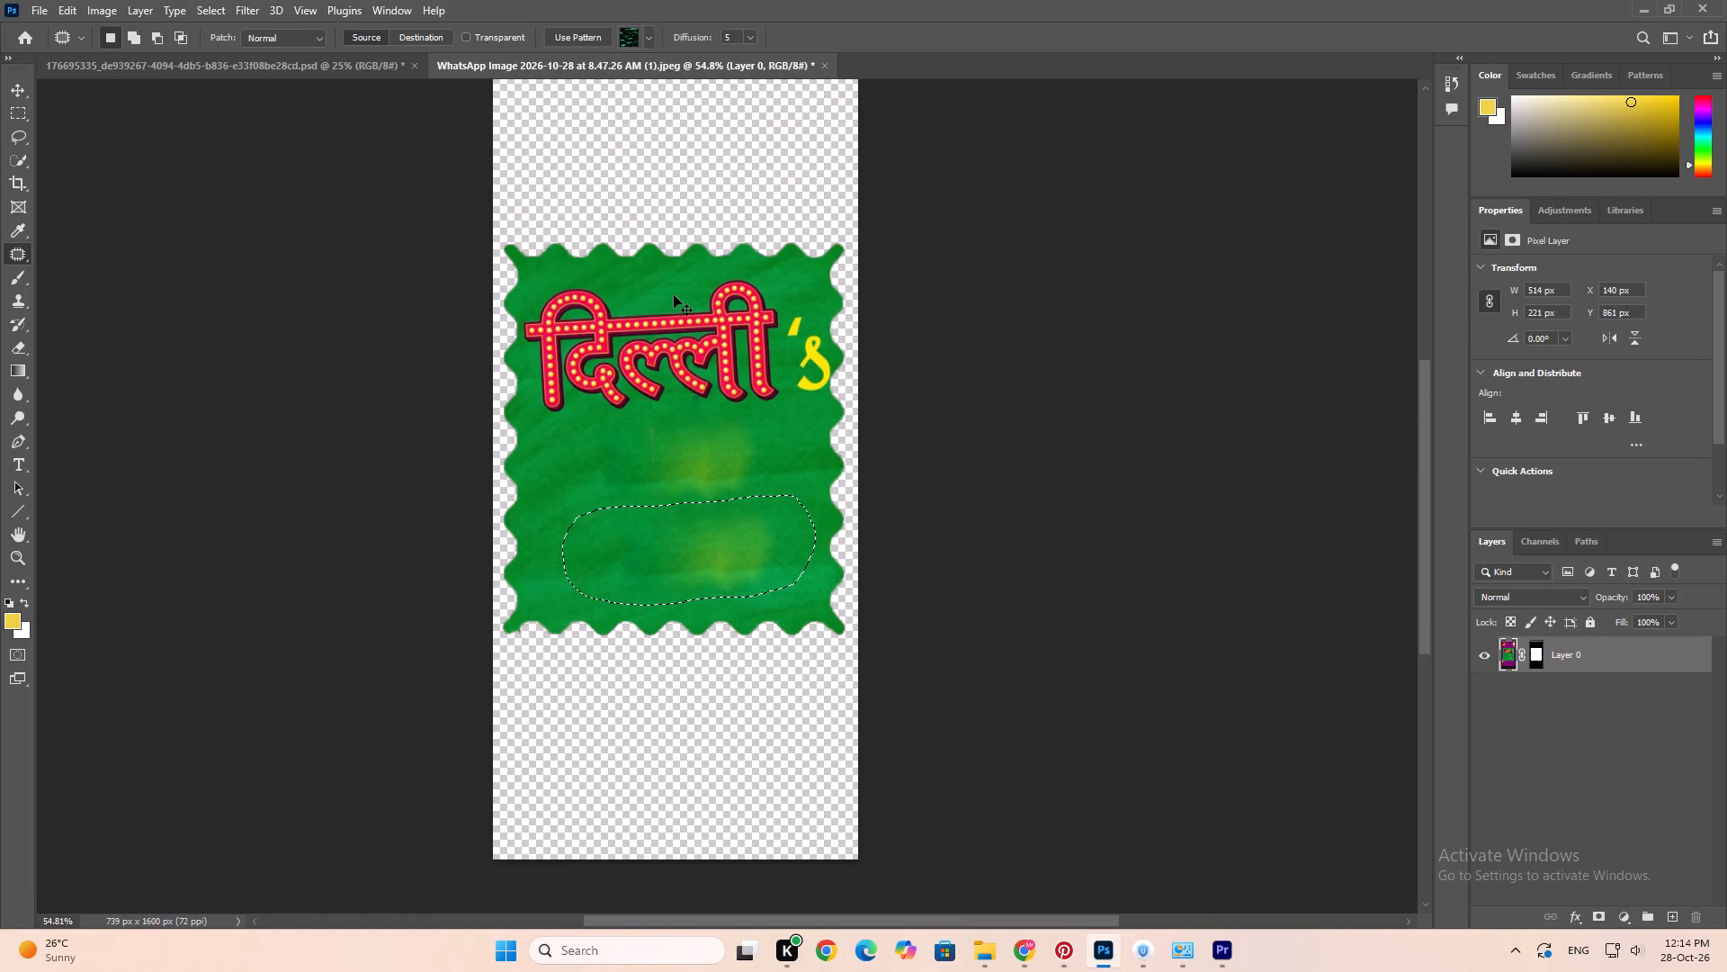
pyautogui.keyDown('alt'); pyautogui.scroll(3, 709, 332); pyautogui.keyUp('alt')
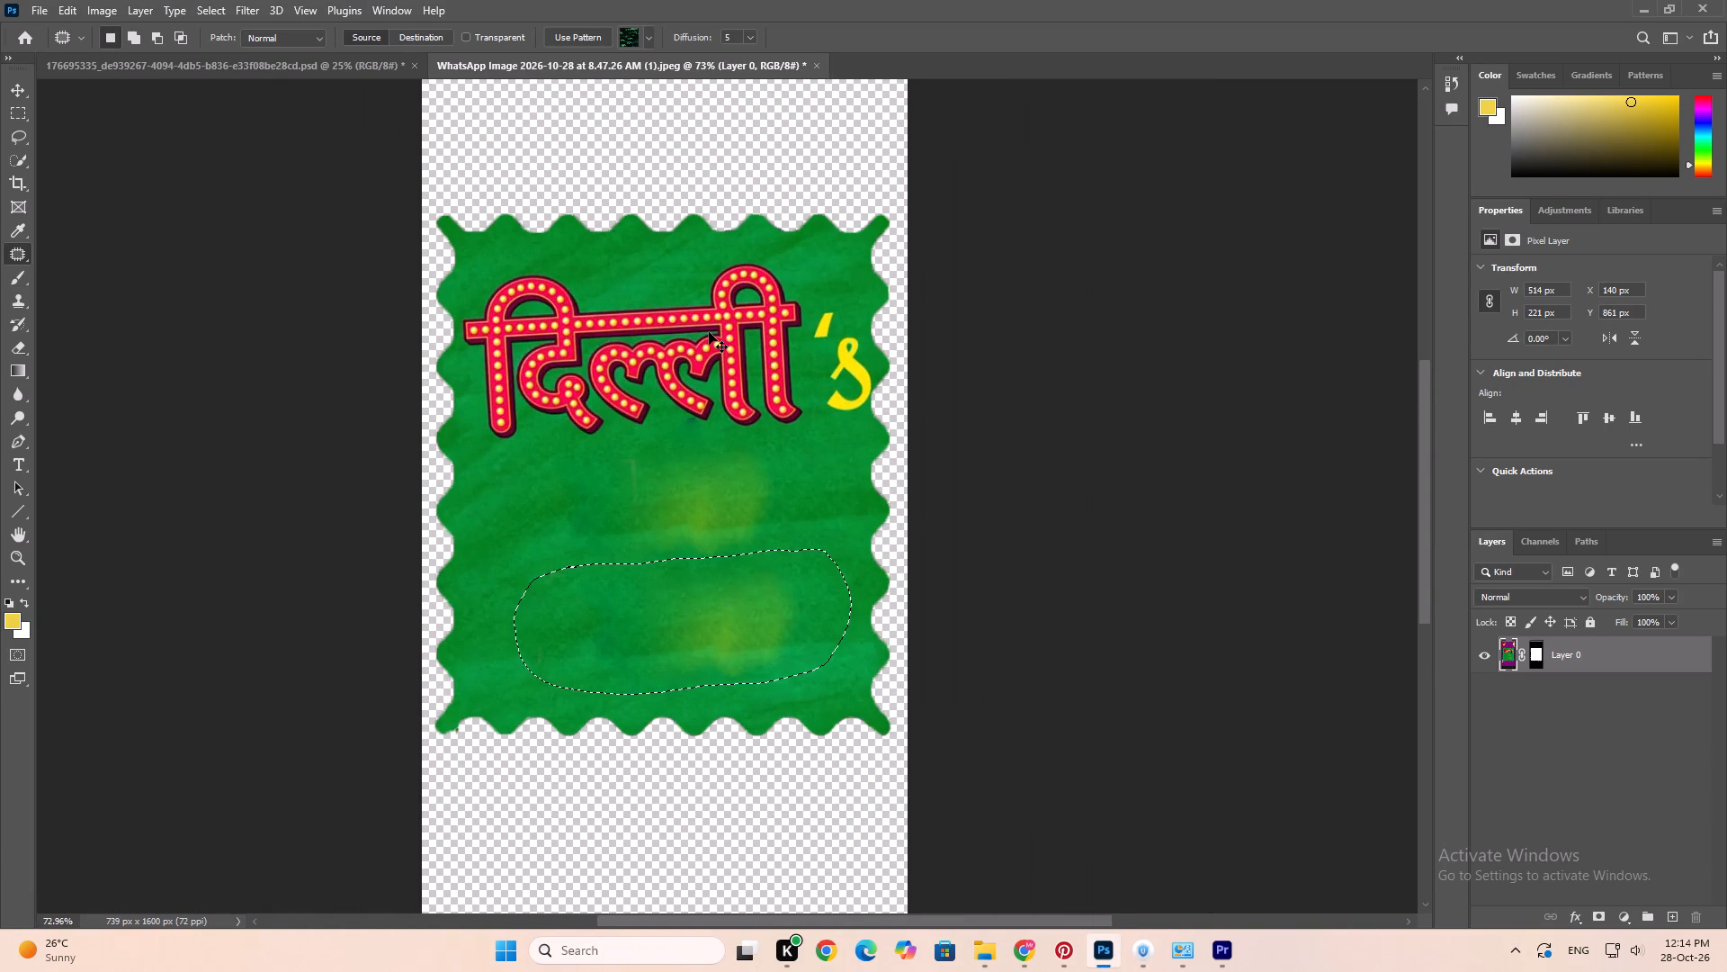
pyautogui.hotkey('ctrl', 'v')
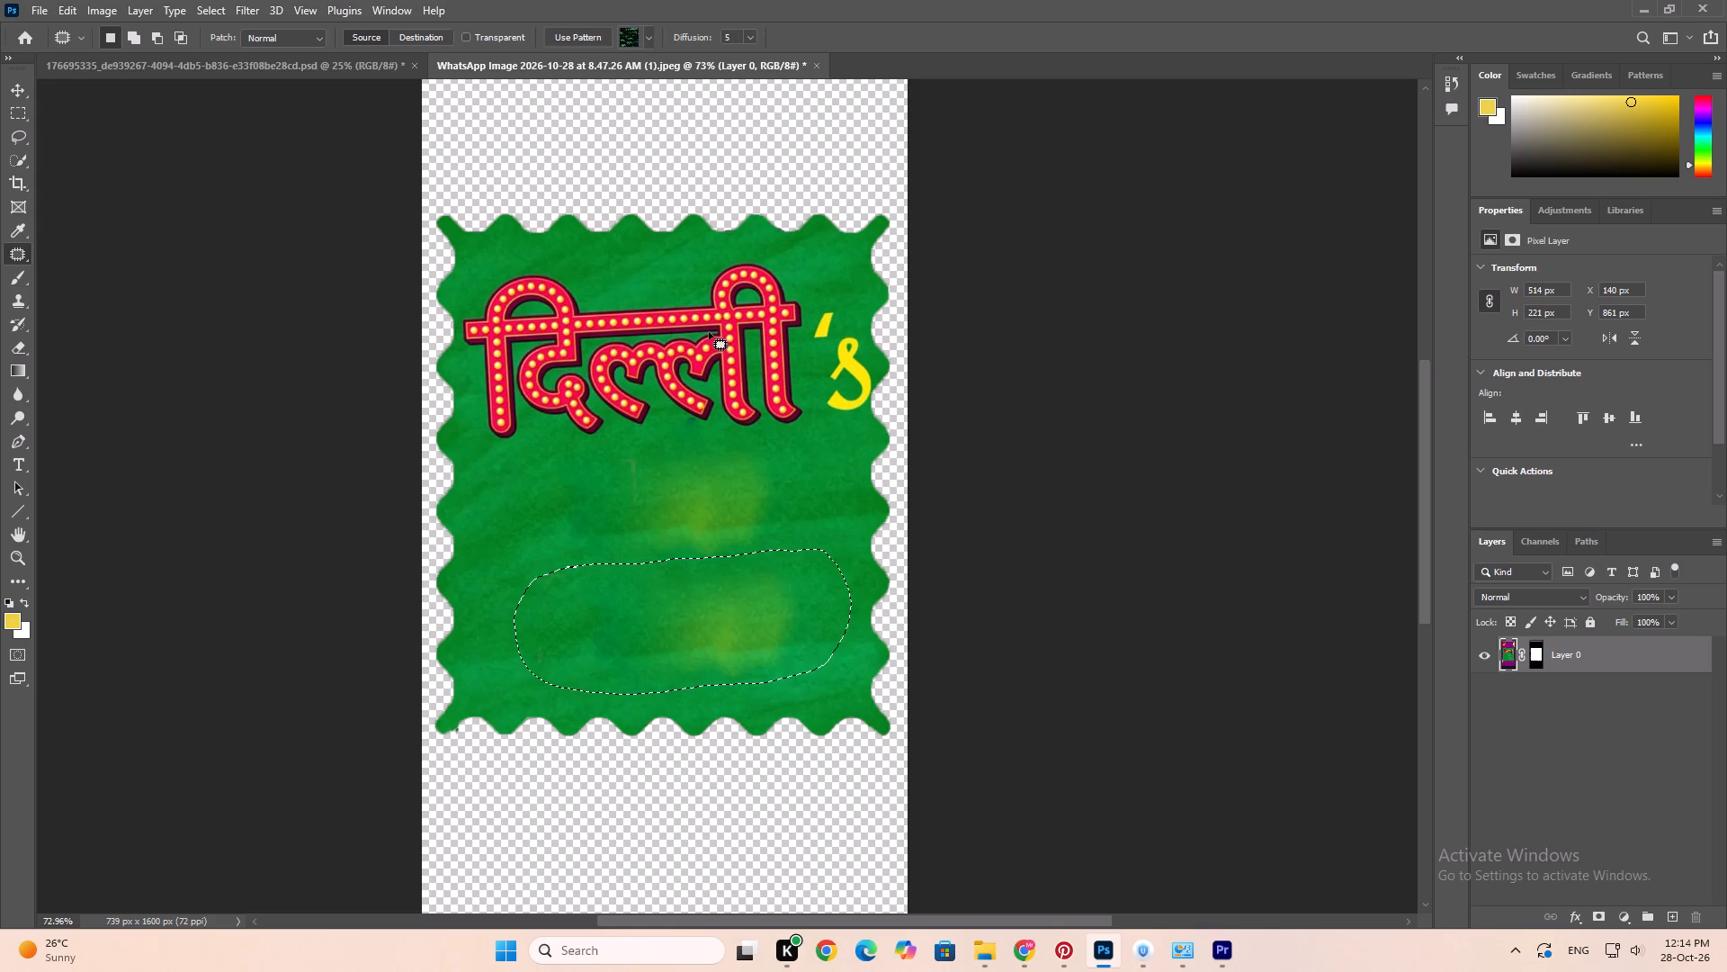
pyautogui.hotkey('ctrl', 'd')
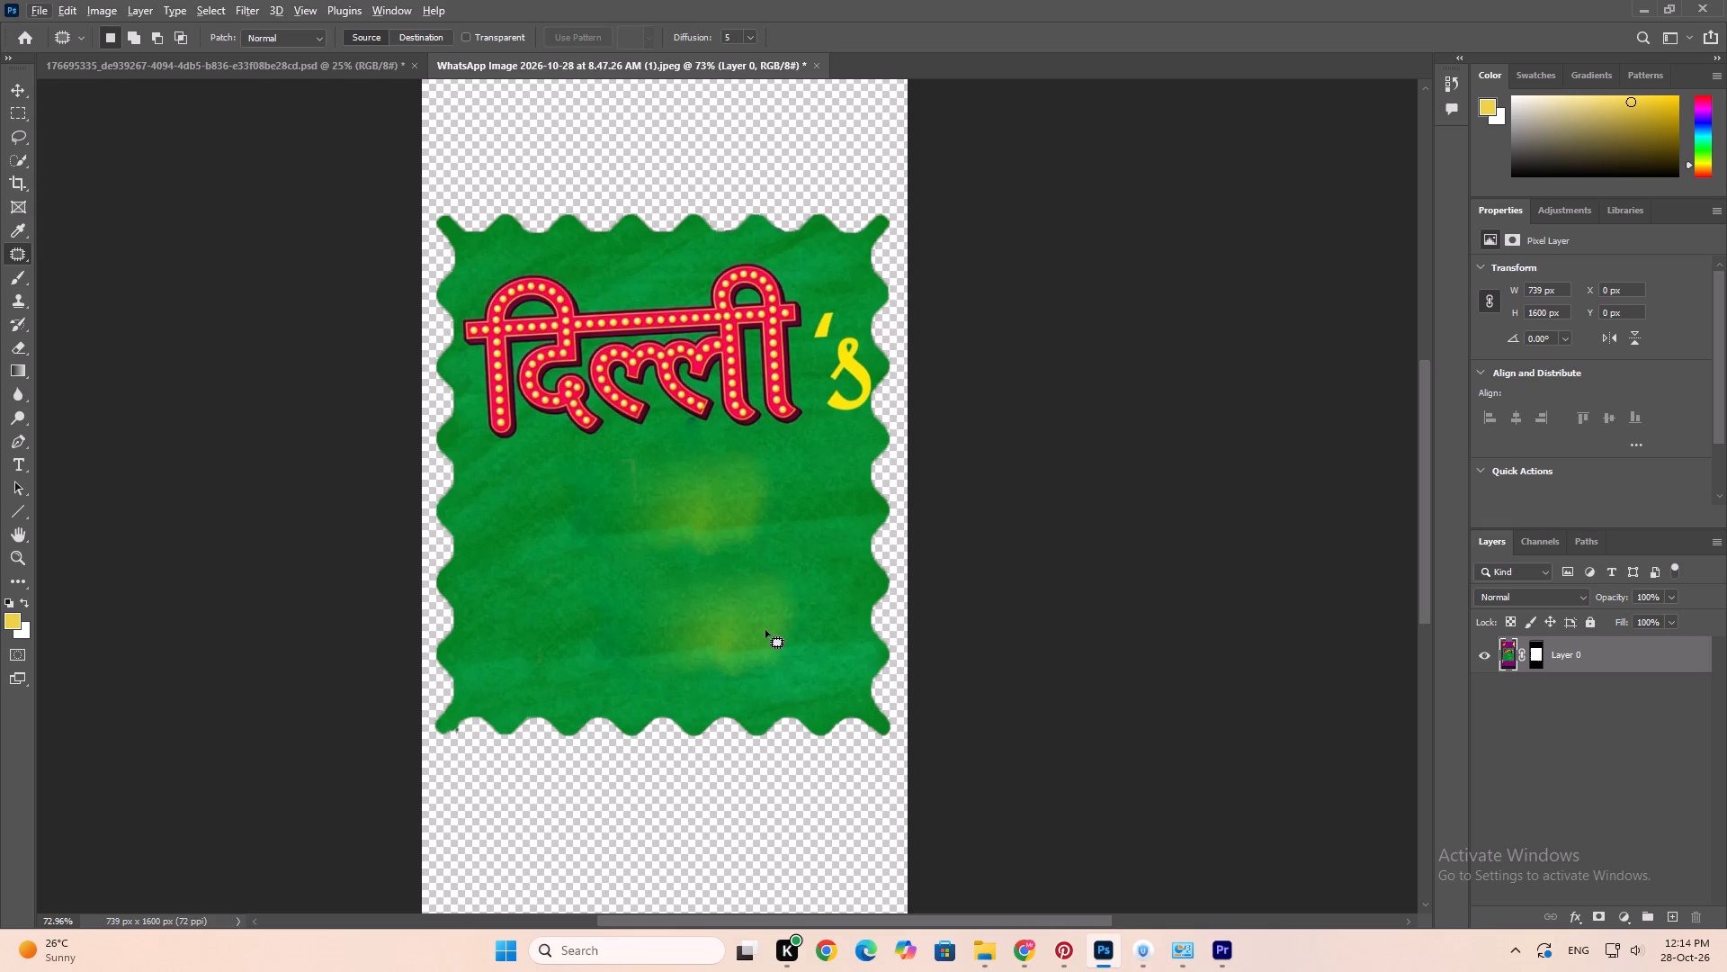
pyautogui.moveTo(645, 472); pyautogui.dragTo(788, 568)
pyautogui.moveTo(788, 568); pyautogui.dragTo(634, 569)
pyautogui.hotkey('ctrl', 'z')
# Patch the upper and lower yellowish smudges on the panel with cleaner green texture from their left, and clear the selection.
pyautogui.moveTo(659, 466); pyautogui.dragTo(673, 560)
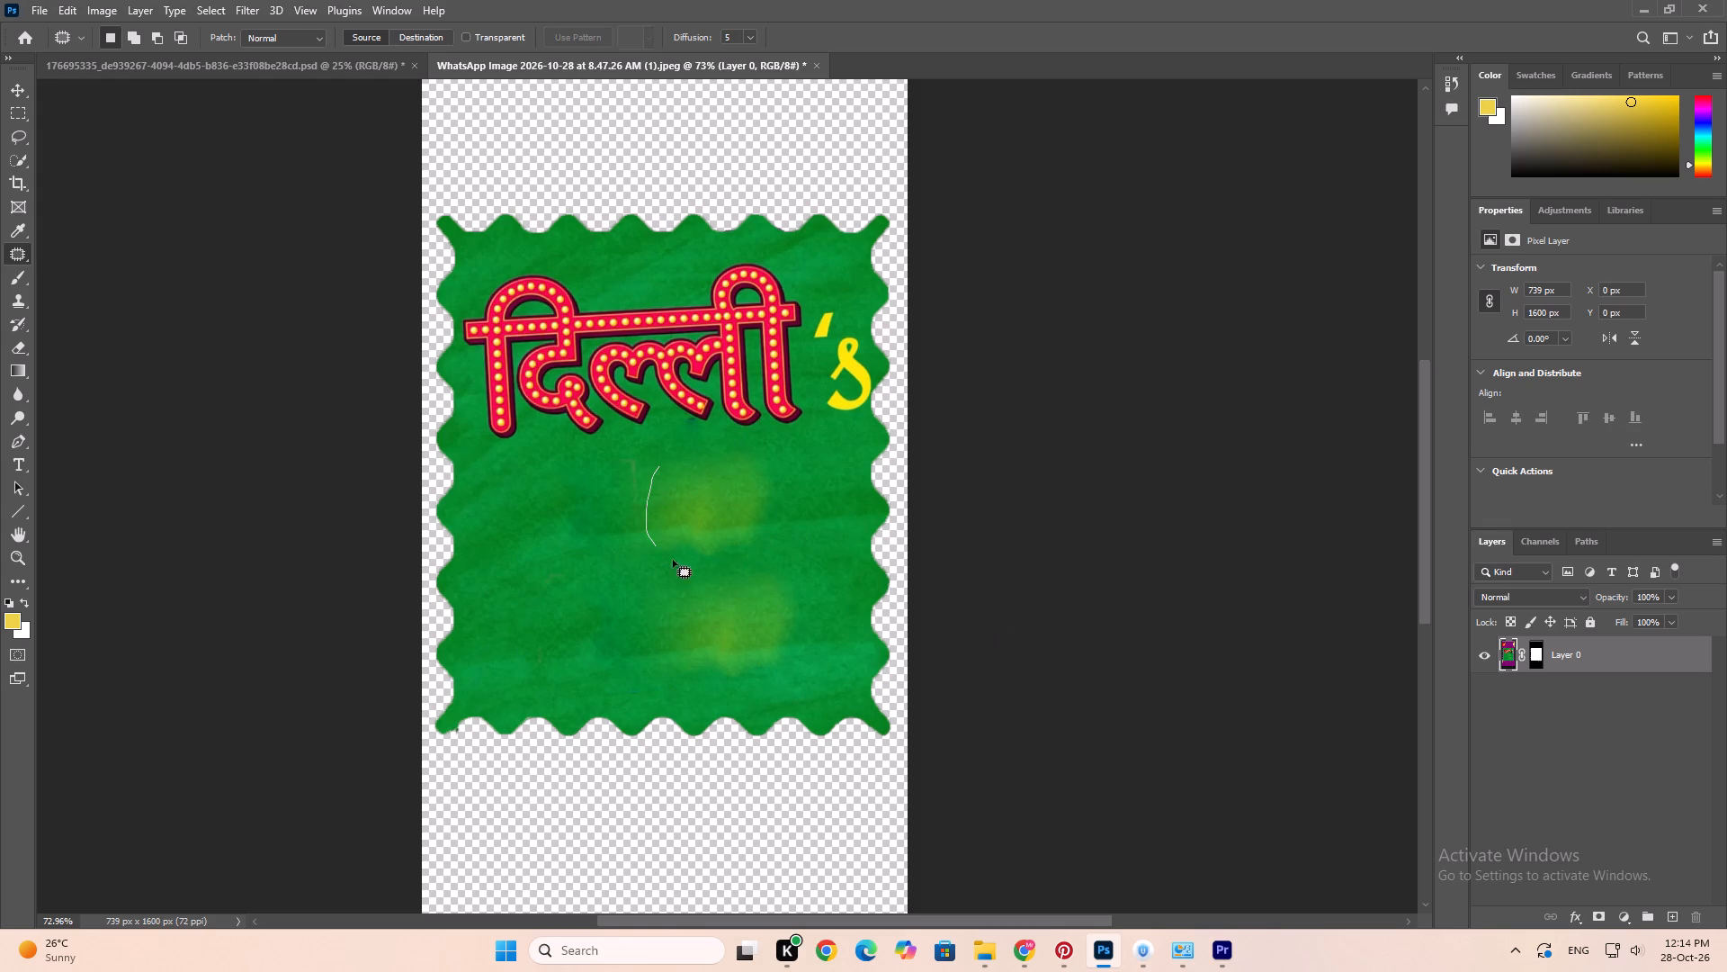
pyautogui.moveTo(673, 560); pyautogui.dragTo(618, 499)
pyautogui.moveTo(720, 526); pyautogui.dragTo(540, 544)
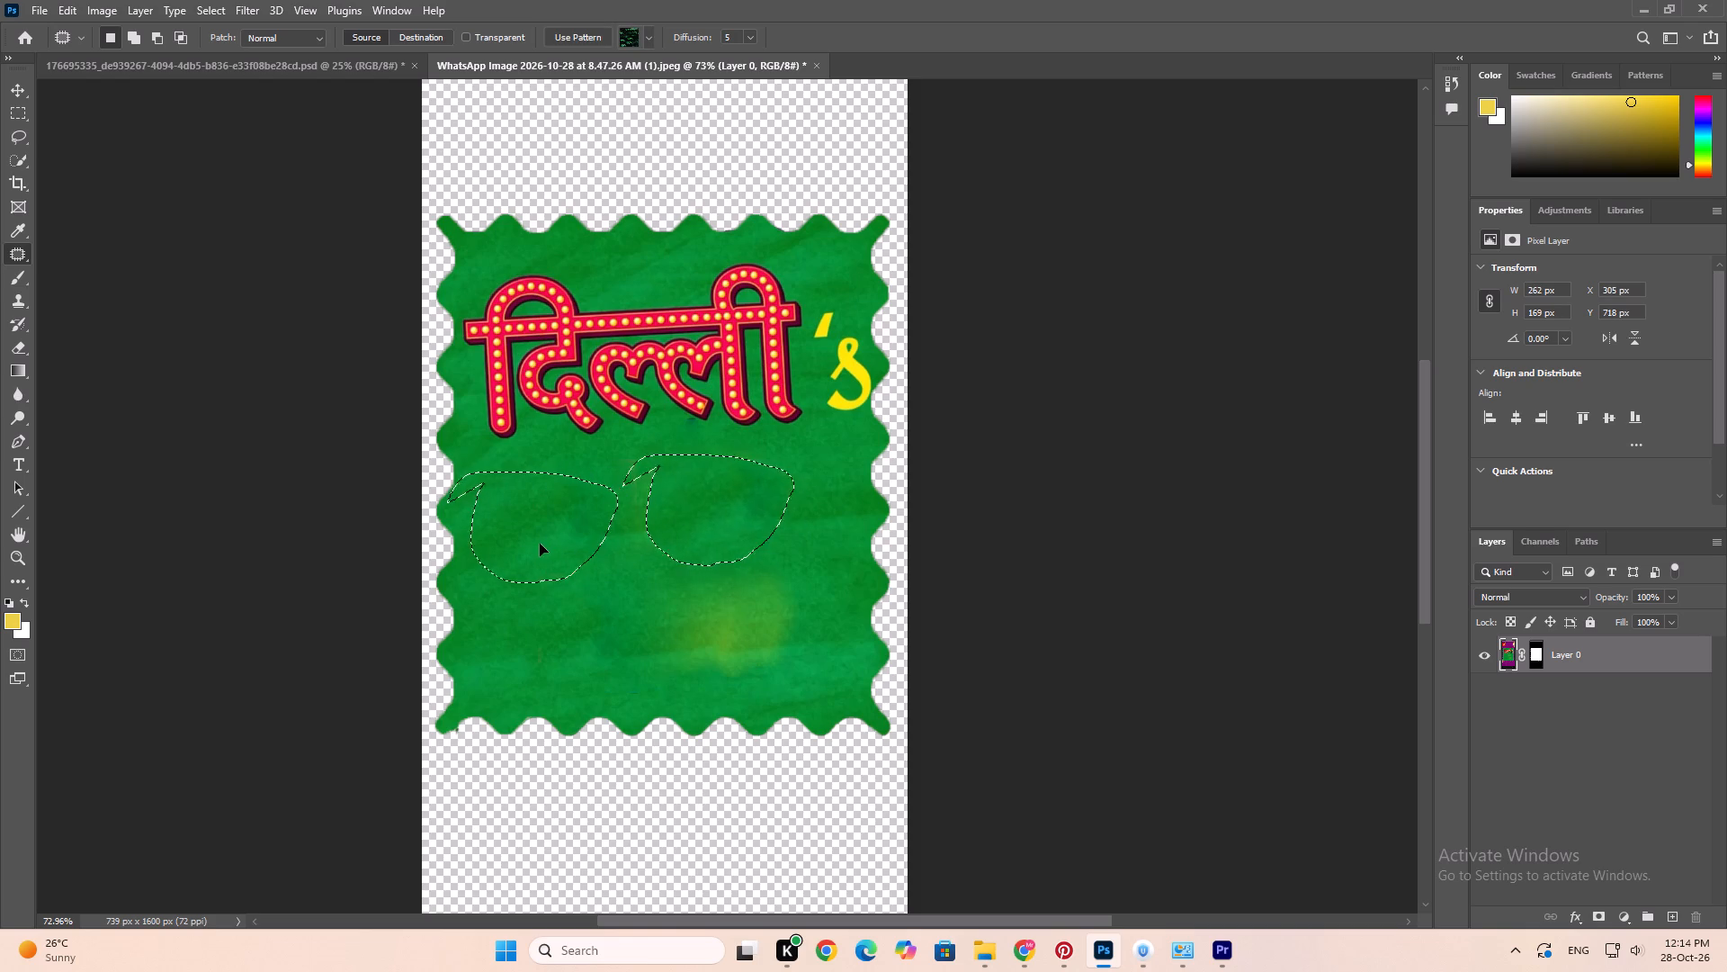
pyautogui.moveTo(540, 544); pyautogui.dragTo(551, 544)
pyautogui.moveTo(756, 565); pyautogui.dragTo(685, 666)
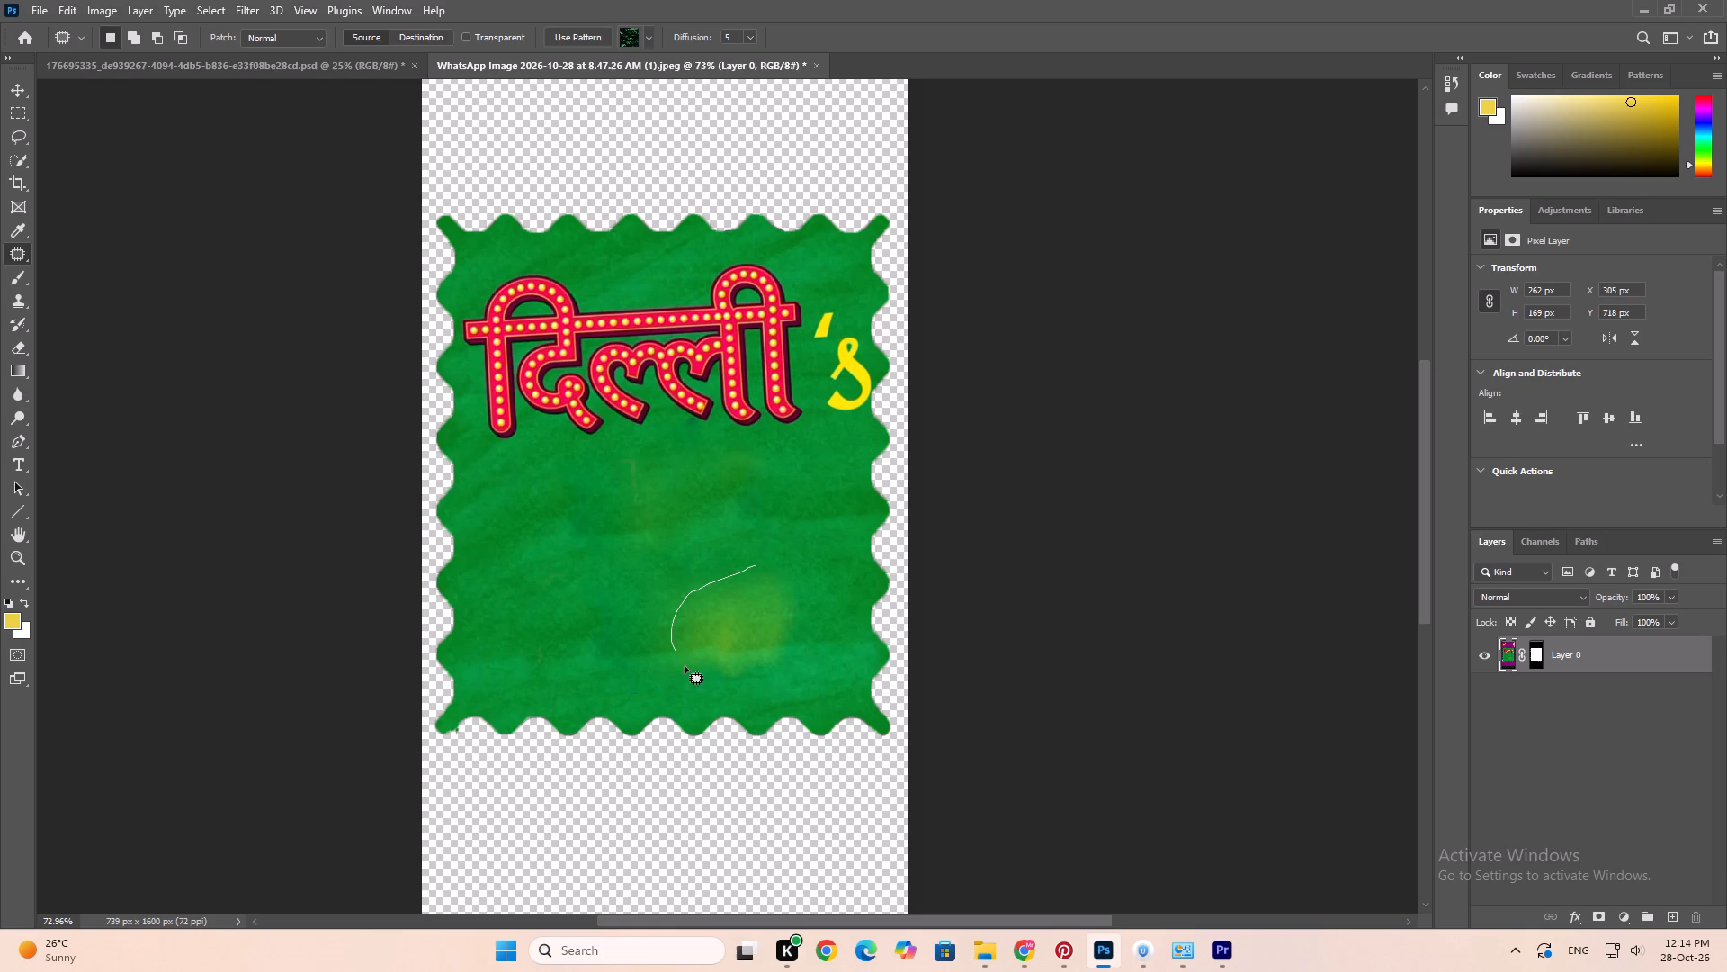
pyautogui.moveTo(685, 666); pyautogui.dragTo(715, 615)
pyautogui.moveTo(778, 615); pyautogui.dragTo(589, 624)
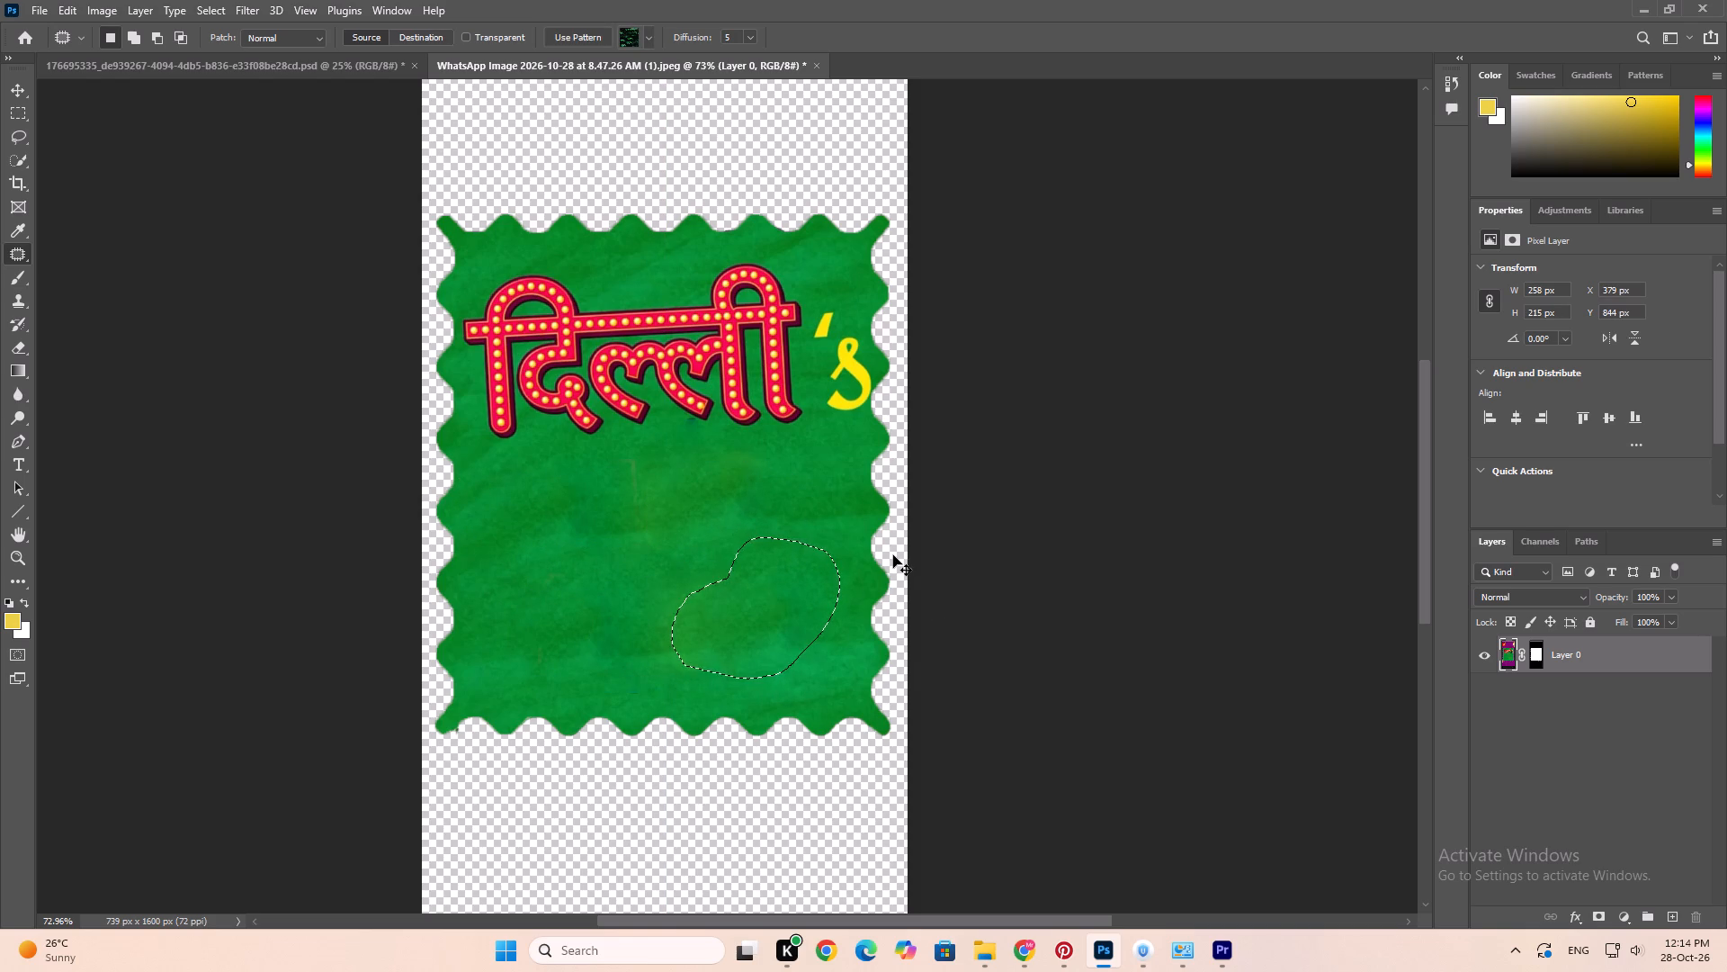
pyautogui.hotkey('ctrl', 'd')
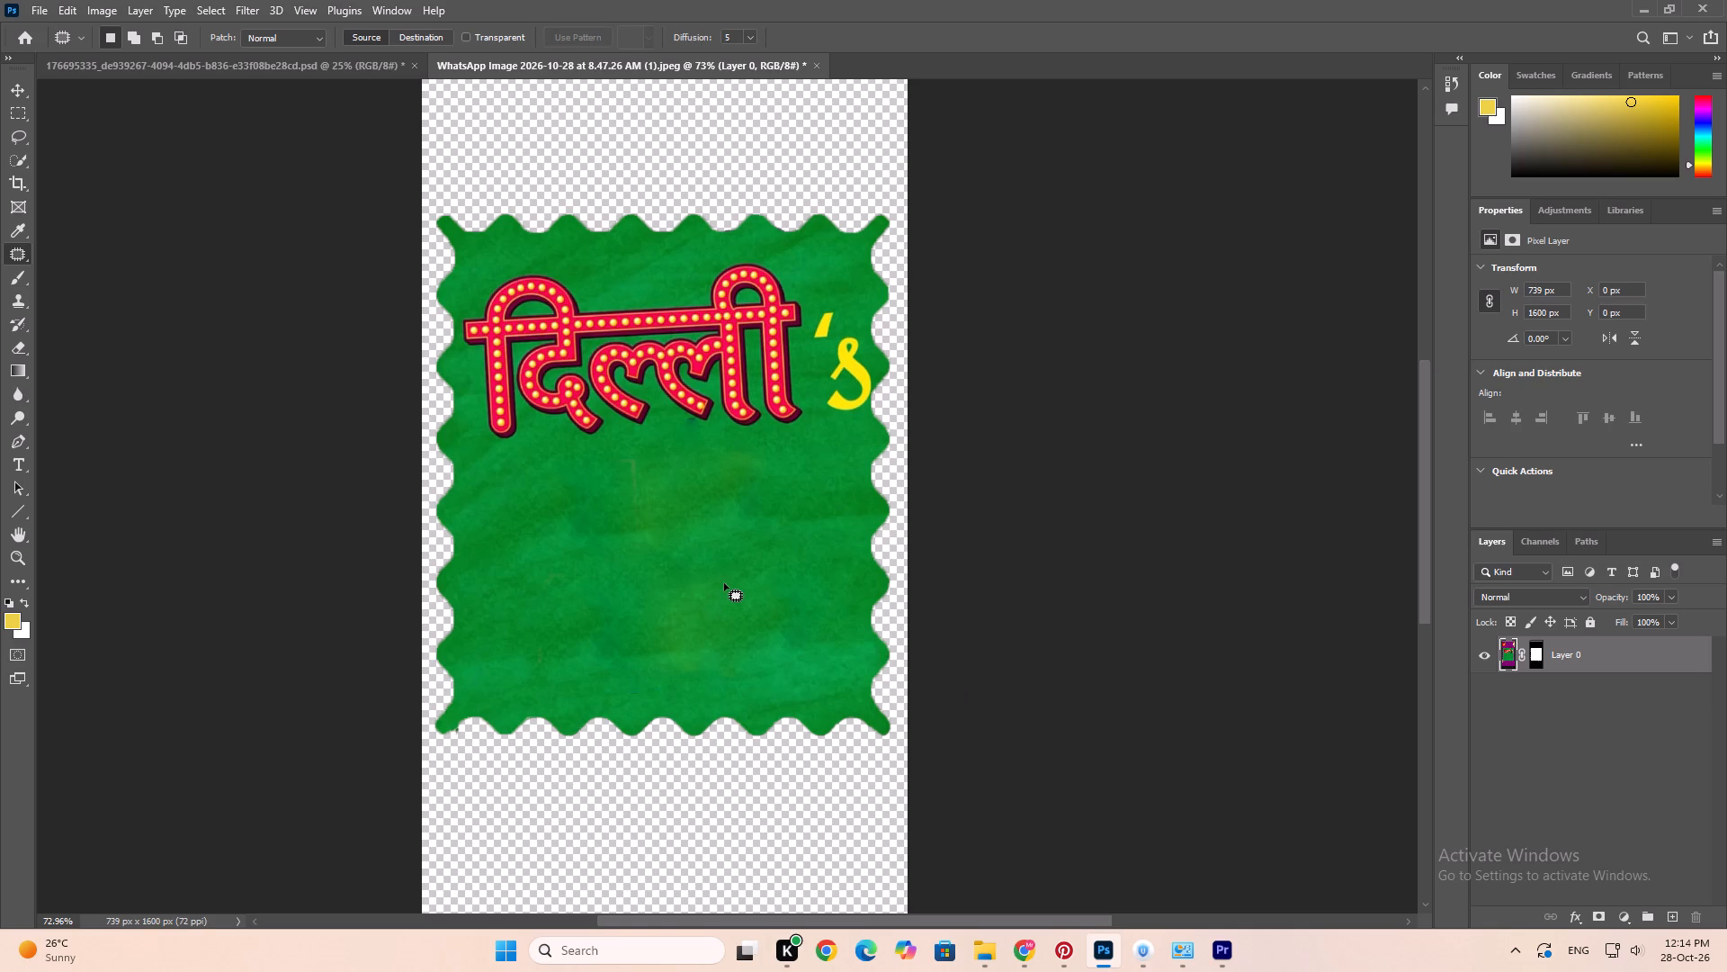
# Outline the yellow 's beside the Hindi title, patch it from the plain green area below, and clear the selection.
pyautogui.keyDown('alt'); pyautogui.scroll(10, 671, 581); pyautogui.keyUp('alt')
pyautogui.keyDown('alt'); pyautogui.scroll(-3, 672, 580); pyautogui.keyUp('alt')
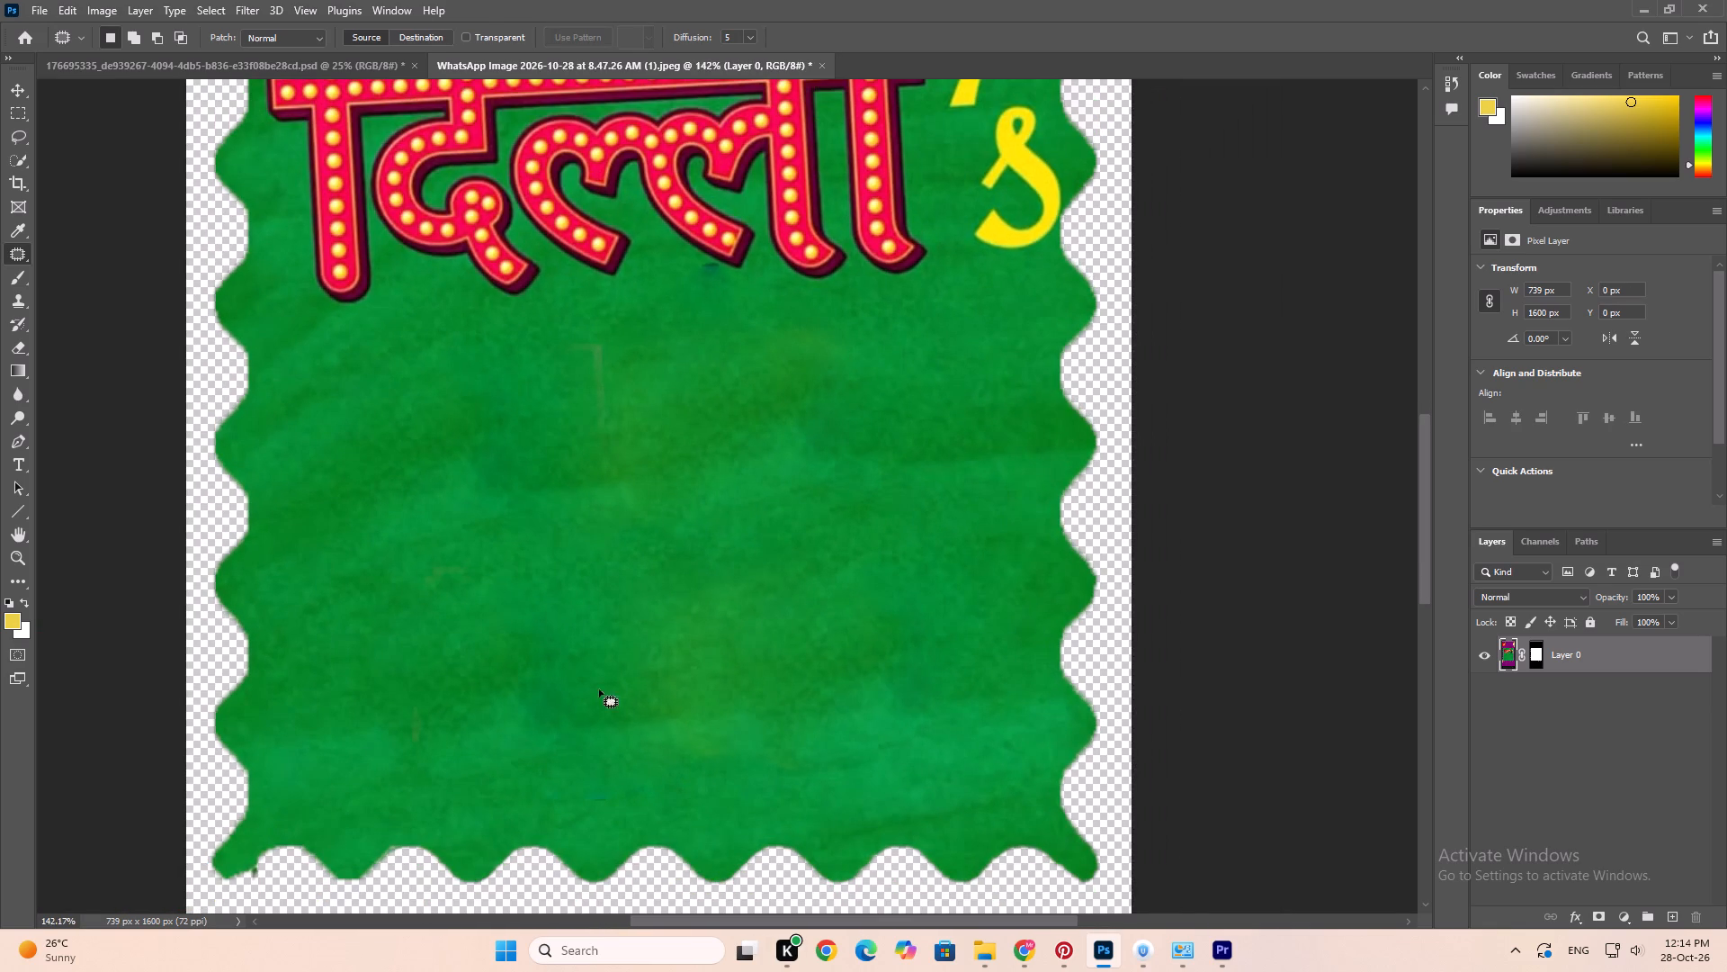
pyautogui.keyDown('alt'); pyautogui.scroll(-6, 608, 545); pyautogui.keyUp('alt')
pyautogui.scroll(5, 608, 545)
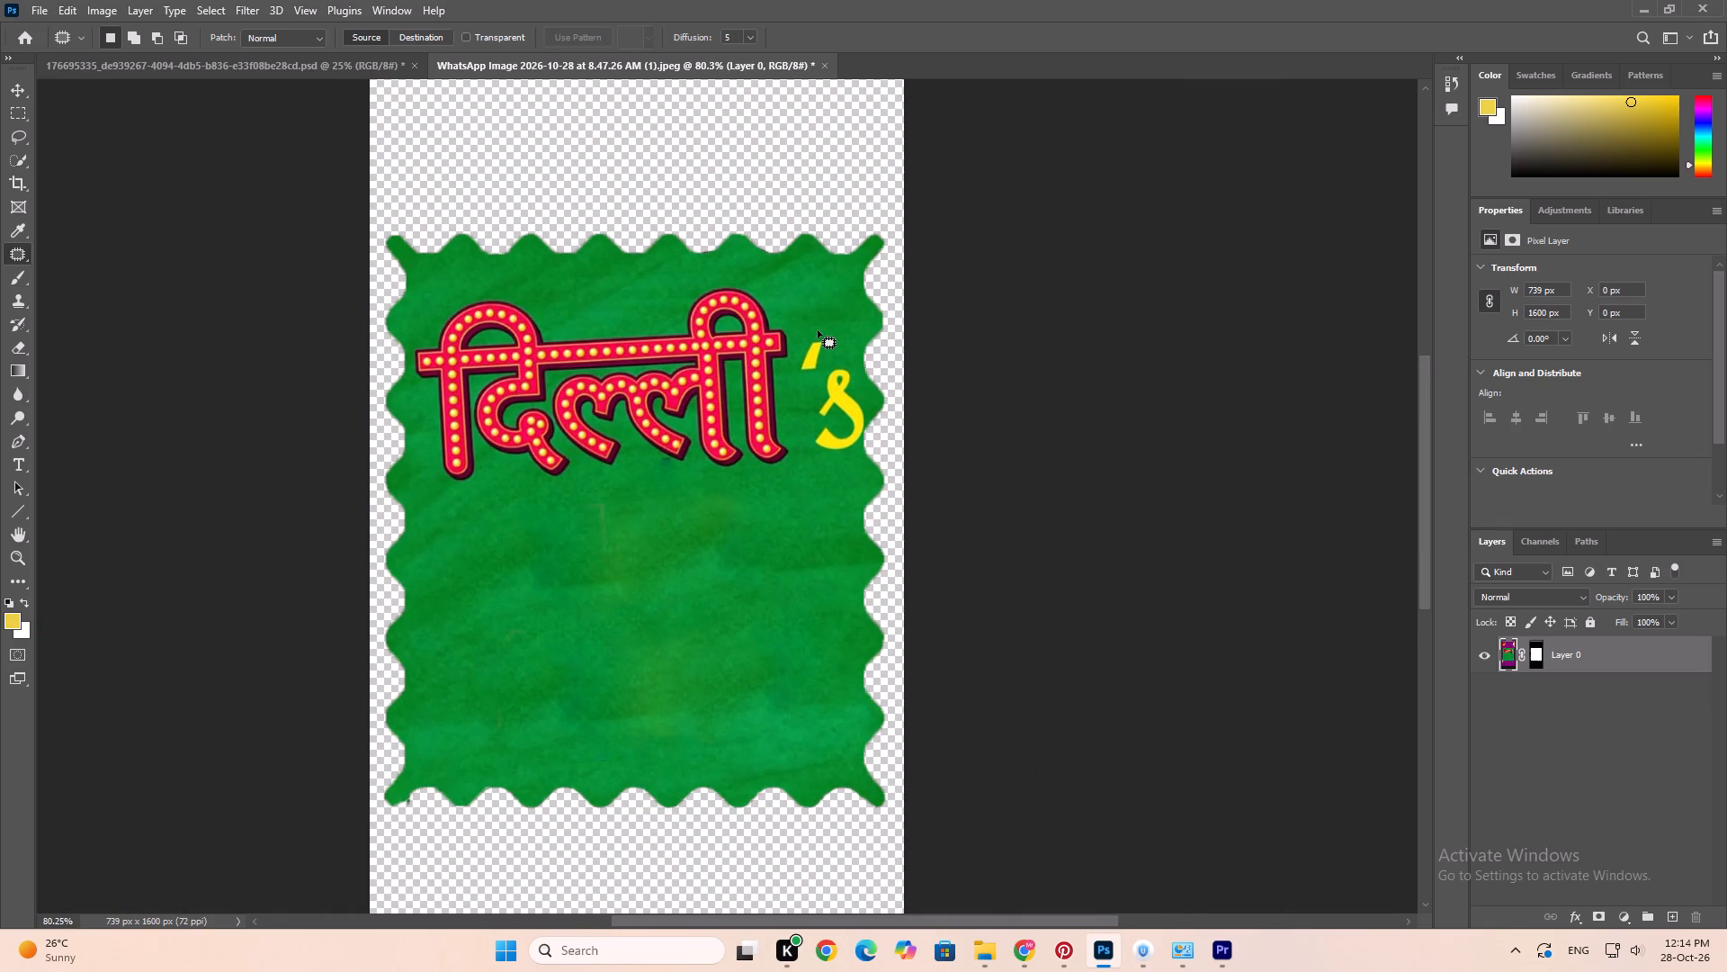
pyautogui.keyDown('alt'); pyautogui.scroll(12, 818, 330); pyautogui.keyUp('alt')
pyautogui.press('space')
pyautogui.moveTo(872, 409); pyautogui.dragTo(837, 420)
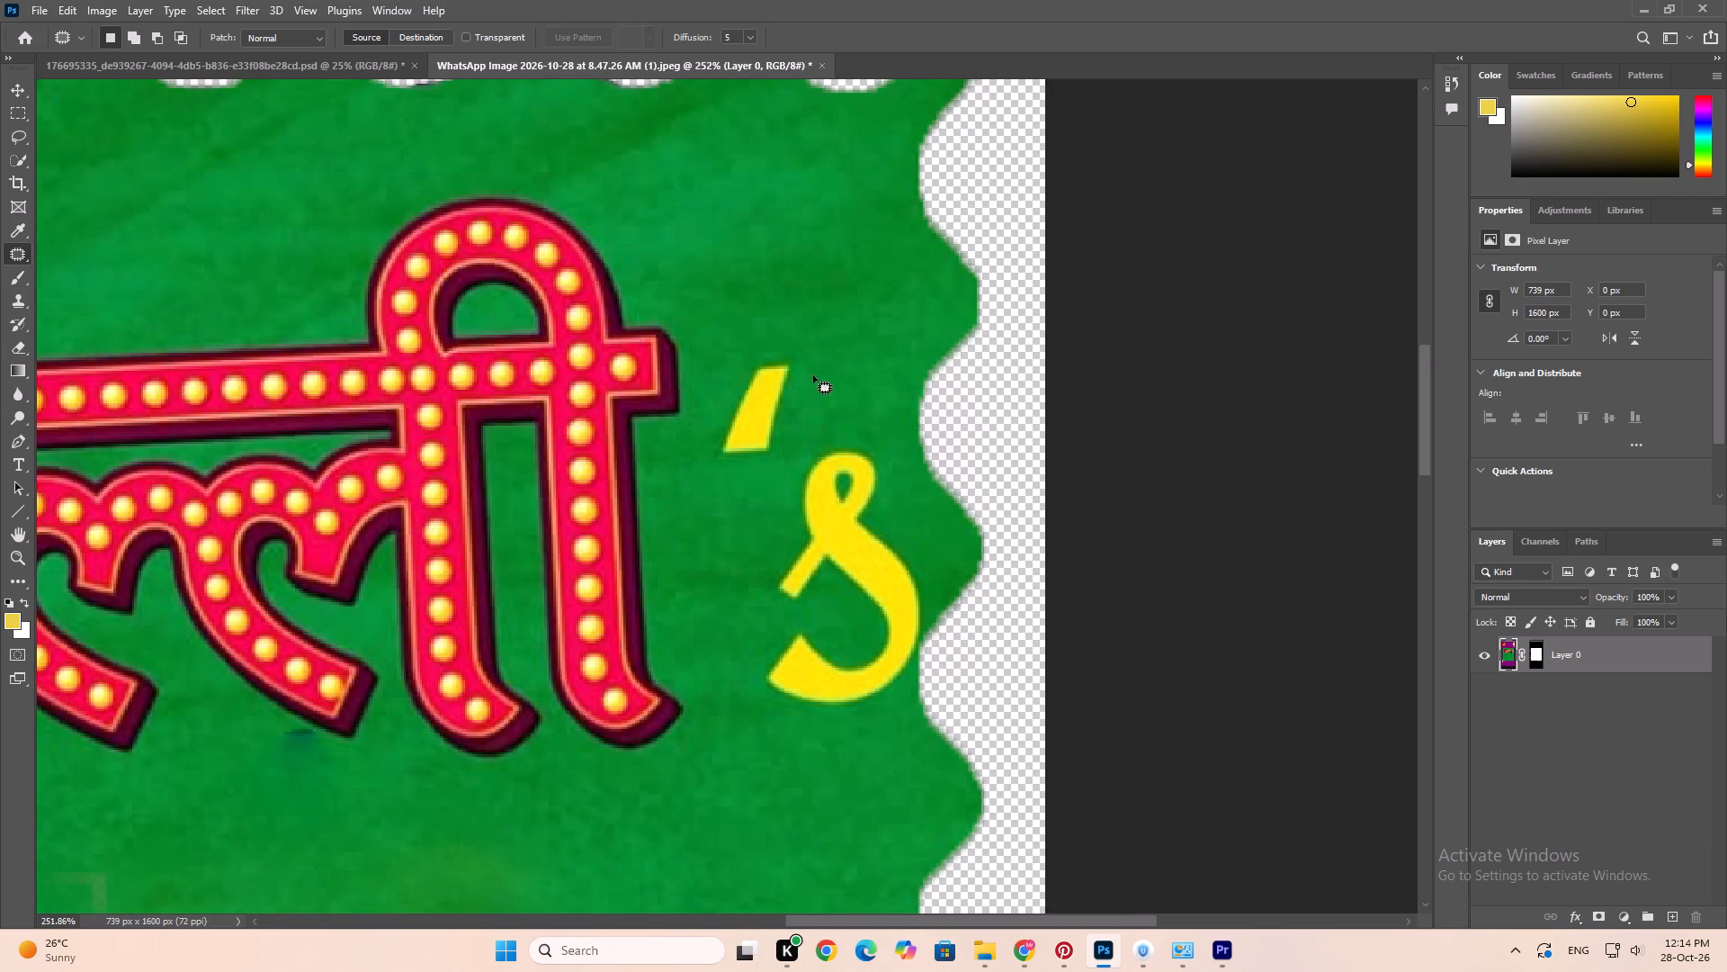
pyautogui.moveTo(763, 327); pyautogui.dragTo(926, 696)
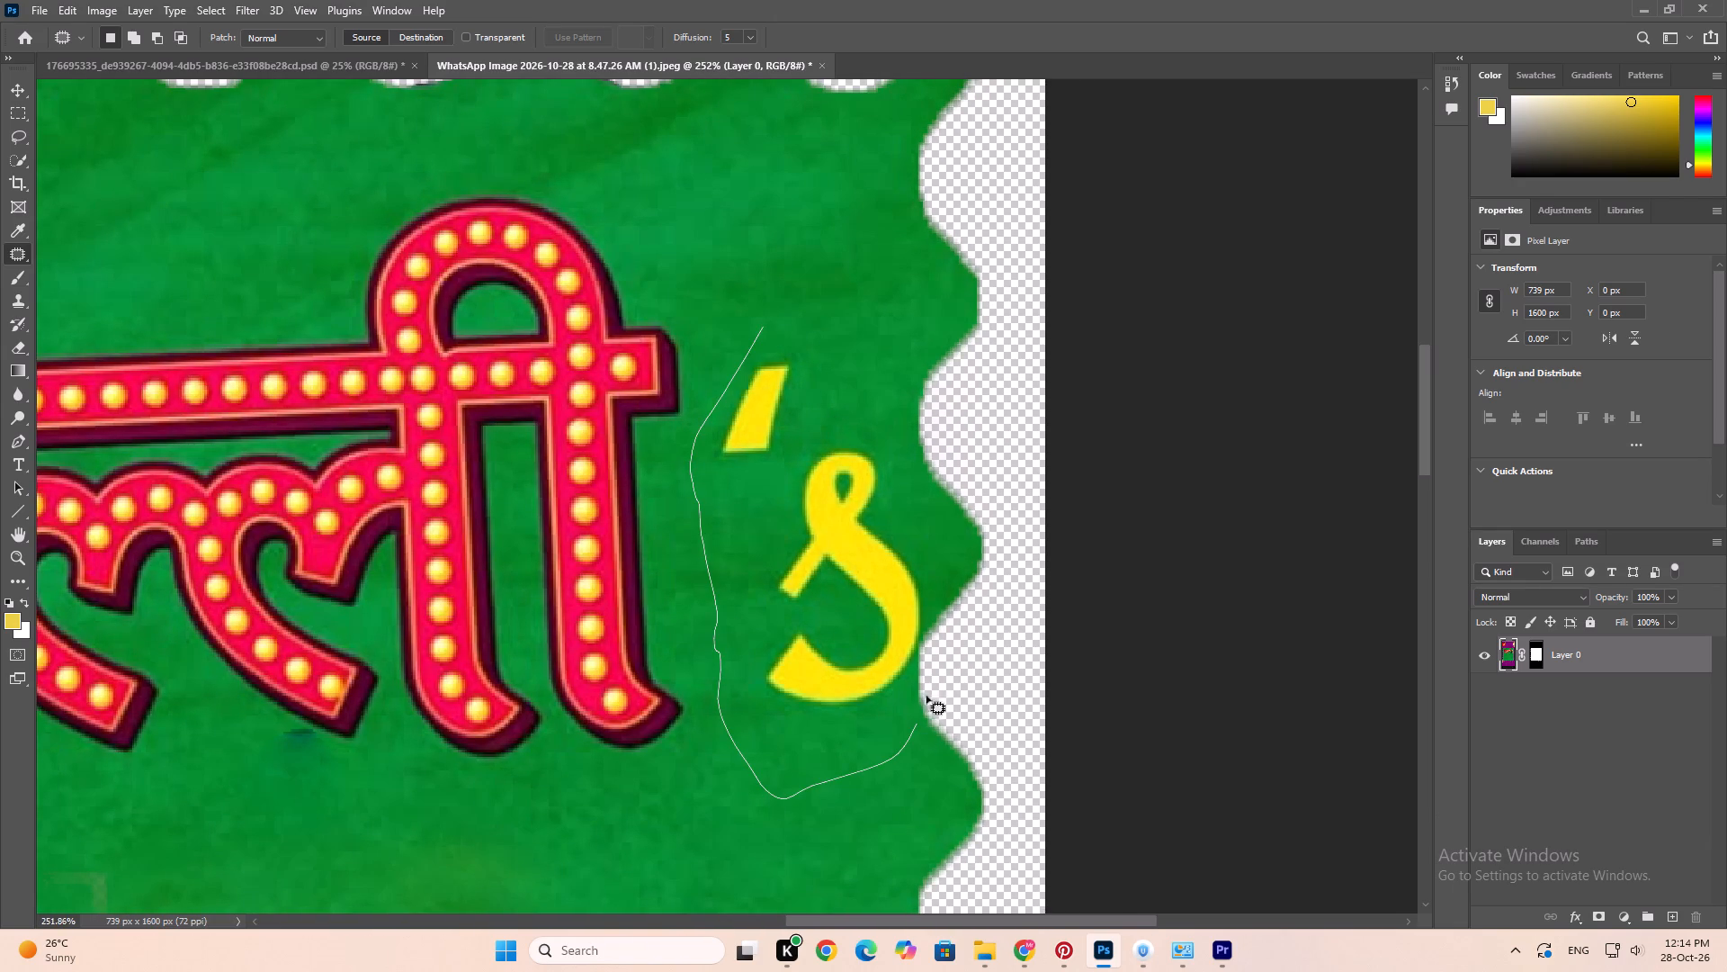
pyautogui.moveTo(926, 696); pyautogui.dragTo(714, 379)
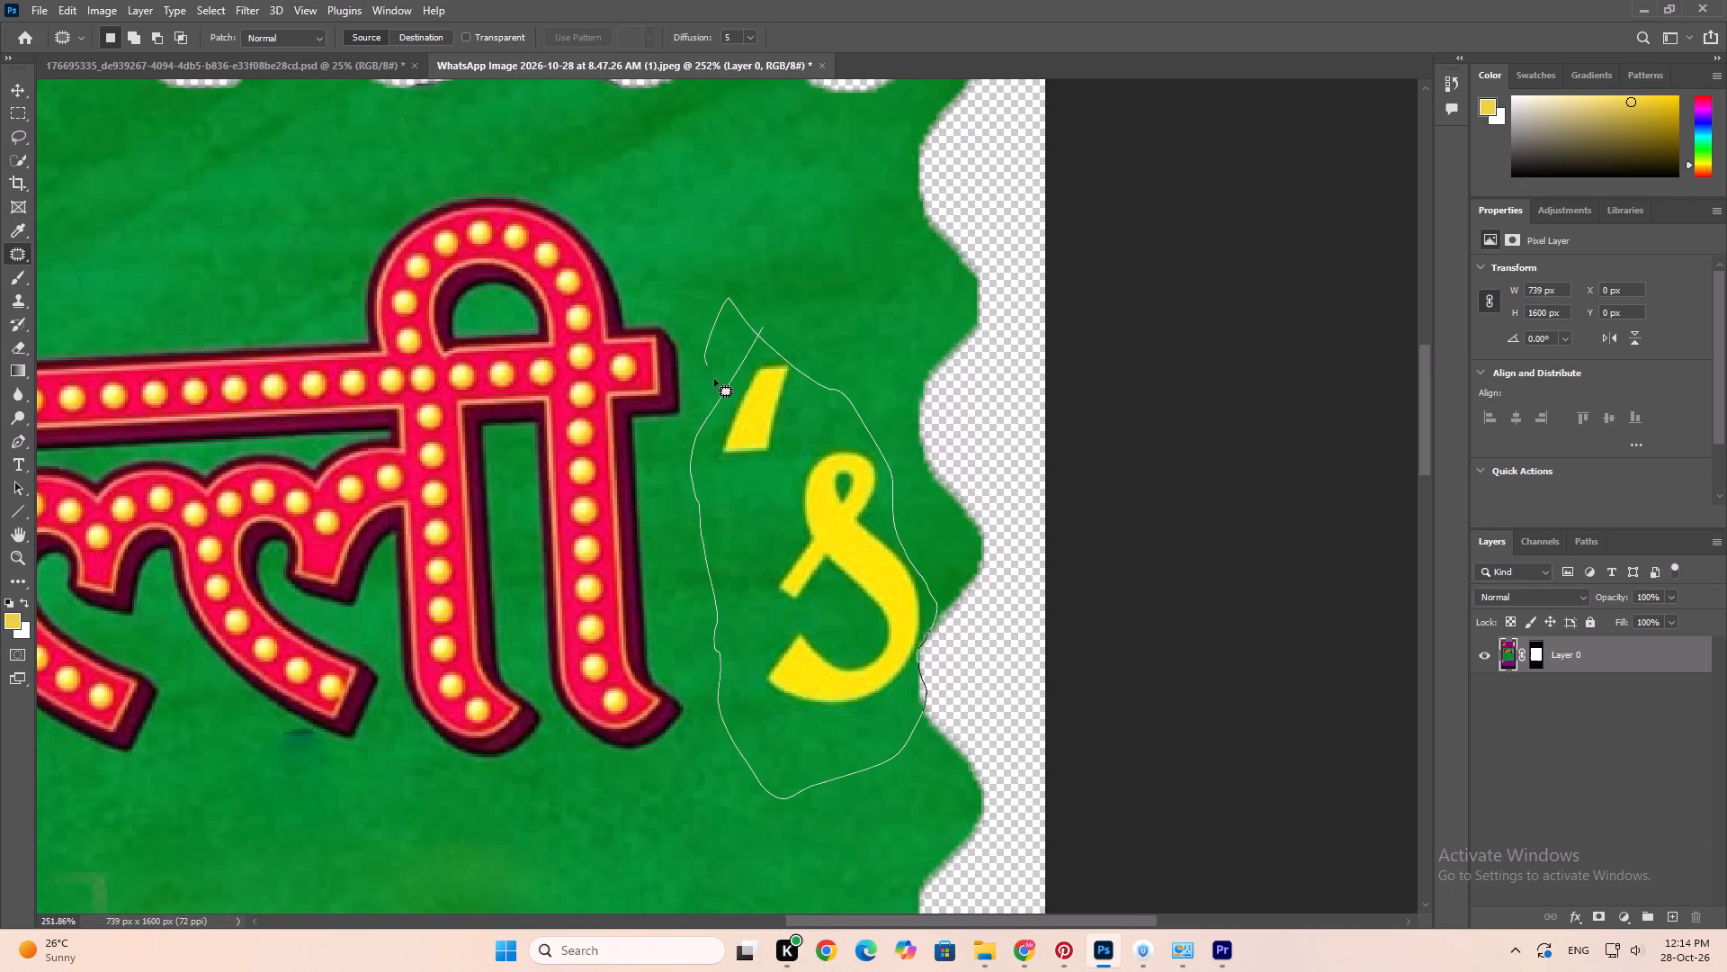
pyautogui.moveTo(714, 379); pyautogui.dragTo(720, 416)
pyautogui.scroll(-13, 711, 465)
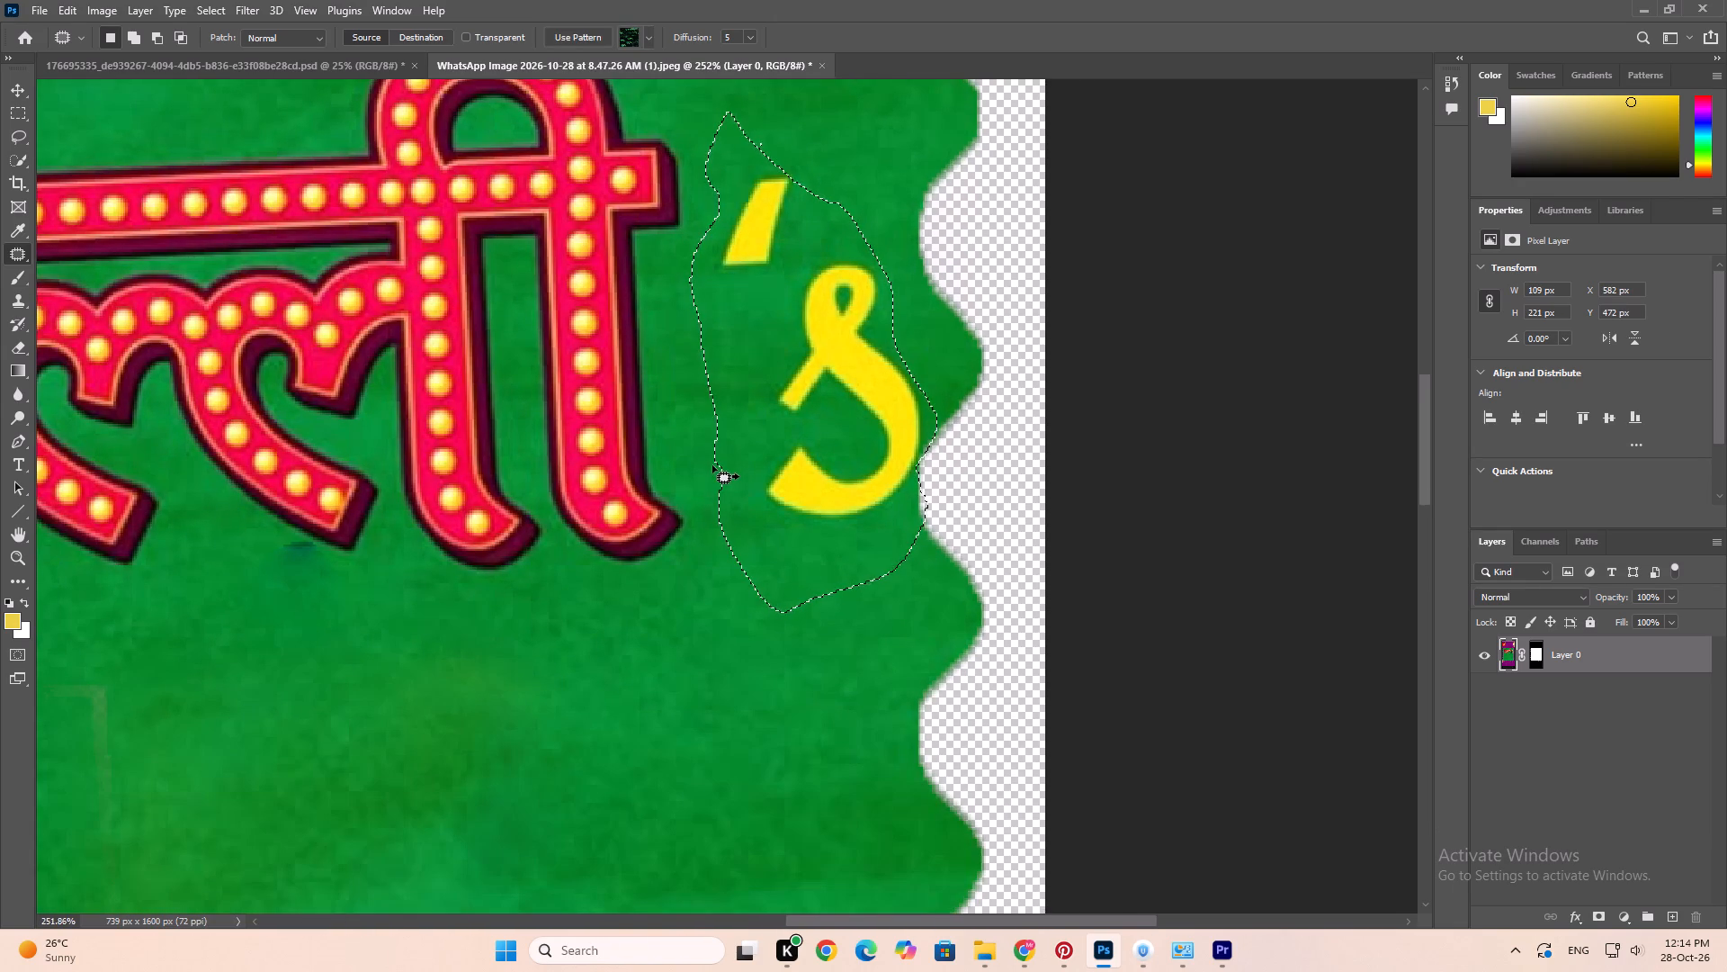
pyautogui.keyDown('alt'); pyautogui.scroll(-7, 712, 465); pyautogui.keyUp('alt')
pyautogui.moveTo(729, 463); pyautogui.dragTo(706, 714)
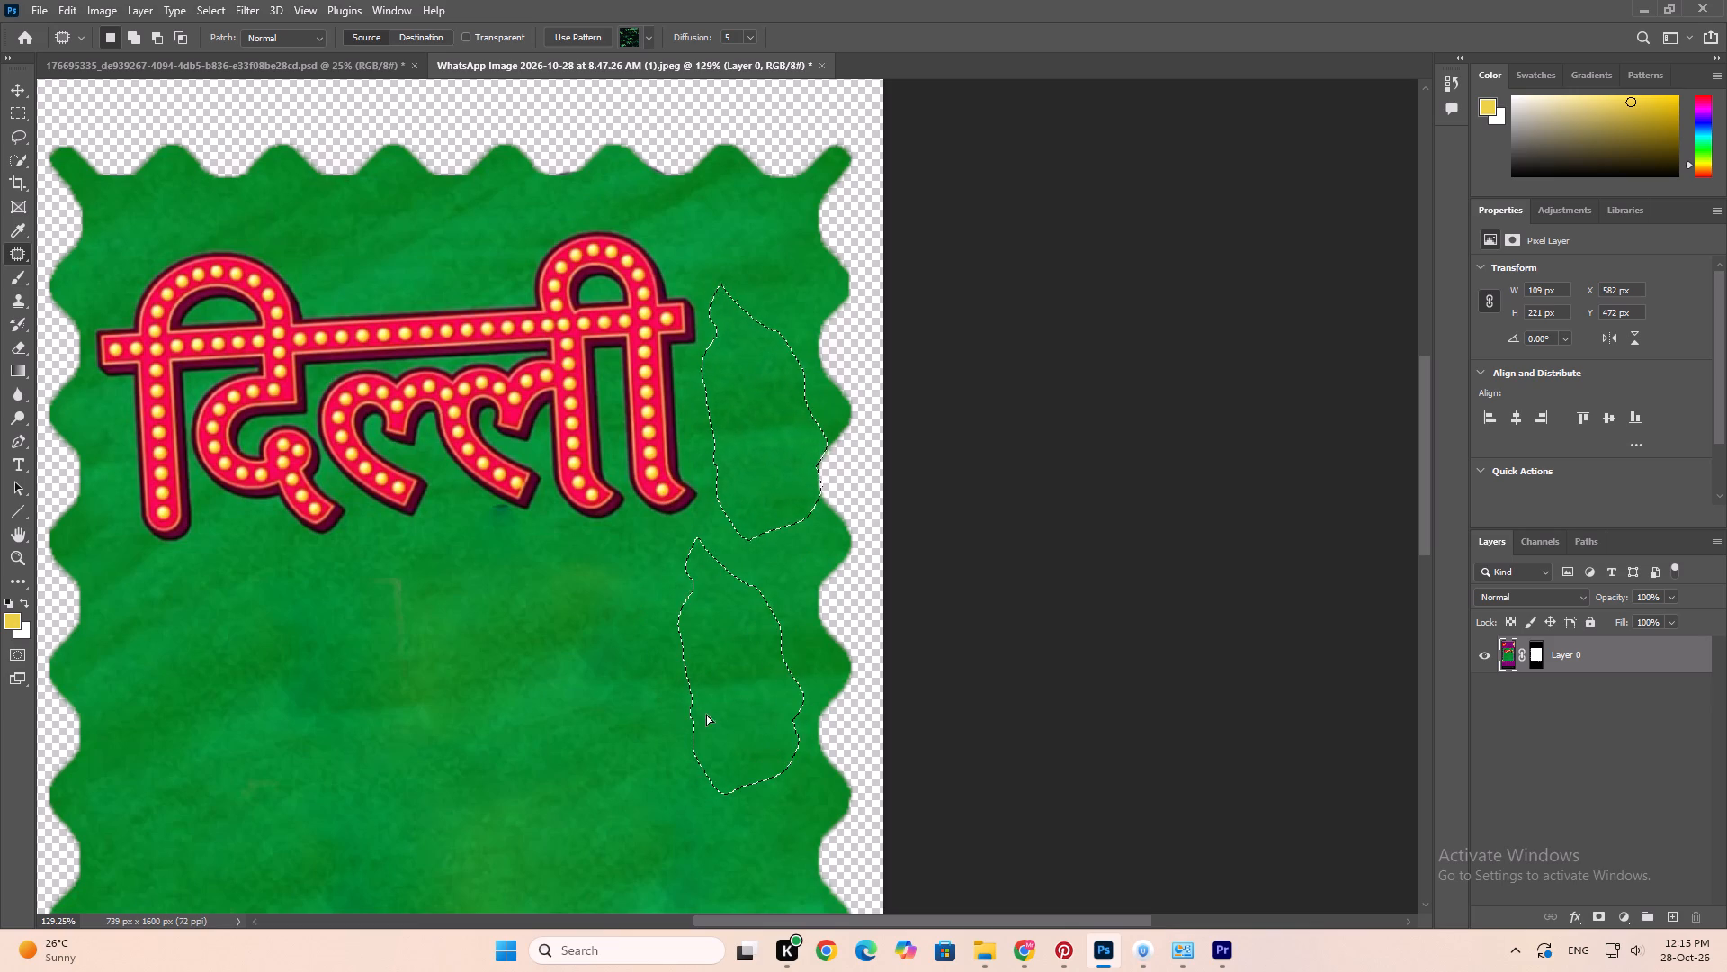
pyautogui.moveTo(706, 714); pyautogui.dragTo(715, 717)
pyautogui.scroll(5, 618, 681)
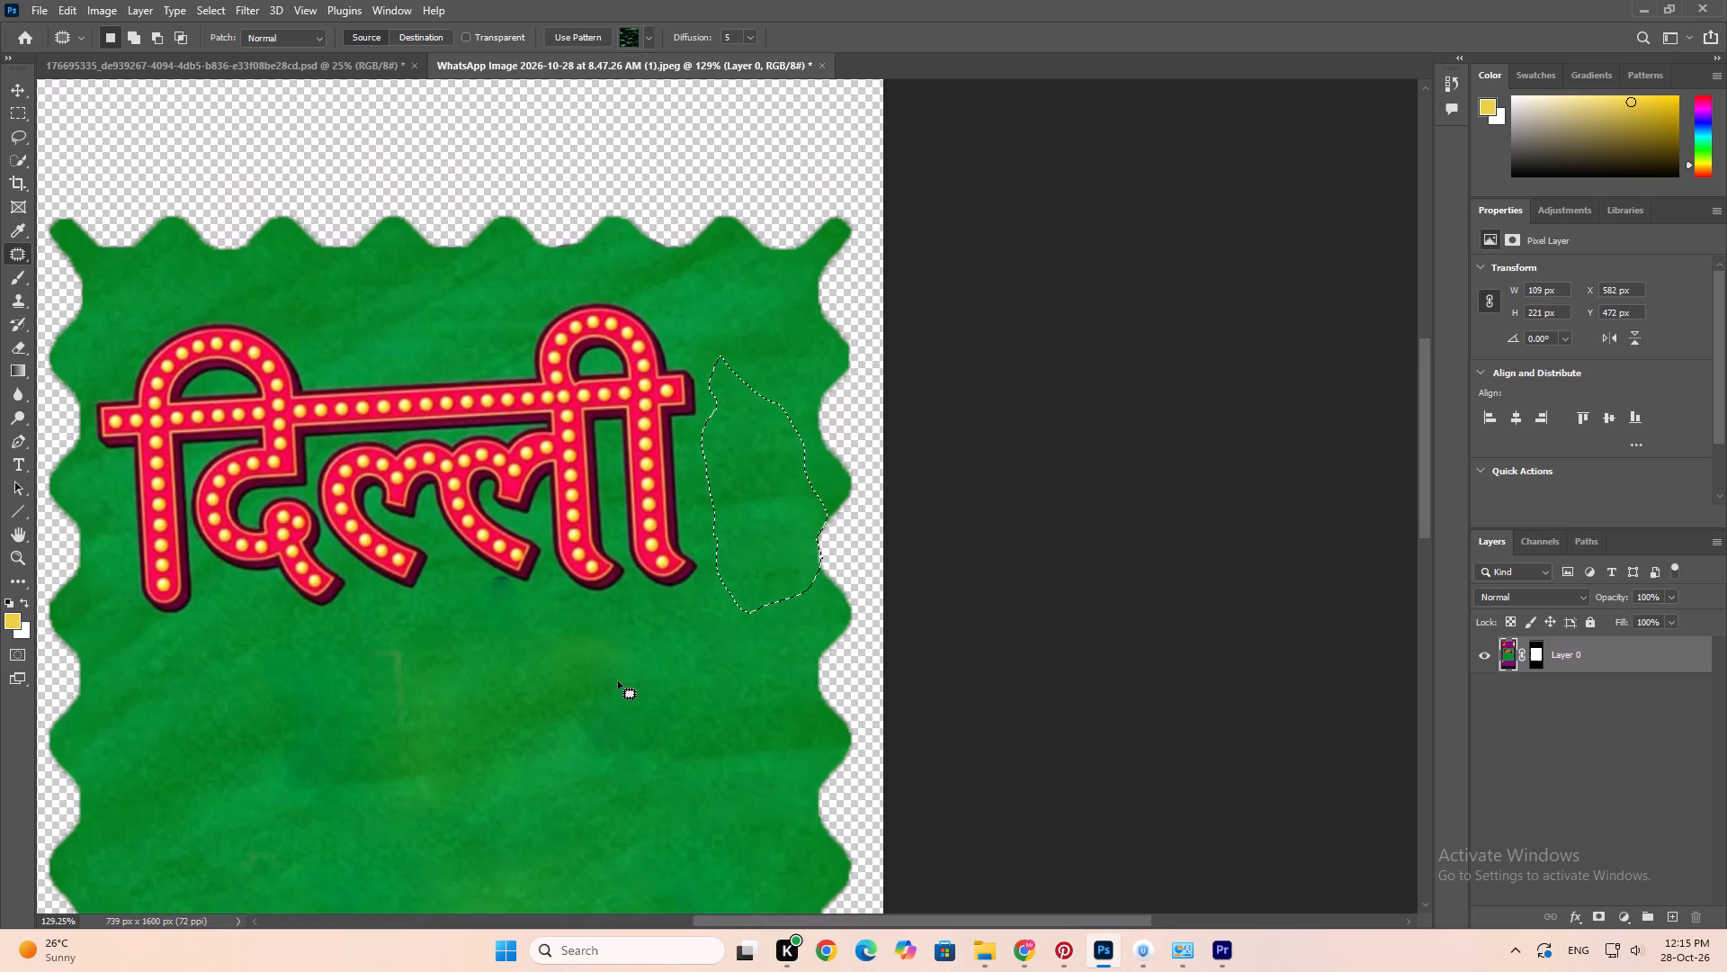
pyautogui.hotkey('ctrl', 'd')
# Outline the whole Hindi title, patch it from the cleared green area below, and clear the selection.
pyautogui.keyDown('alt'); pyautogui.scroll(-8, 618, 681); pyautogui.keyUp('alt')
pyautogui.keyDown('alt'); pyautogui.scroll(7, 618, 681); pyautogui.keyUp('alt')
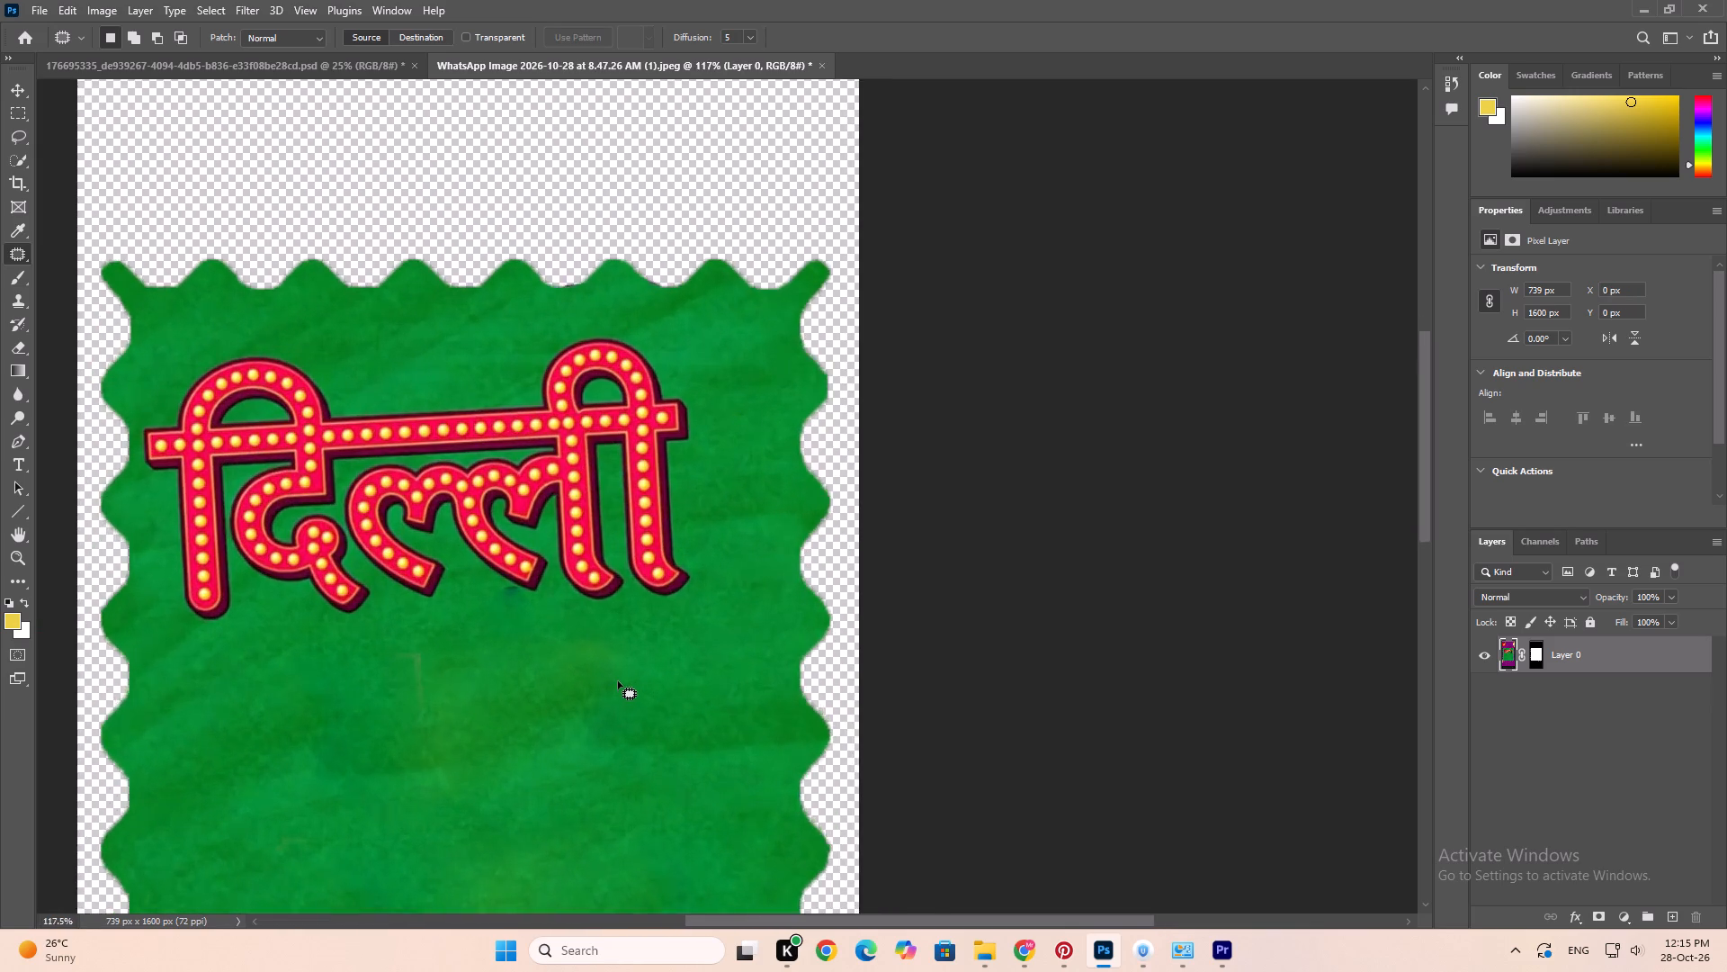
pyautogui.keyDown('alt'); pyautogui.scroll(-1, 618, 681); pyautogui.keyUp('alt')
pyautogui.keyDown('alt'); pyautogui.scroll(4, 618, 681); pyautogui.keyUp('alt')
pyautogui.press('space')
pyautogui.press('space')
pyautogui.press('space')
pyautogui.press('space')
pyautogui.press('space')
pyautogui.press('space')
pyautogui.press('space')
pyautogui.press('space')
pyautogui.press('space')
pyautogui.press('space')
pyautogui.press('space')
pyautogui.press('space')
pyautogui.press('space')
pyautogui.press('space')
pyautogui.press('space')
pyautogui.moveTo(612, 645); pyautogui.dragTo(828, 707)
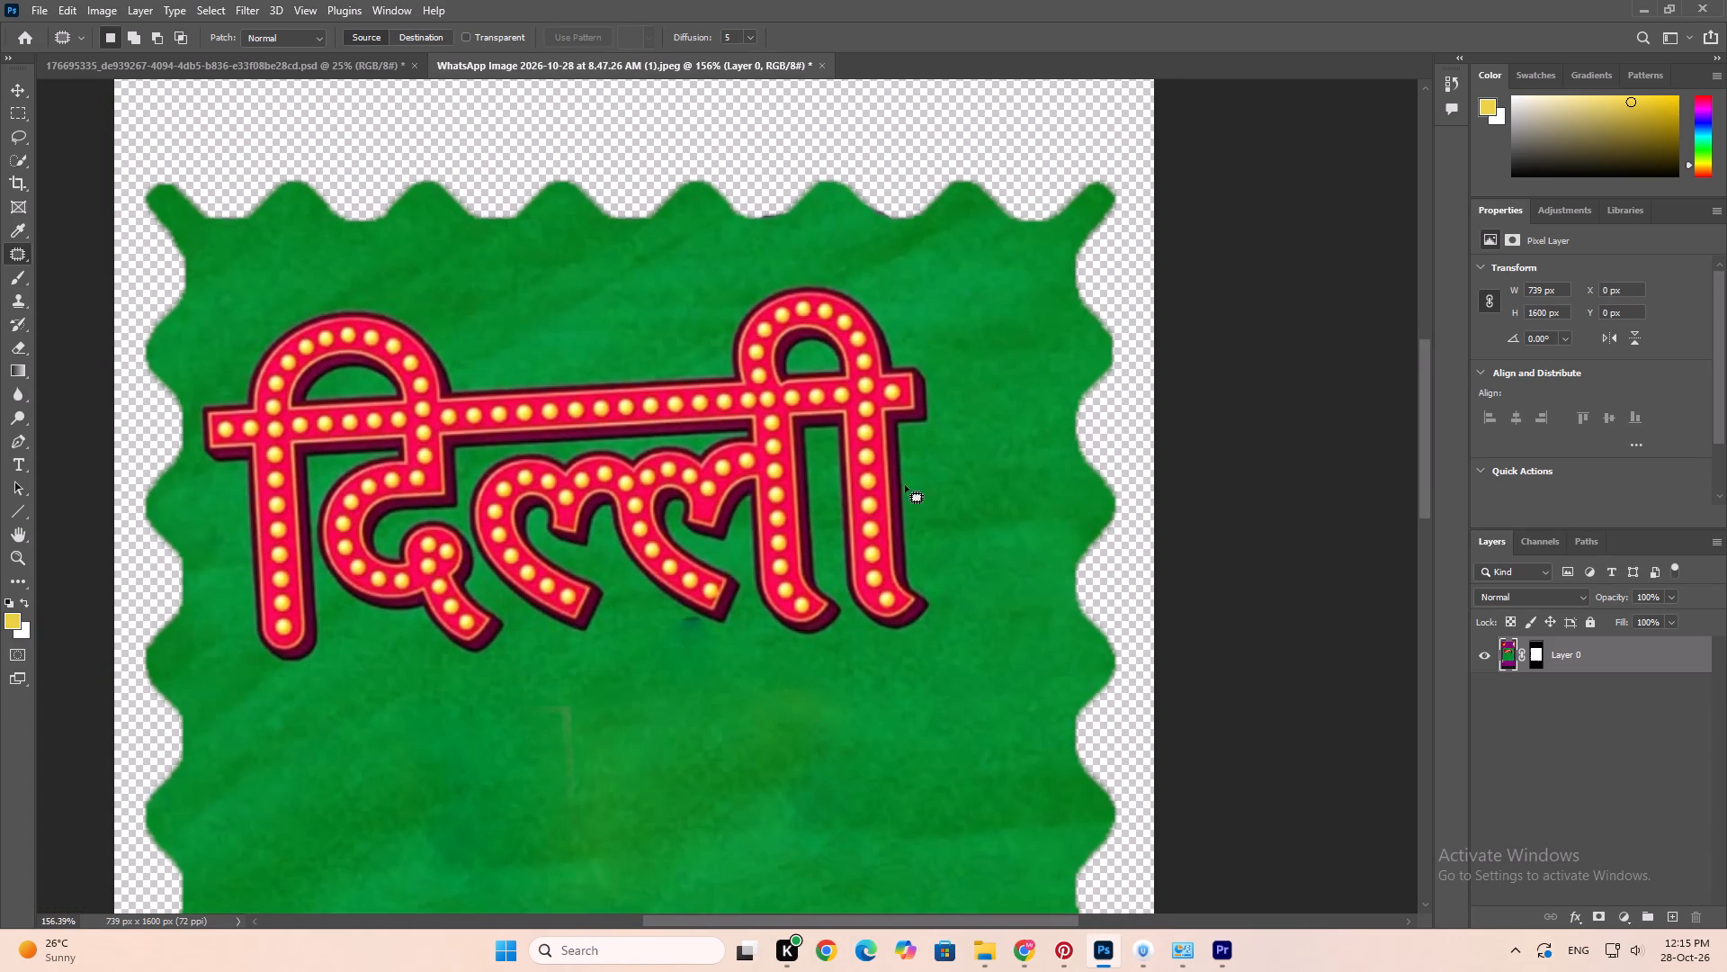
pyautogui.scroll(1, 849, 561)
pyautogui.keyDown('alt'); pyautogui.scroll(-6, 837, 591); pyautogui.keyUp('alt')
pyautogui.moveTo(863, 426); pyautogui.dragTo(847, 420)
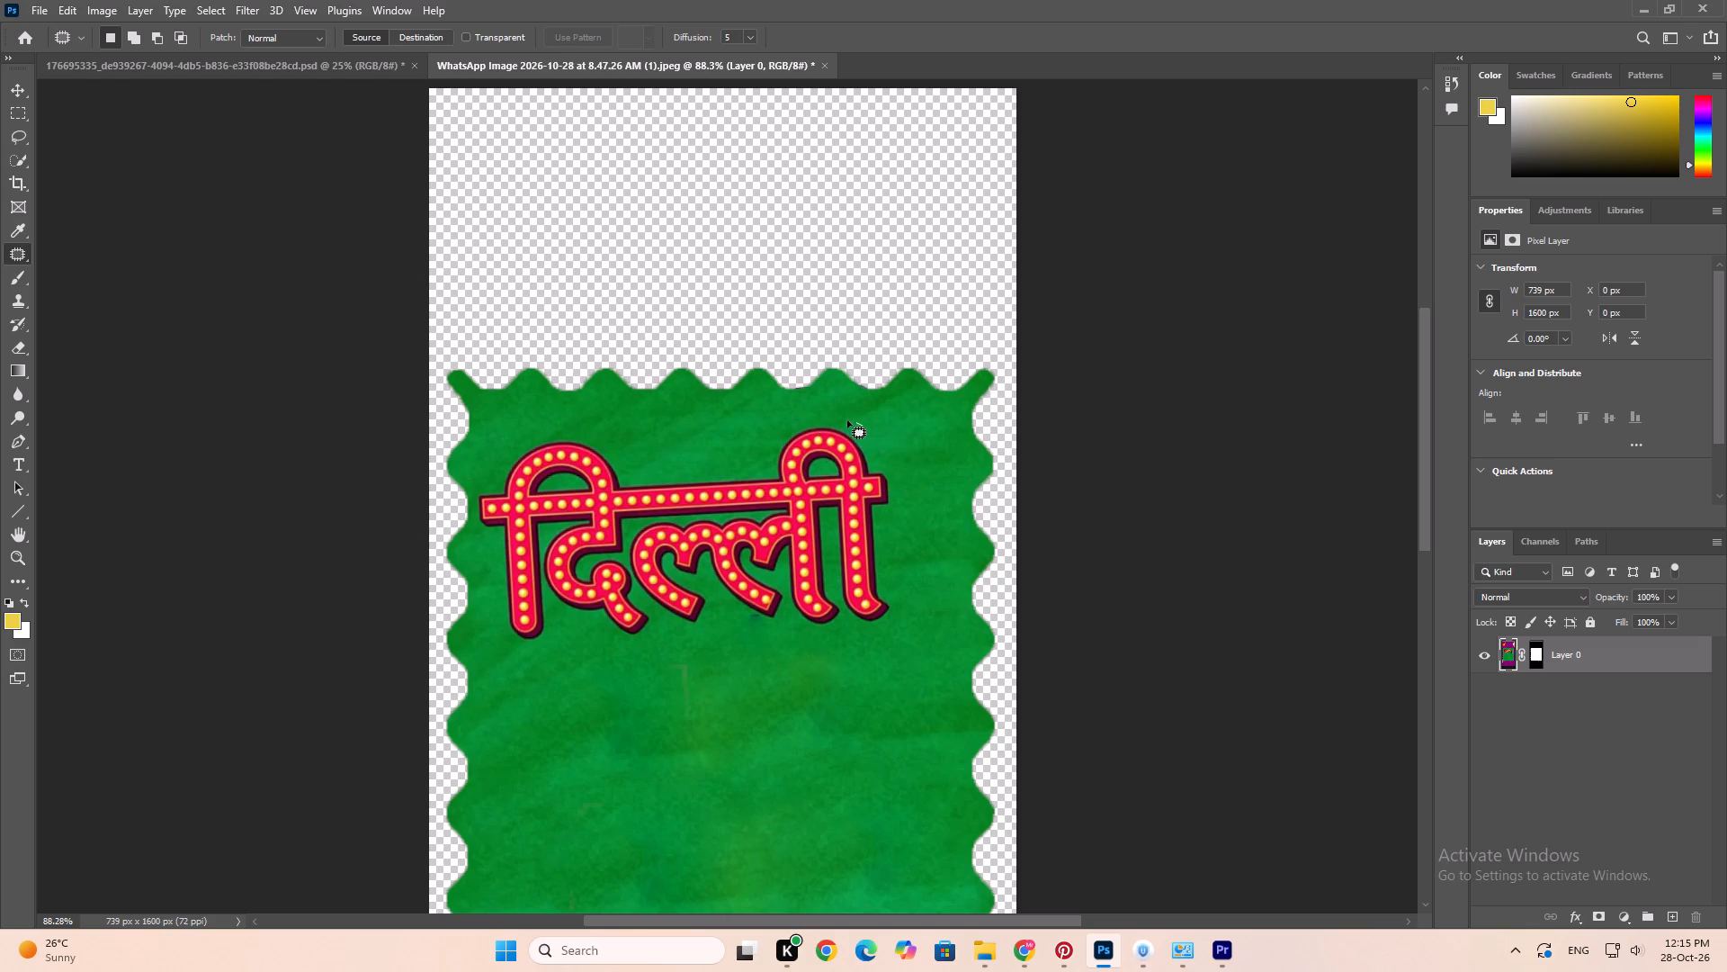
pyautogui.moveTo(847, 420); pyautogui.dragTo(586, 429)
pyautogui.moveTo(586, 429); pyautogui.dragTo(487, 543)
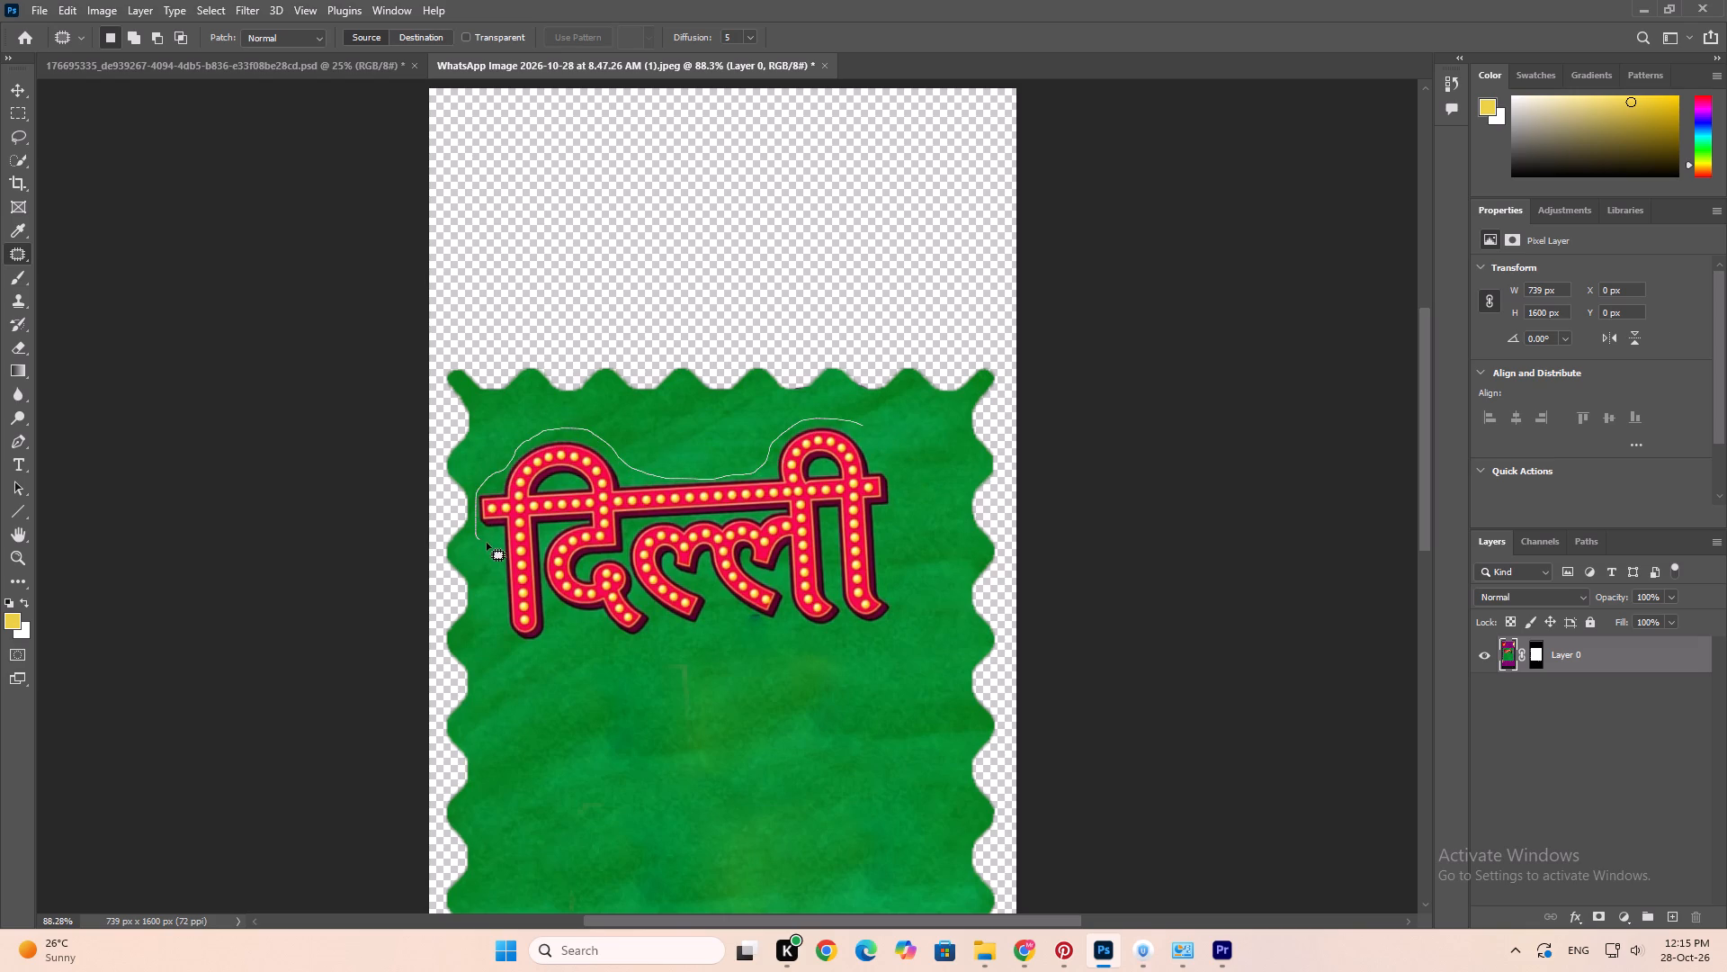
pyautogui.moveTo(487, 543); pyautogui.dragTo(615, 628)
pyautogui.moveTo(615, 628); pyautogui.dragTo(808, 620)
pyautogui.moveTo(808, 620); pyautogui.dragTo(887, 462)
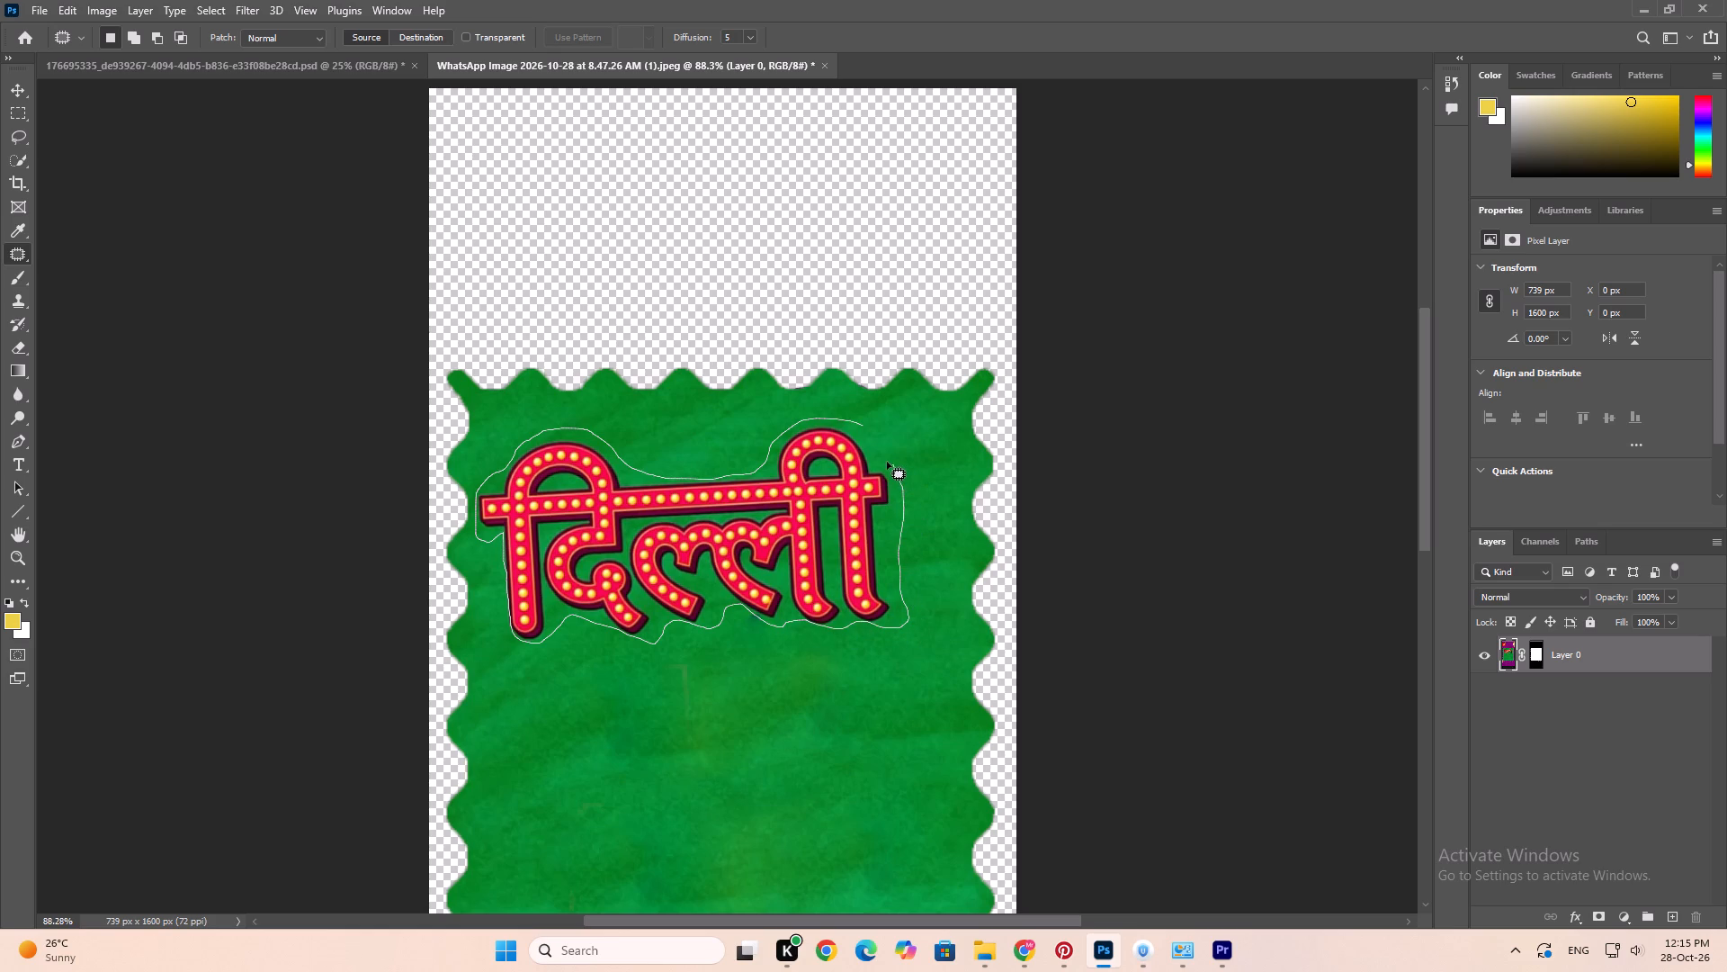
pyautogui.moveTo(887, 462); pyautogui.dragTo(836, 421)
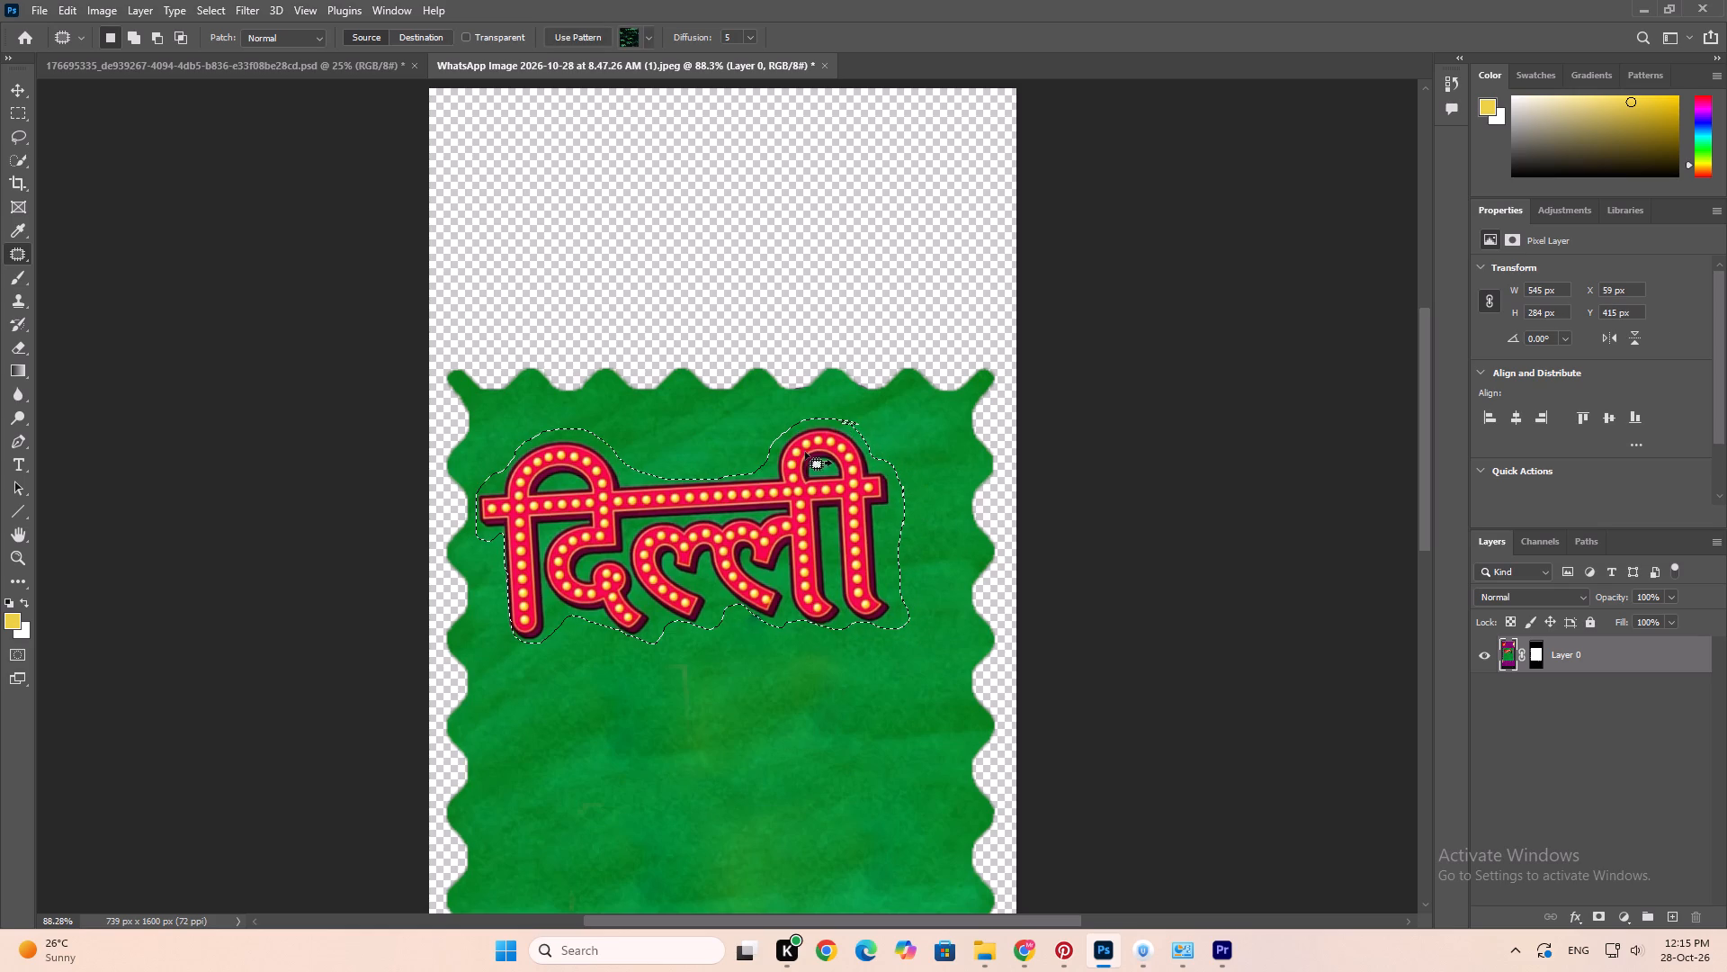
pyautogui.scroll(-7, 727, 577)
pyautogui.moveTo(672, 458); pyautogui.dragTo(693, 682)
pyautogui.hotkey('ctrl', 'd')
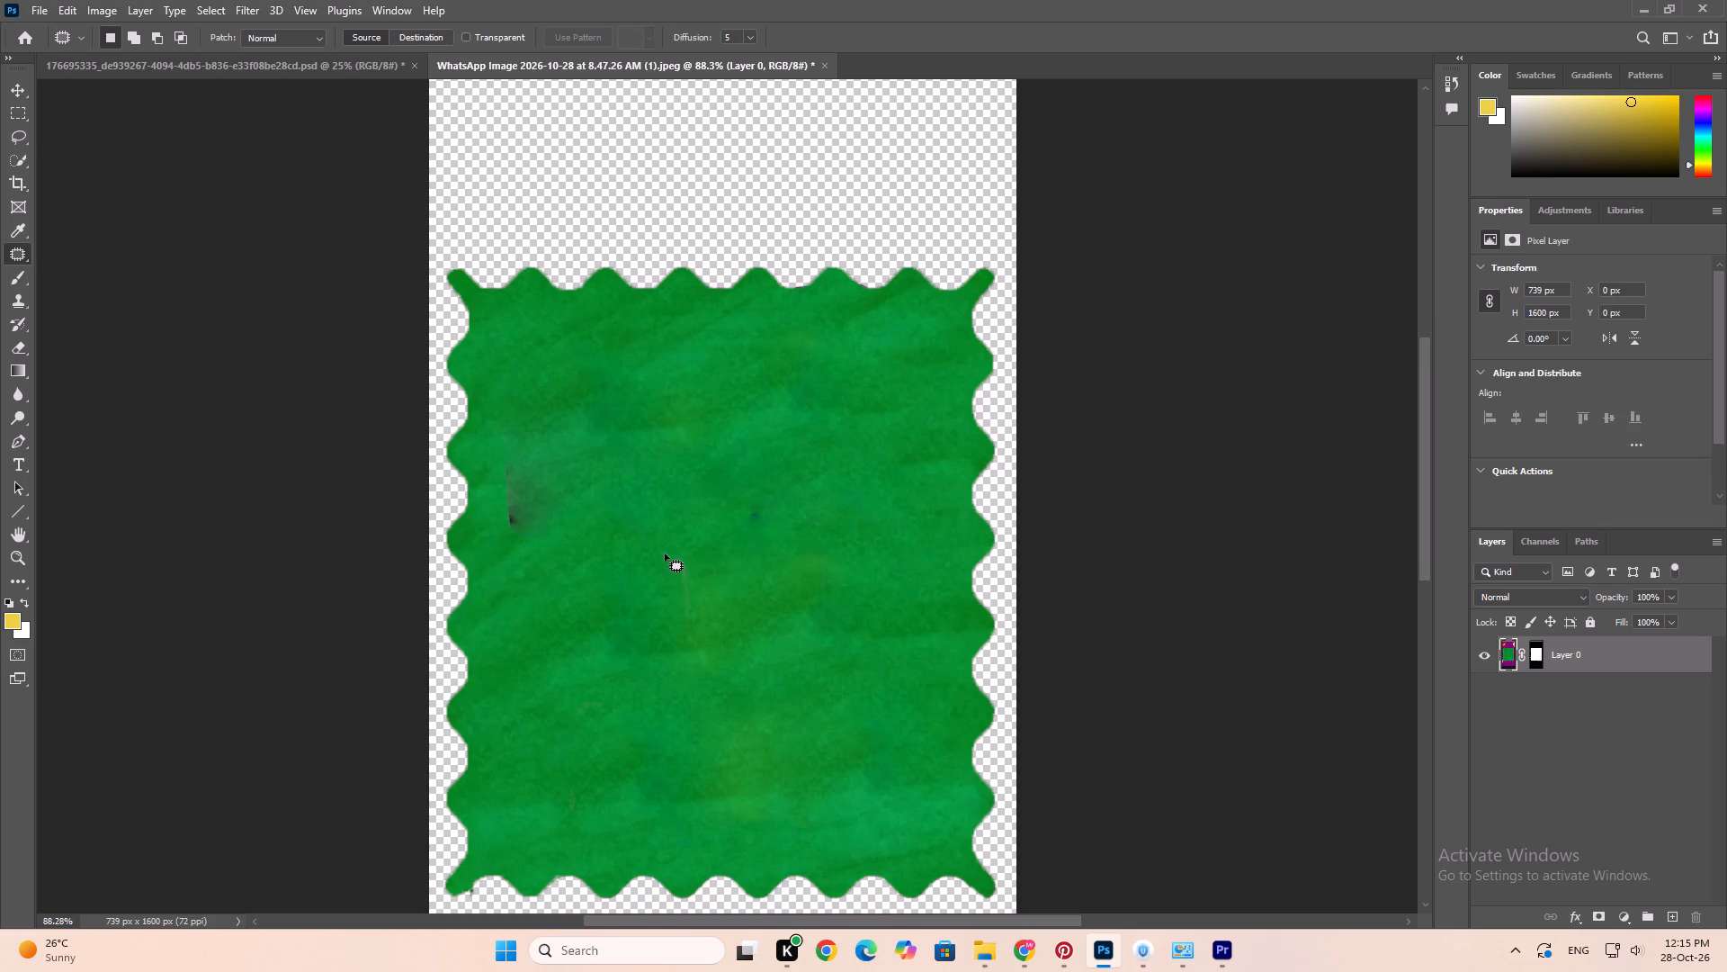
# Patch the dark smudge near the panel's left edge and the small bluish spot near its centre with green from below, and clear the selection.
pyautogui.scroll(-6, 665, 553)
pyautogui.moveTo(497, 355); pyautogui.dragTo(506, 372)
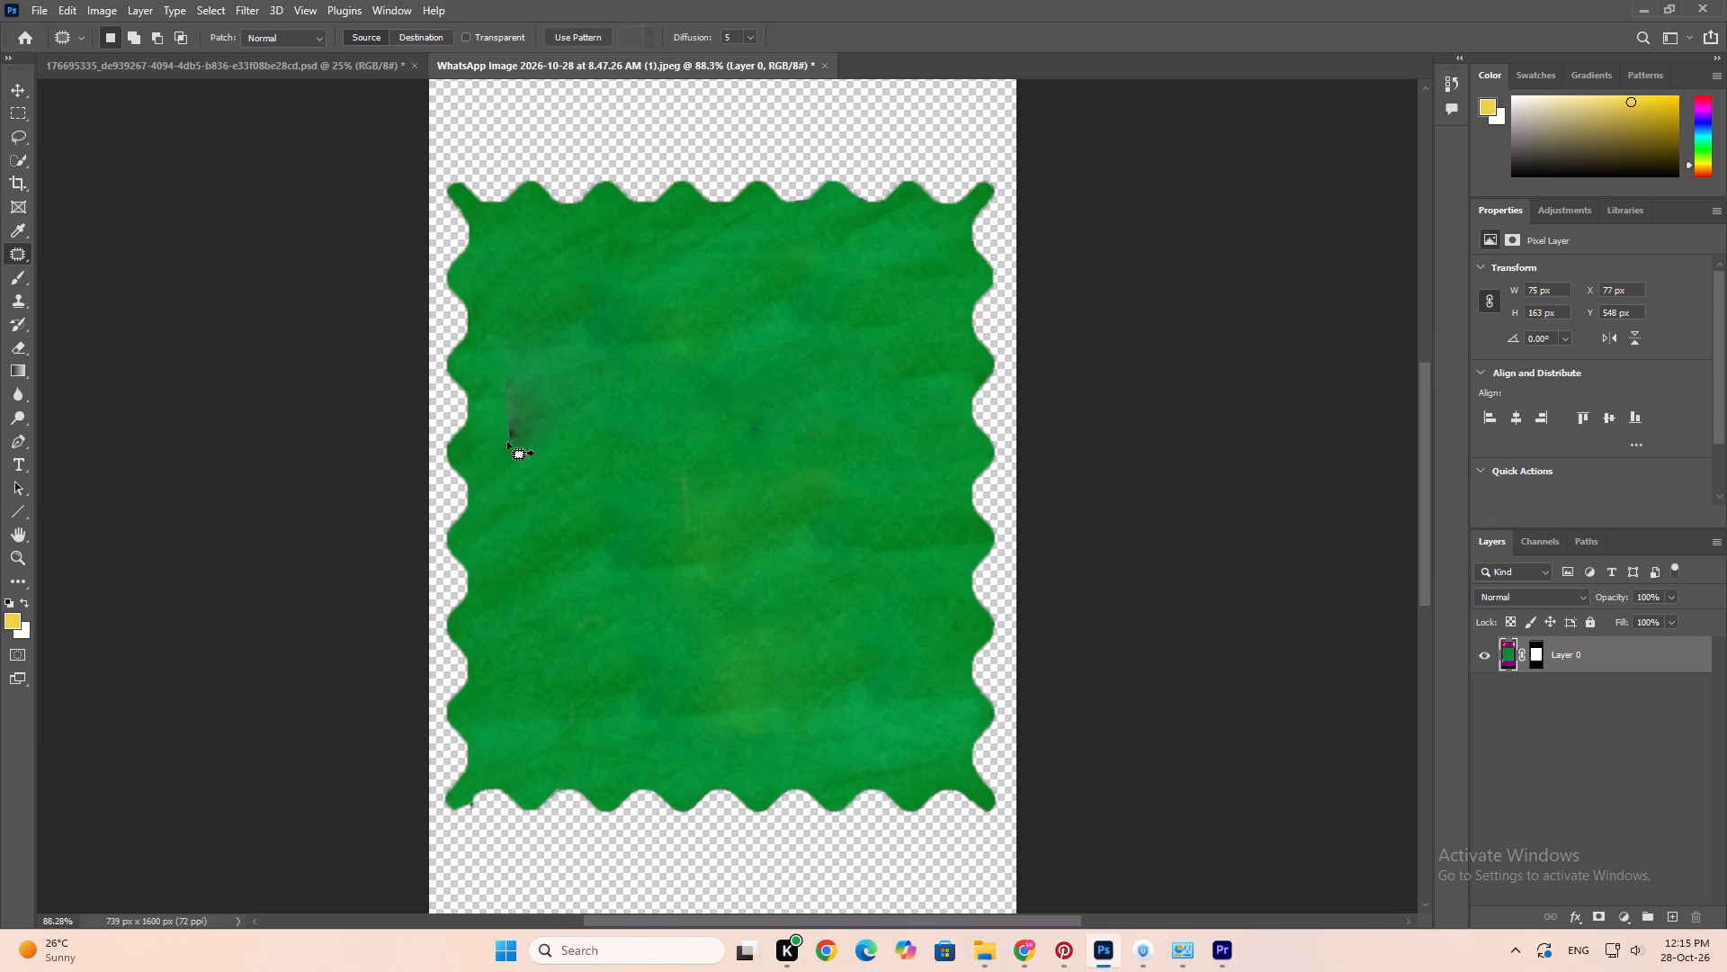
pyautogui.moveTo(511, 421); pyautogui.dragTo(646, 561)
pyautogui.moveTo(758, 373); pyautogui.dragTo(783, 436)
pyautogui.moveTo(759, 458); pyautogui.dragTo(749, 469)
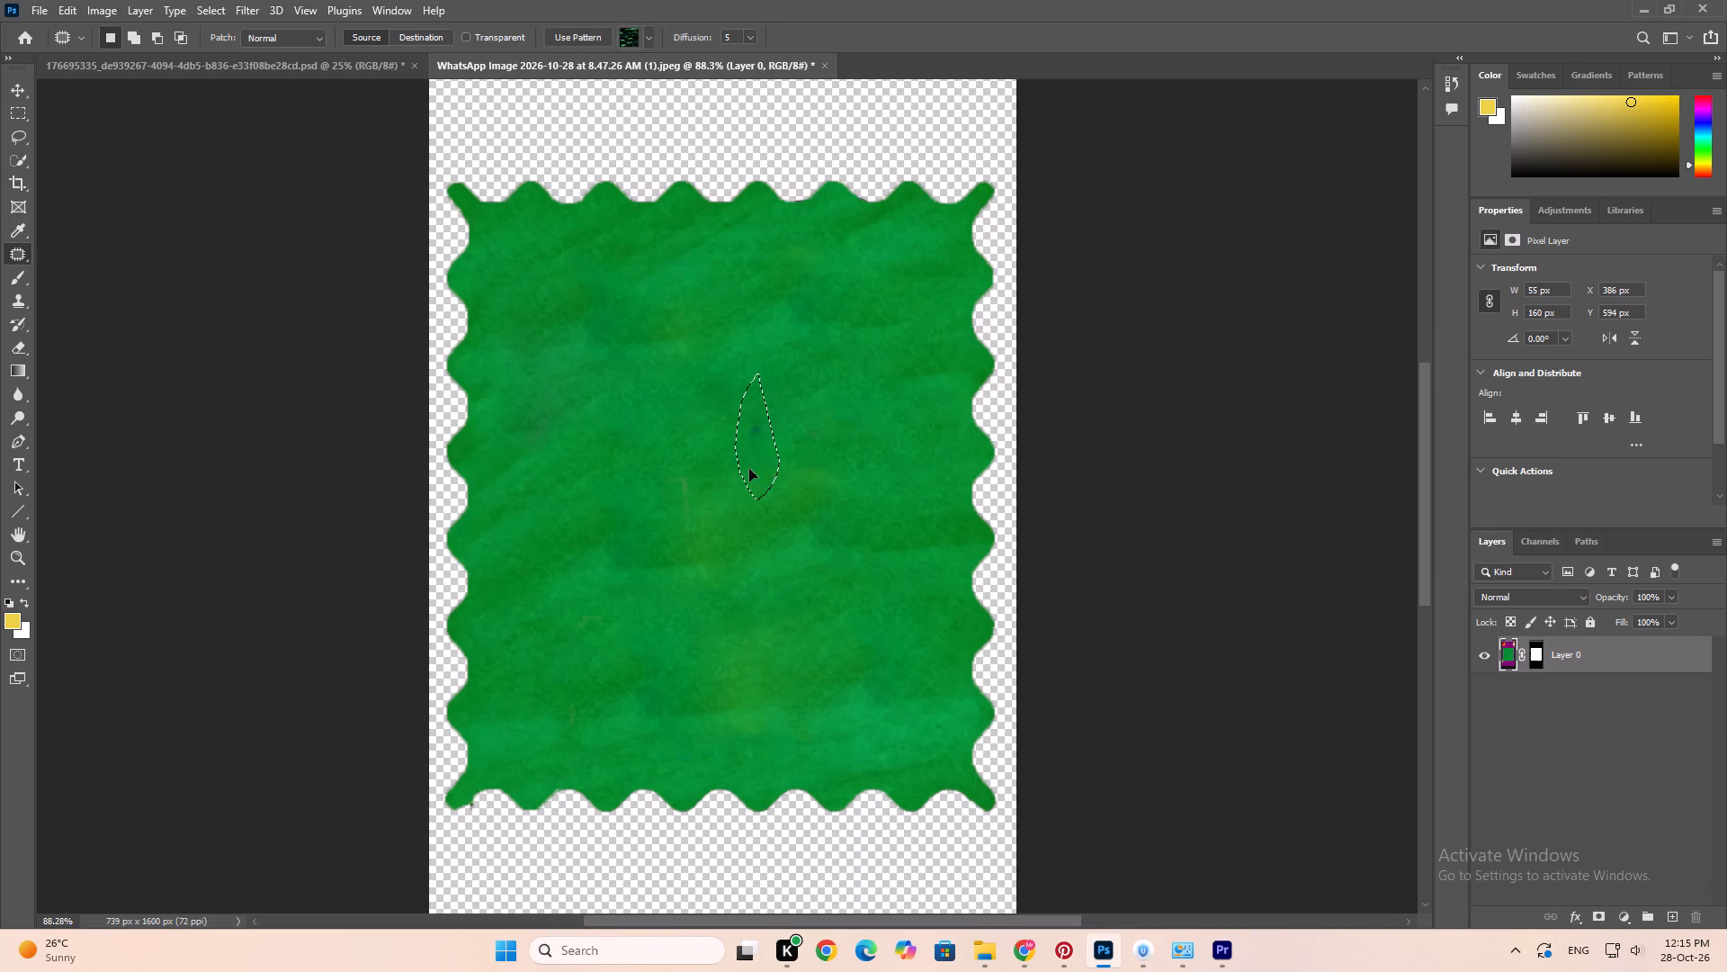
pyautogui.moveTo(749, 469); pyautogui.dragTo(648, 628)
pyautogui.moveTo(595, 602); pyautogui.dragTo(661, 610)
pyautogui.moveTo(626, 553); pyautogui.dragTo(613, 612)
pyautogui.moveTo(613, 612); pyautogui.dragTo(616, 613)
pyautogui.hotkey('ctrl', 'd')
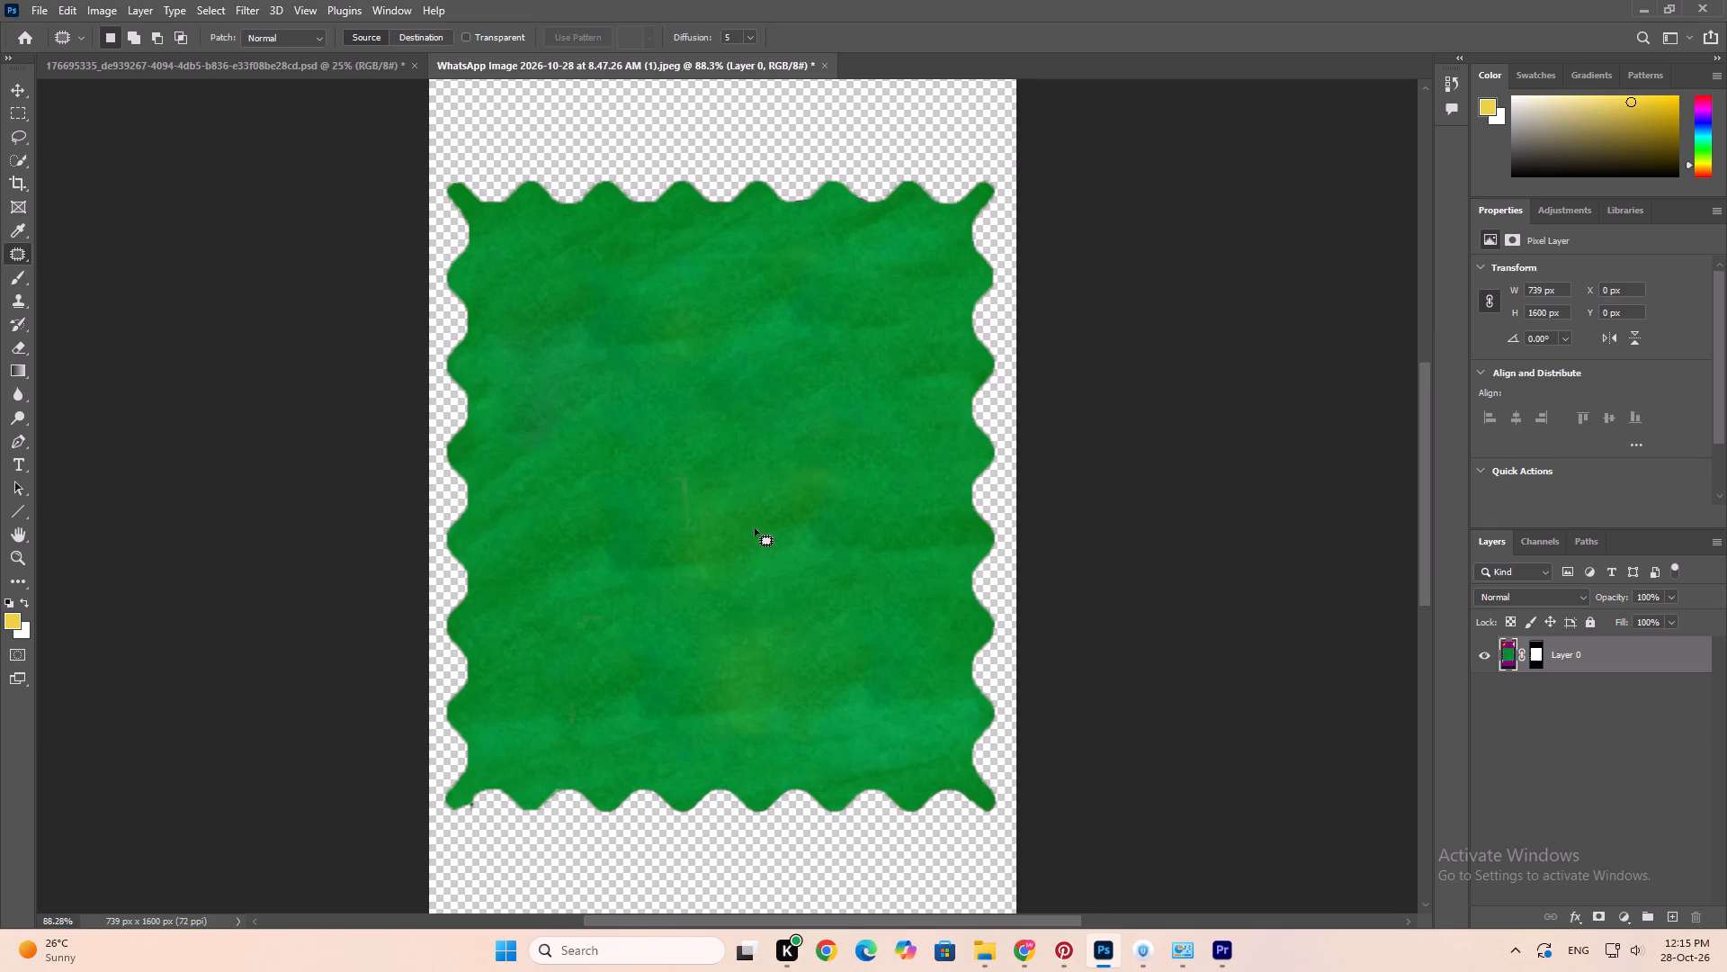
# Examine the cleared green panel at different magnifications for leftover marks and uneven texture.
pyautogui.keyDown('alt'); pyautogui.scroll(-7, 755, 528); pyautogui.keyUp('alt')
pyautogui.keyDown('alt'); pyautogui.scroll(4, 755, 528); pyautogui.keyUp('alt')
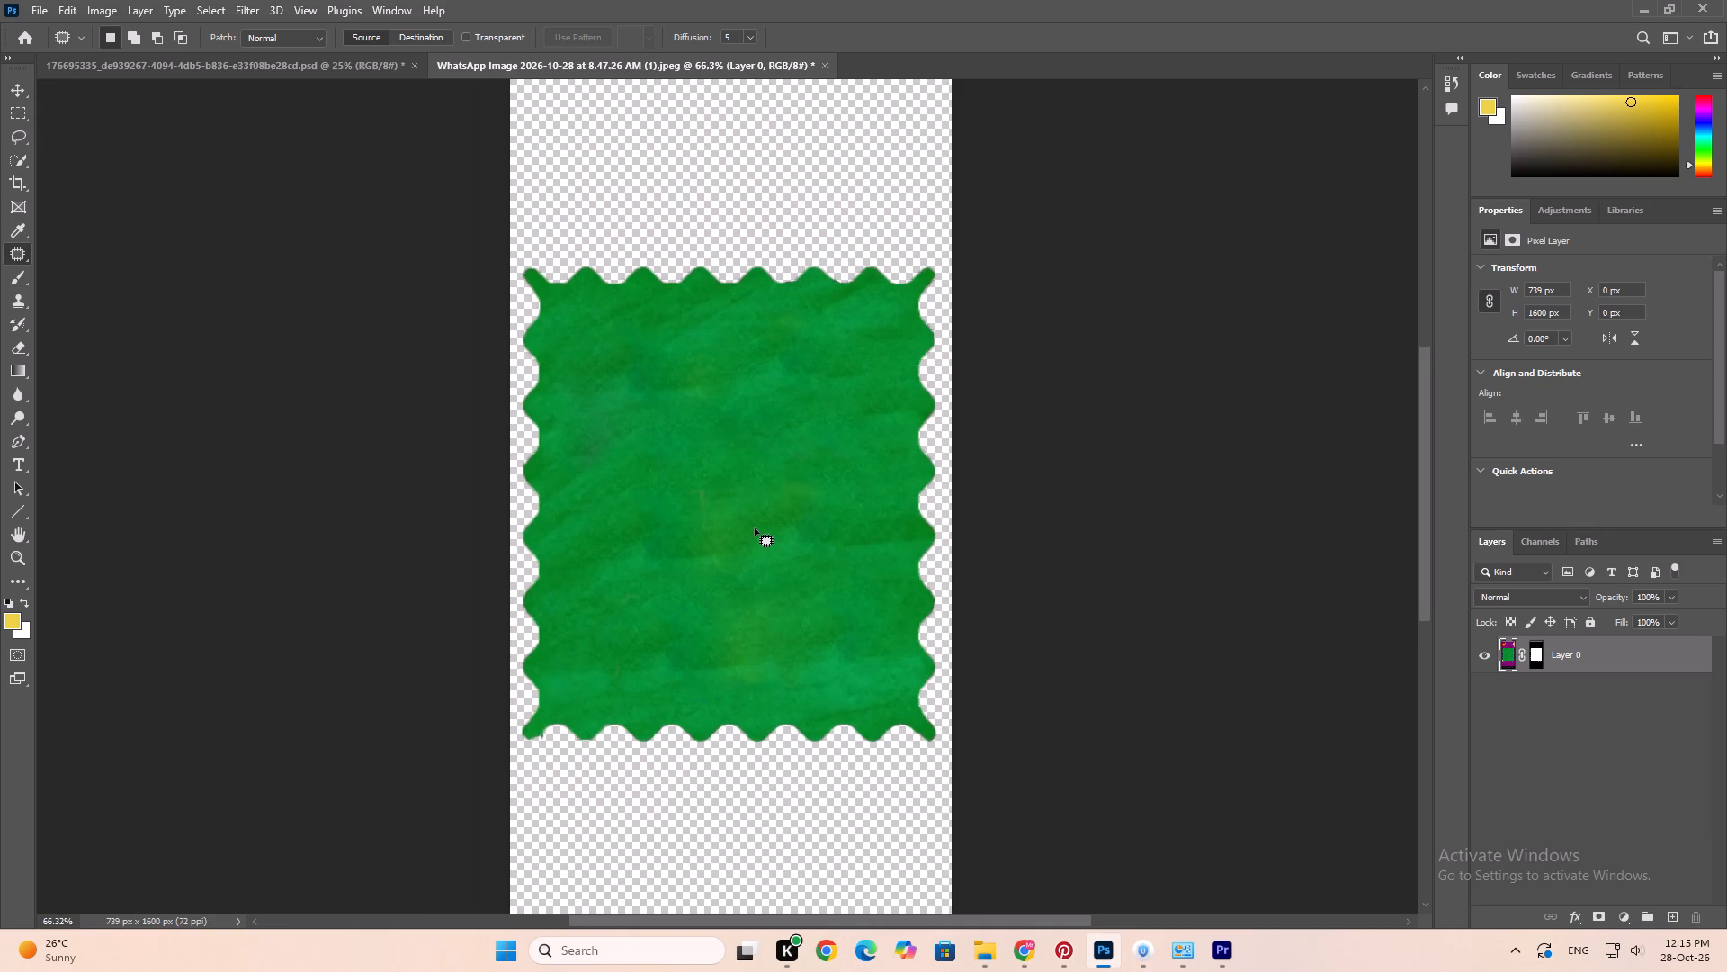
pyautogui.keyDown('alt'); pyautogui.scroll(3, 755, 528); pyautogui.keyUp('alt')
pyautogui.keyDown('alt'); pyautogui.scroll(-1, 755, 528); pyautogui.keyUp('alt')
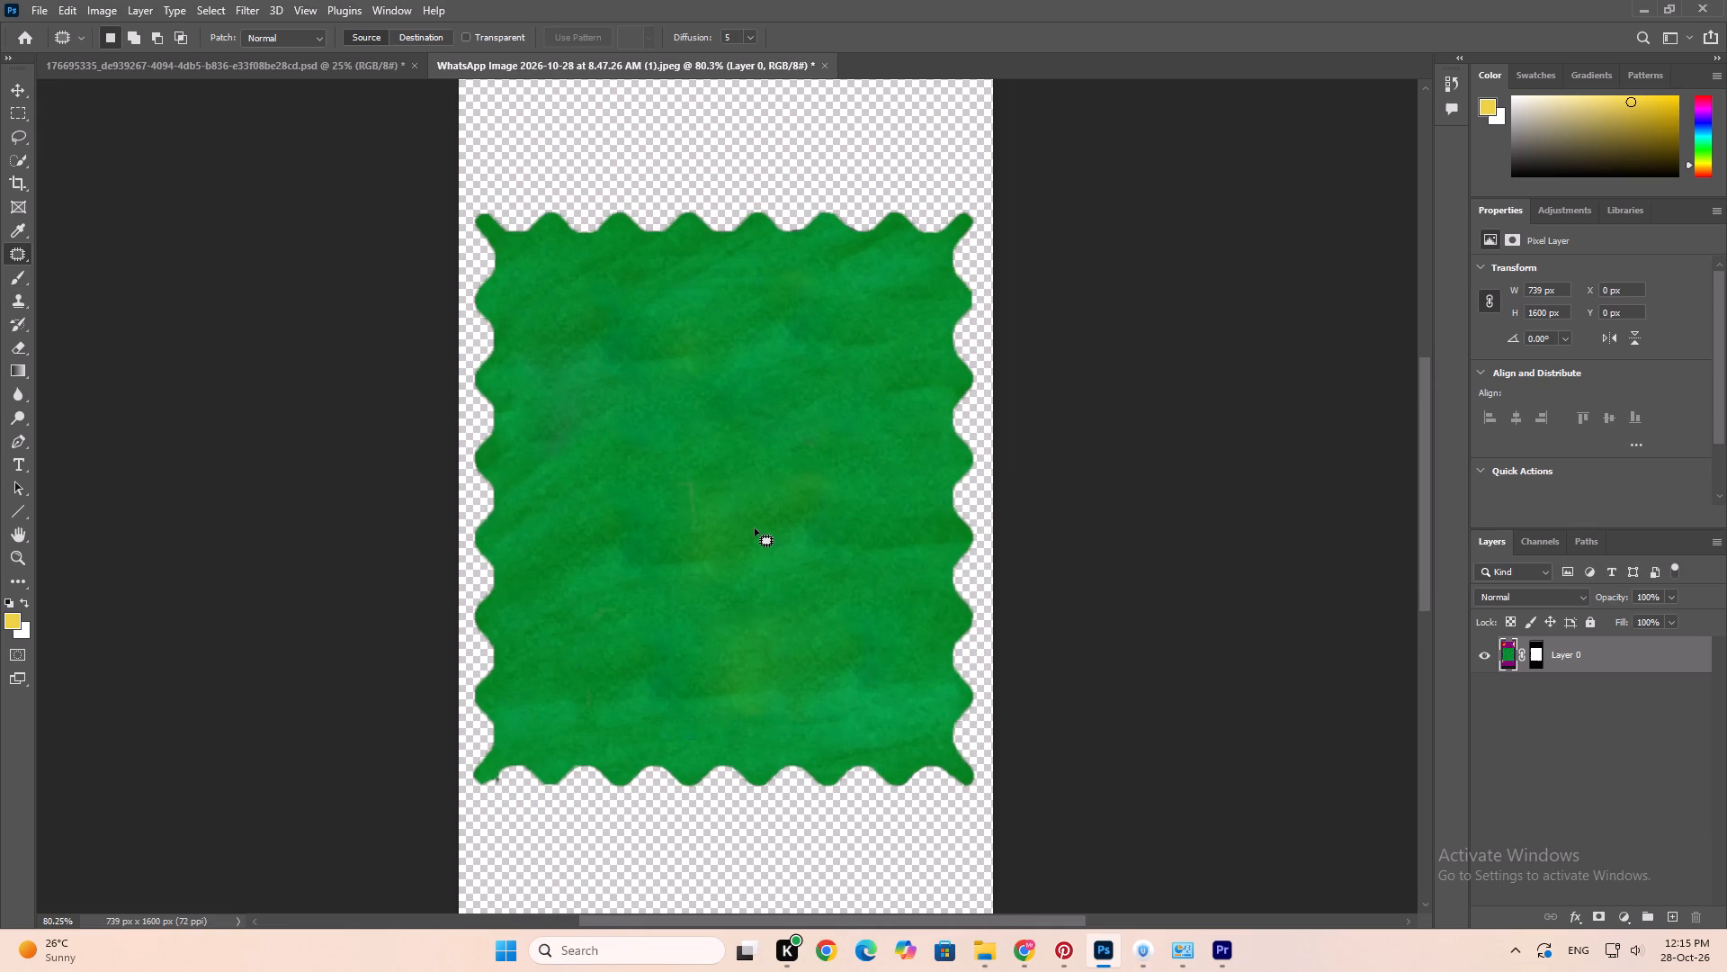
pyautogui.keyDown('alt'); pyautogui.scroll(-3, 763, 532); pyautogui.keyUp('alt')
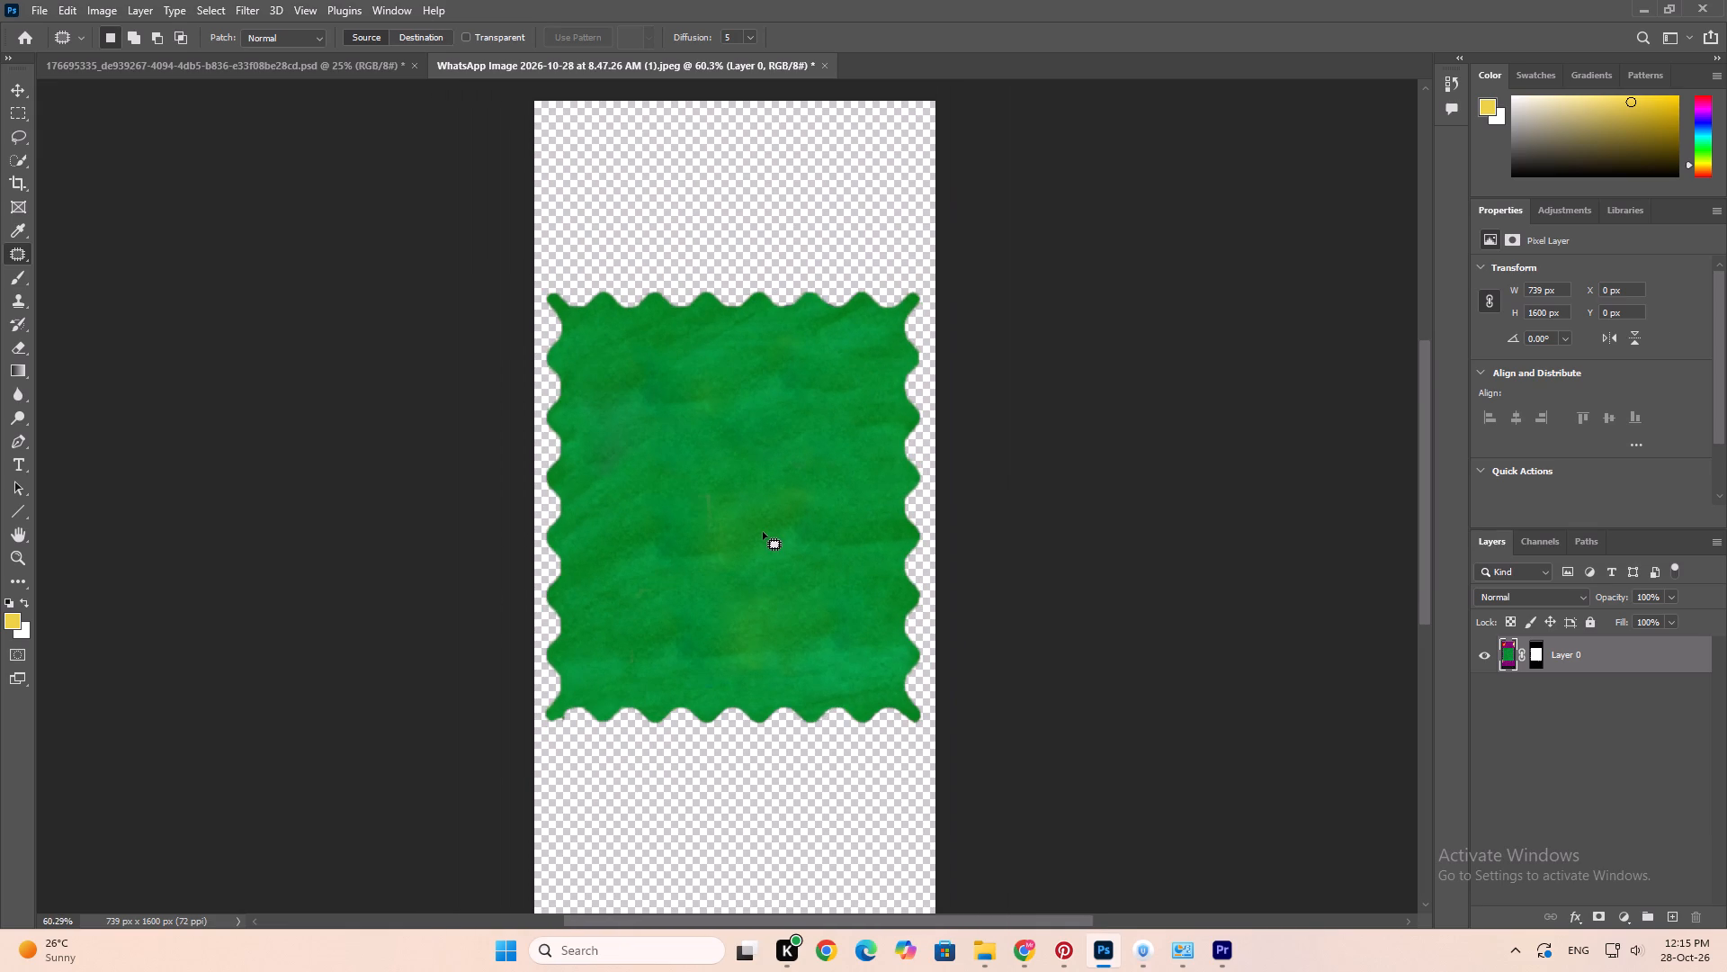
pyautogui.keyDown('alt'); pyautogui.scroll(-4, 763, 532); pyautogui.keyUp('alt')
pyautogui.keyDown('alt'); pyautogui.scroll(1, 763, 532); pyautogui.keyUp('alt')
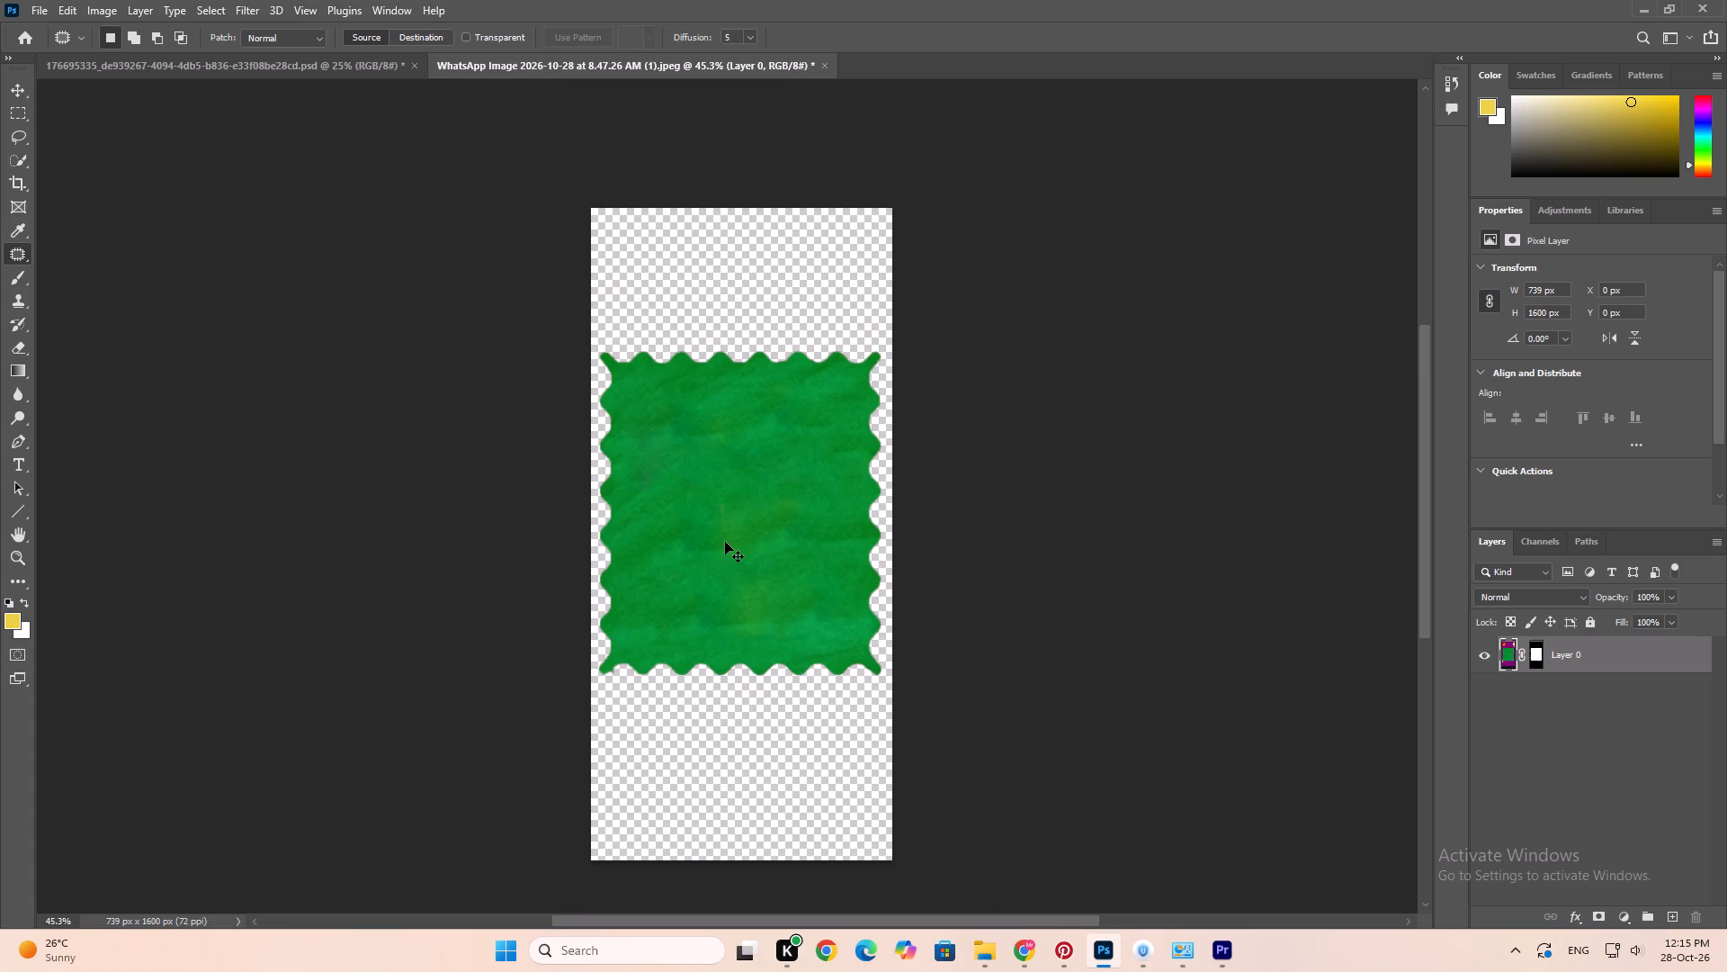
# Open the Export As settings for the cleared green panel image.
pyautogui.hotkey('ctrl', 'alt', 'shift', 'w')
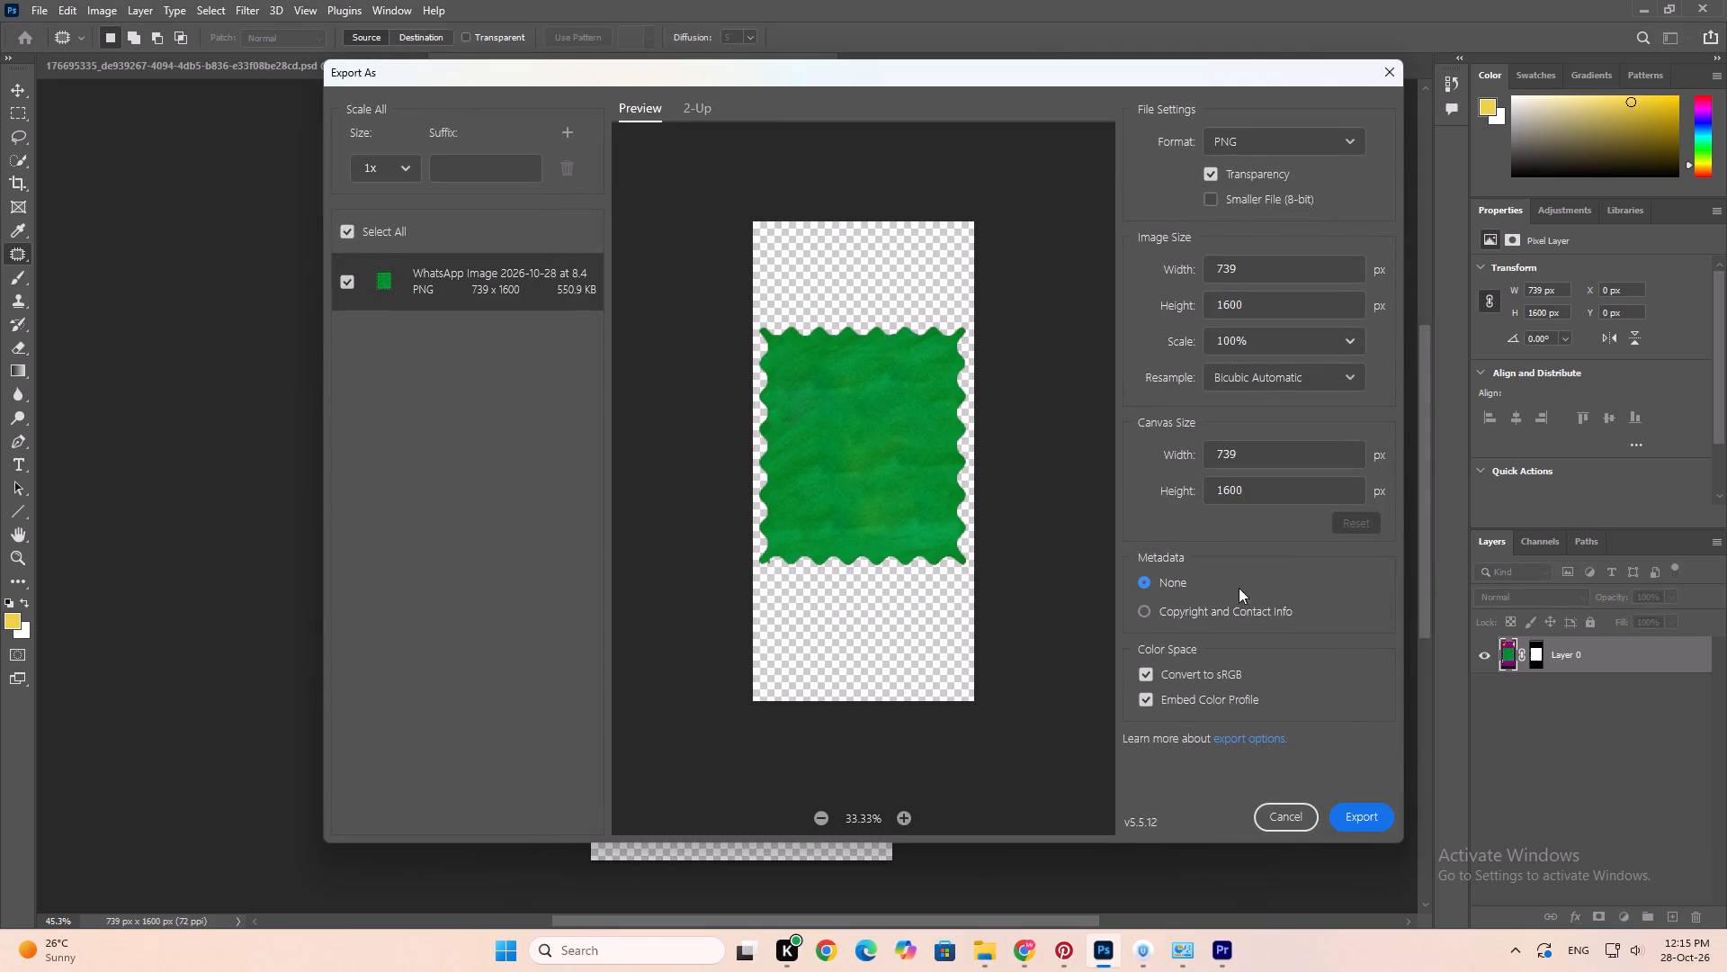
# Export the cleared green panel as a transparent PNG named png into the buddha mela 2026 folder.
pyautogui.click(1353, 827)
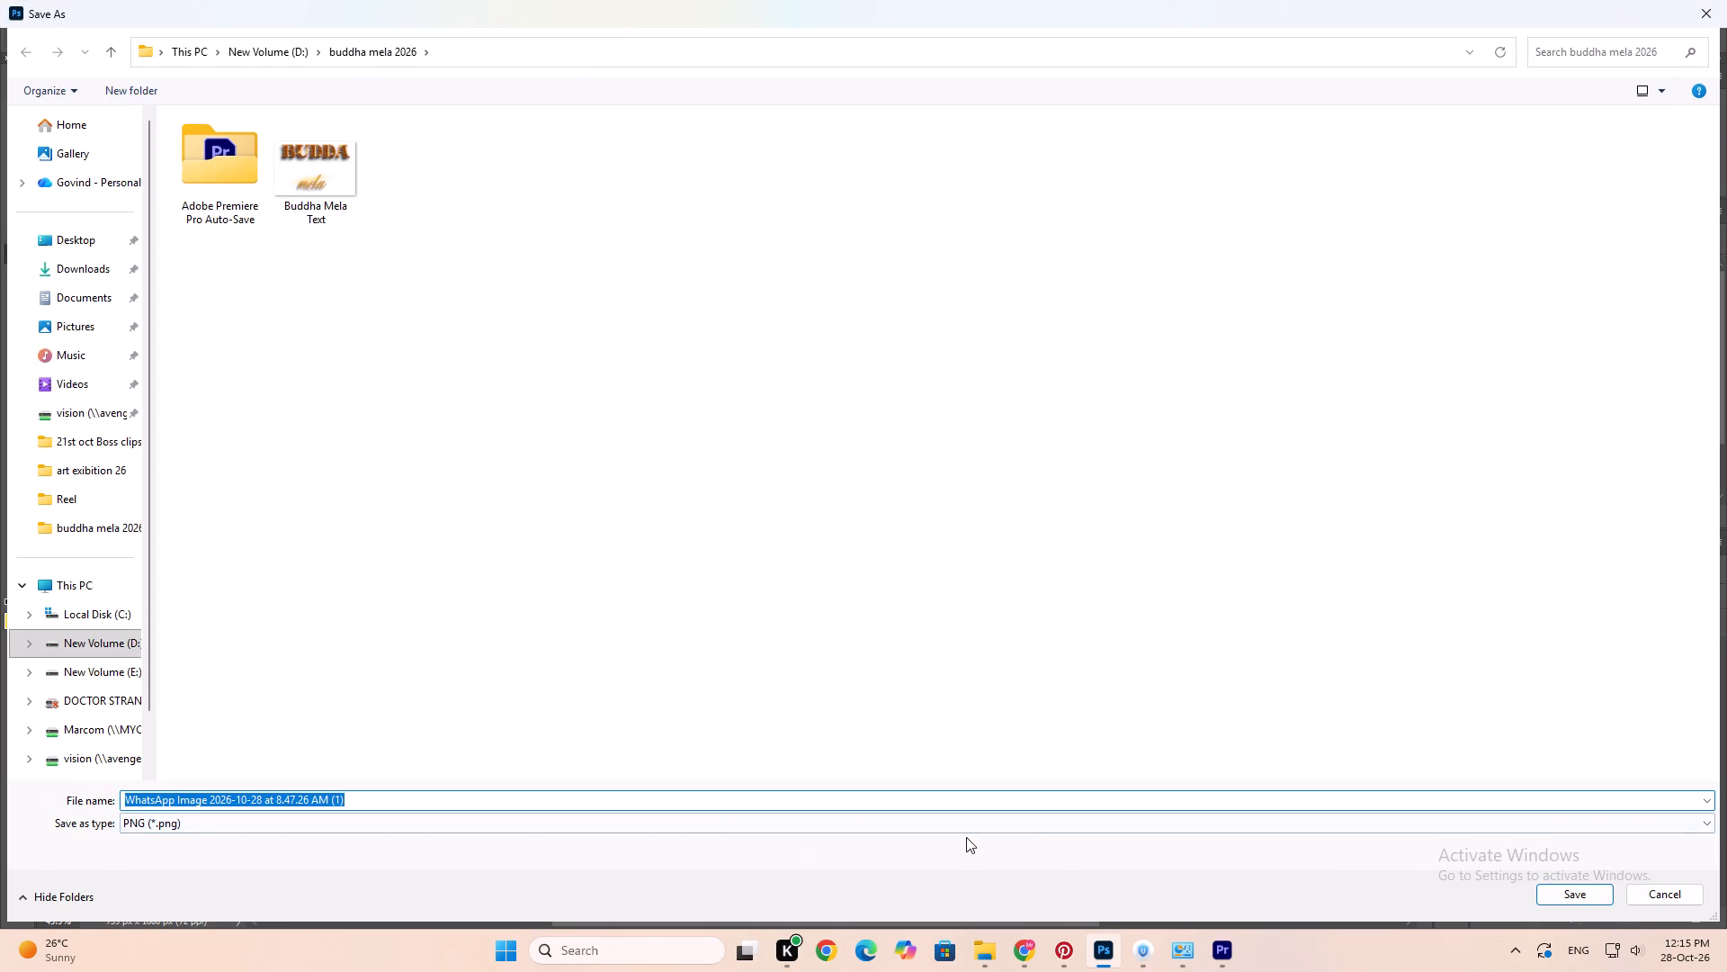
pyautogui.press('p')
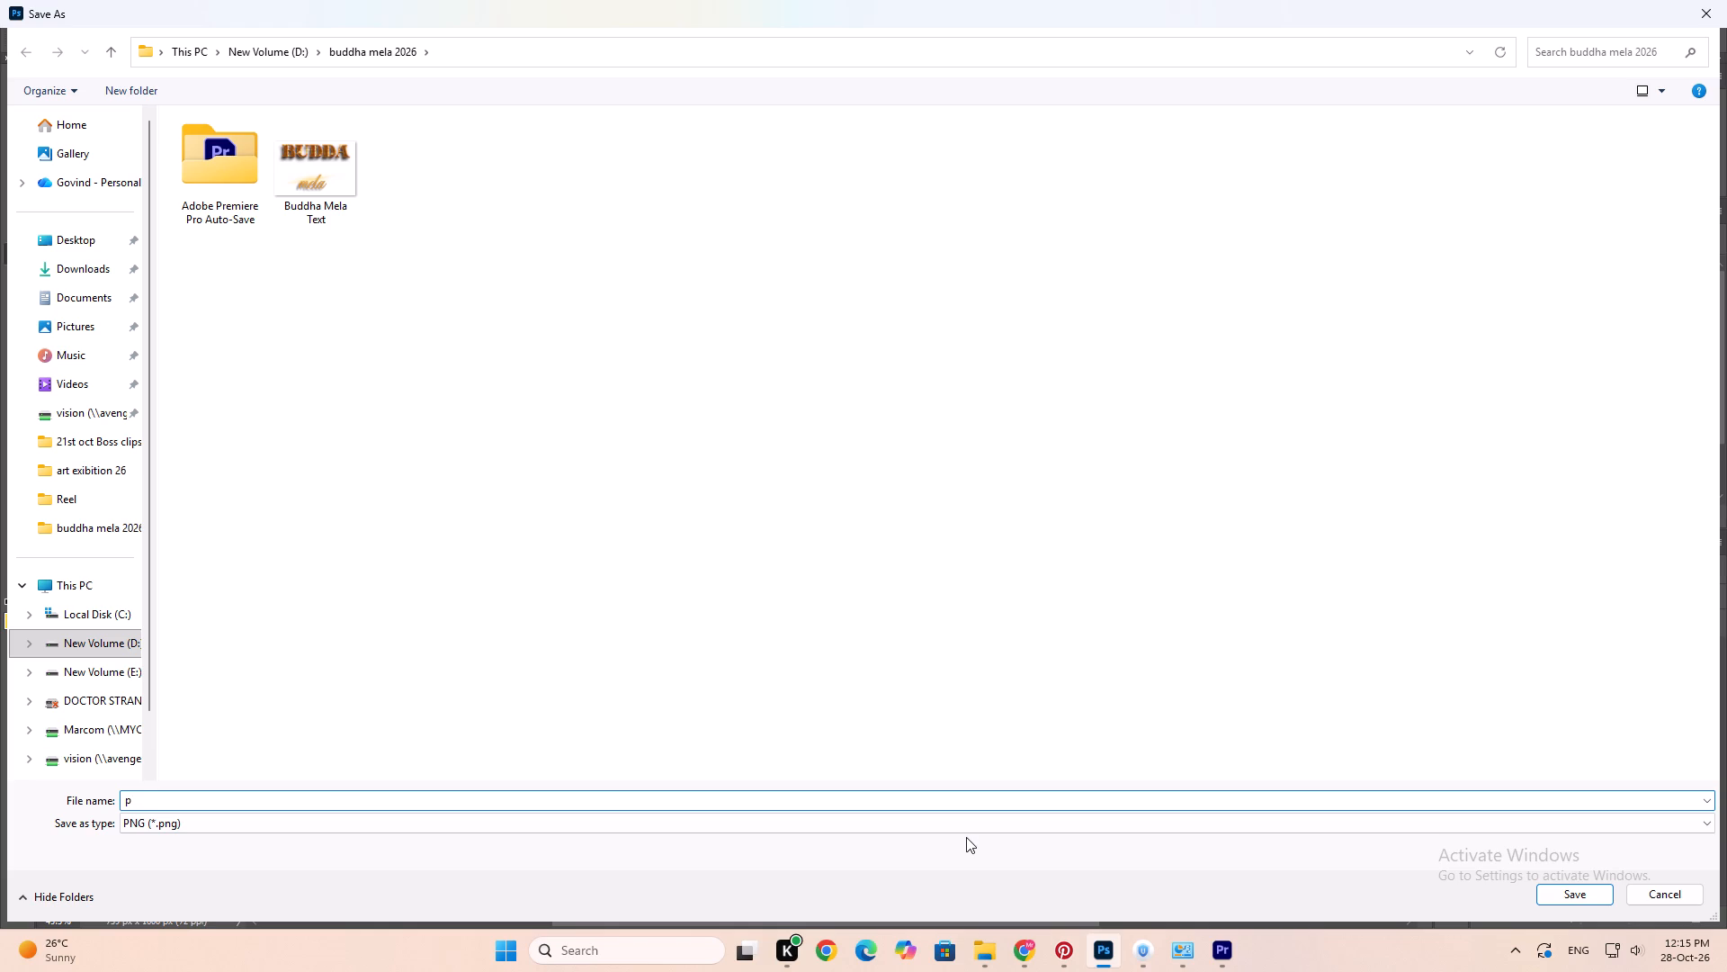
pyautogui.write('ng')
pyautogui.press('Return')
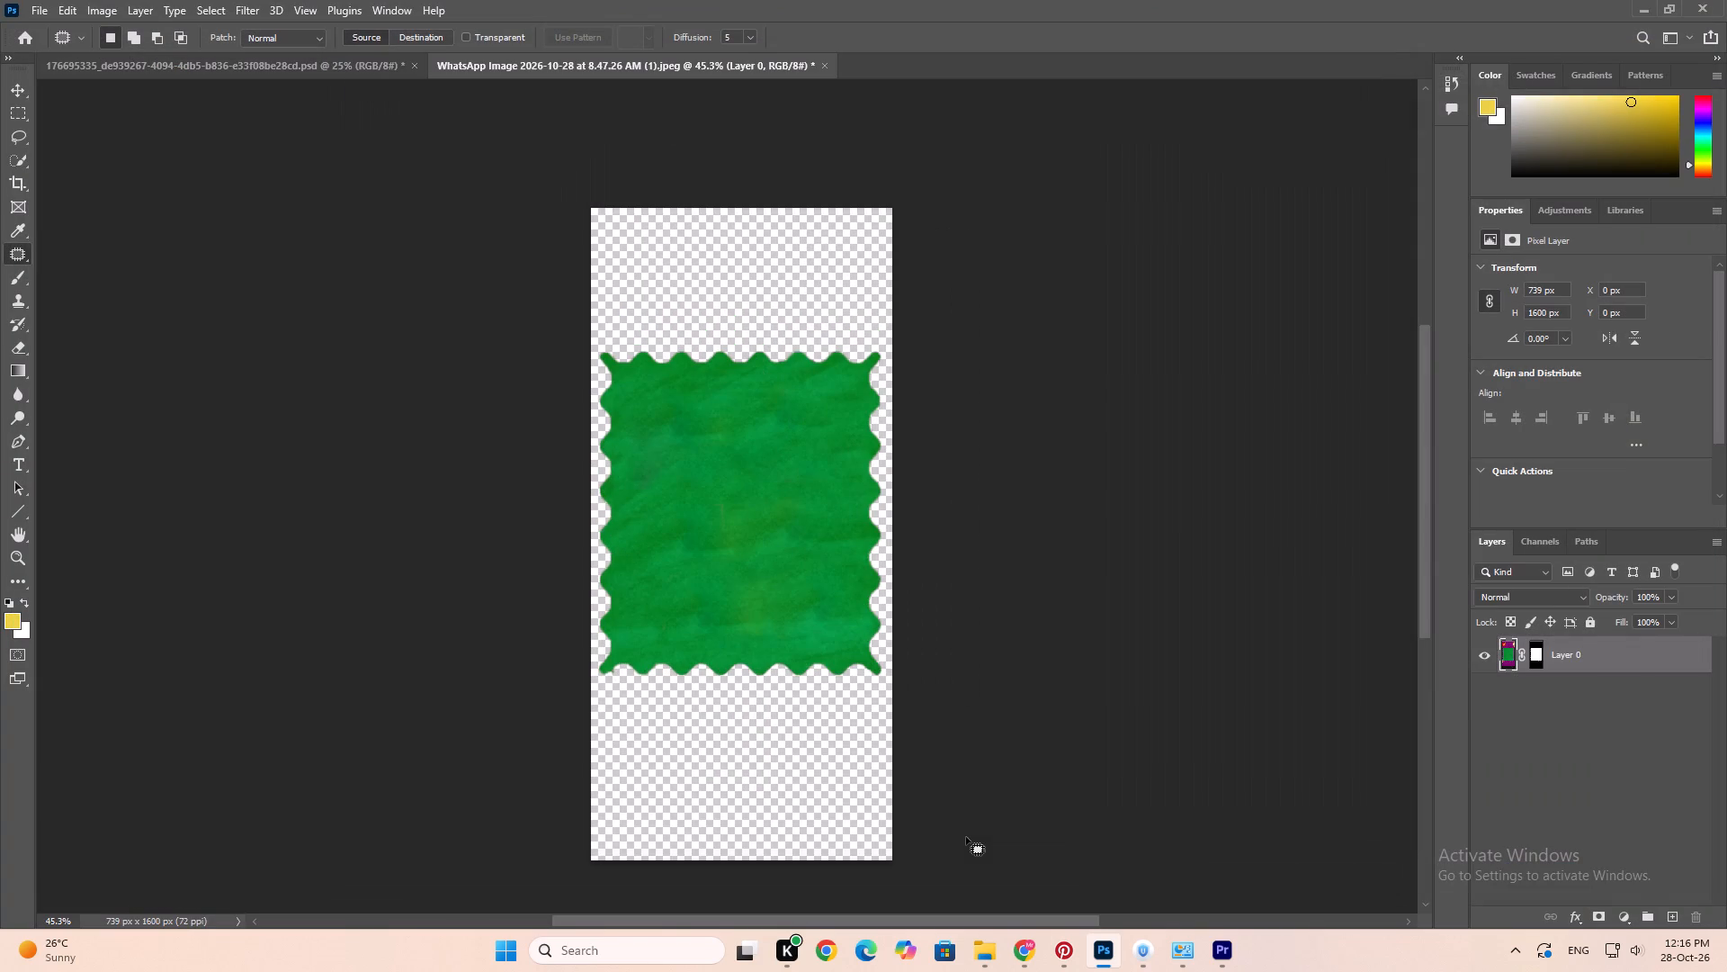
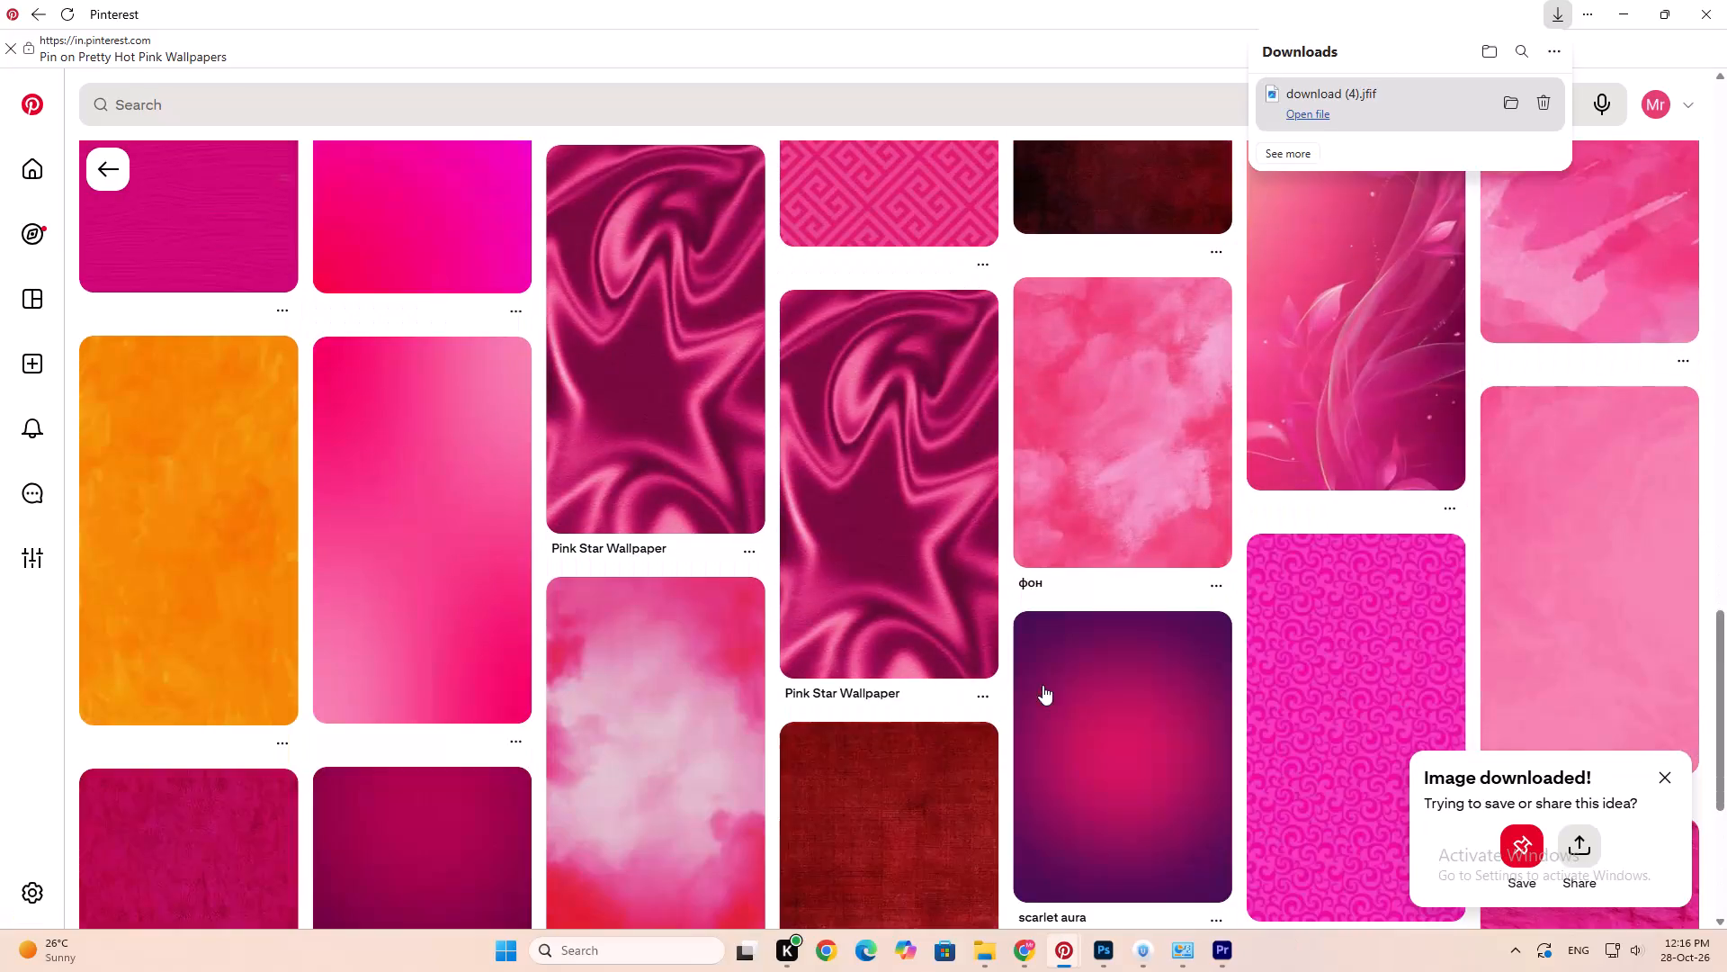
# Return from the pin to the Pinterest search results and reword the background search as "pink bg".
pyautogui.scroll(4, 1026, 691)
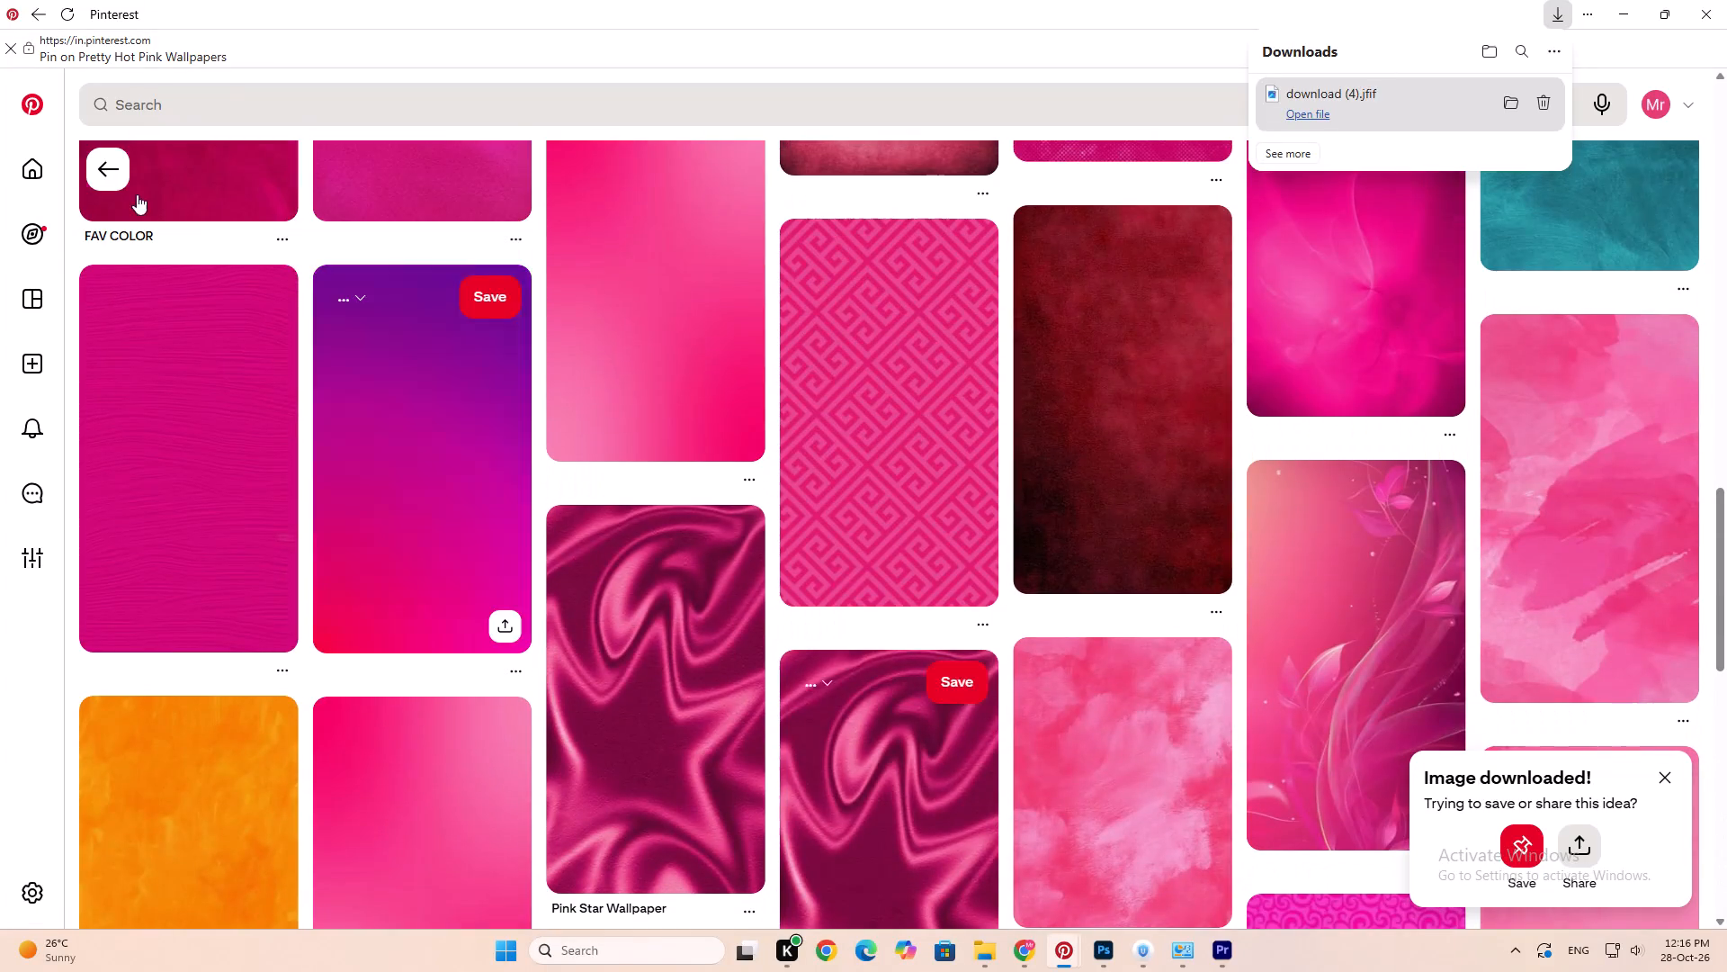
pyautogui.click(91, 167)
pyautogui.scroll(5, 371, 662)
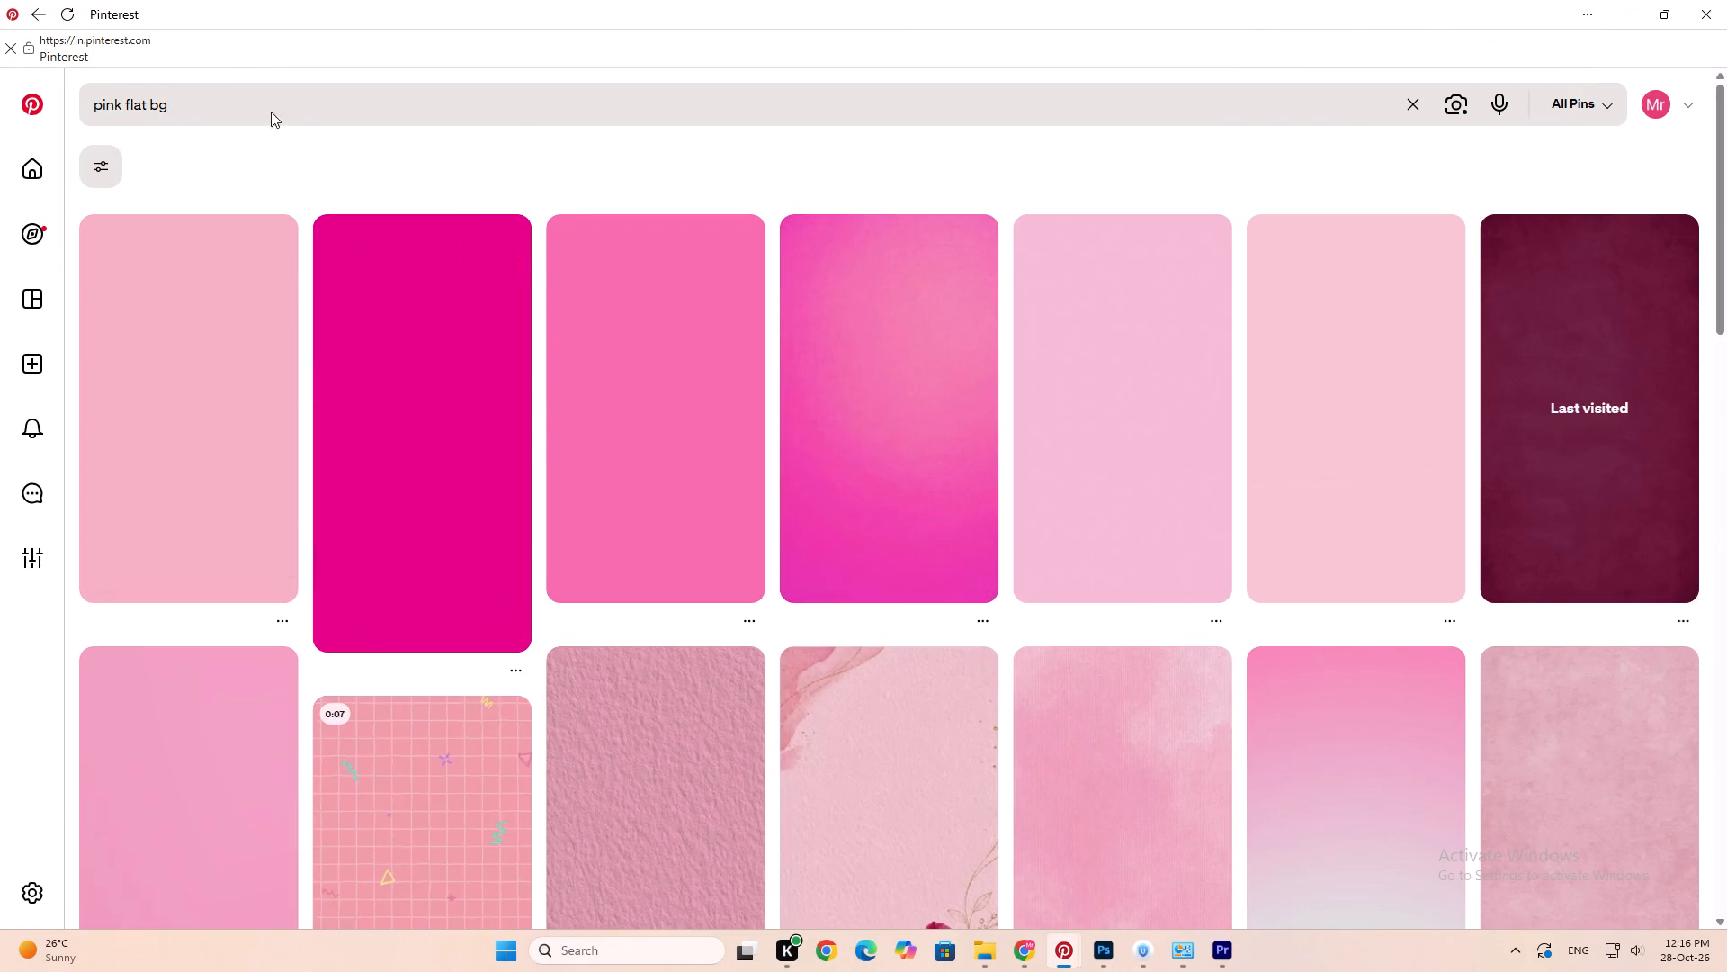
pyautogui.click(175, 110)
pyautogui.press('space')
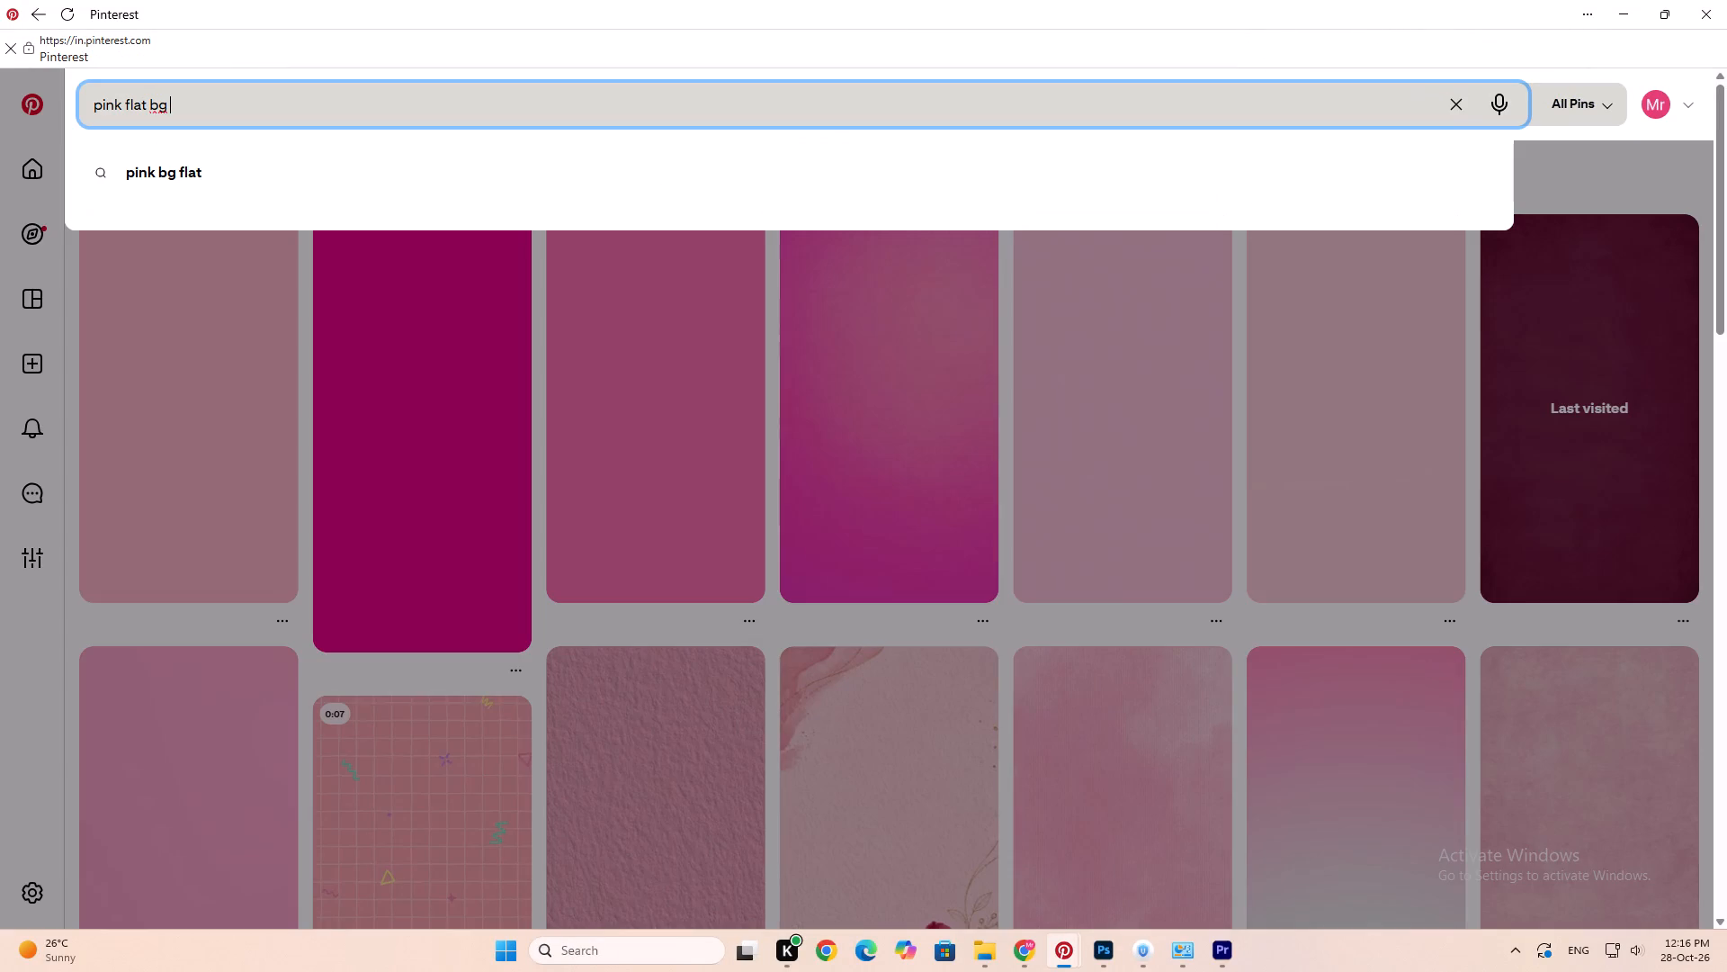
pyautogui.click(124, 104)
pyautogui.press('Right')
pyautogui.press('Right')
pyautogui.press('Right')
pyautogui.press('Right')
# Search Pinterest for "pink flowers bg" and look through the background images.
pyautogui.press('BackSpace')
pyautogui.press('BackSpace')
pyautogui.press('BackSpace')
pyautogui.press('BackSpace')
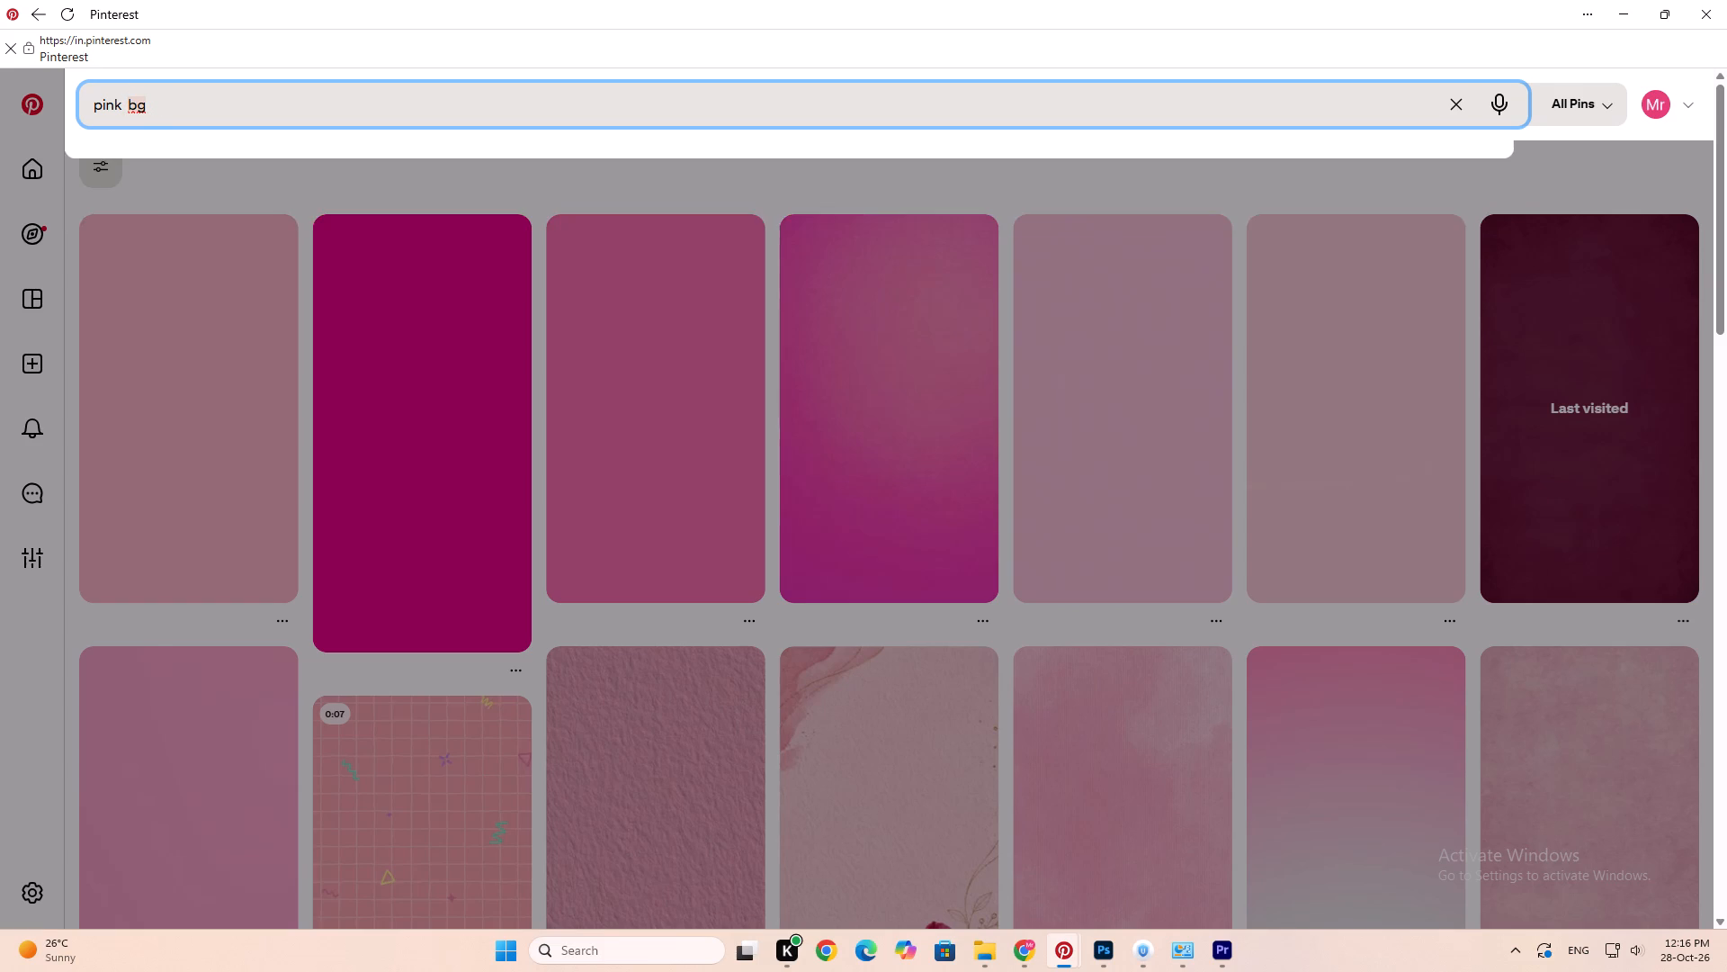
pyautogui.write('flowers')
pyautogui.press('space')
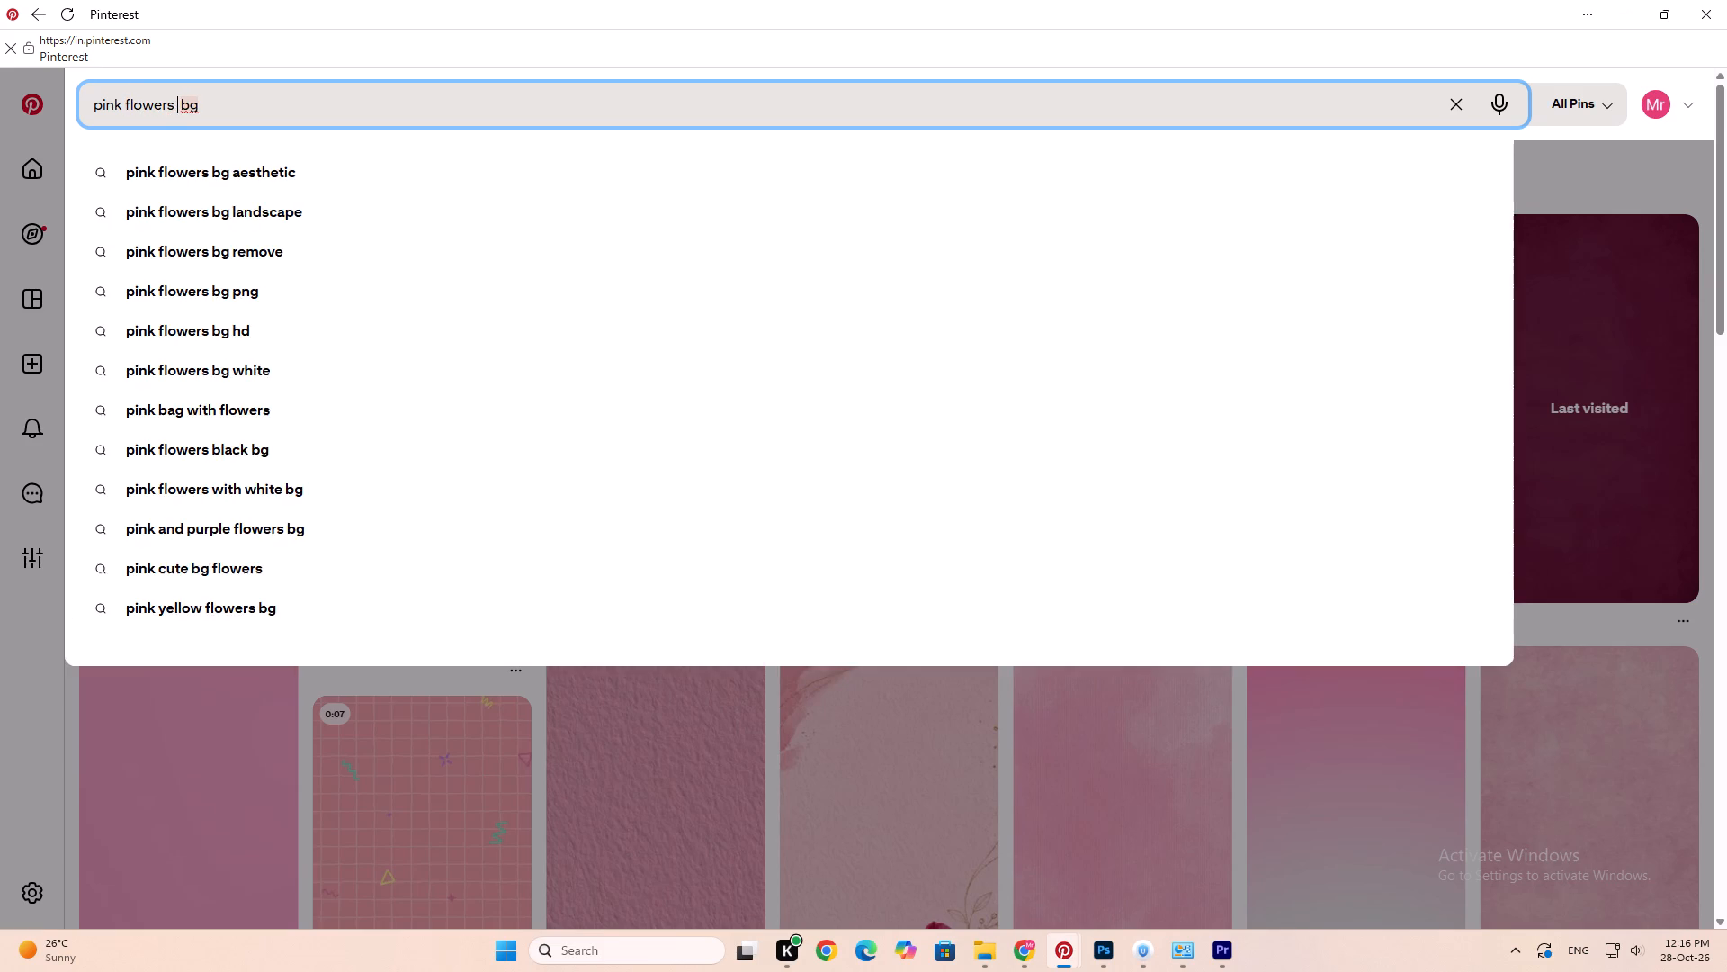
pyautogui.press('Return')
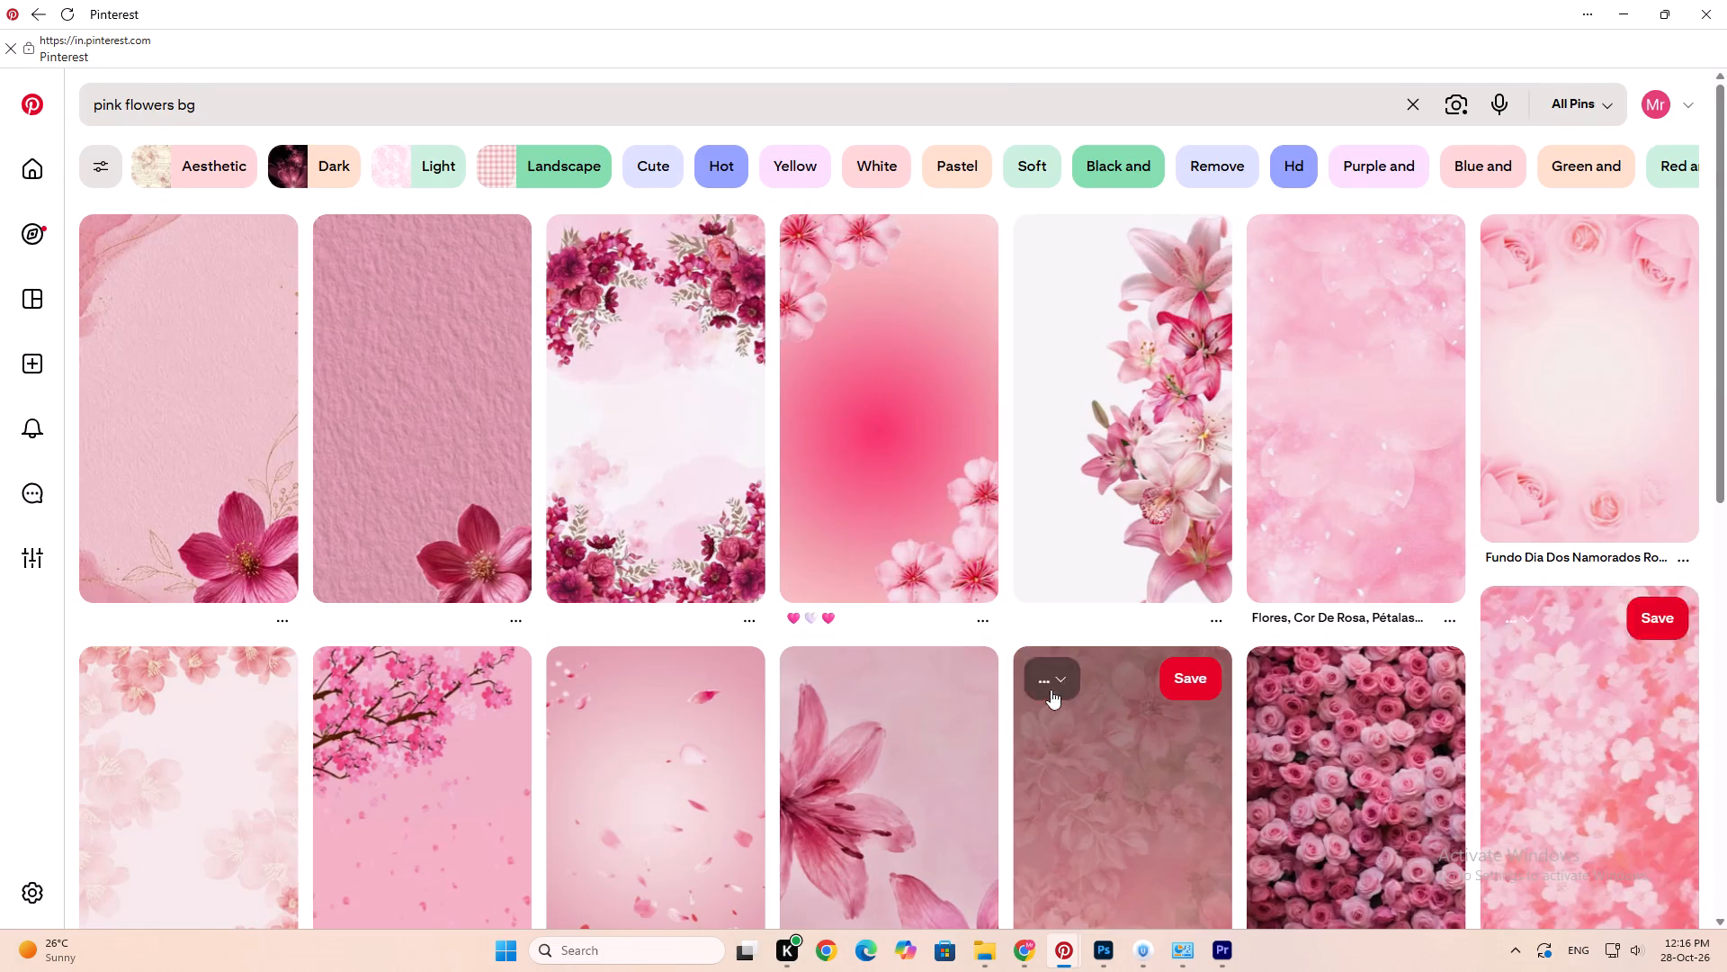
pyautogui.scroll(-12, 666, 559)
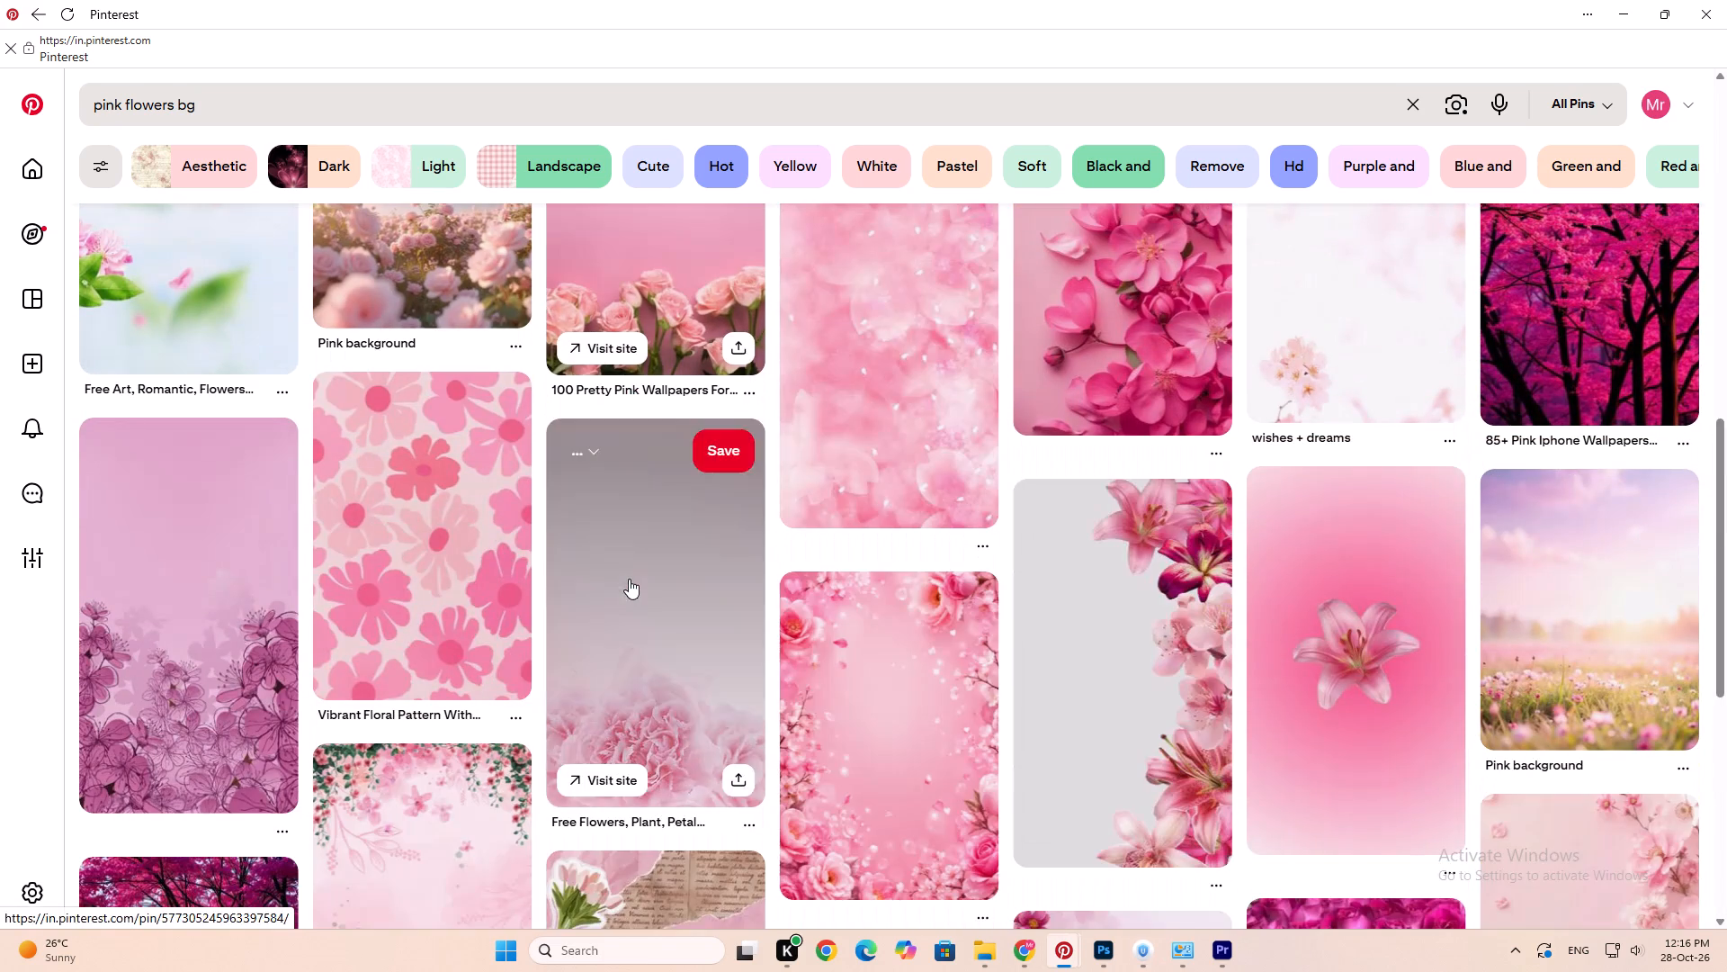
# Search Pinterest for "pink elements bg" and browse the results for a suitable background.
pyautogui.moveTo(172, 108); pyautogui.dragTo(128, 112)
pyautogui.press('BackSpace')
pyautogui.press('BackSpace')
pyautogui.write('elements')
pyautogui.press('Return')
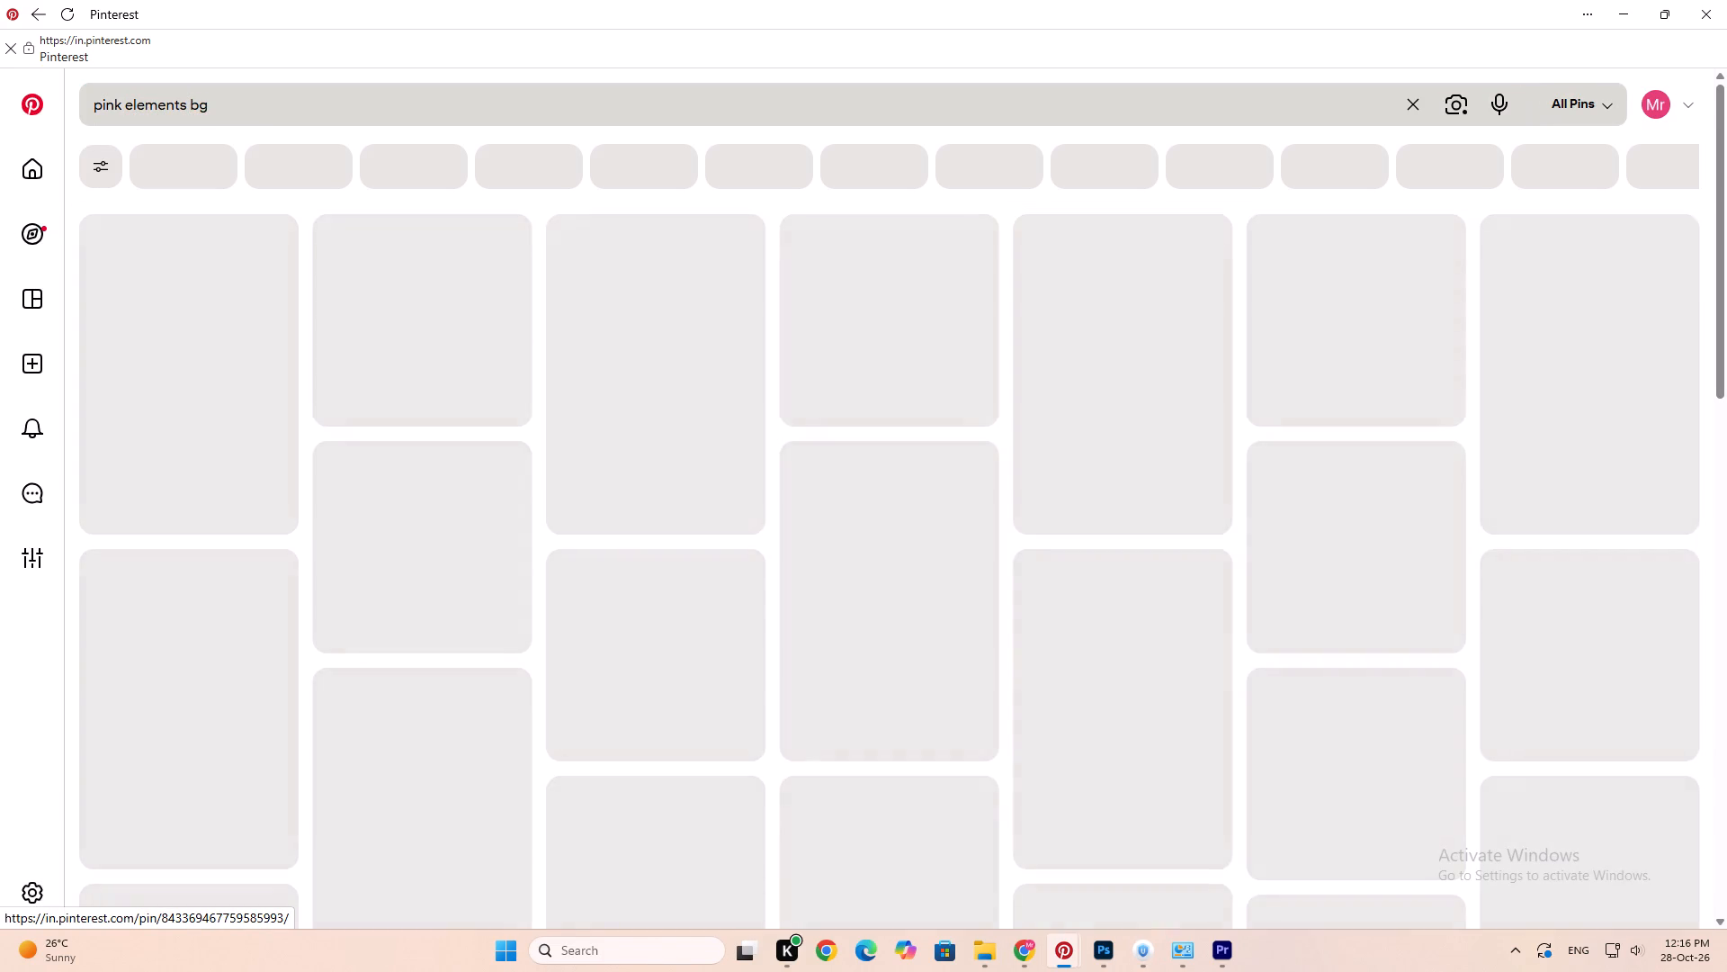
pyautogui.scroll(-4, 1550, 624)
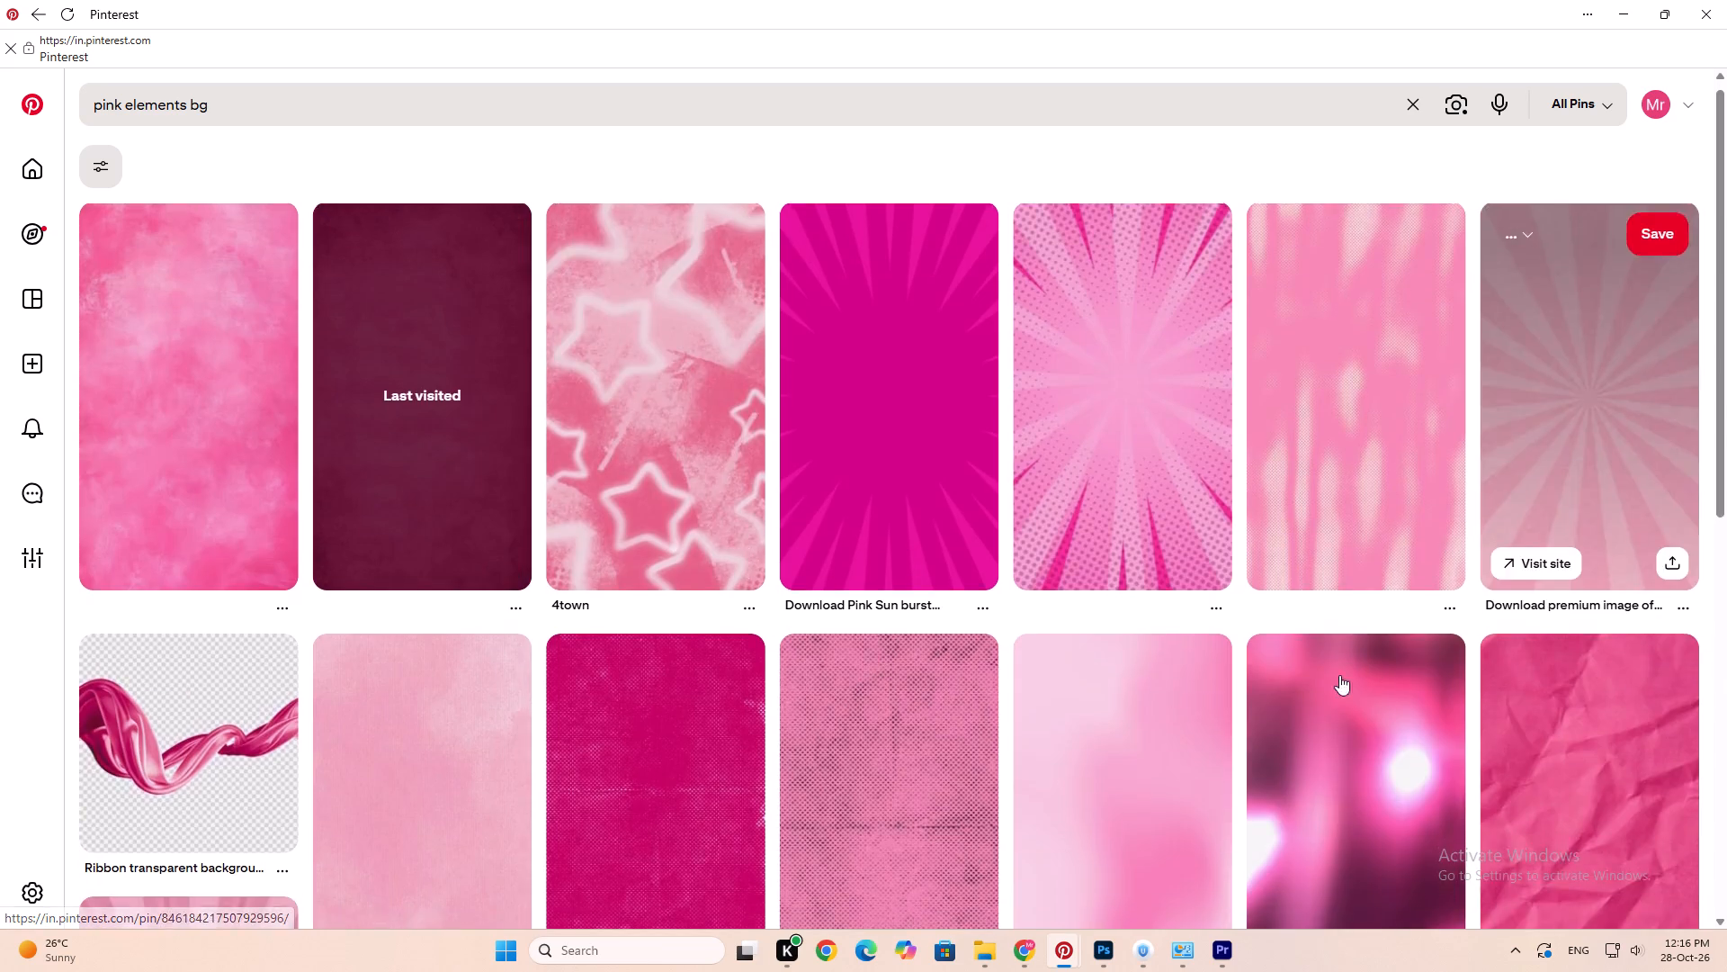
pyautogui.scroll(-4, 1339, 675)
pyautogui.scroll(-13, 998, 617)
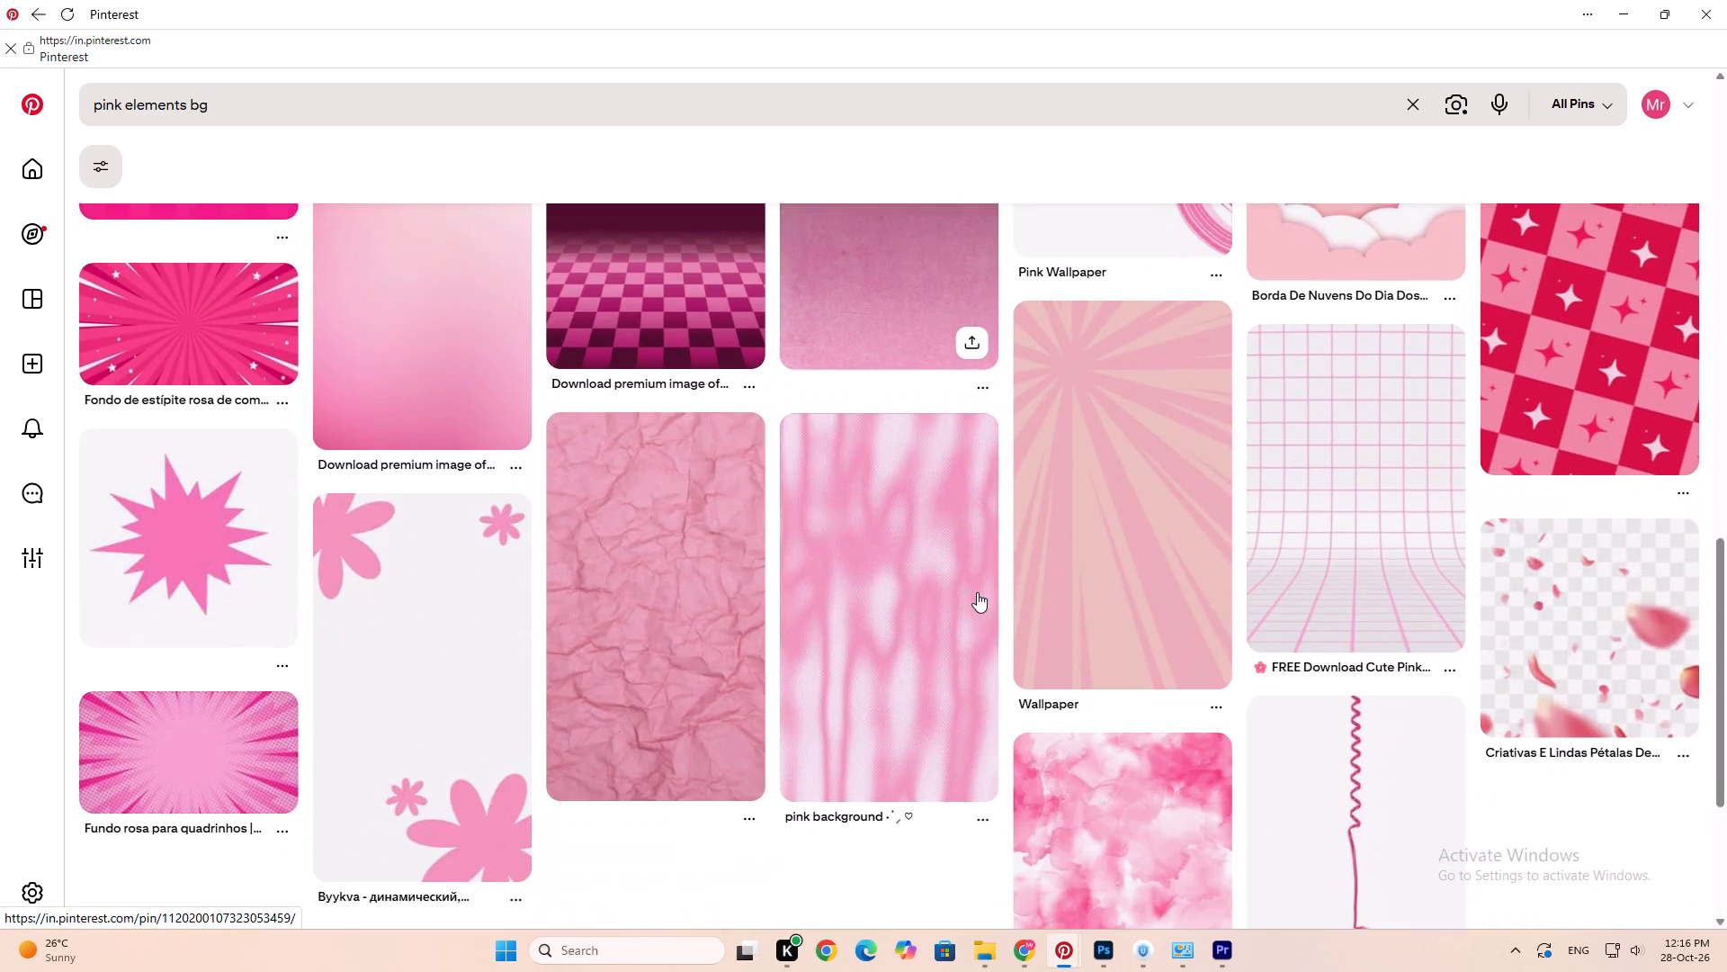
pyautogui.scroll(-18, 977, 592)
pyautogui.scroll(-7, 985, 588)
pyautogui.scroll(7, 964, 593)
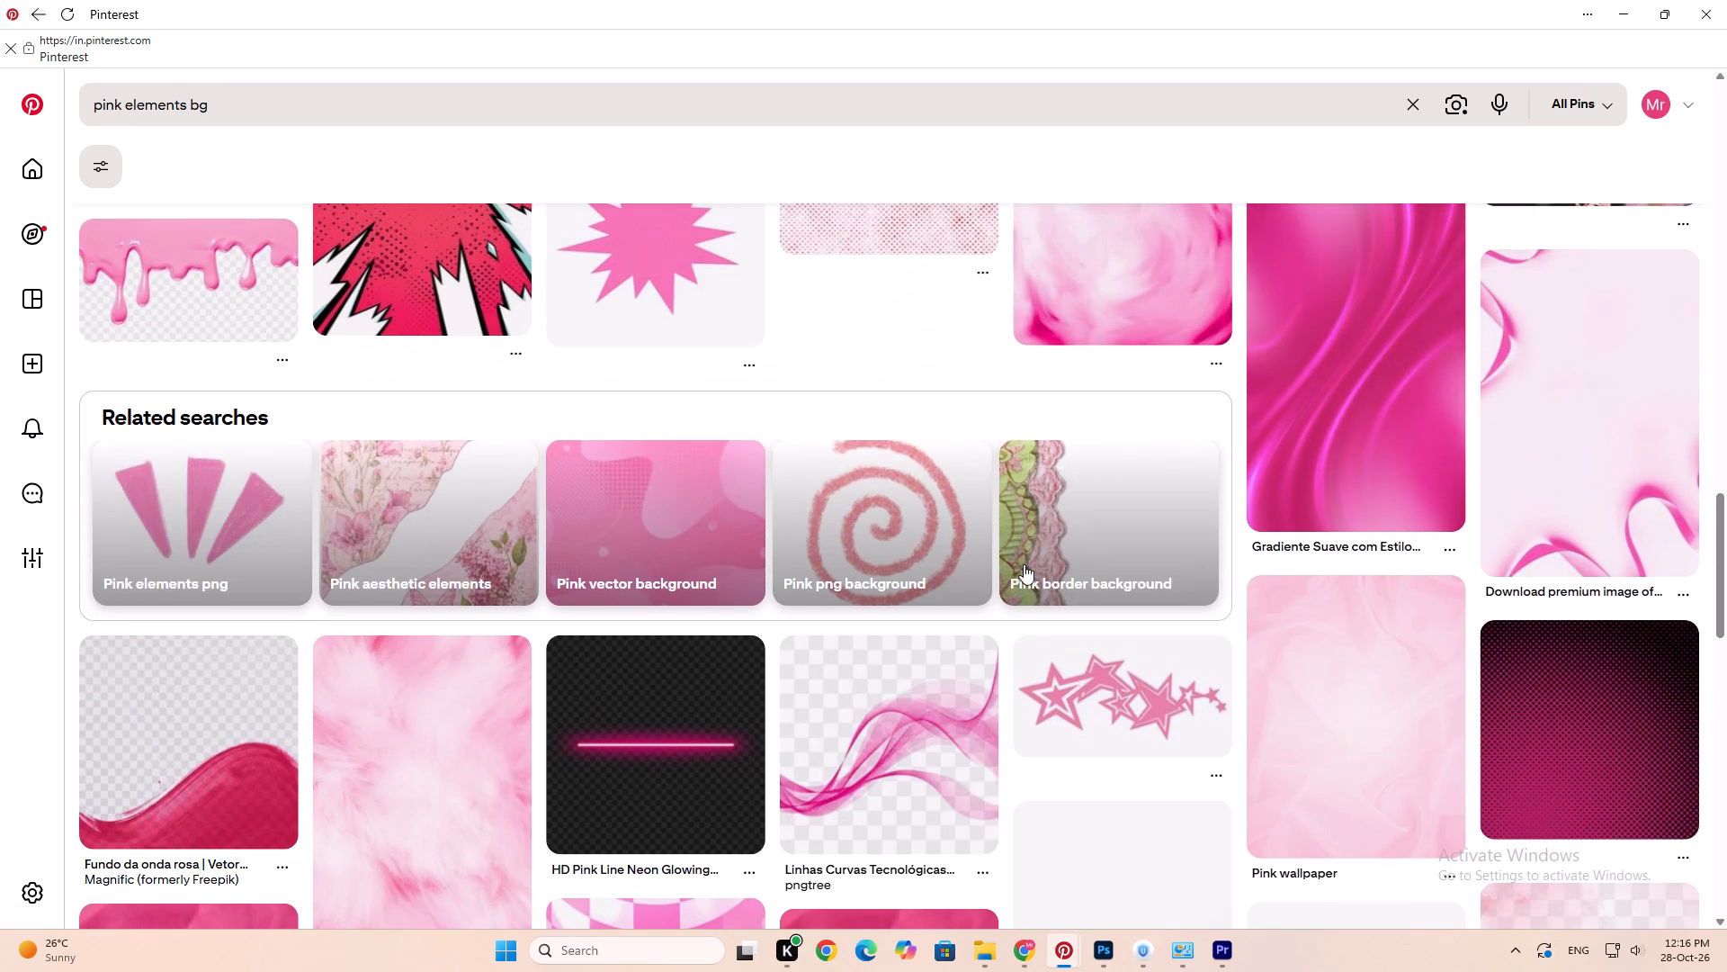
pyautogui.scroll(-6, 1005, 620)
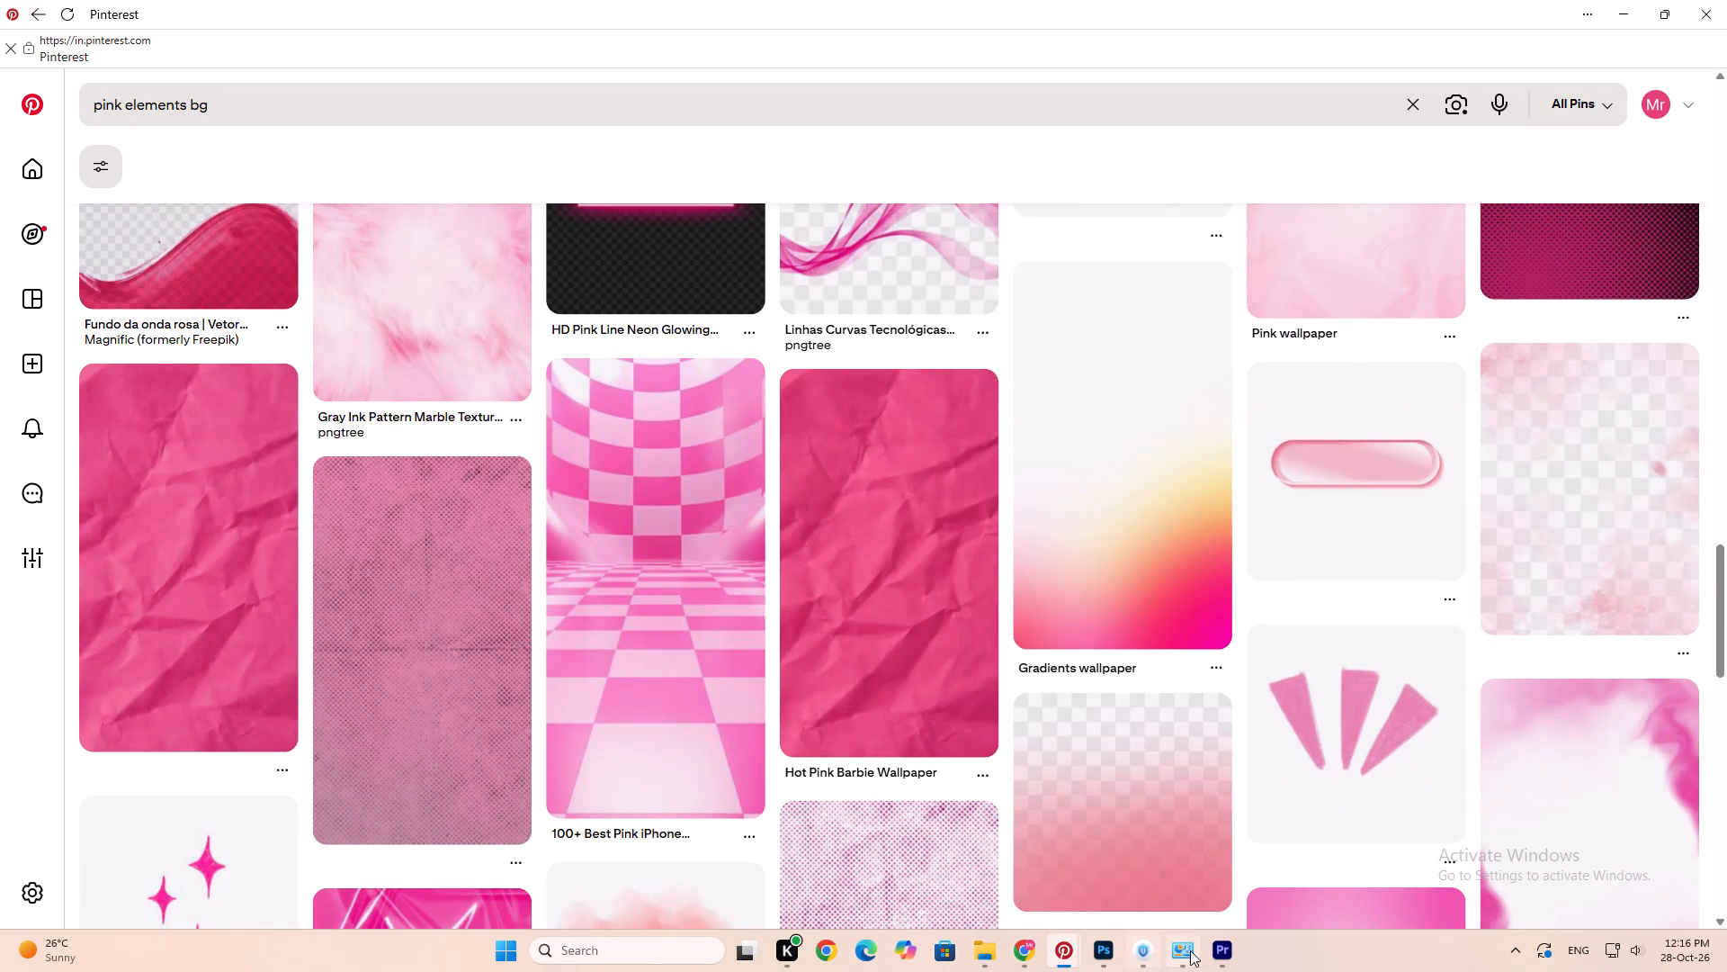
# Switch to Premiere Pro and import the green panel image "png" from the buddha mela 2026 folder into the project.
pyautogui.click(1219, 949)
pyautogui.doubleClick(457, 790)
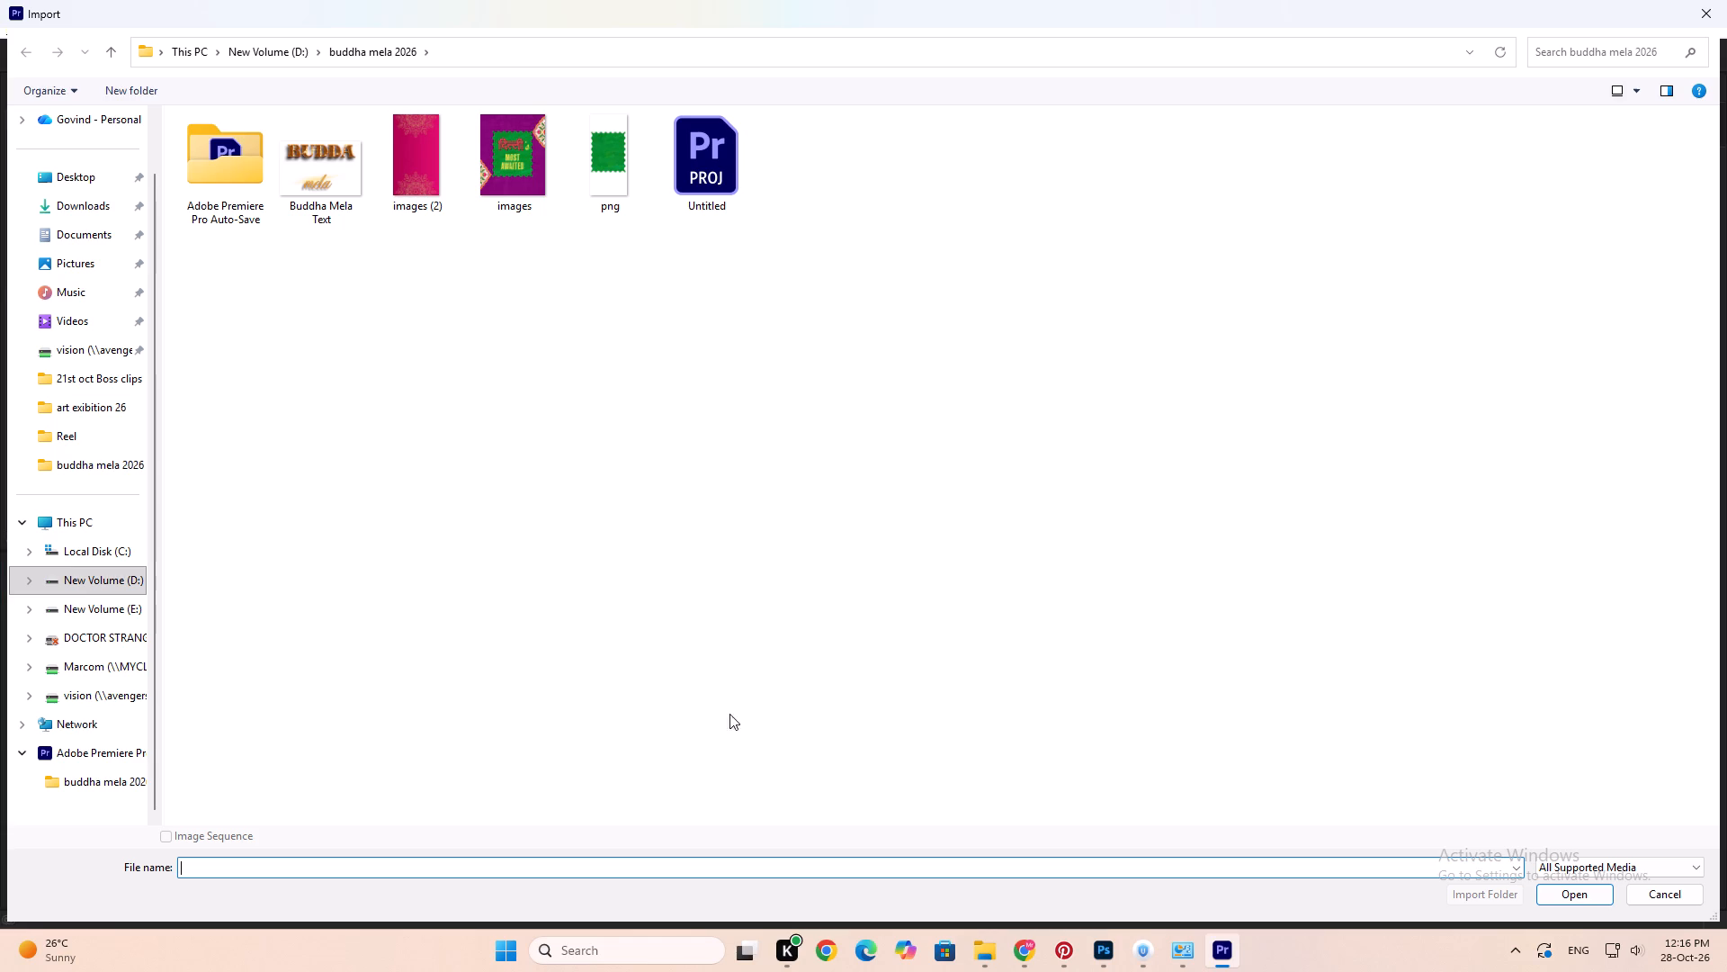
pyautogui.doubleClick(605, 177)
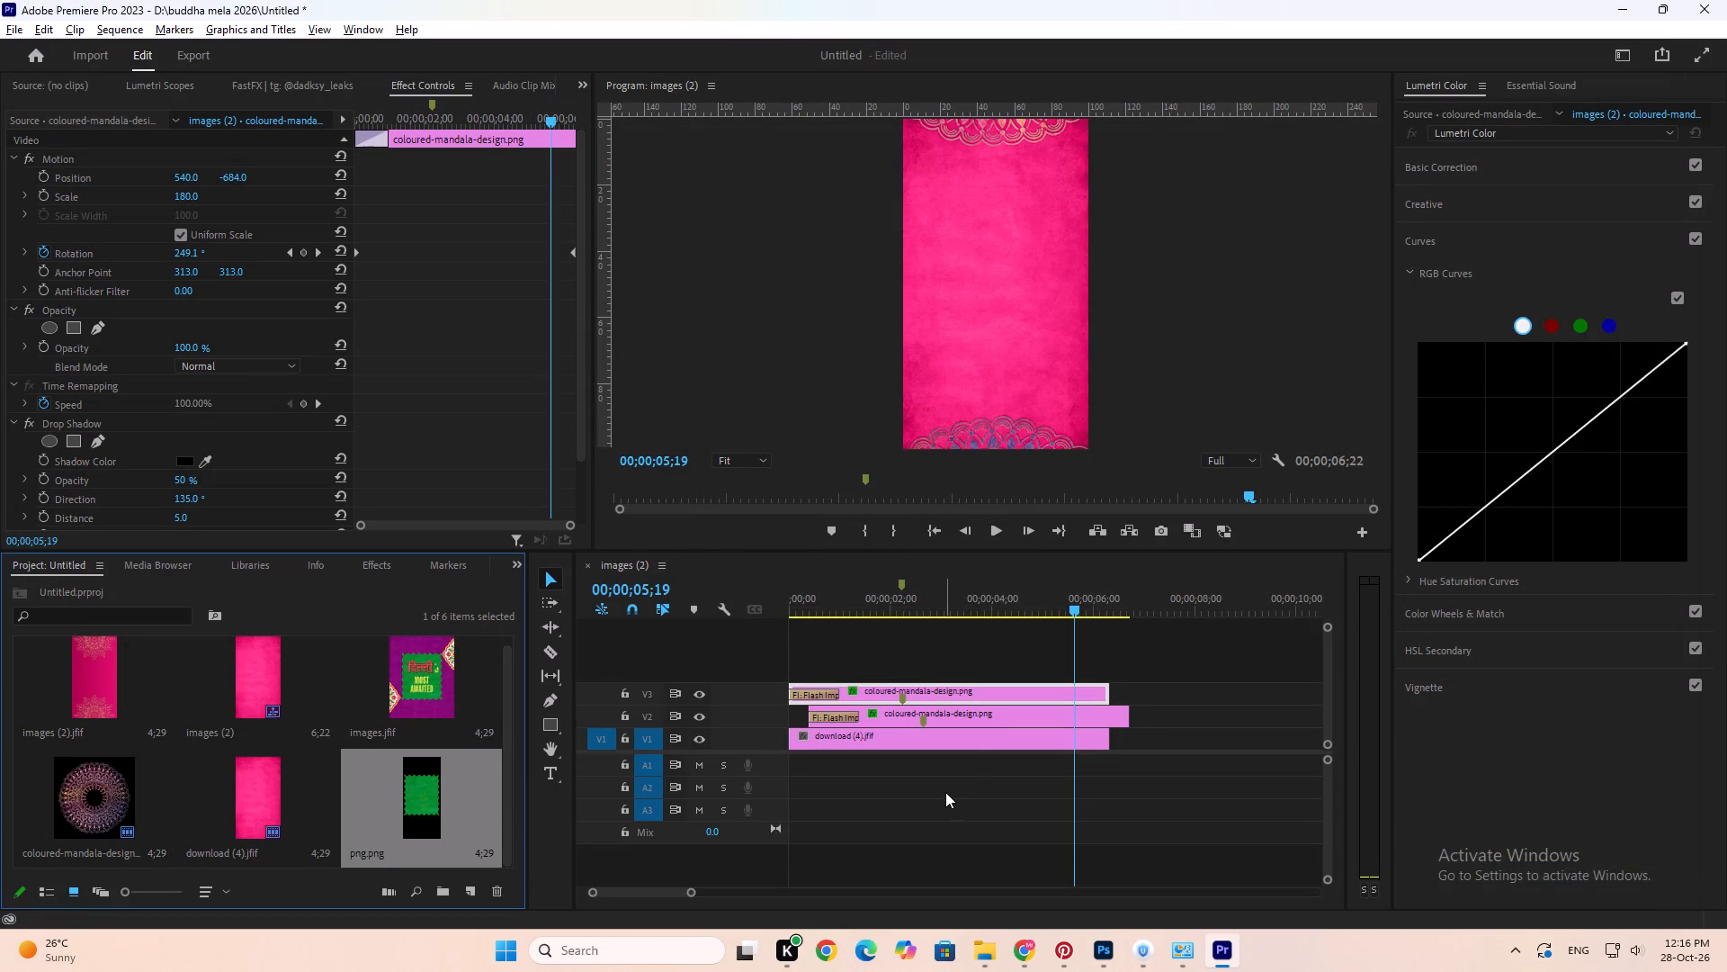
# Play the images (2) sequence from its start to review the rotating mandalas over the pink background.
pyautogui.moveTo(960, 586); pyautogui.dragTo(783, 600)
pyautogui.press('space')
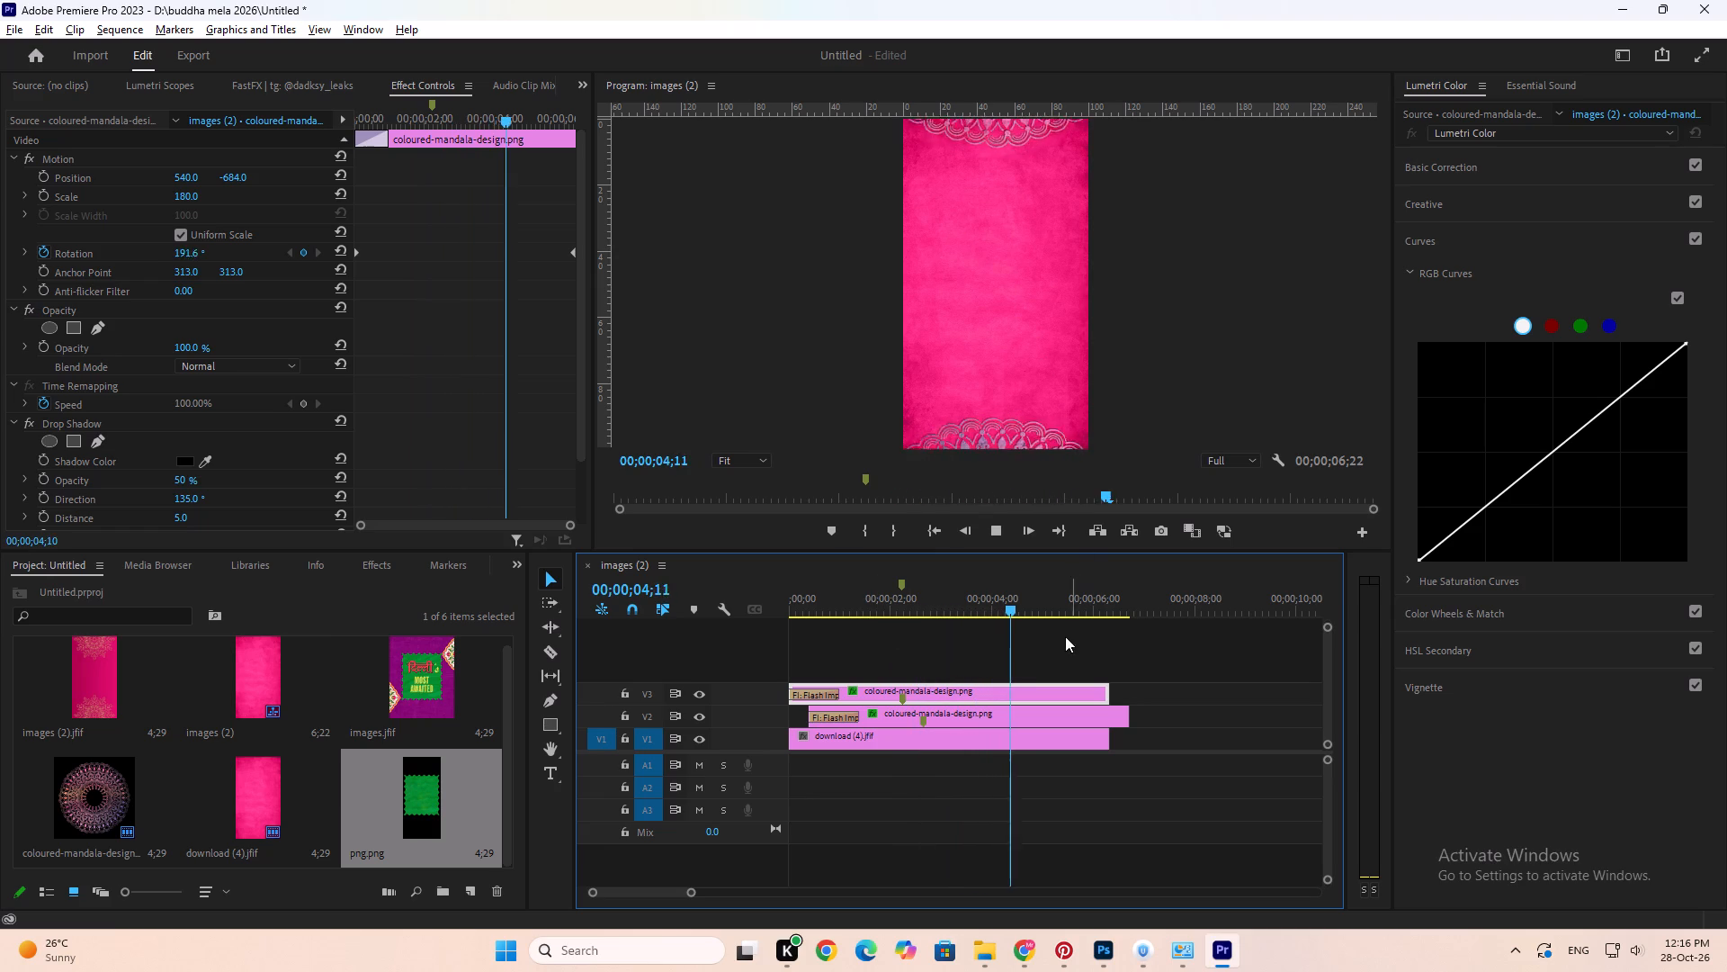
pyautogui.press('space')
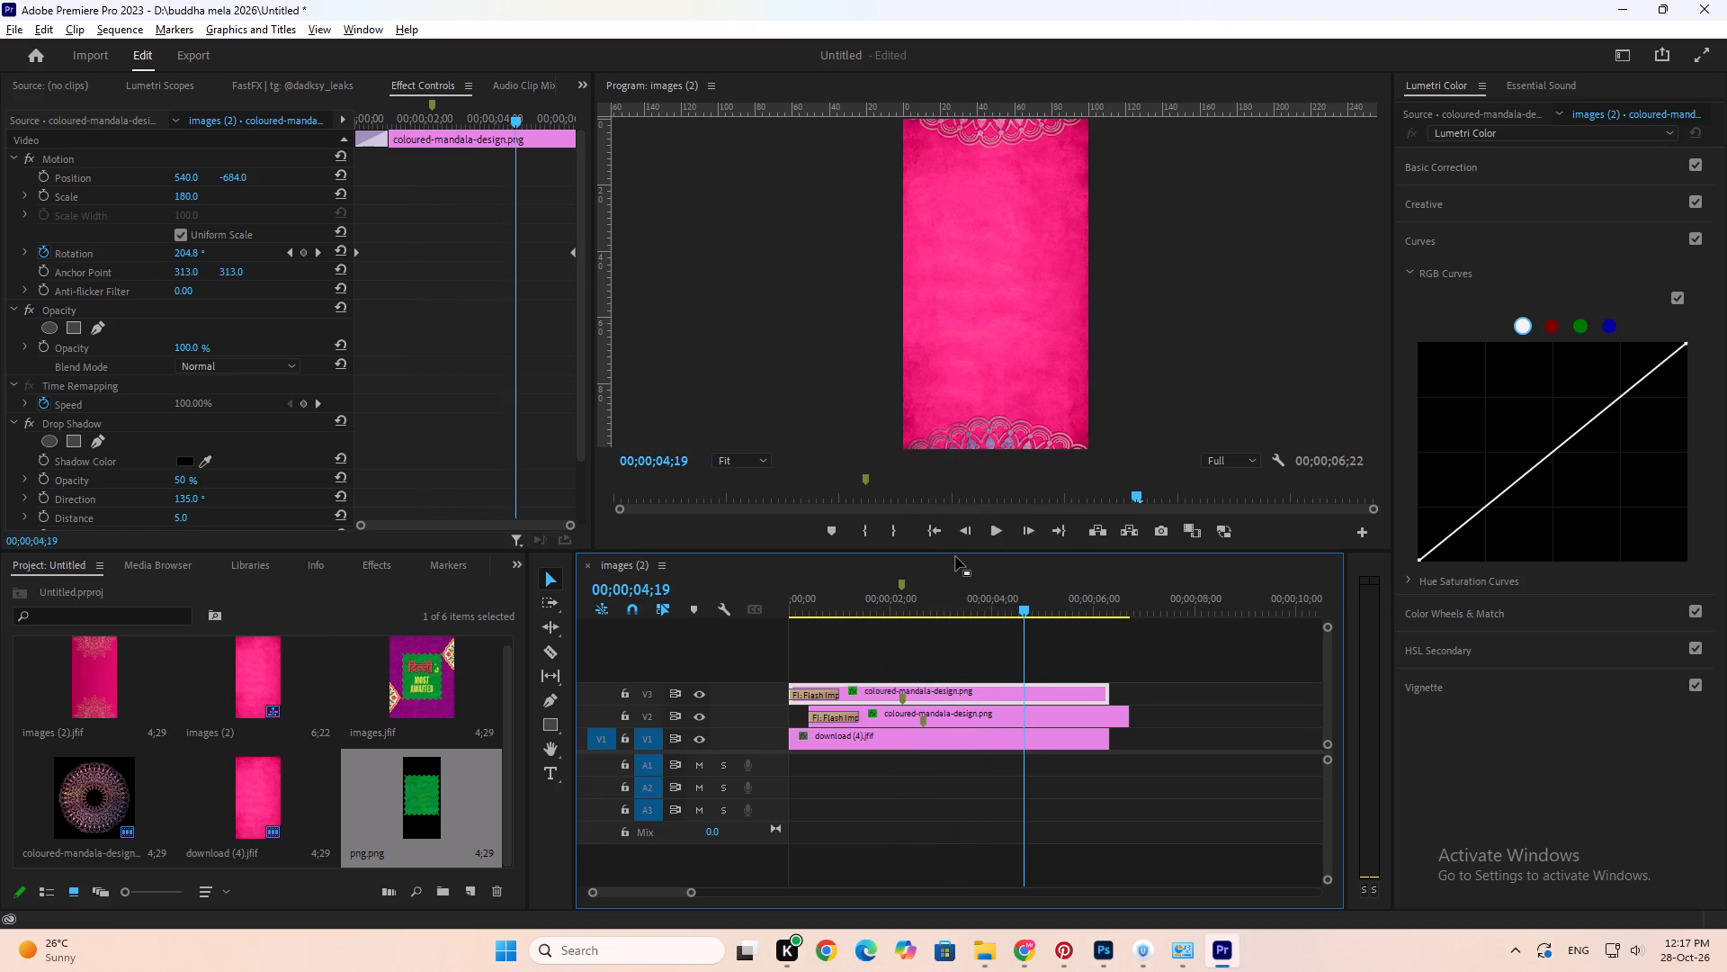